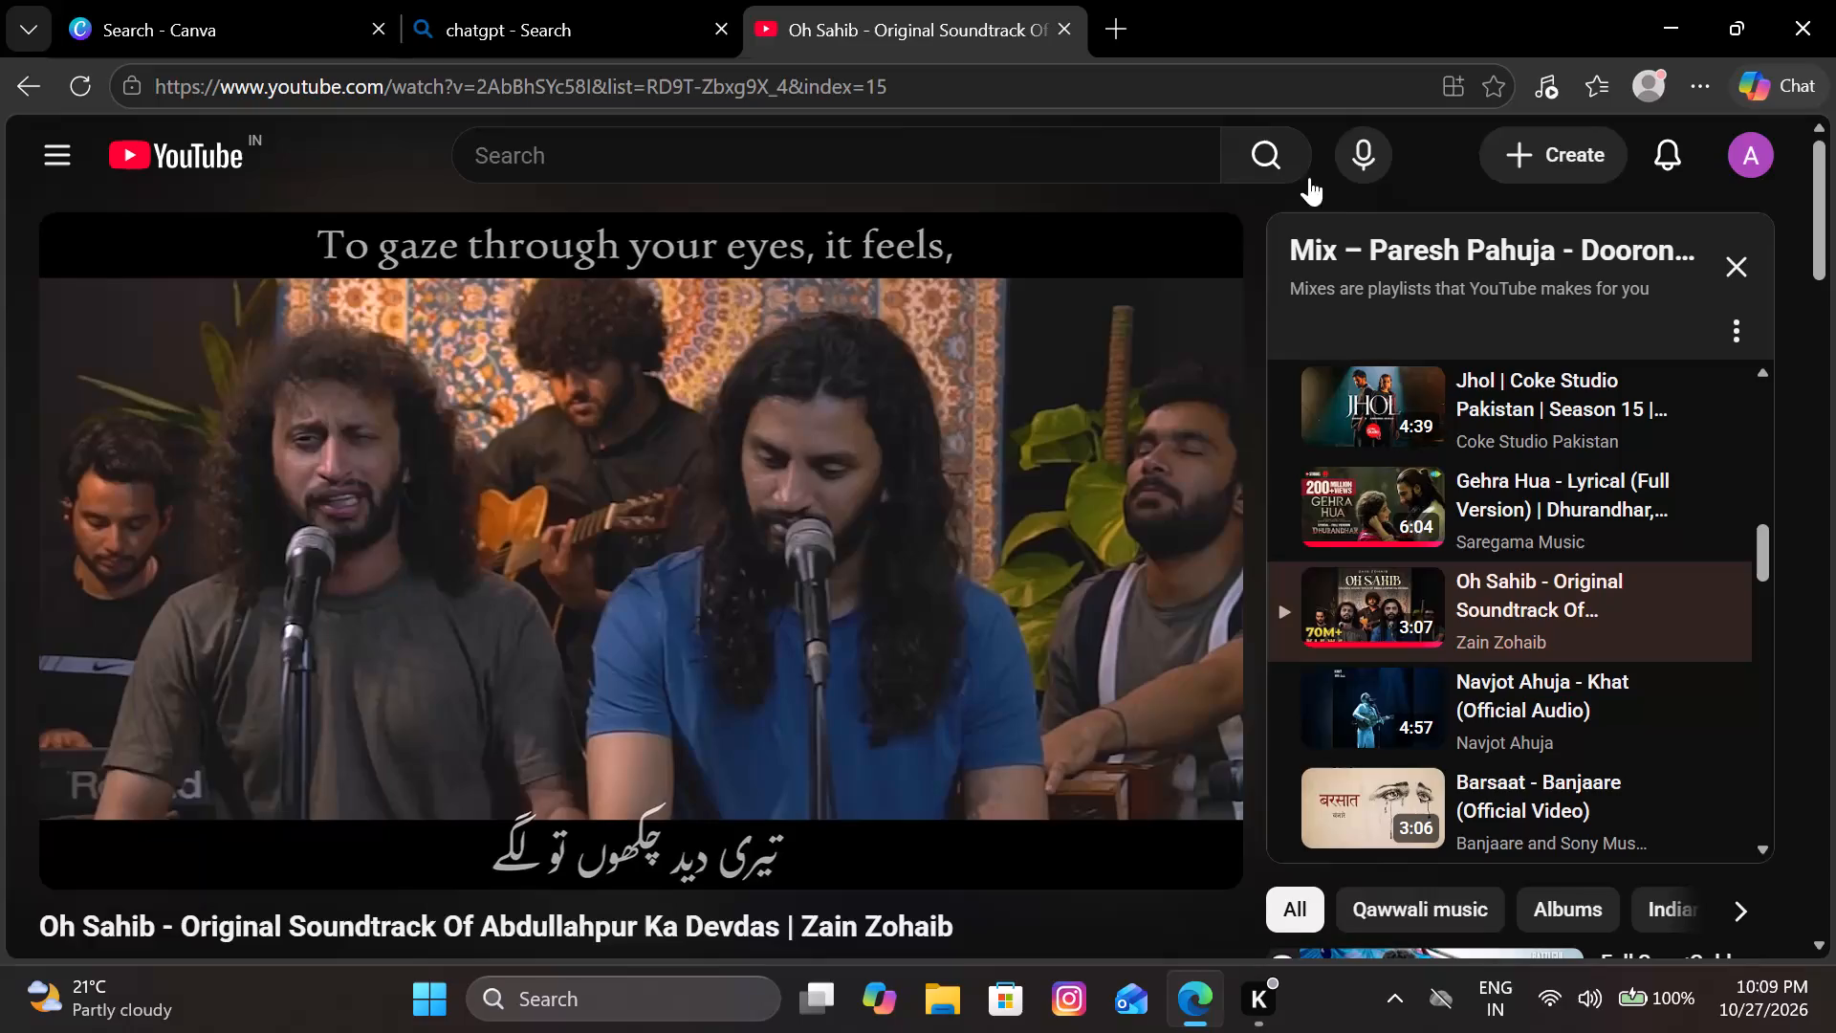
Play "Finding Her (Jana Mere Sawalon Ka Manzar Tu)" from the mix playlist and skip the ad.
scroll(1413, 484, down, 1)
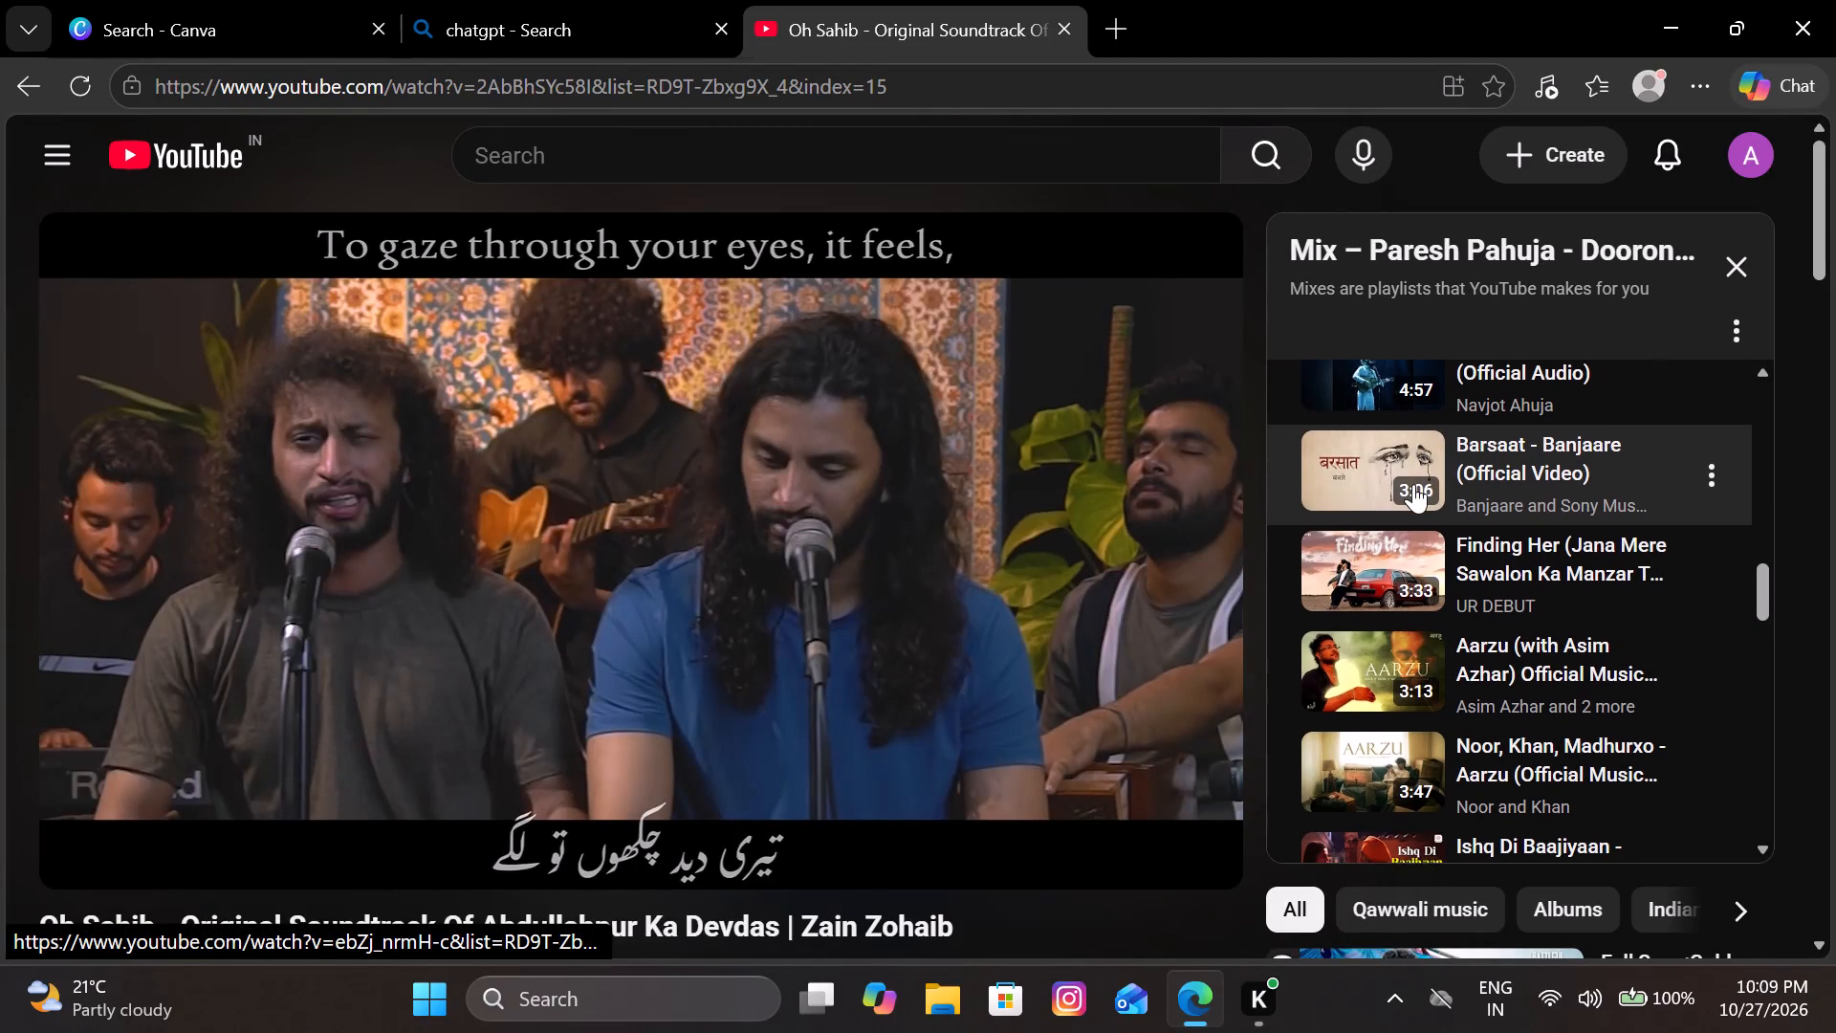
scroll(1413, 484, down, 1)
click(1340, 598)
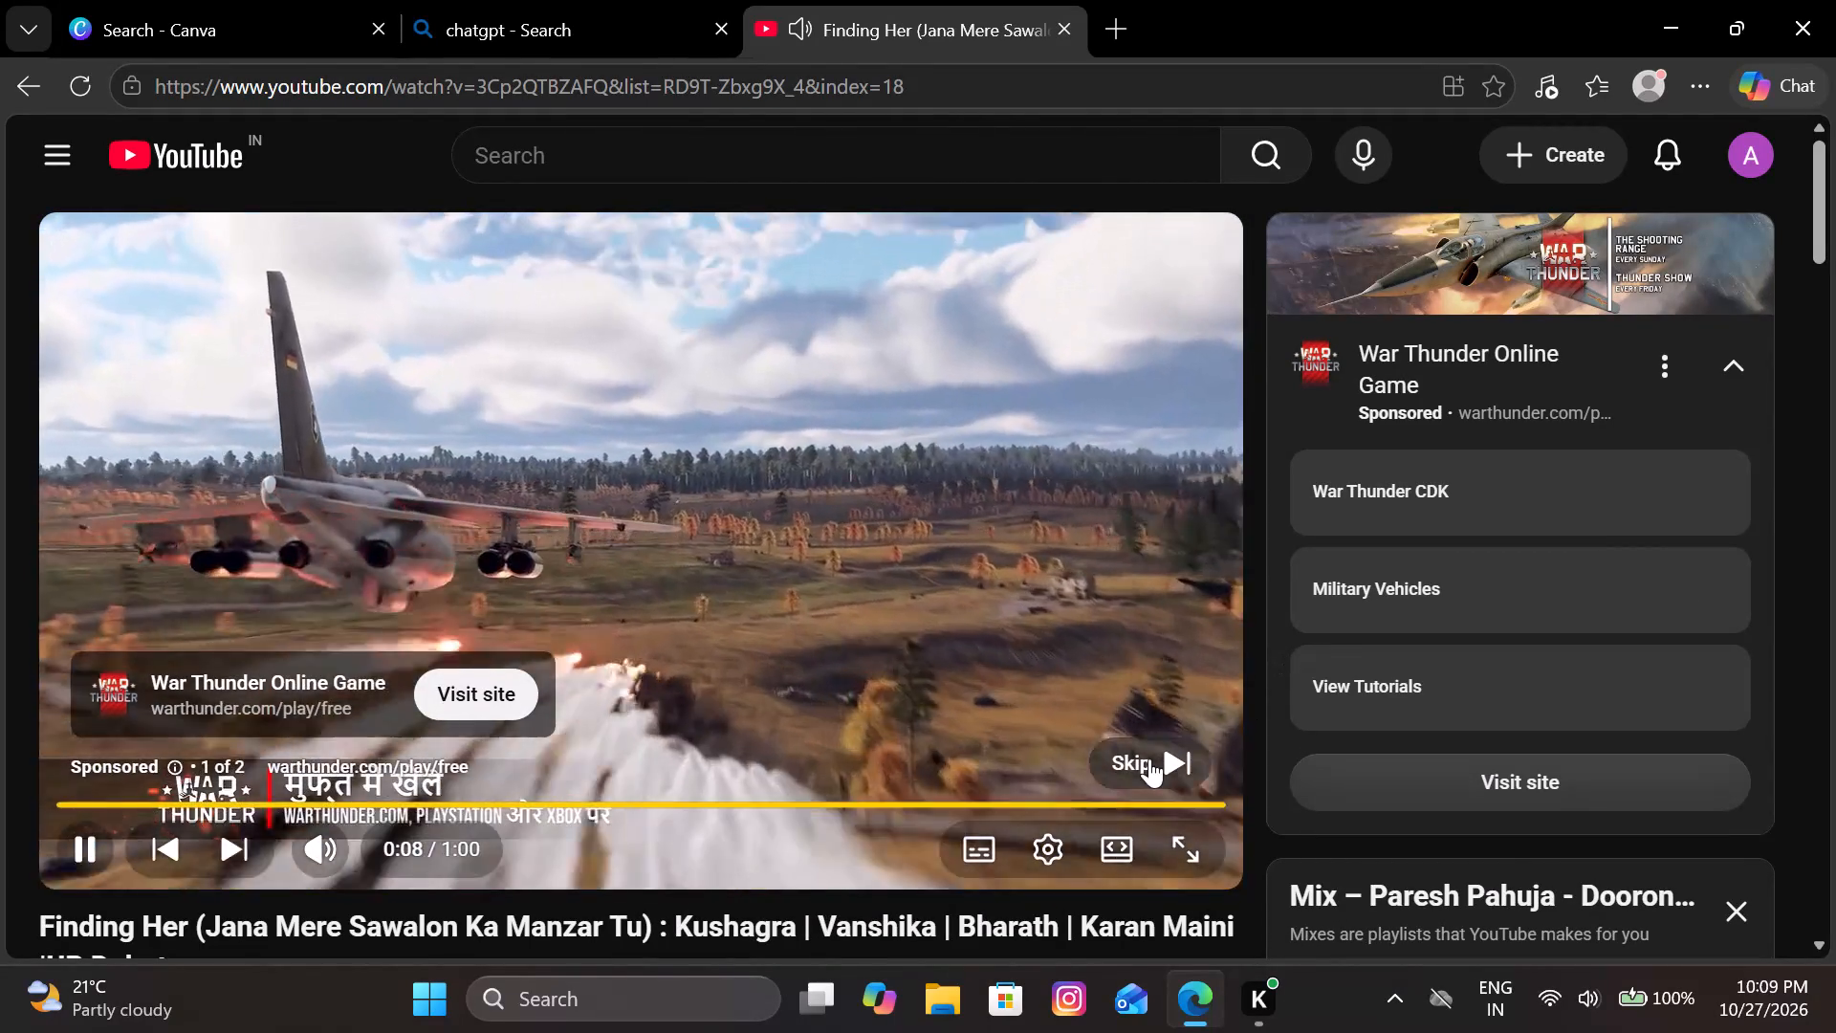
click(1149, 758)
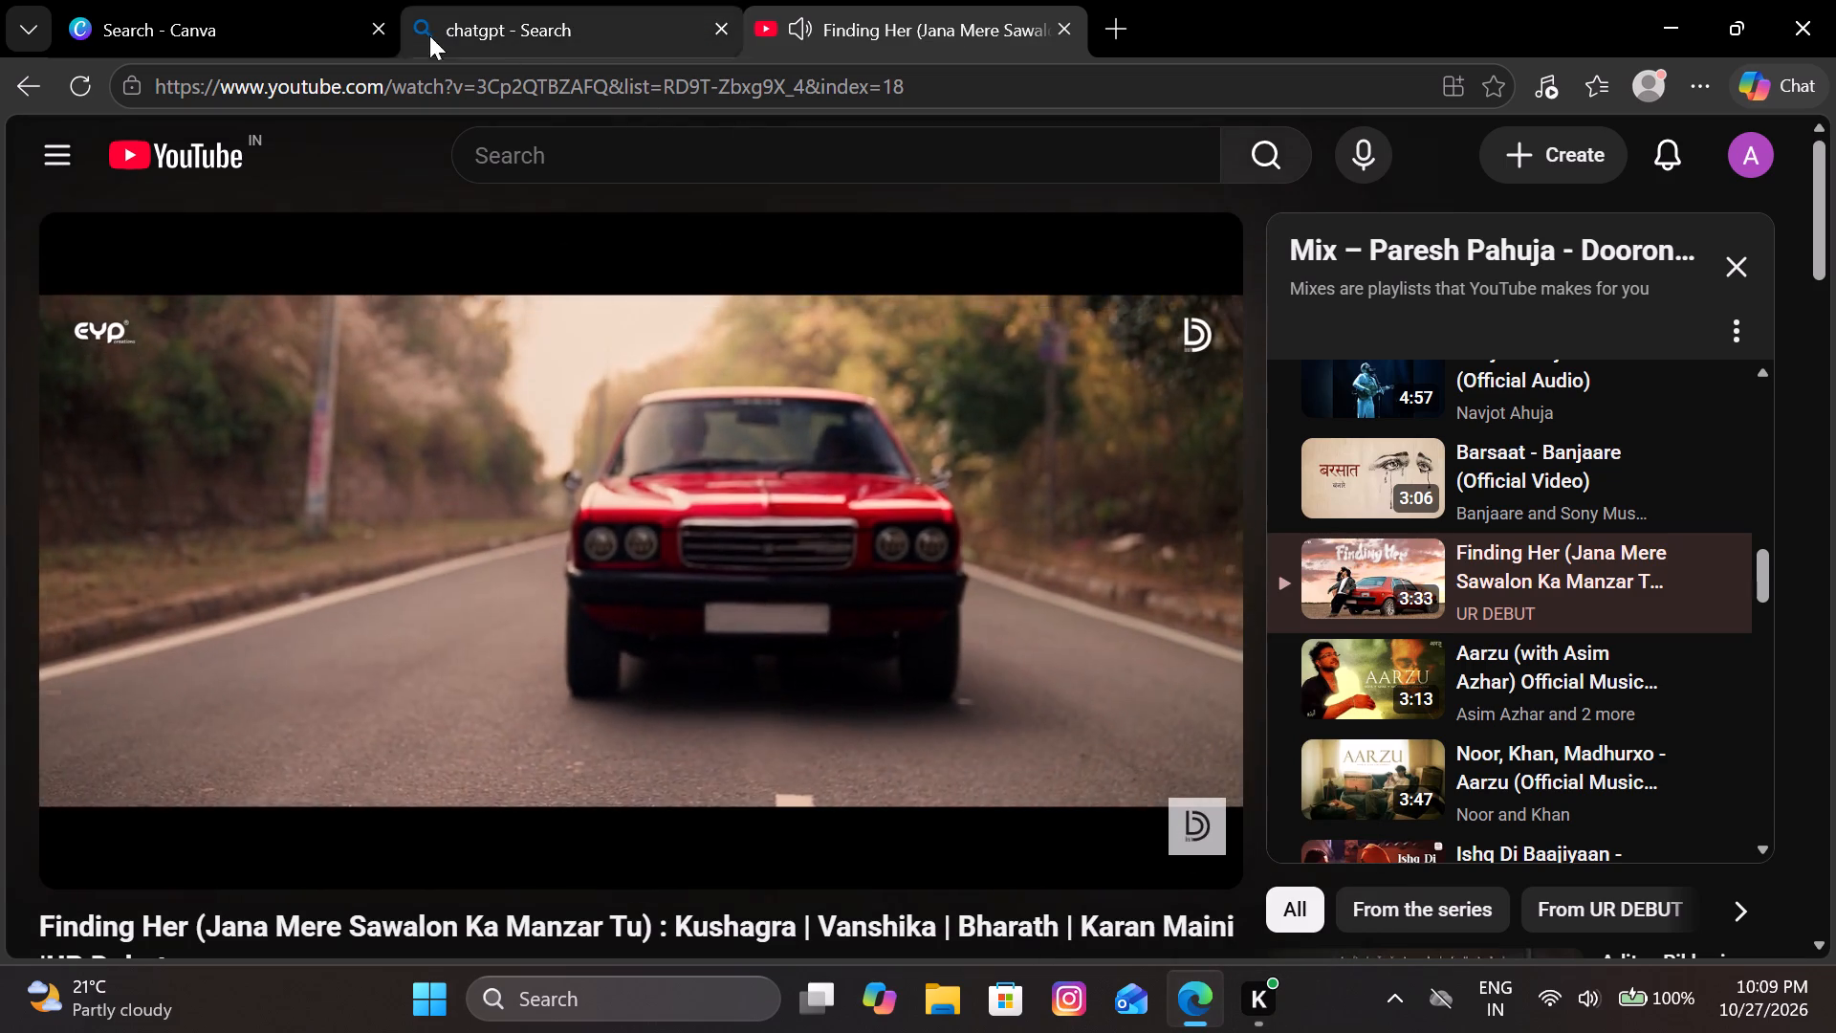
Switch to the Canva template search and create a blank poster design.
click(345, 23)
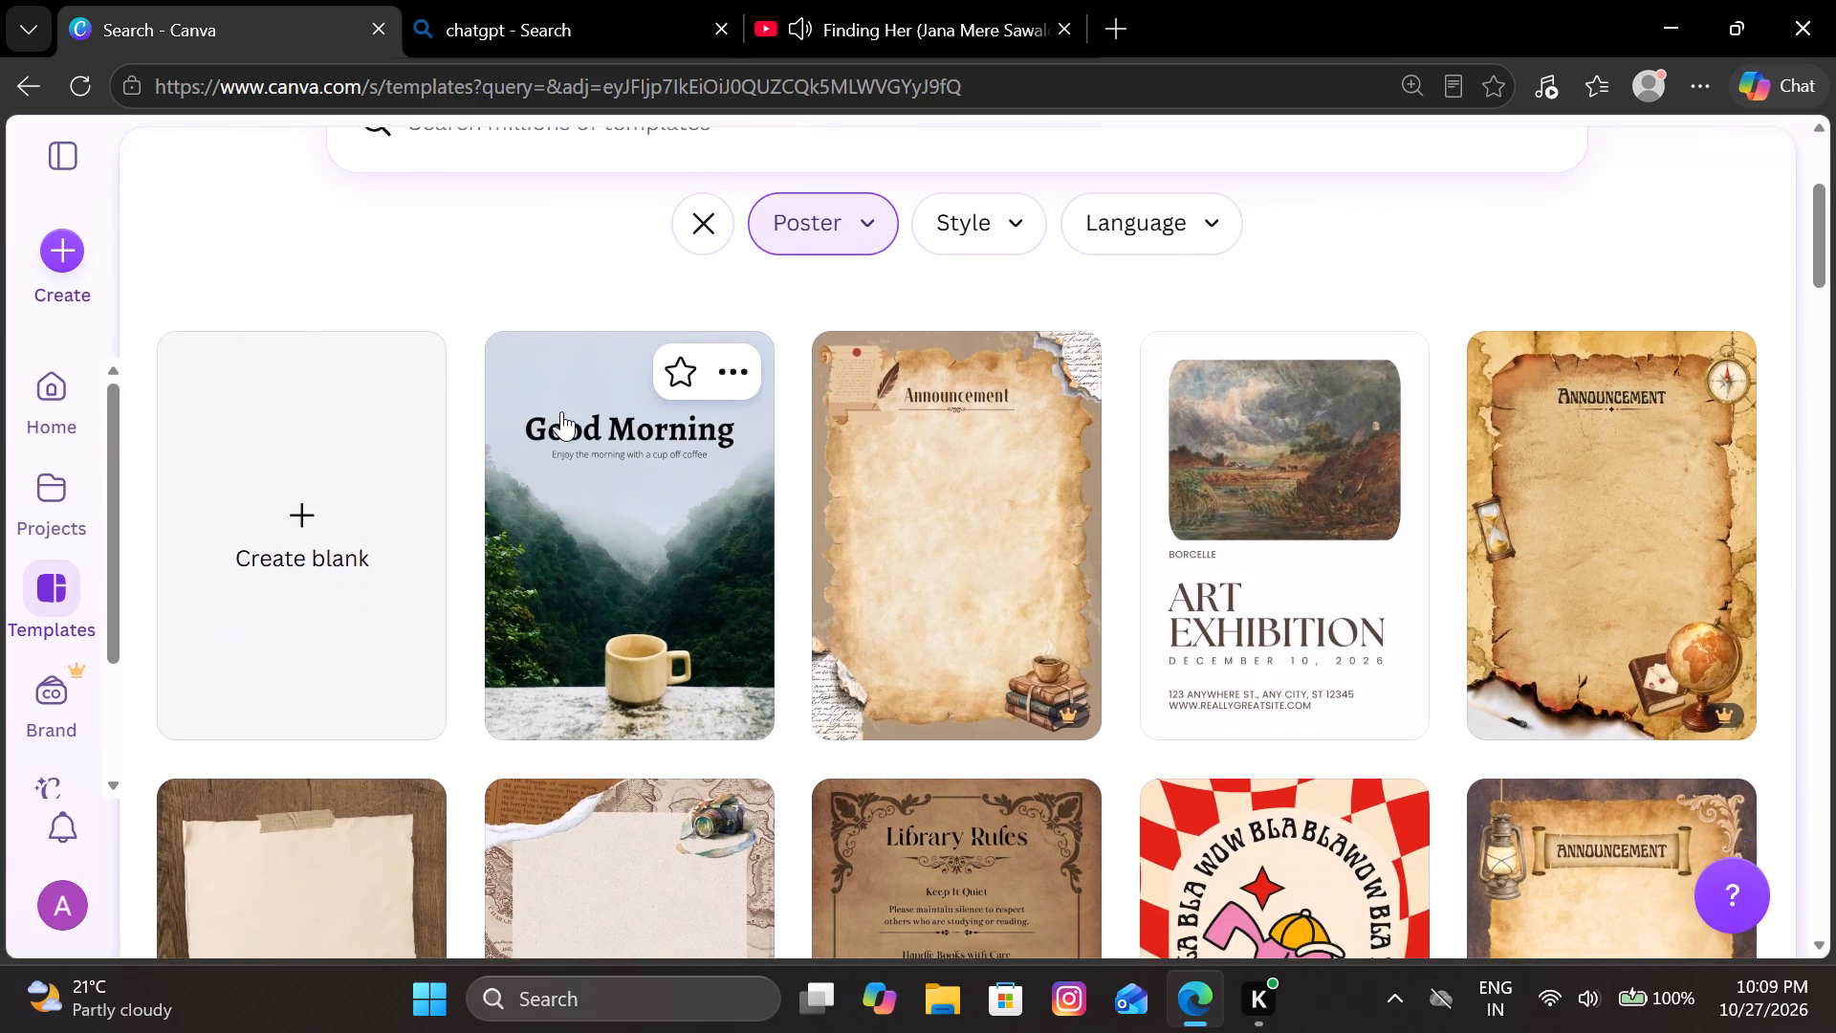
click(312, 509)
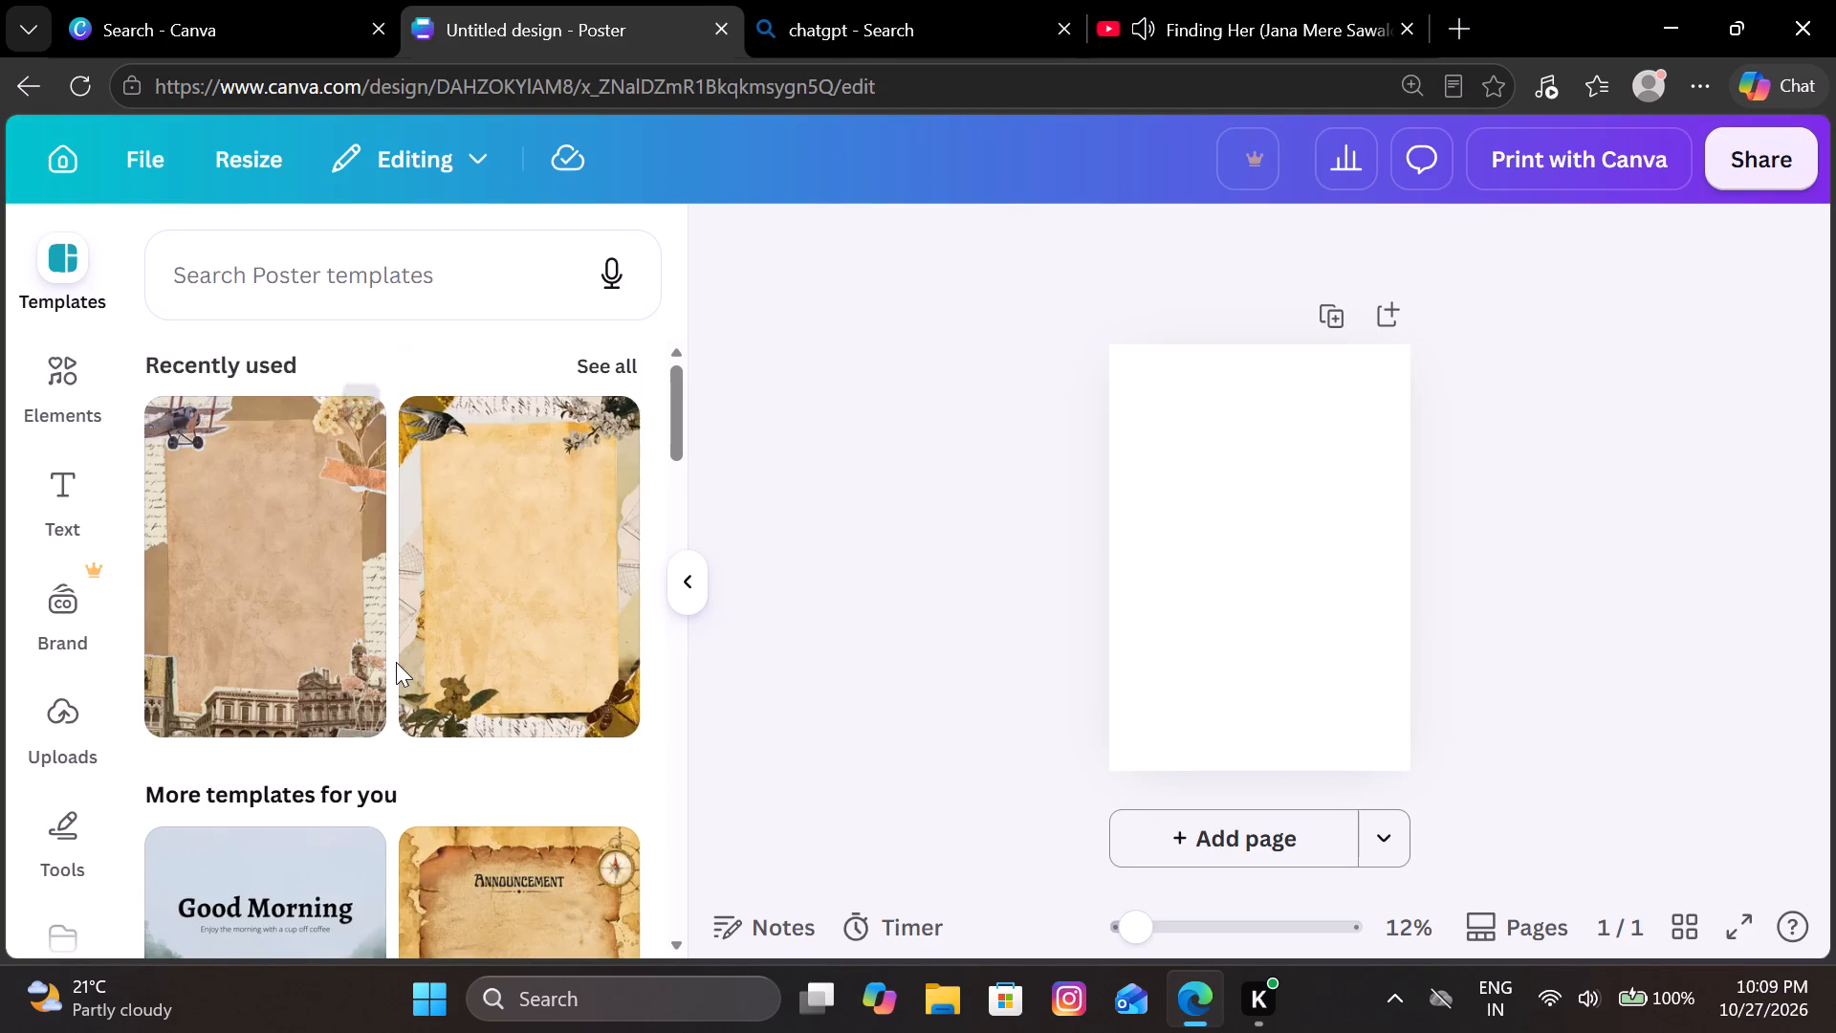
Browse the Graphics elements and the Animations collection for material to use on the poster.
scroll(396, 662, down, 3)
click(55, 371)
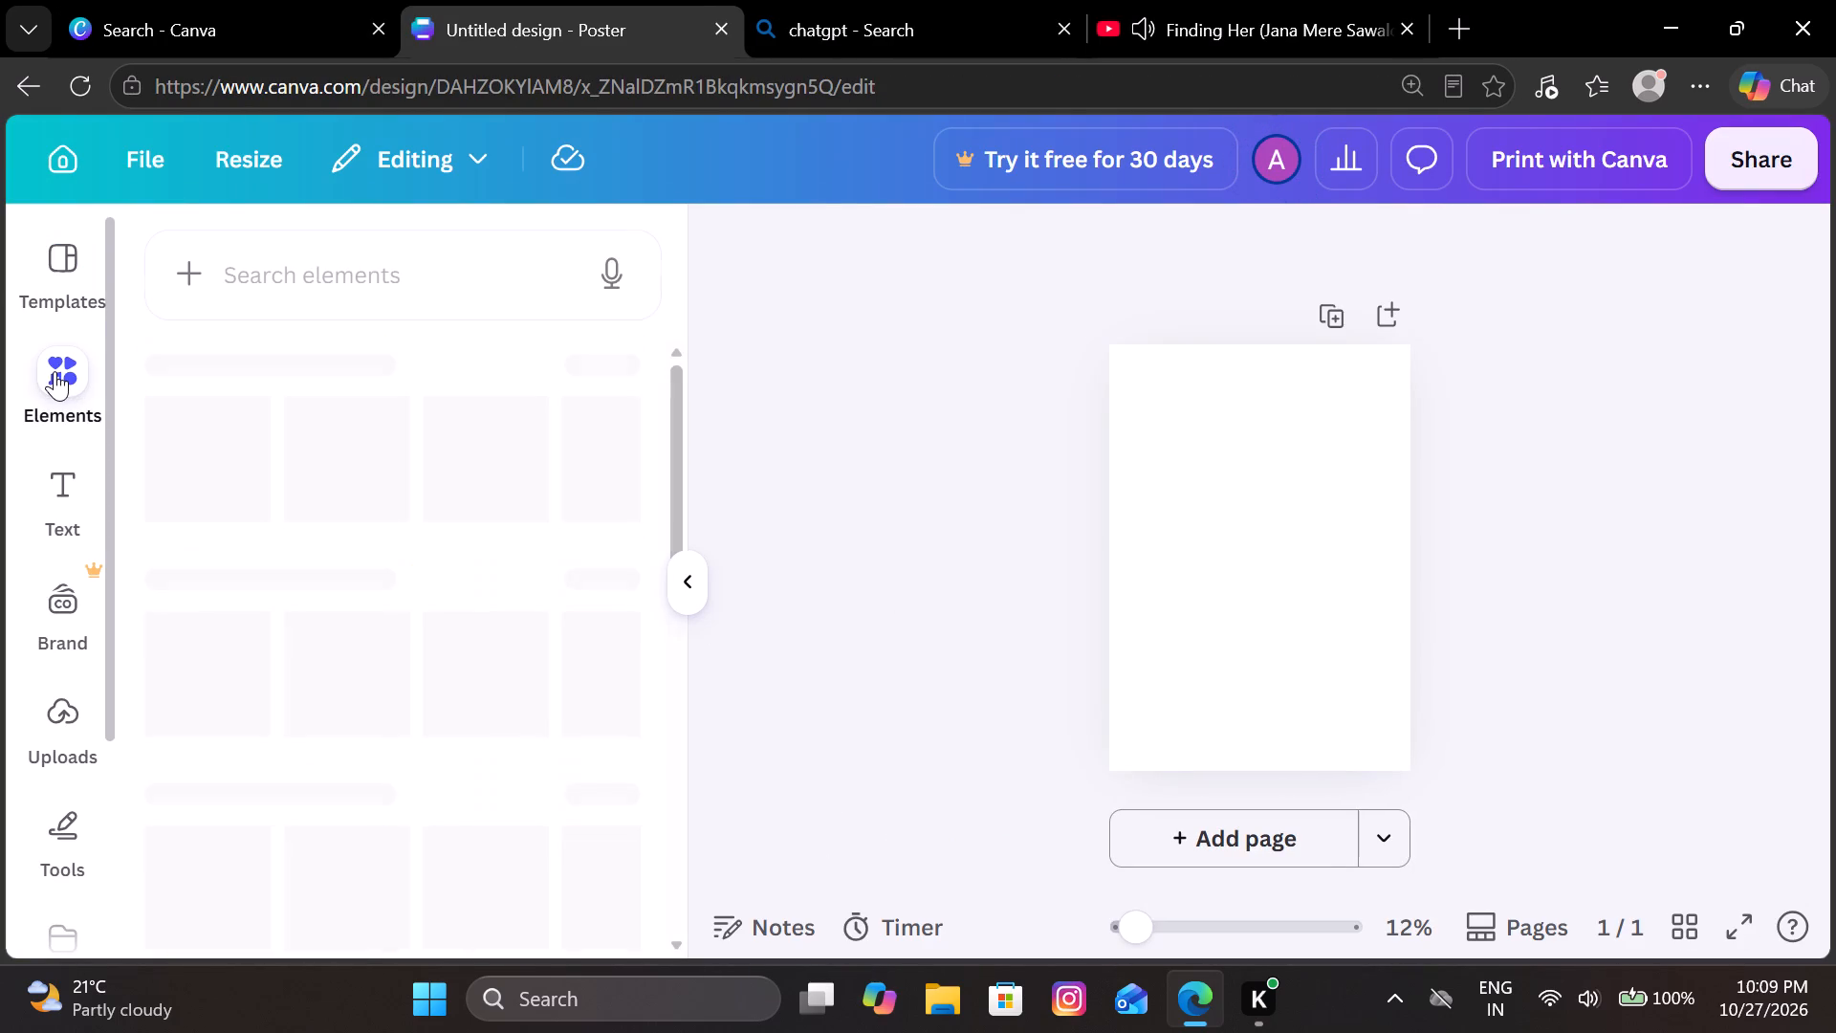
click(387, 277)
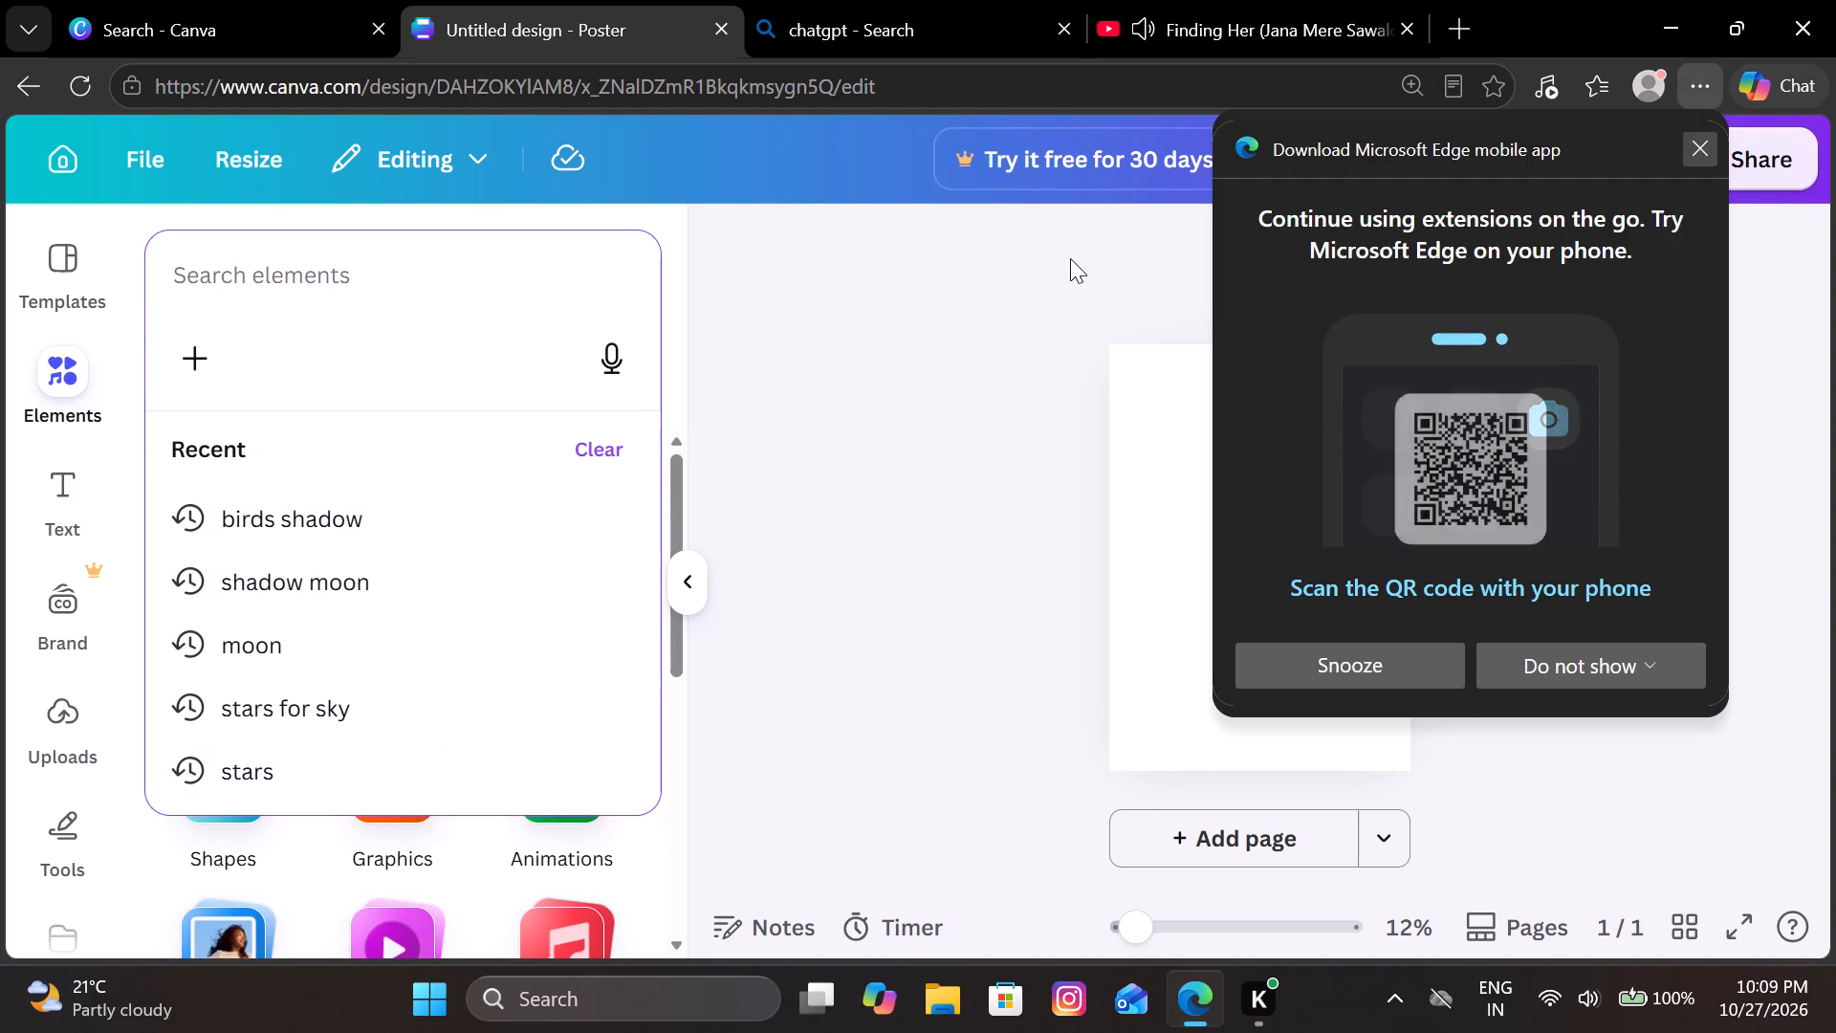
click(1684, 145)
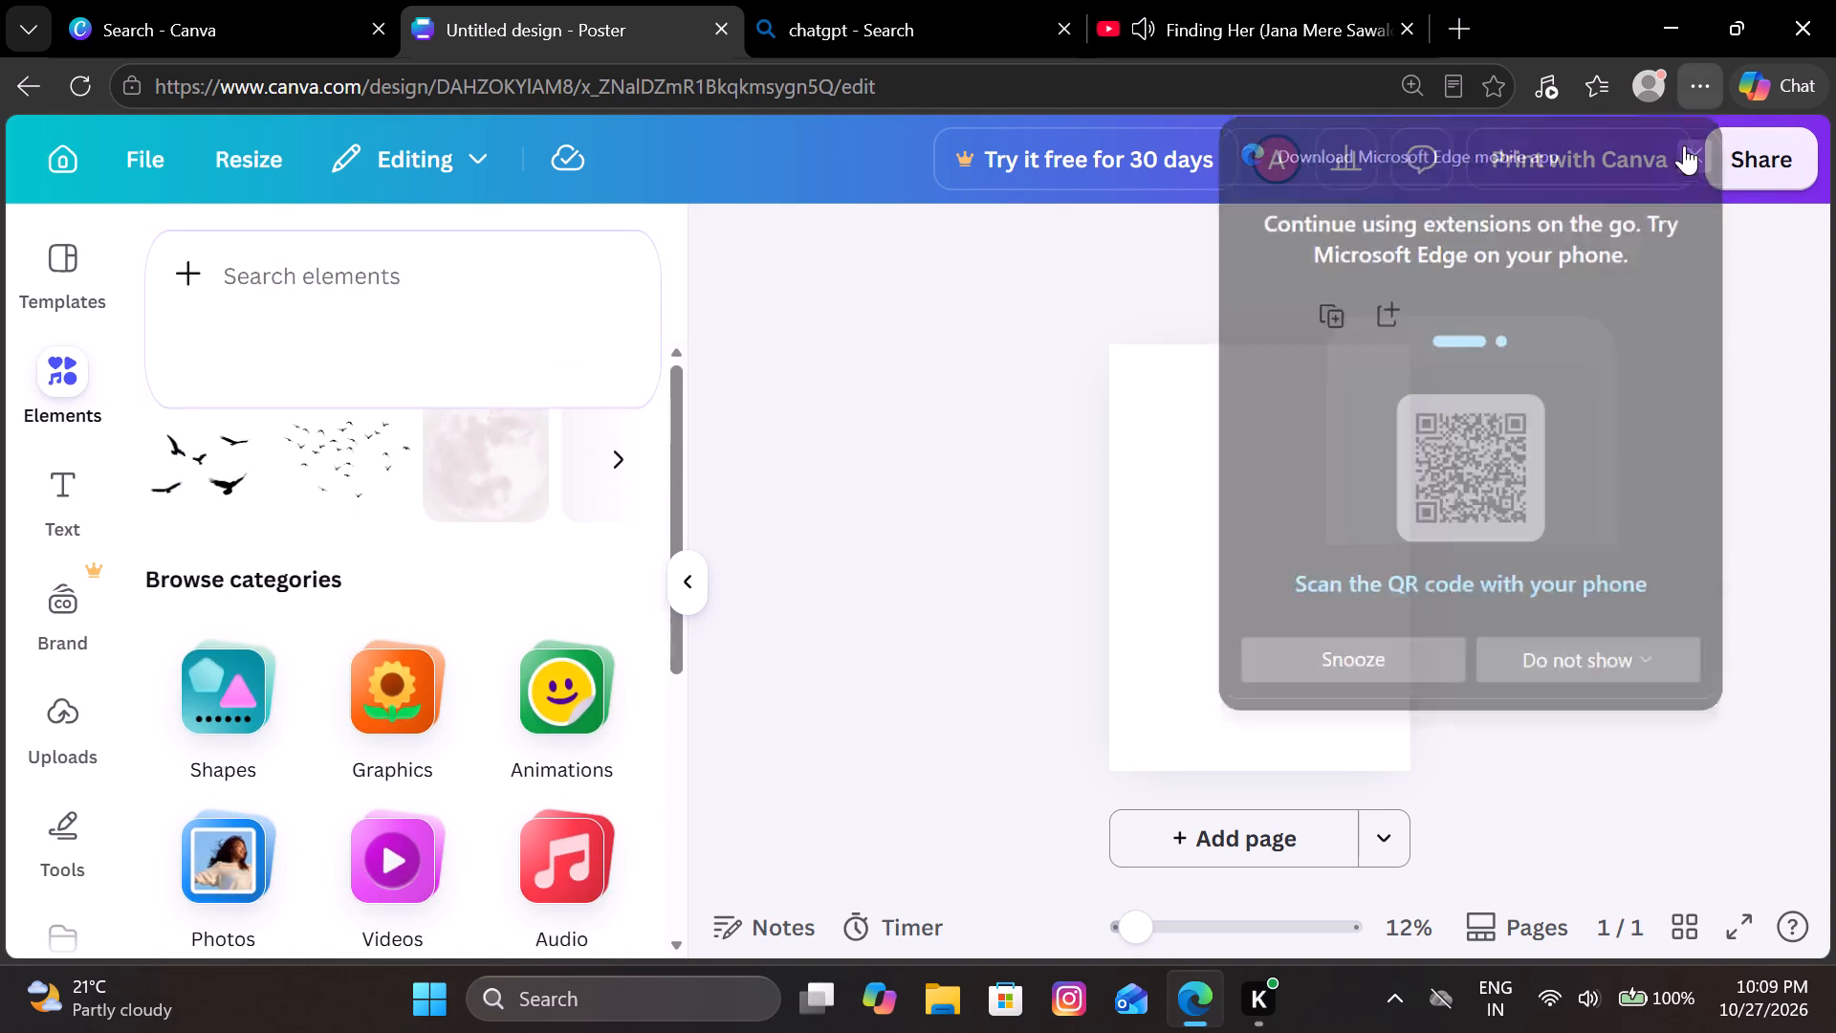
click(853, 790)
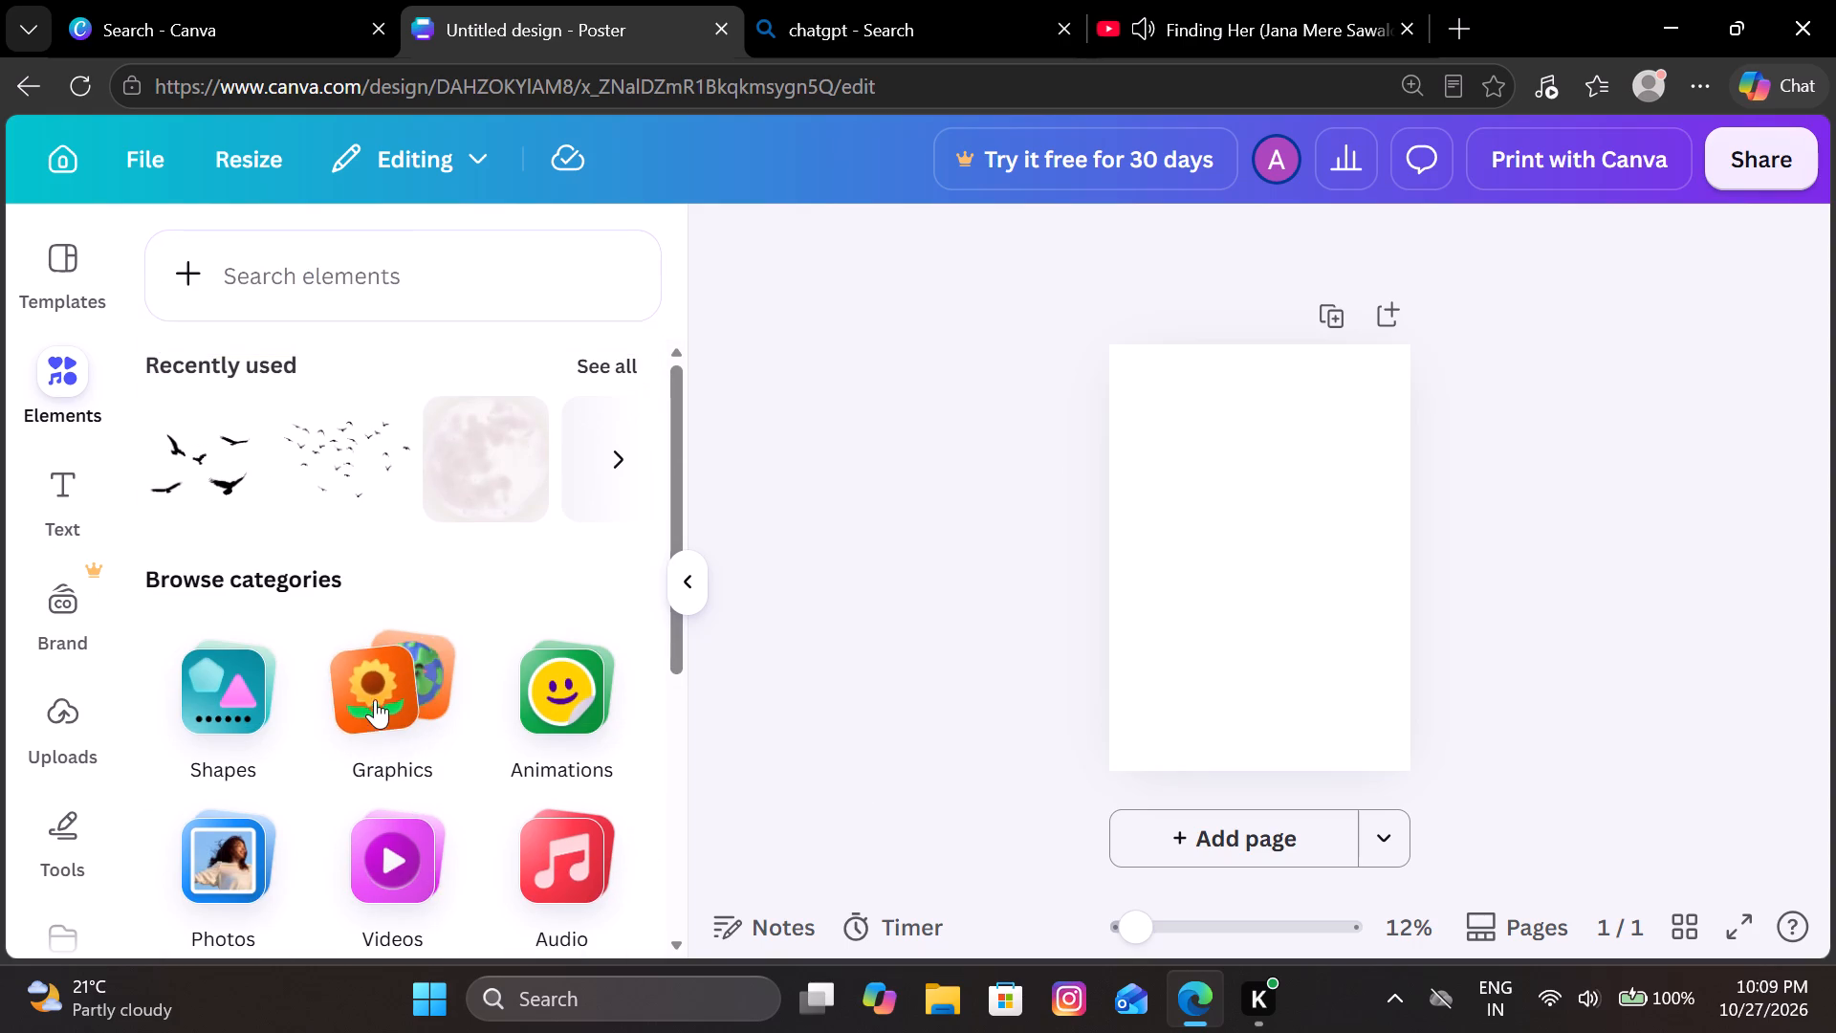
click(382, 692)
scroll(450, 801, down, 2)
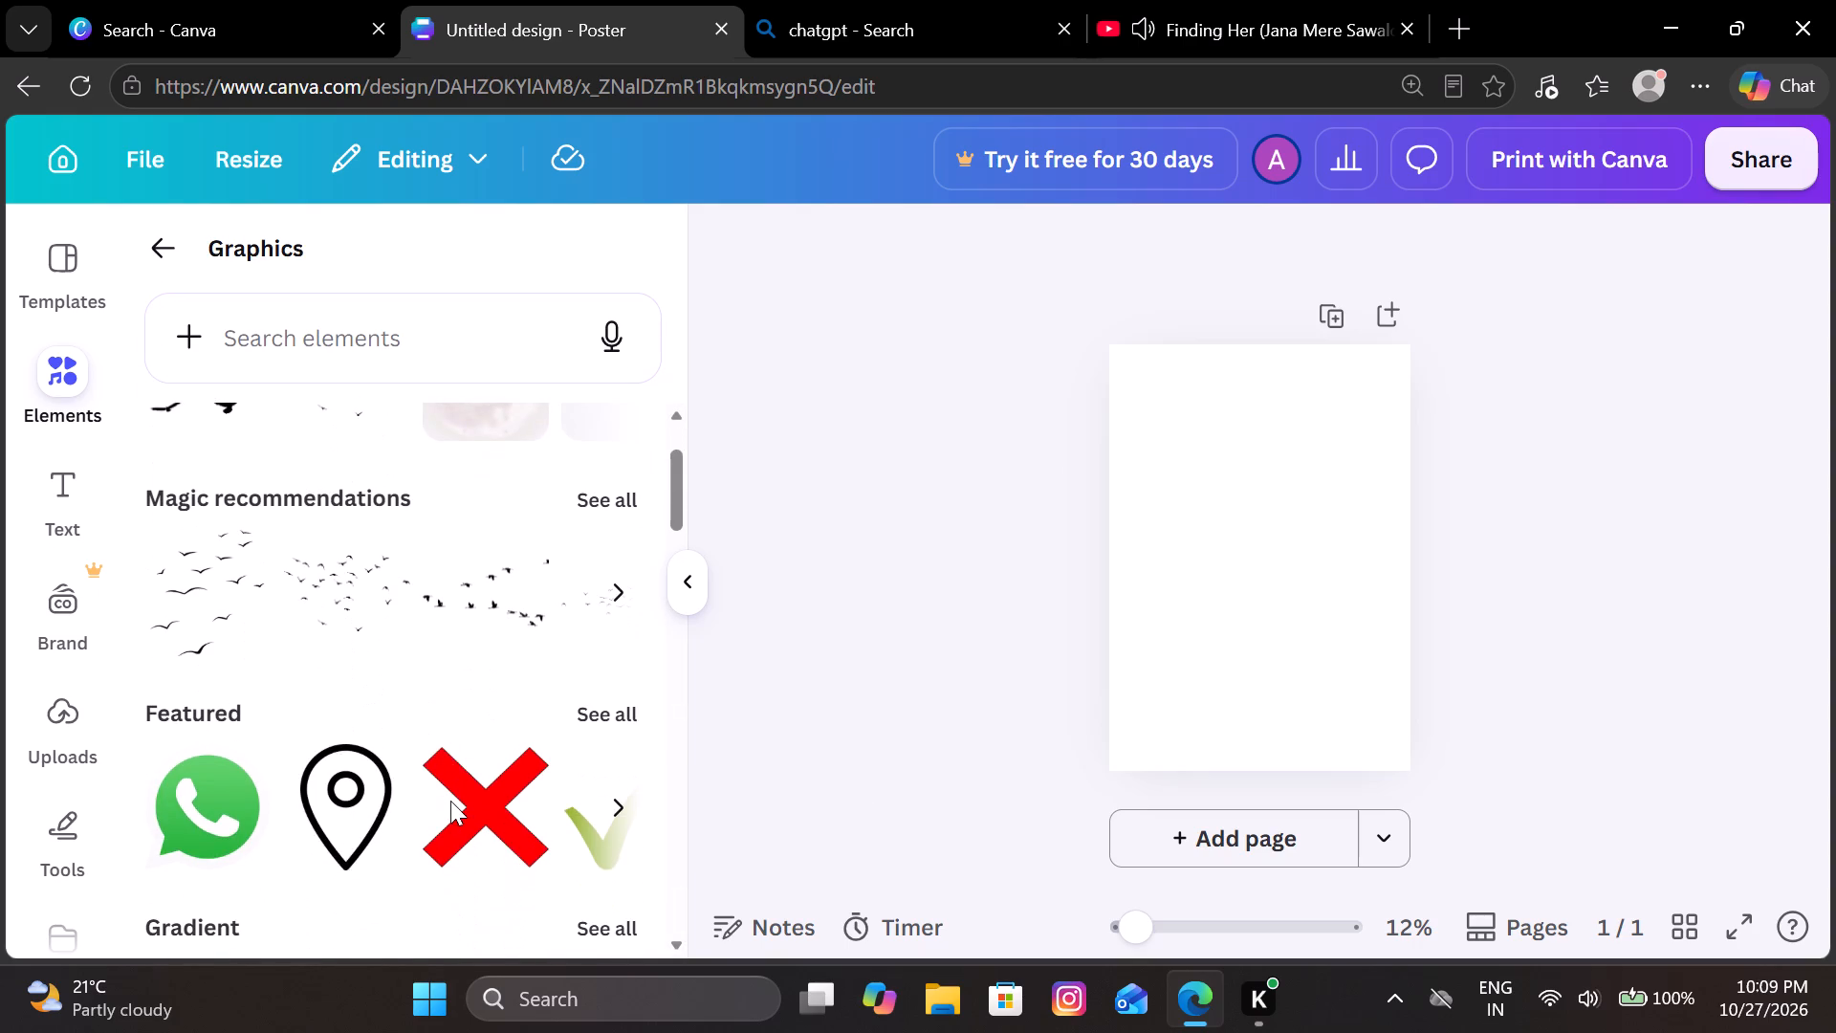
scroll(450, 801, down, 4)
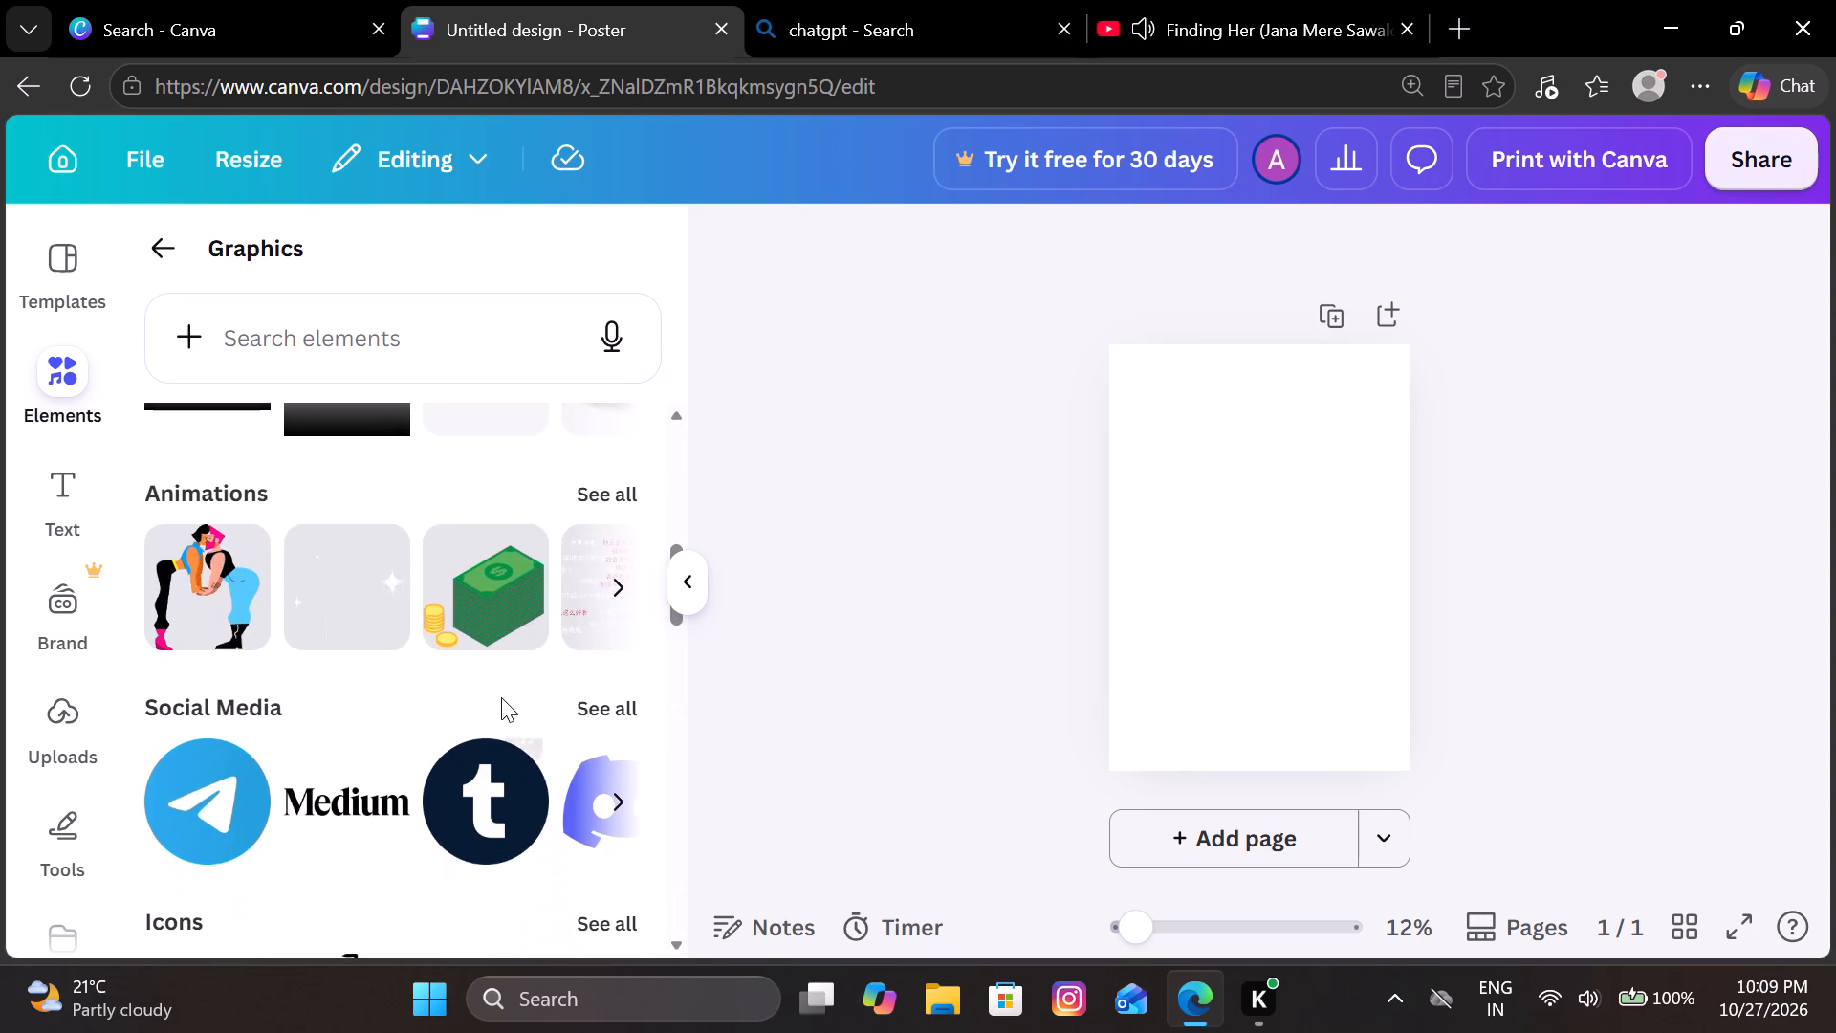
click(617, 488)
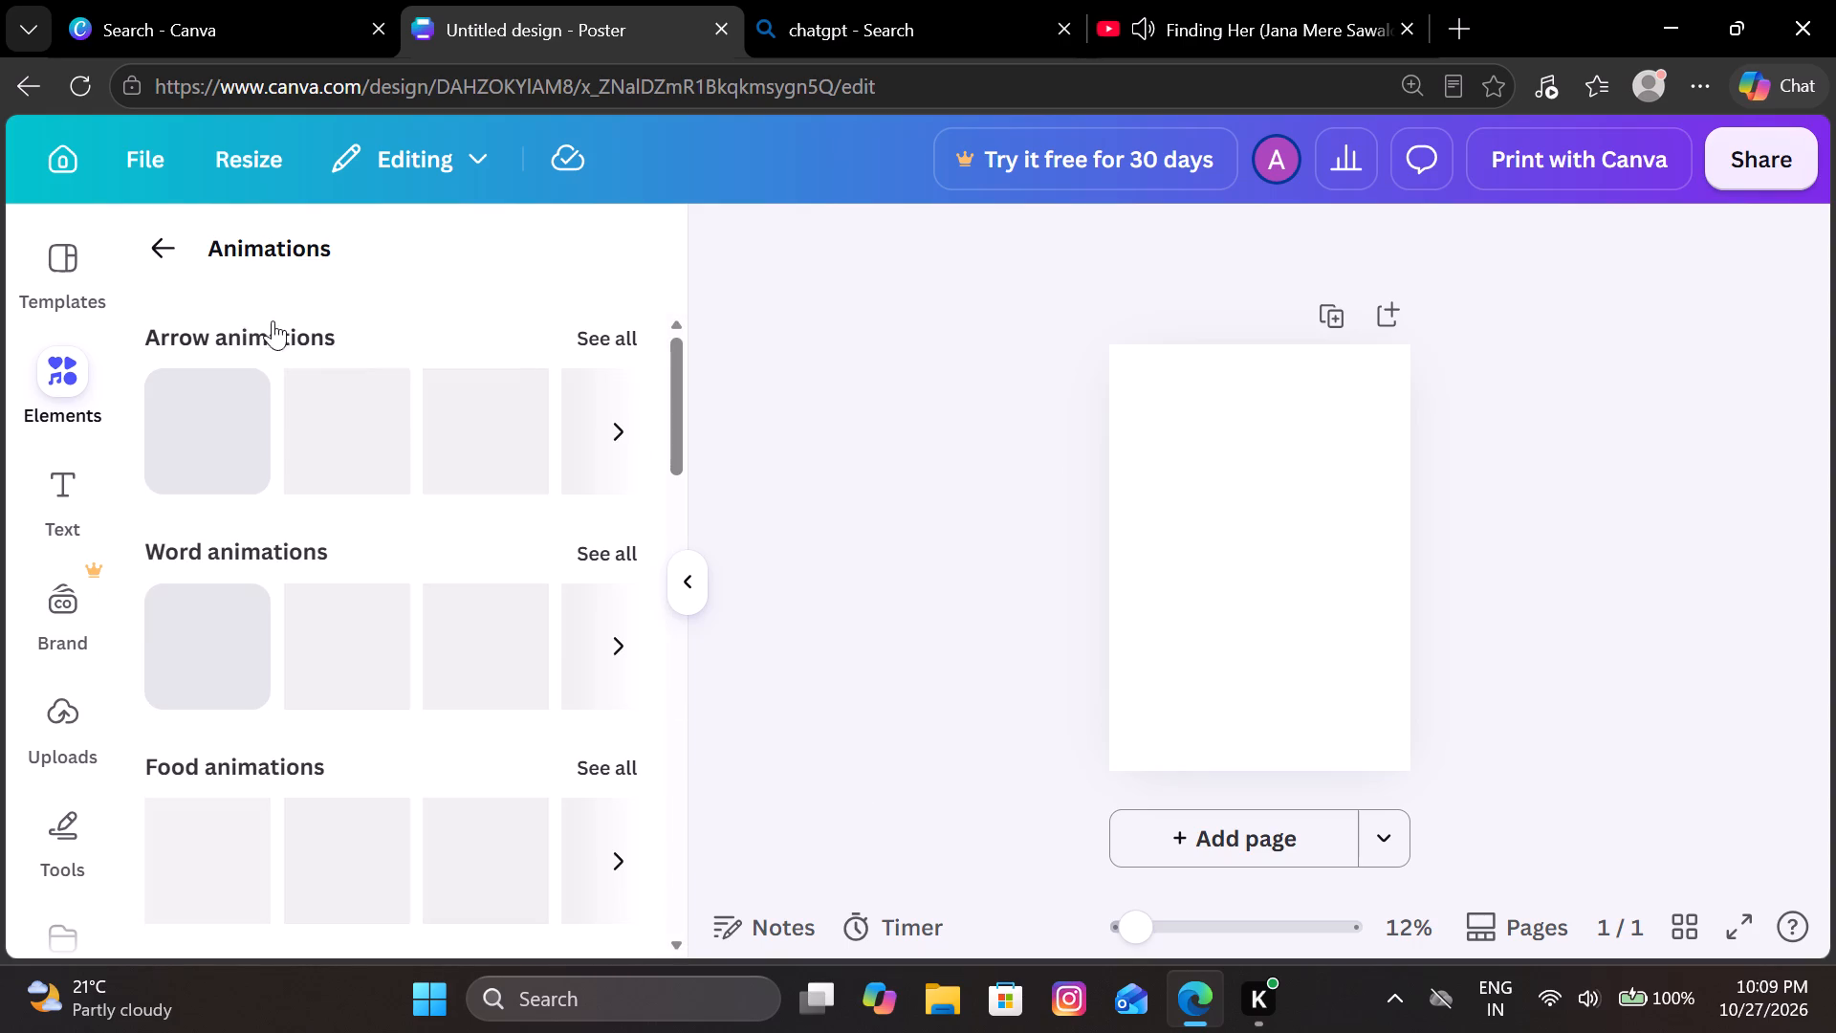
click(151, 225)
Search the graphics for "virat kohli", look through the results and clear the search.
click(270, 331)
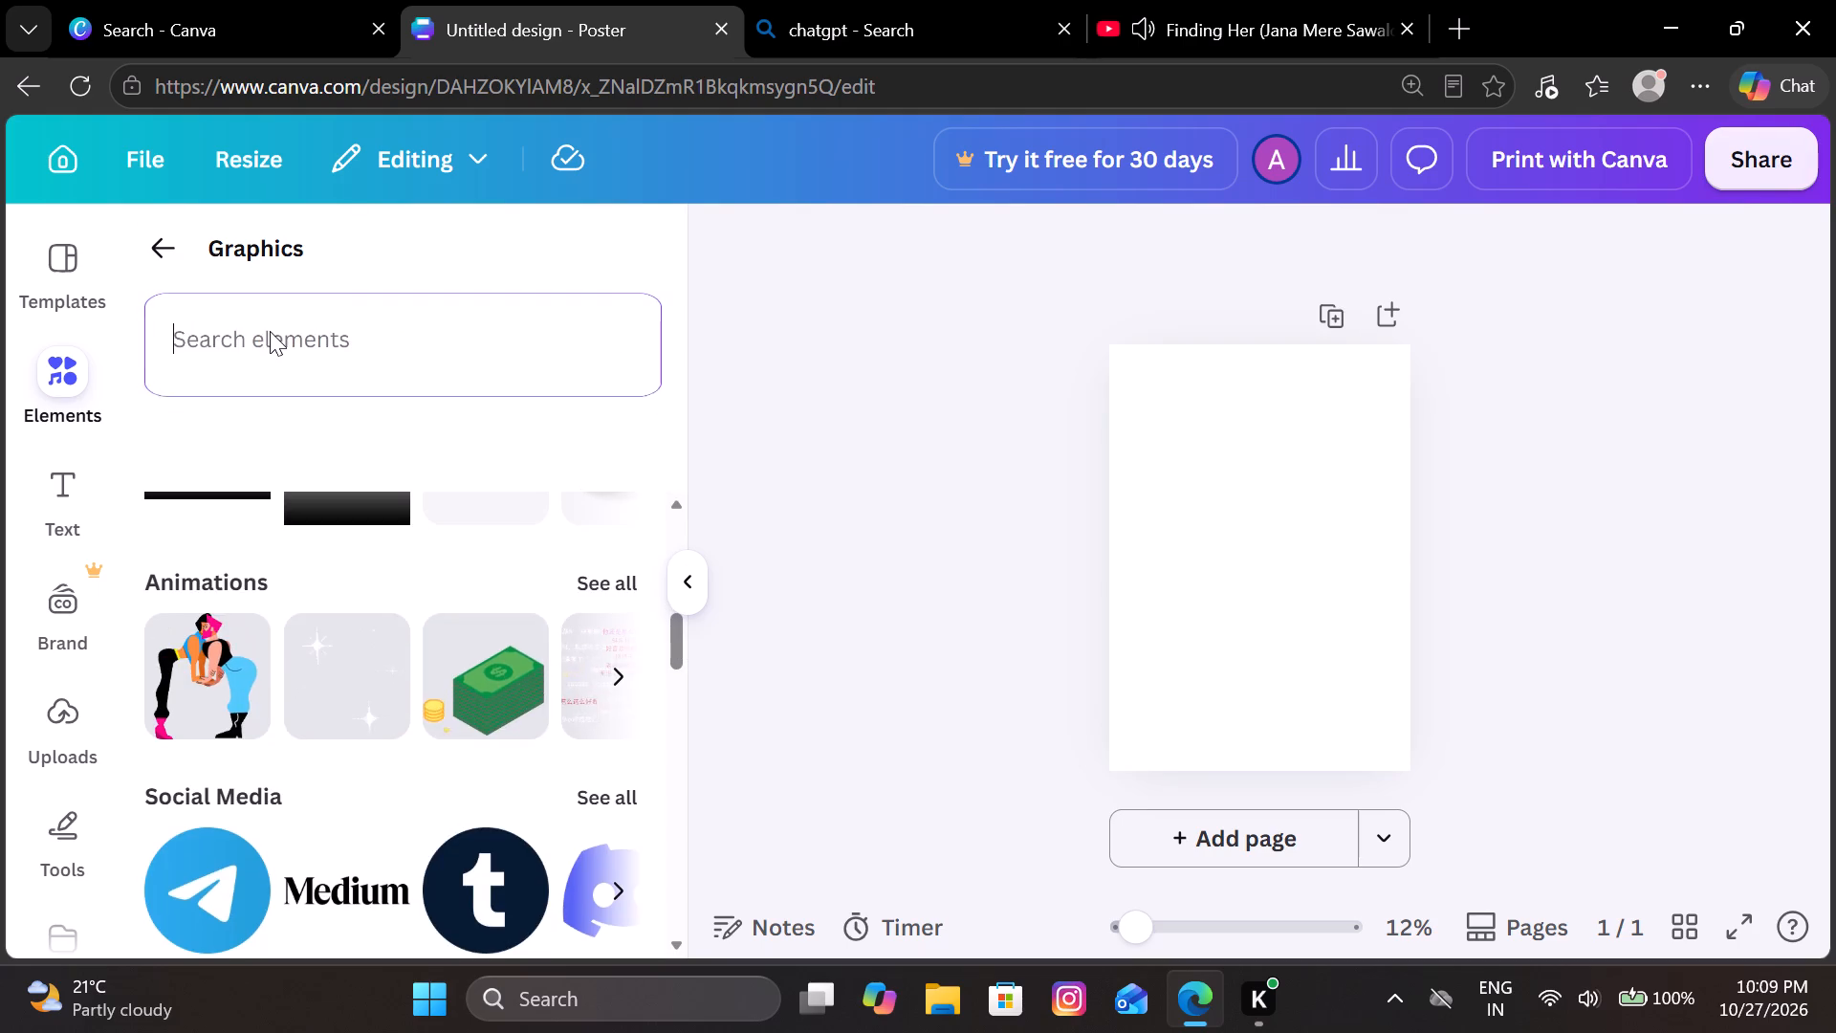
text(virat)
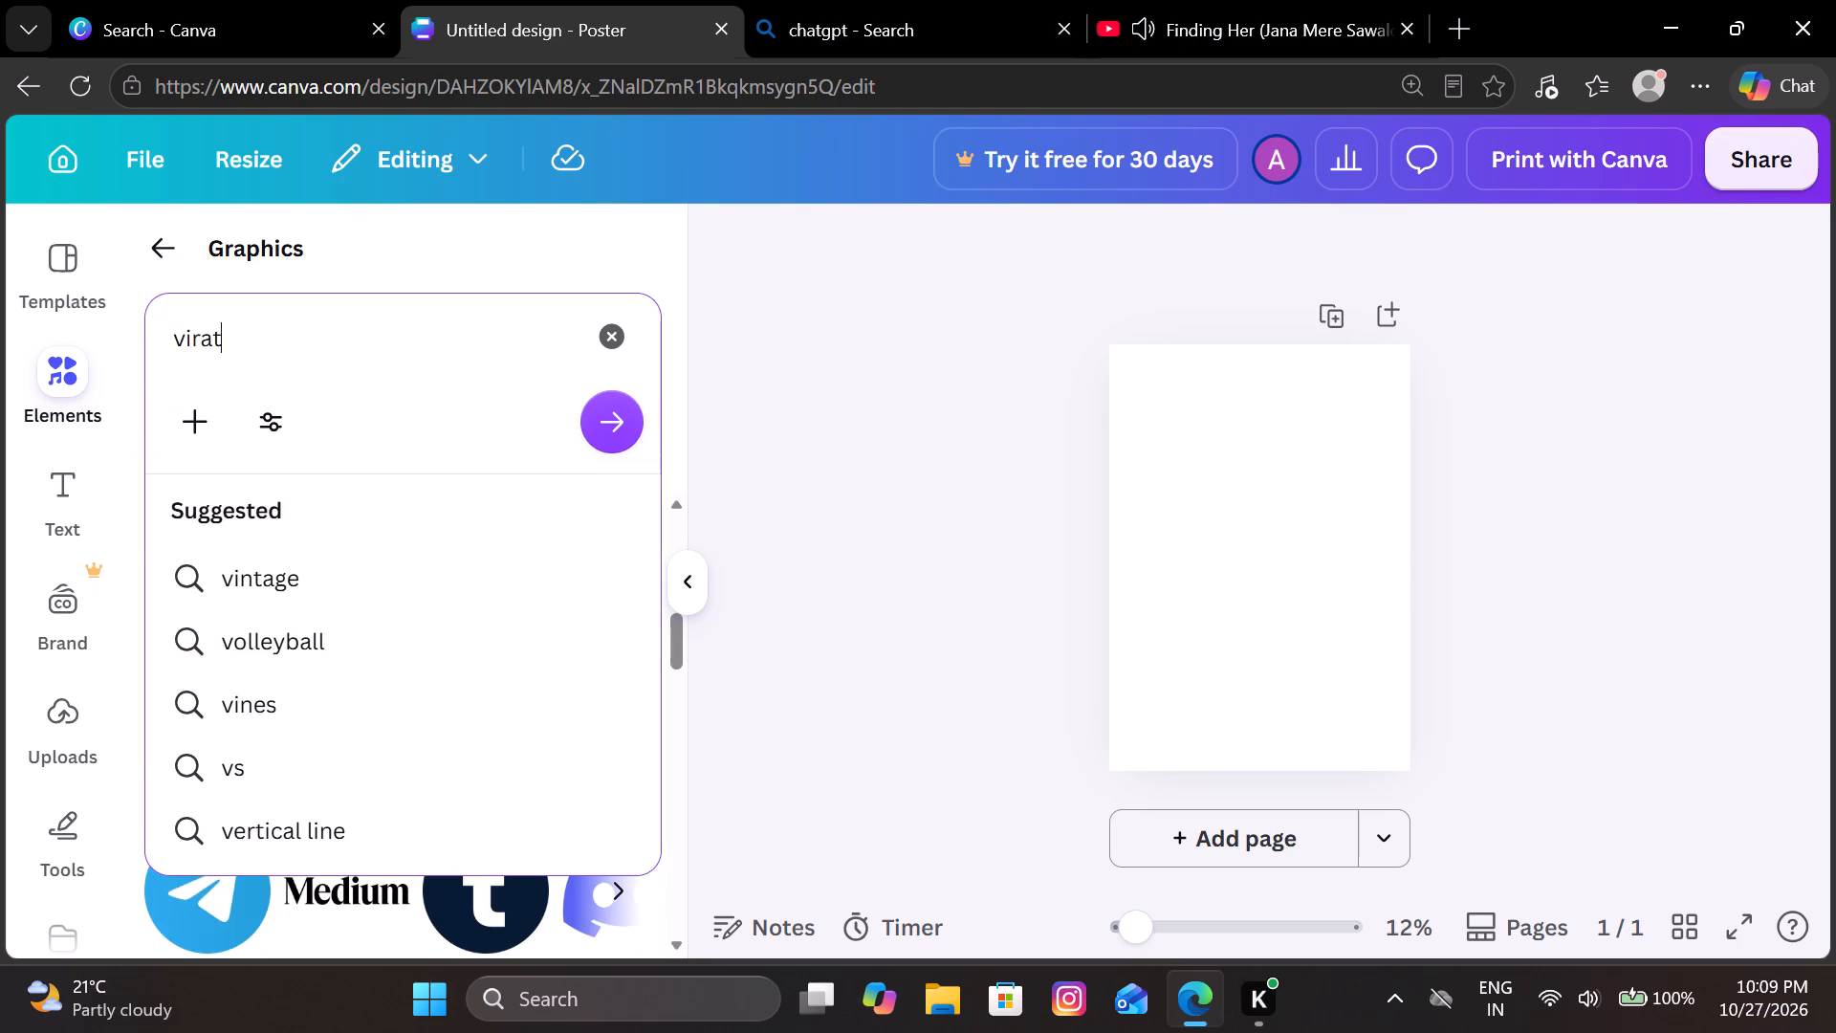
key(space)
key(j)
key(BackSpace)
text(kohli)
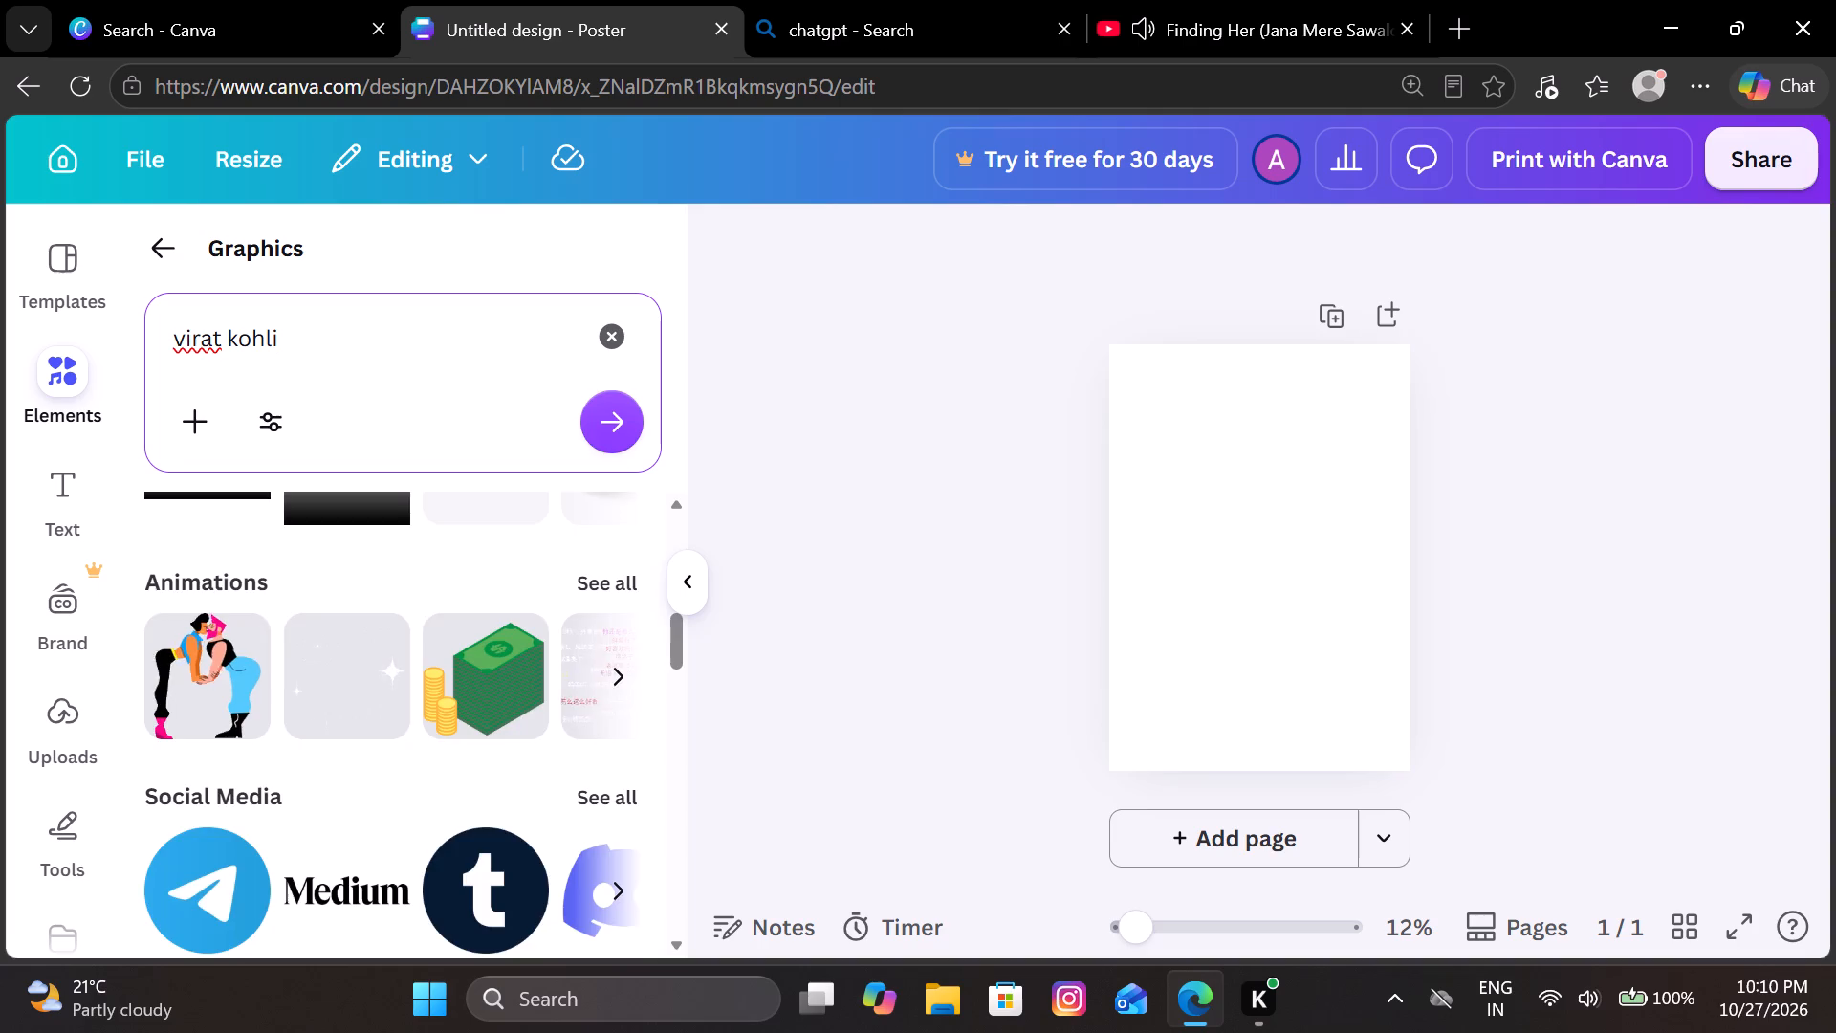
key(Return)
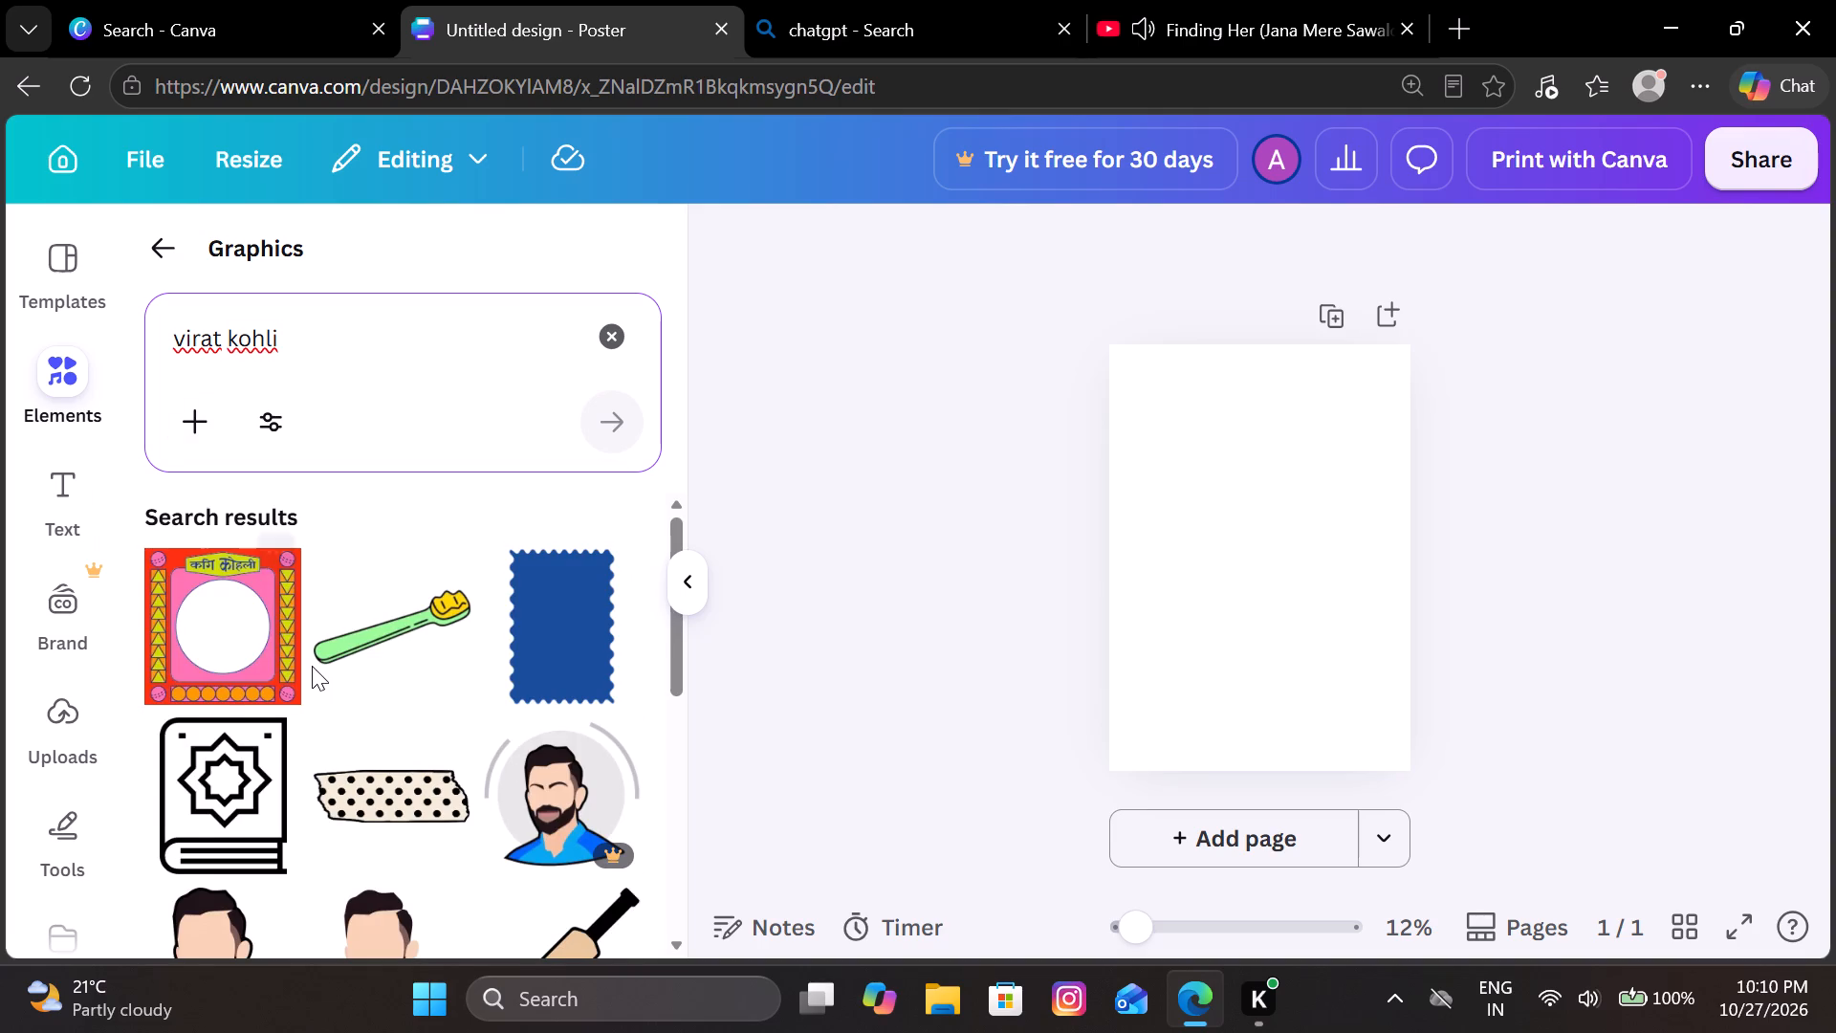
scroll(312, 666, down, 8)
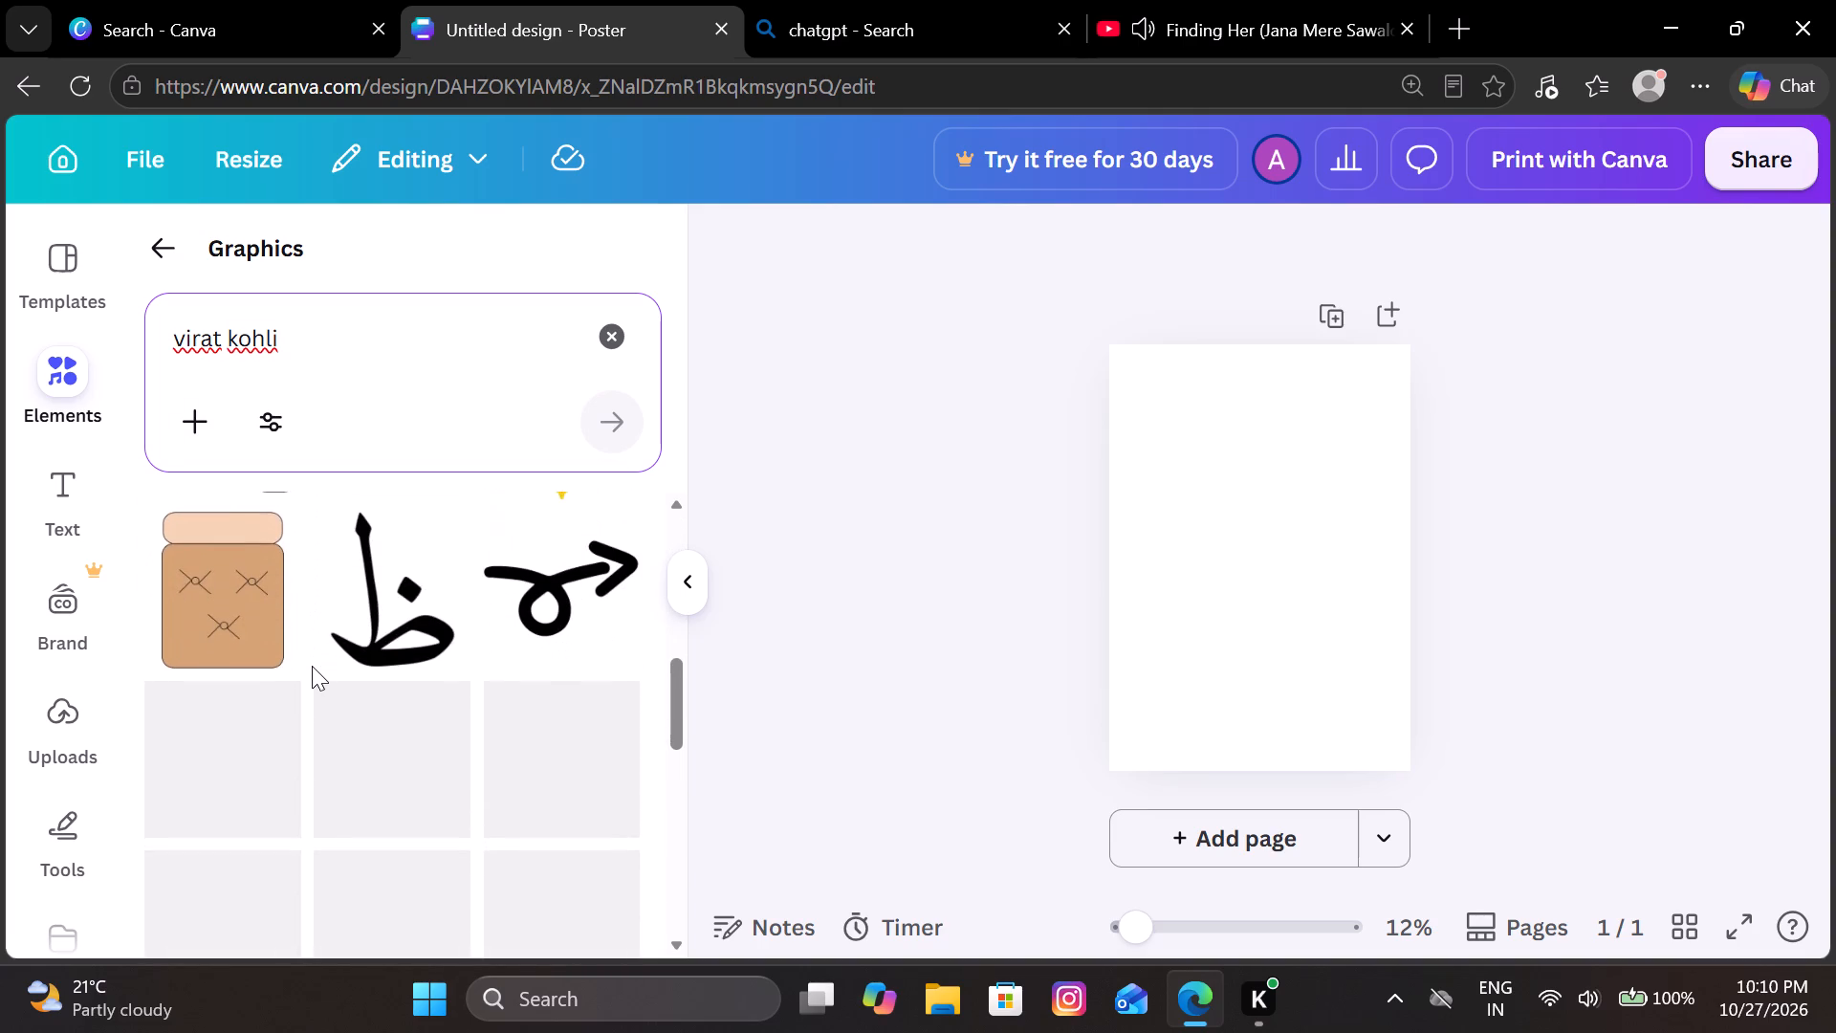
scroll(312, 666, down, 4)
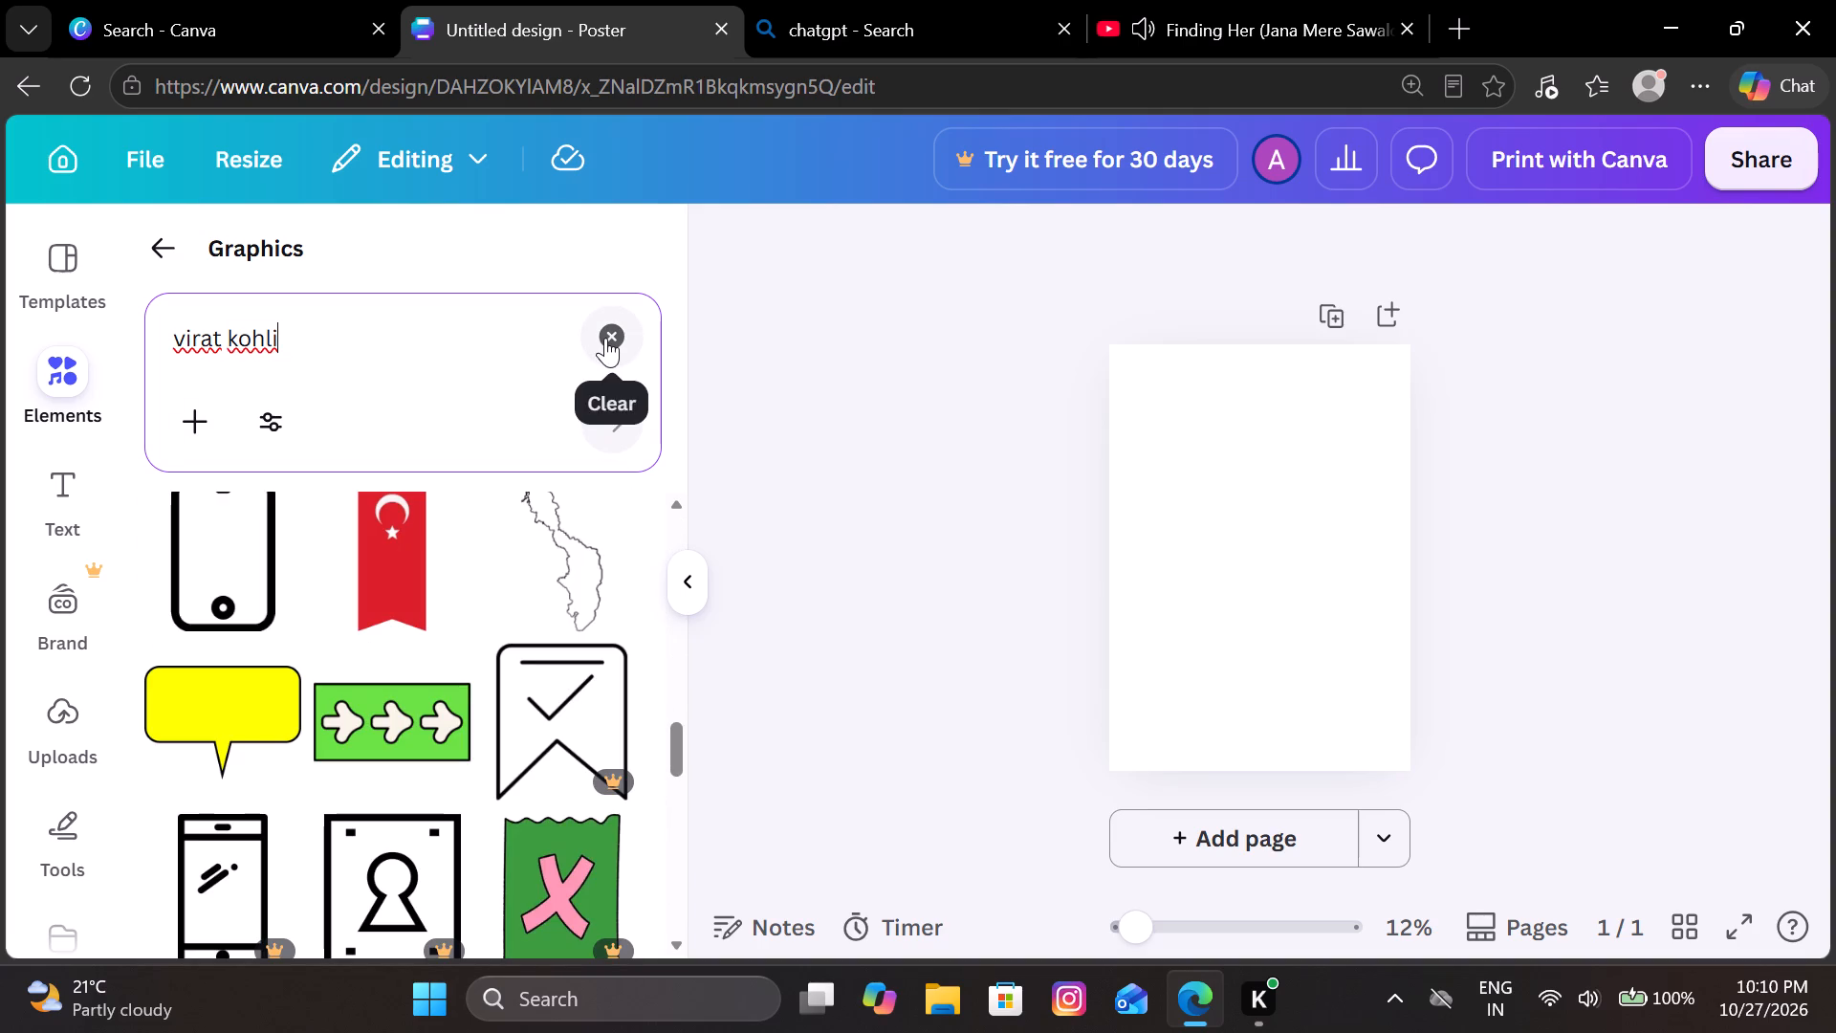
click(605, 338)
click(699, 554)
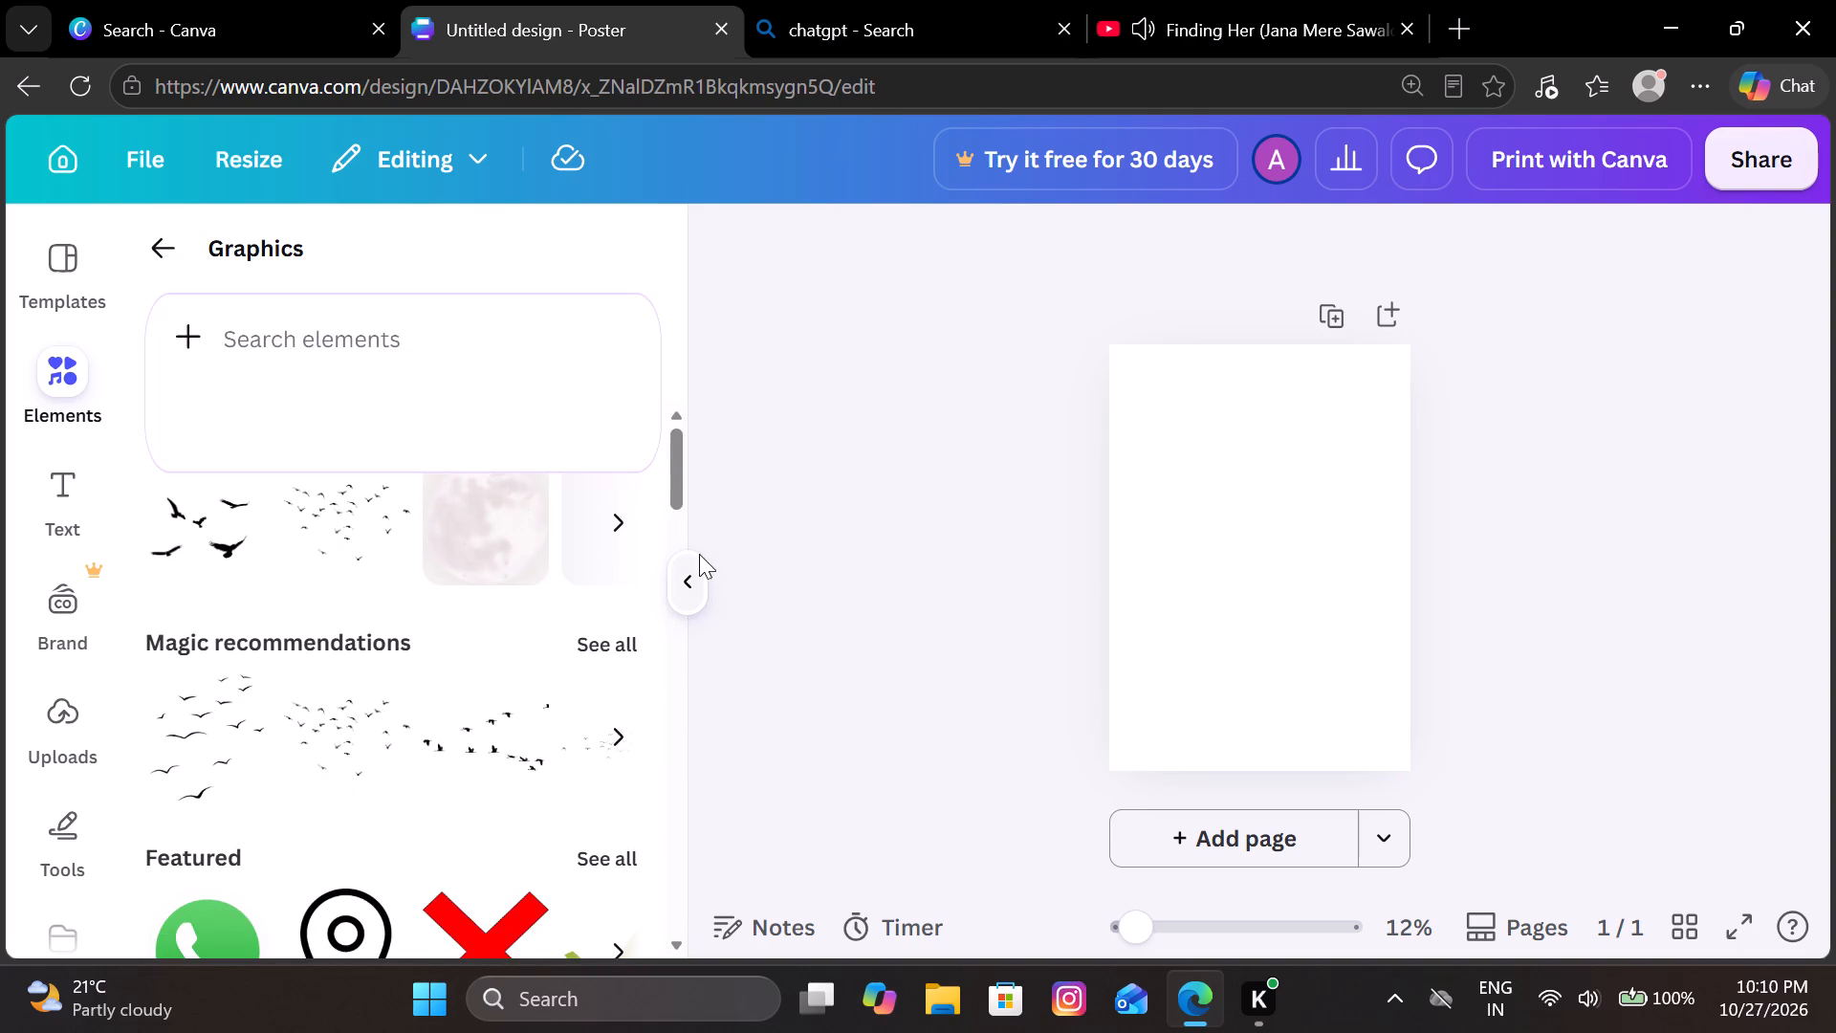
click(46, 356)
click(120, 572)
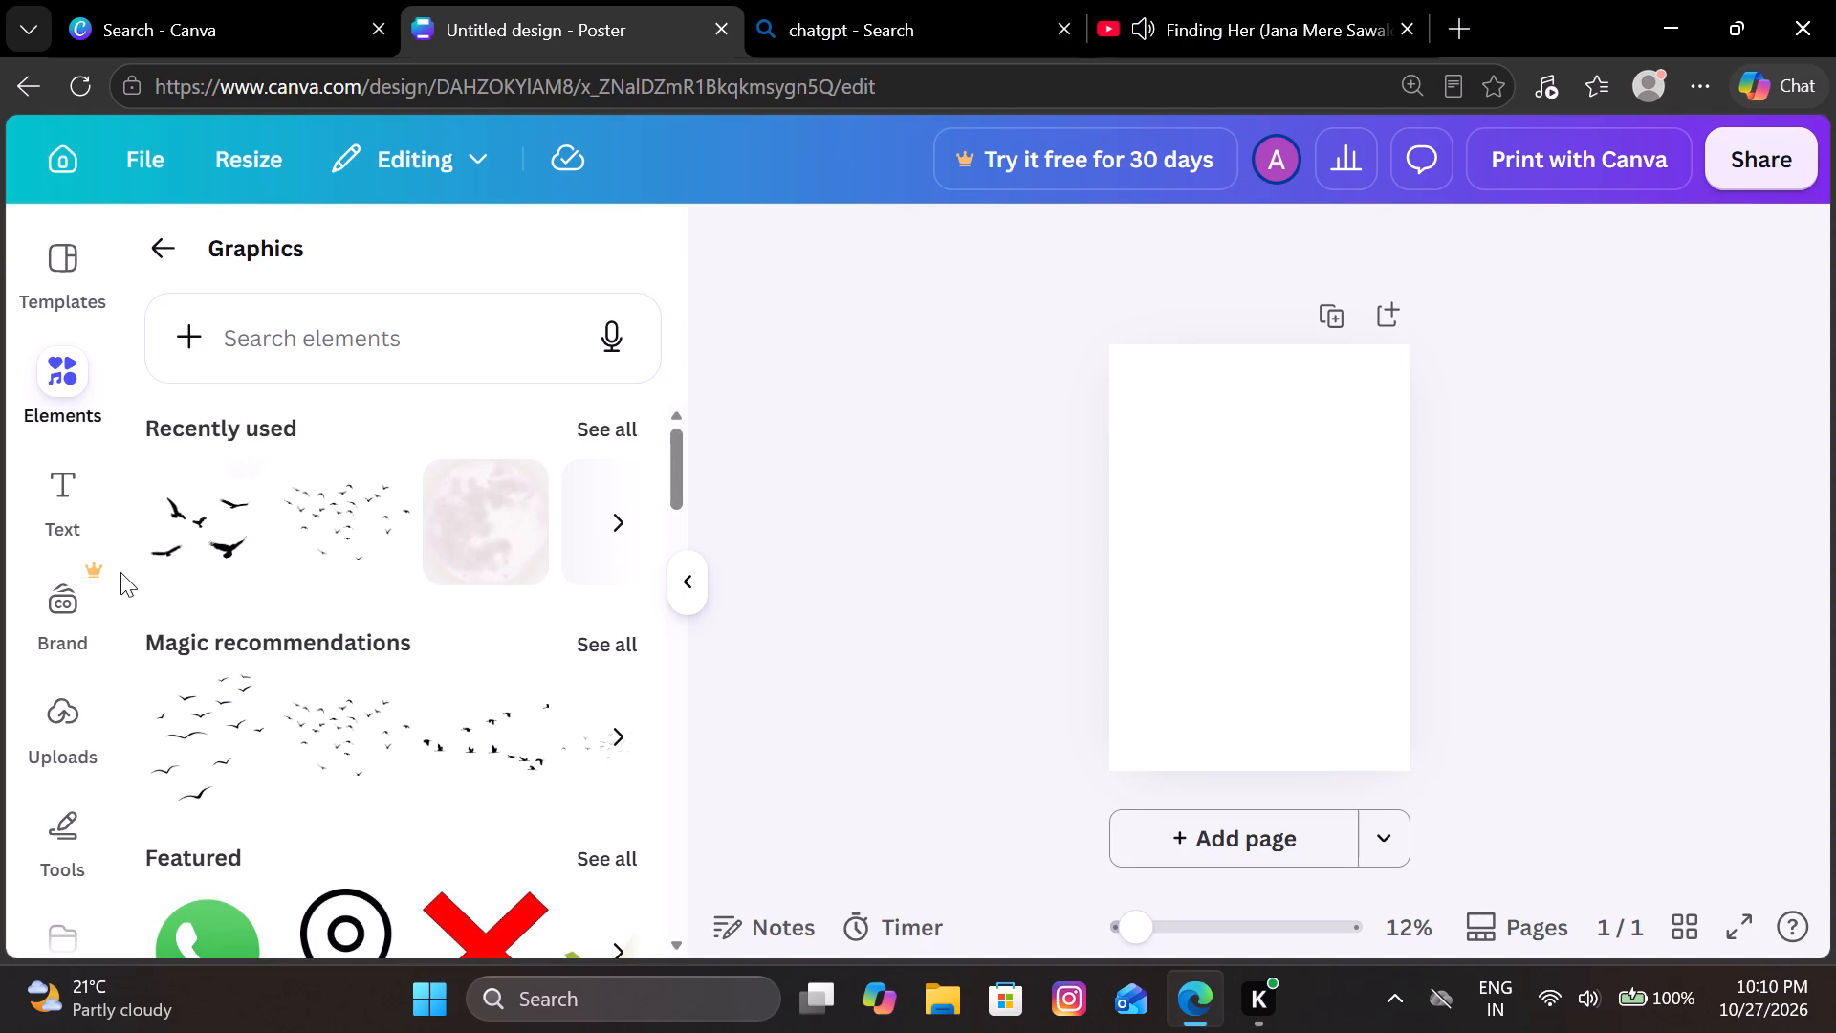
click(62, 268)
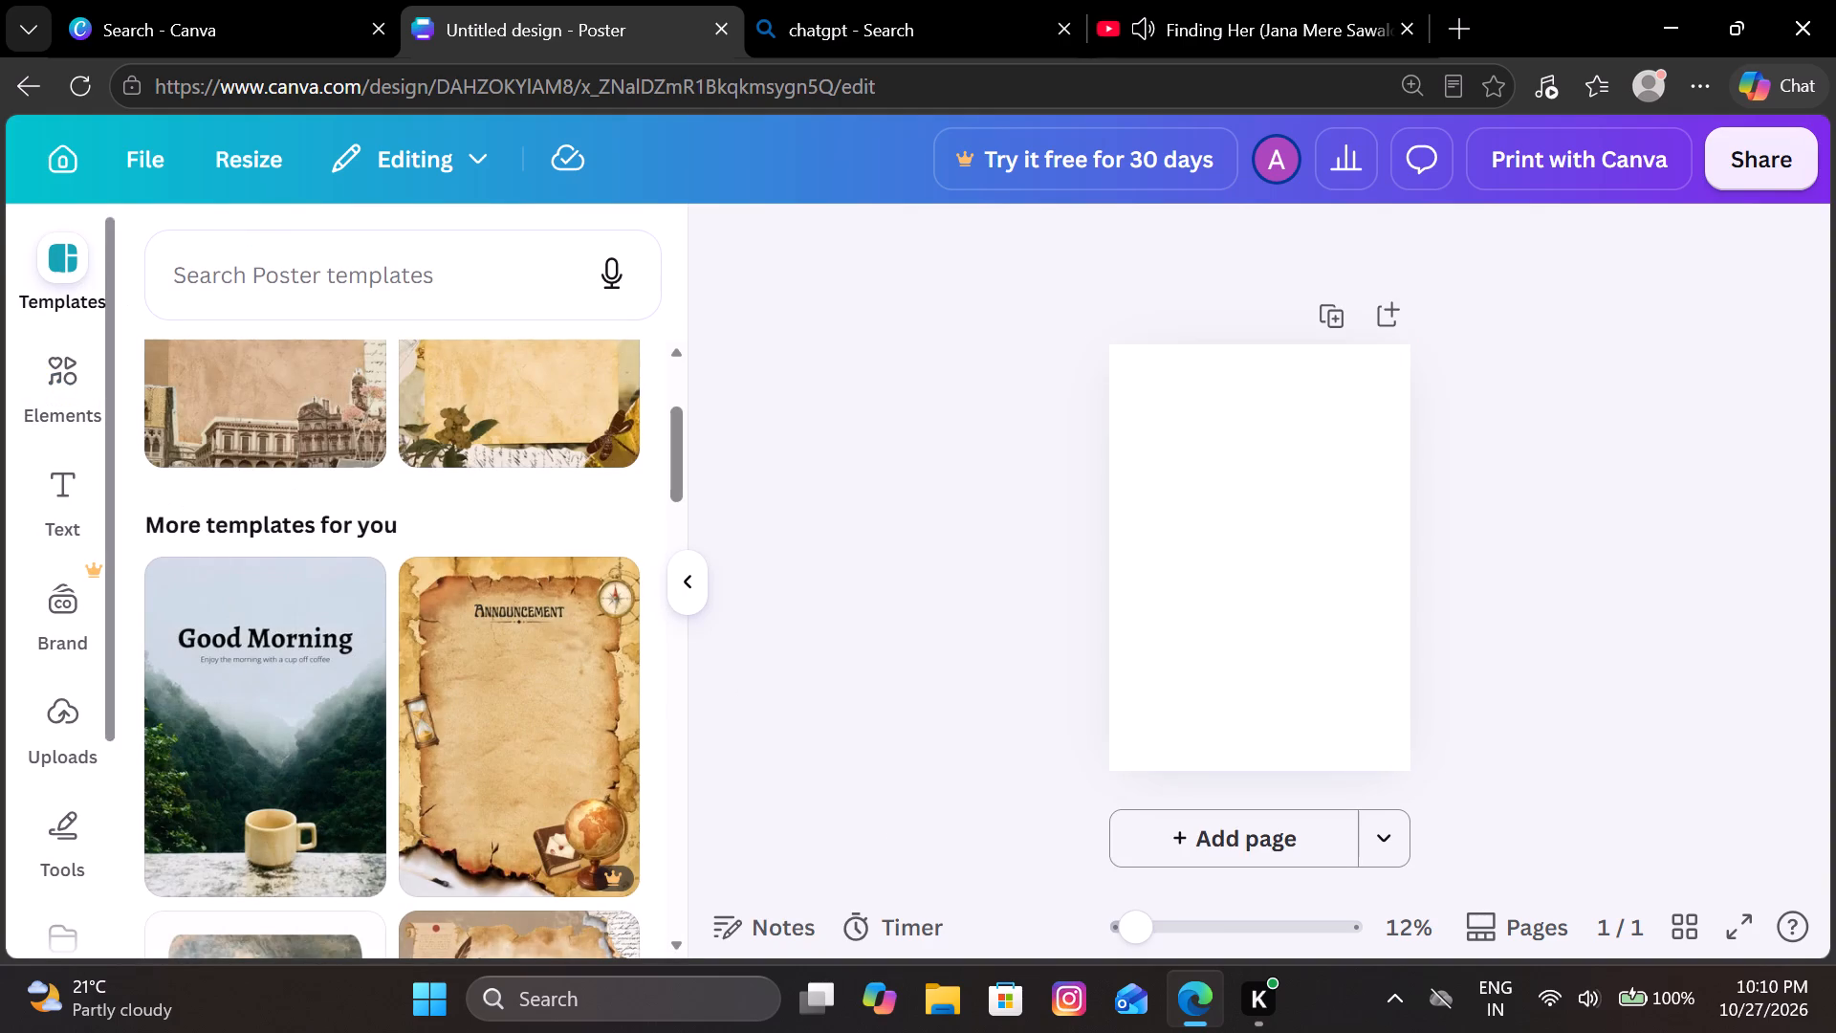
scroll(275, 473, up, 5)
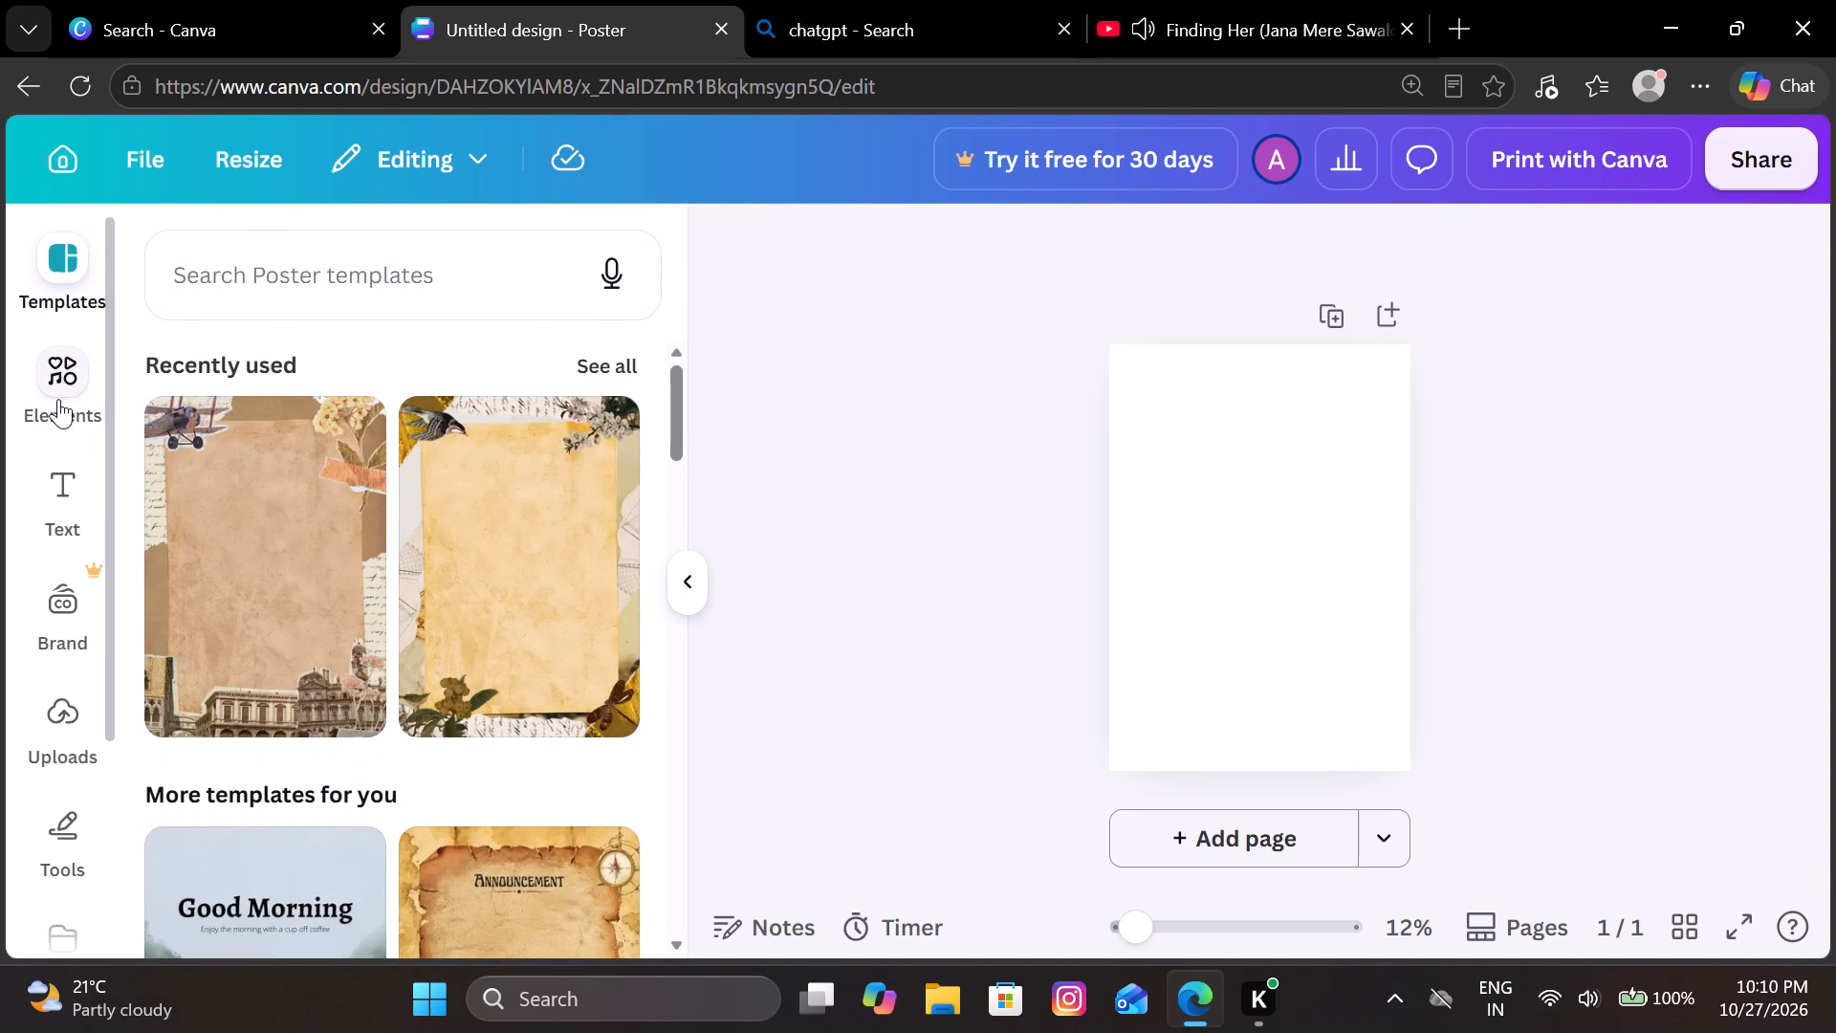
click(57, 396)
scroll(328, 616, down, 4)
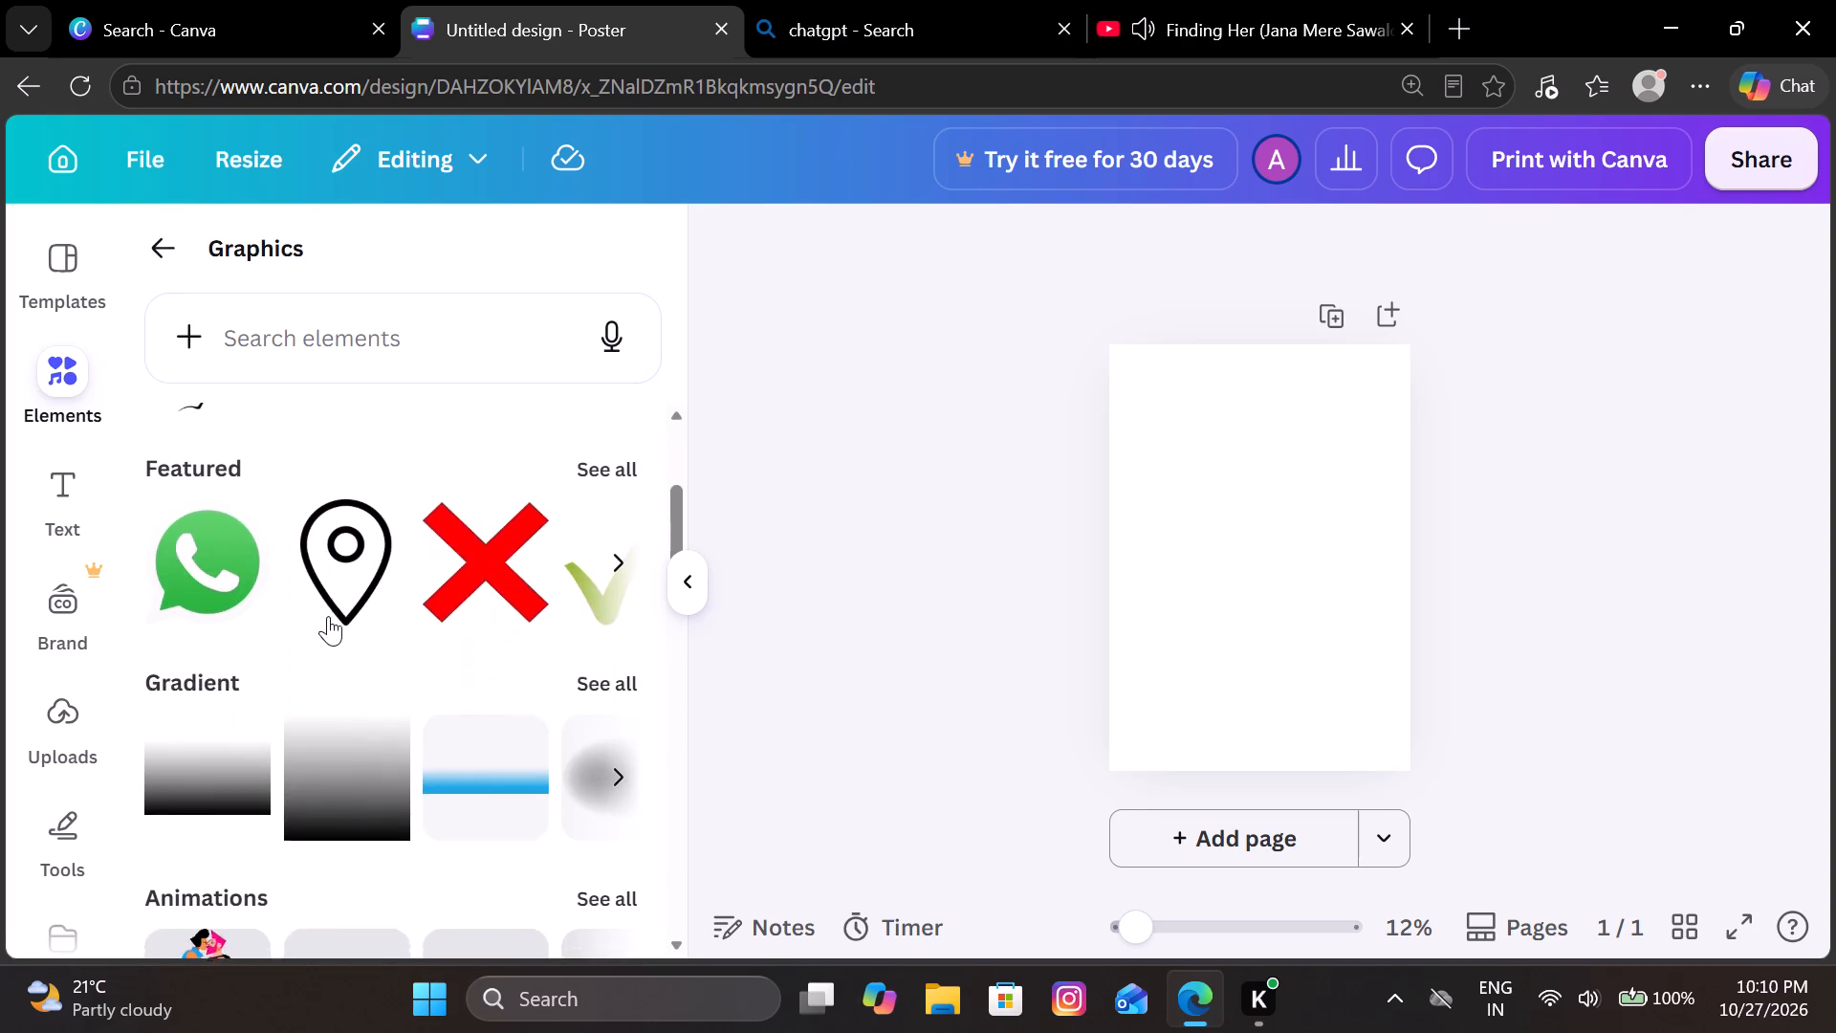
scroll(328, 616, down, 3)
Fill the blank poster page's background with the orchid purple from the default solid colors.
click(1191, 572)
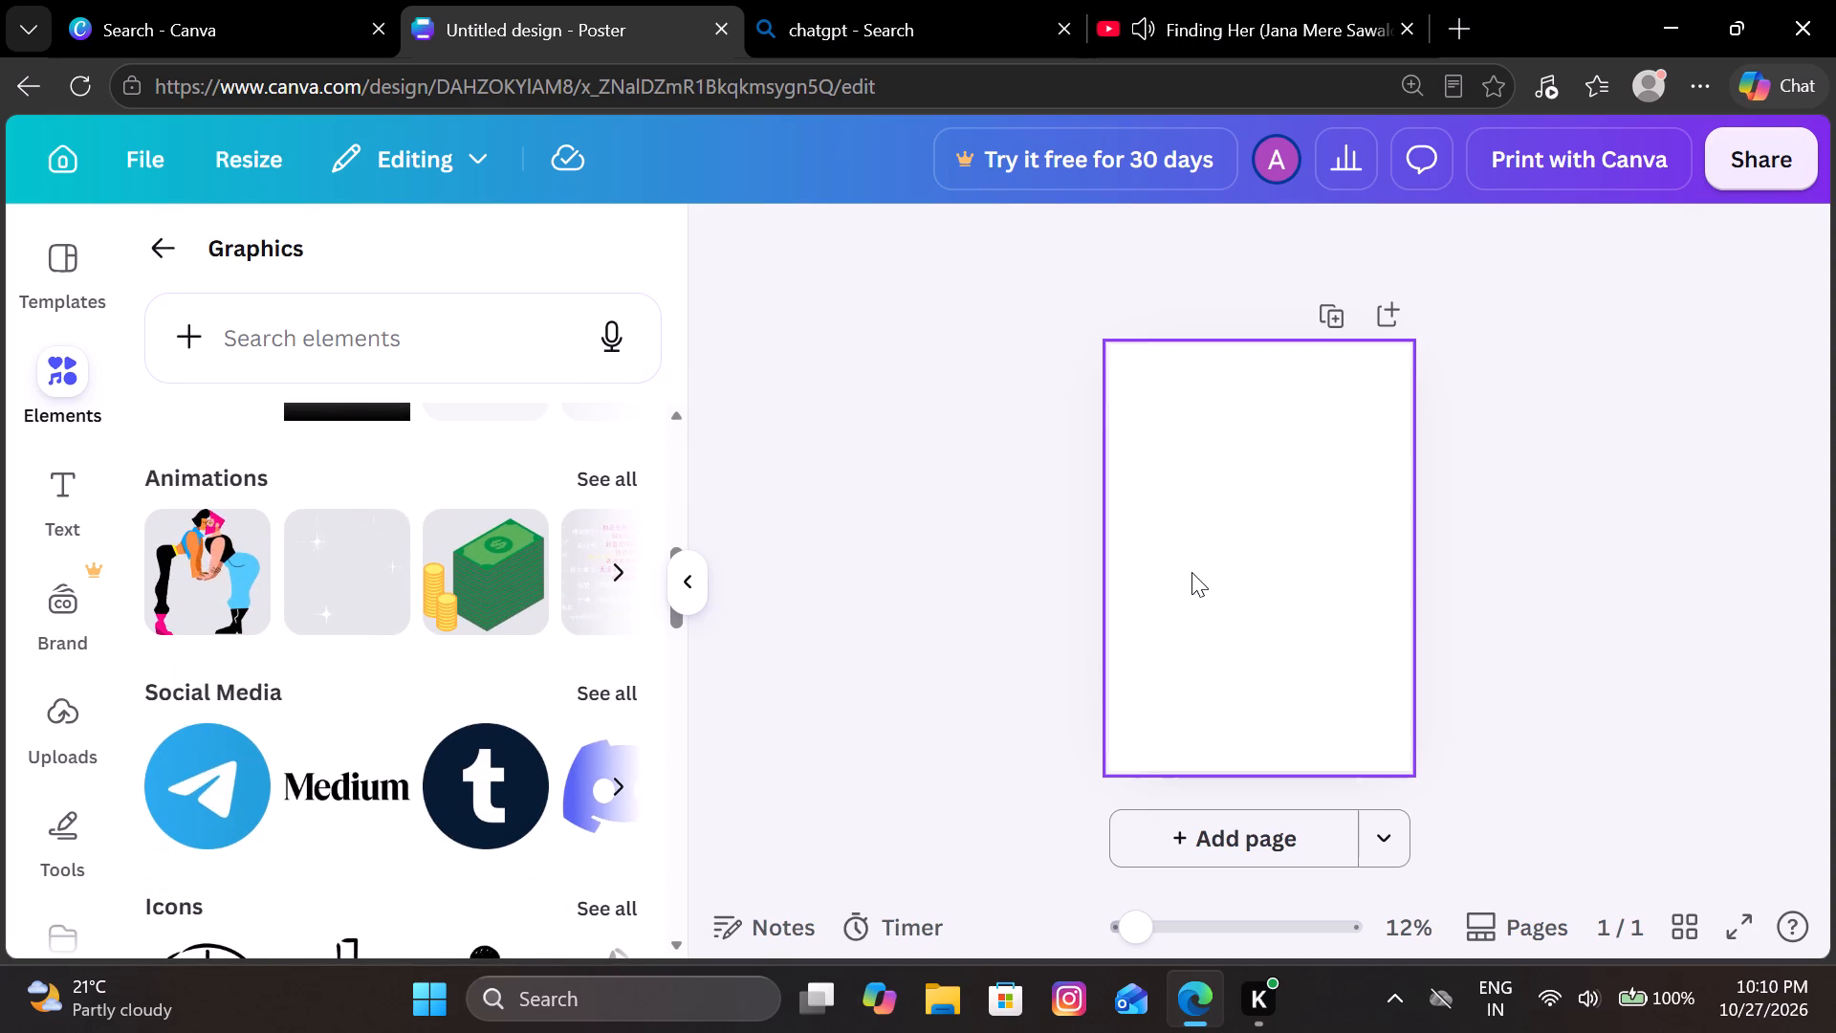
click(1251, 243)
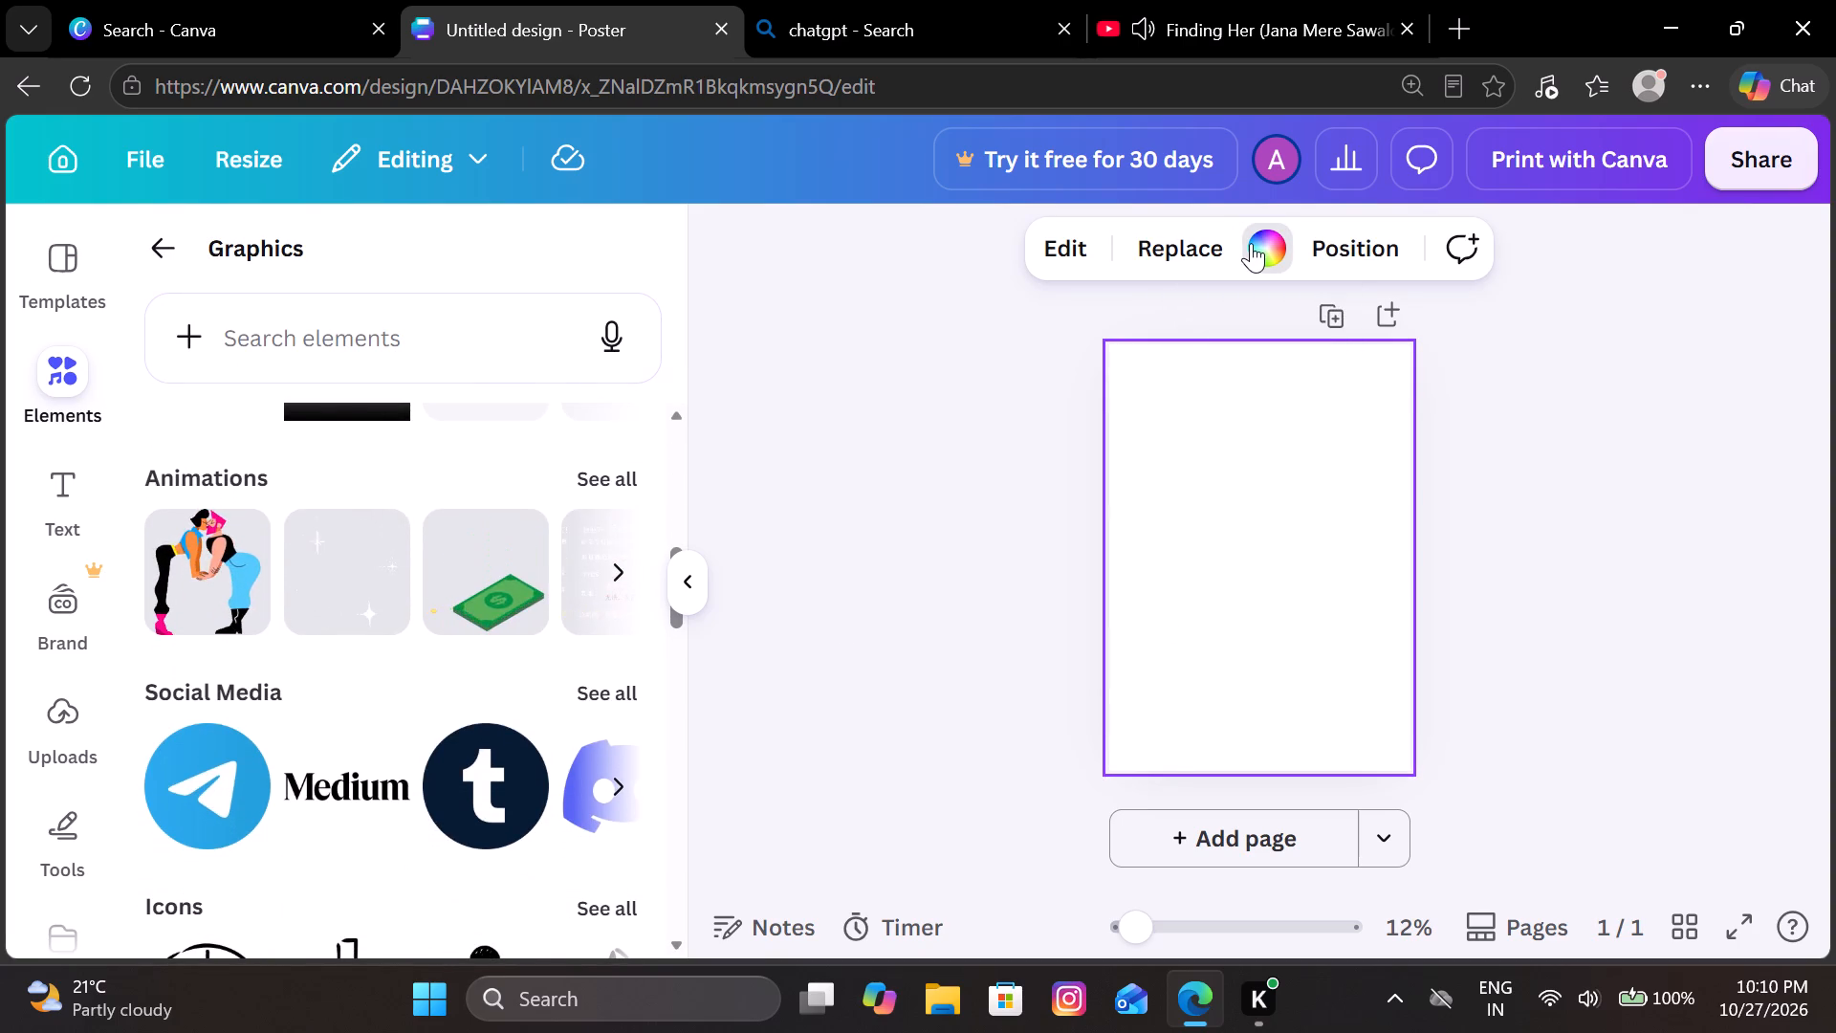
scroll(463, 783, down, 3)
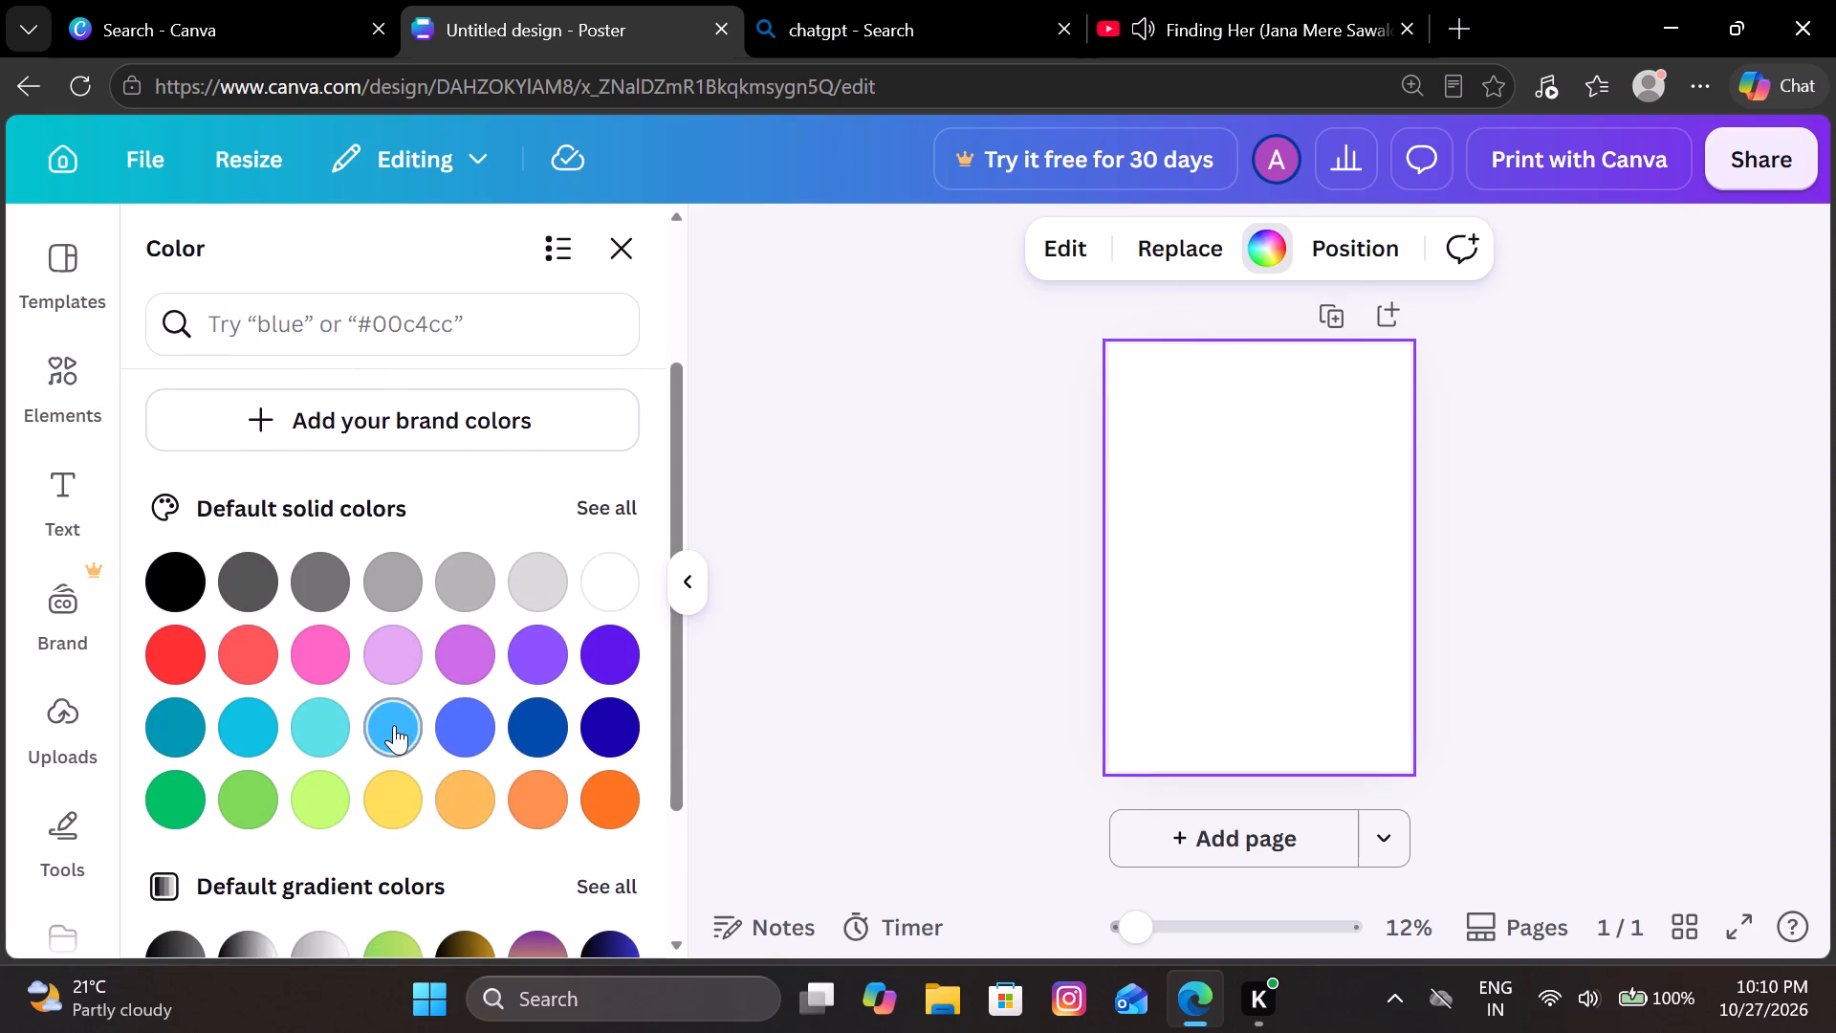
click(472, 636)
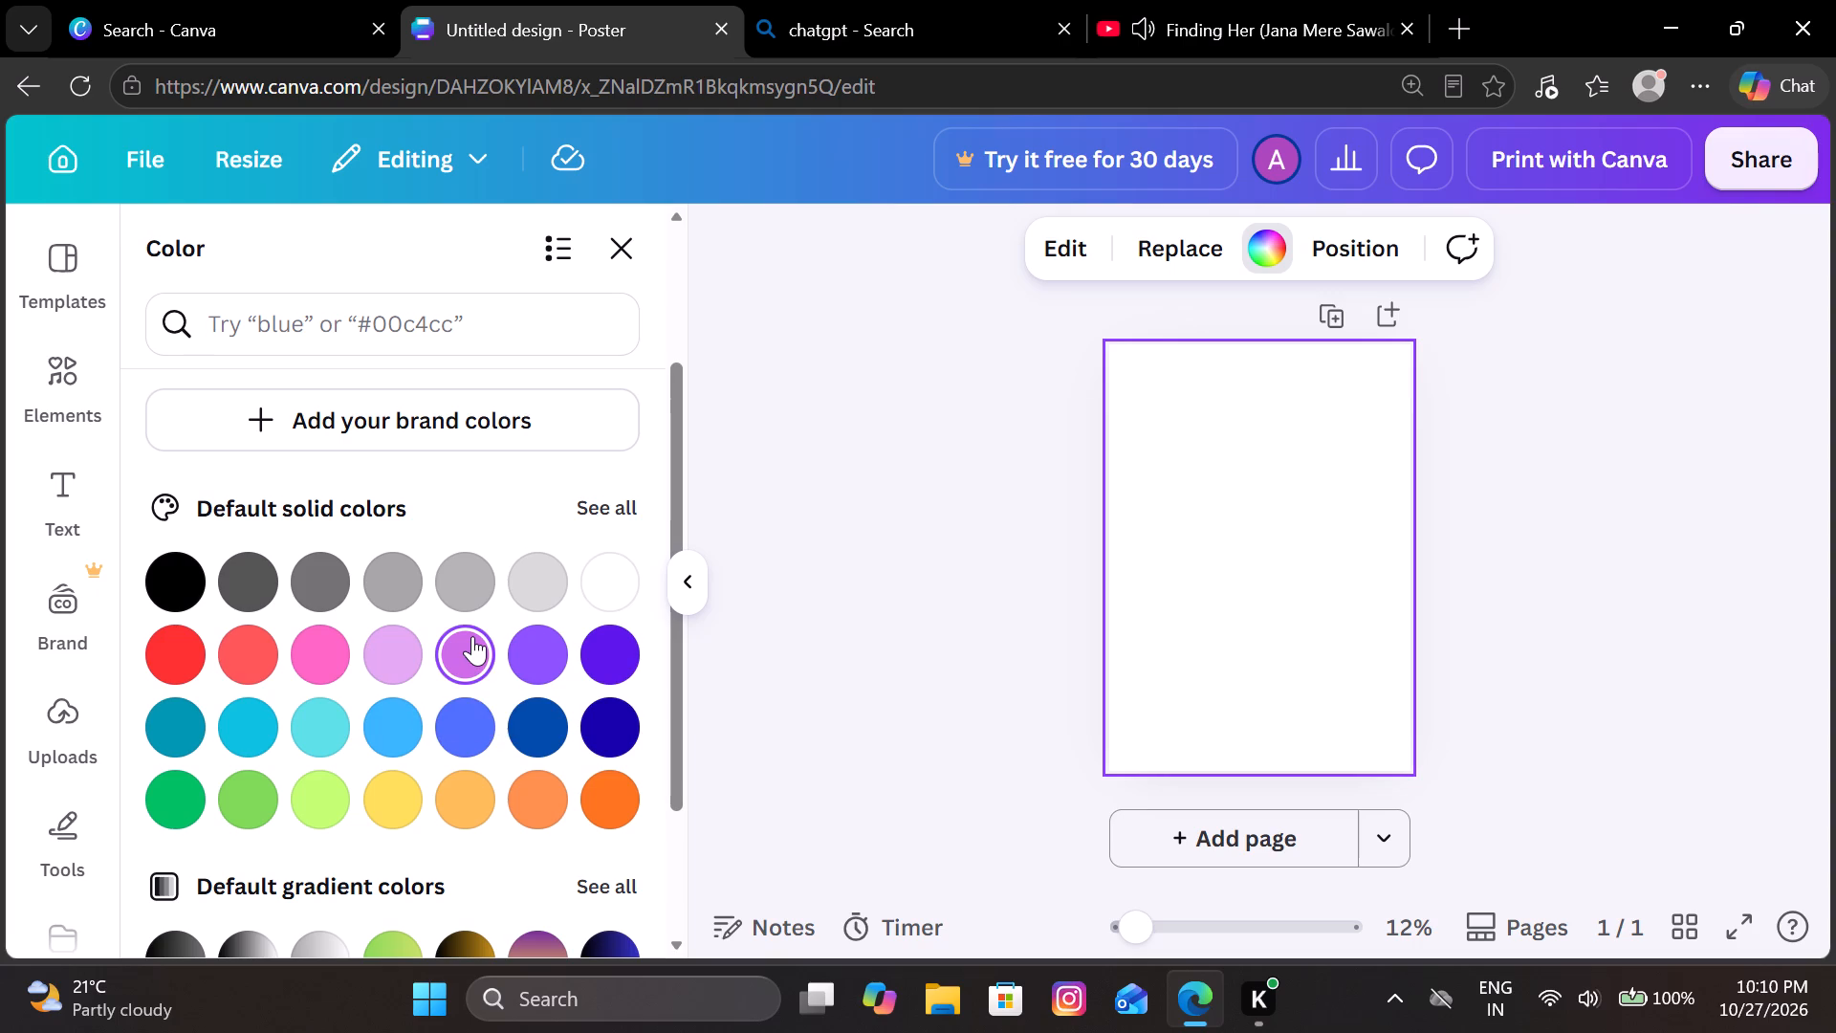
click(849, 648)
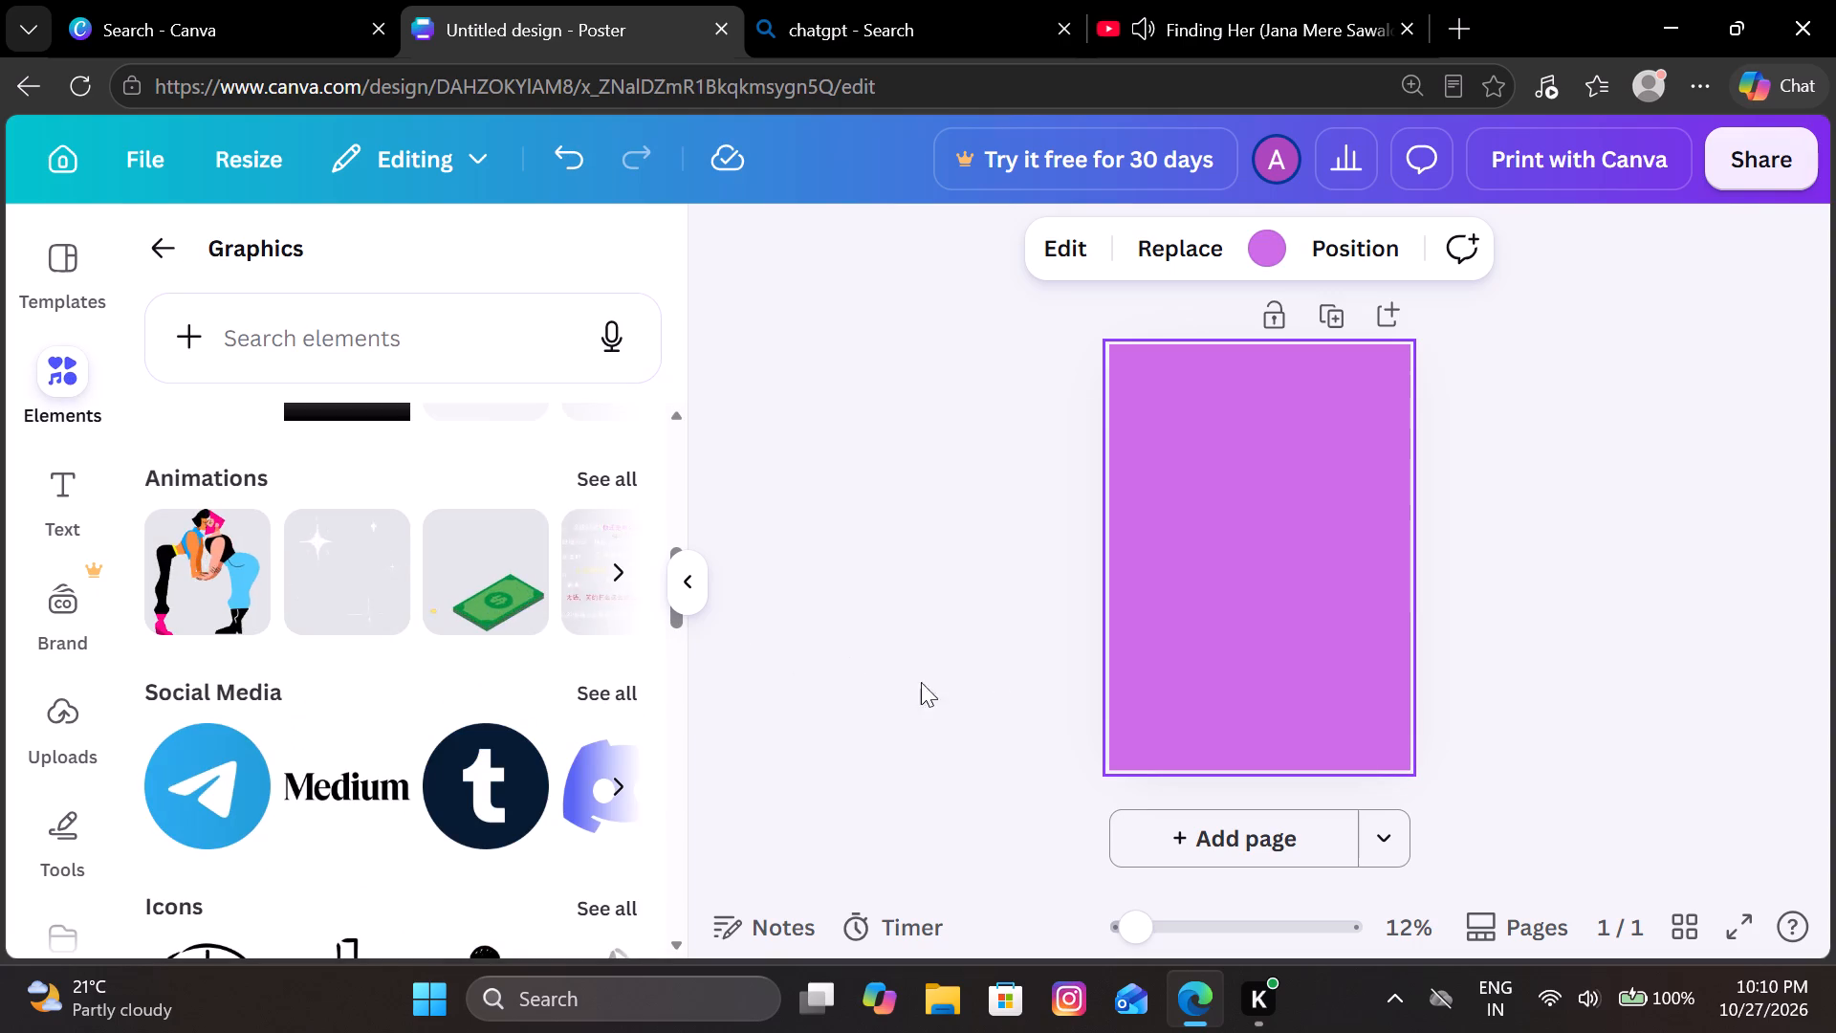
click(1050, 647)
Add a circle from the basic shapes to the center of the purple poster page.
scroll(437, 631, up, 1)
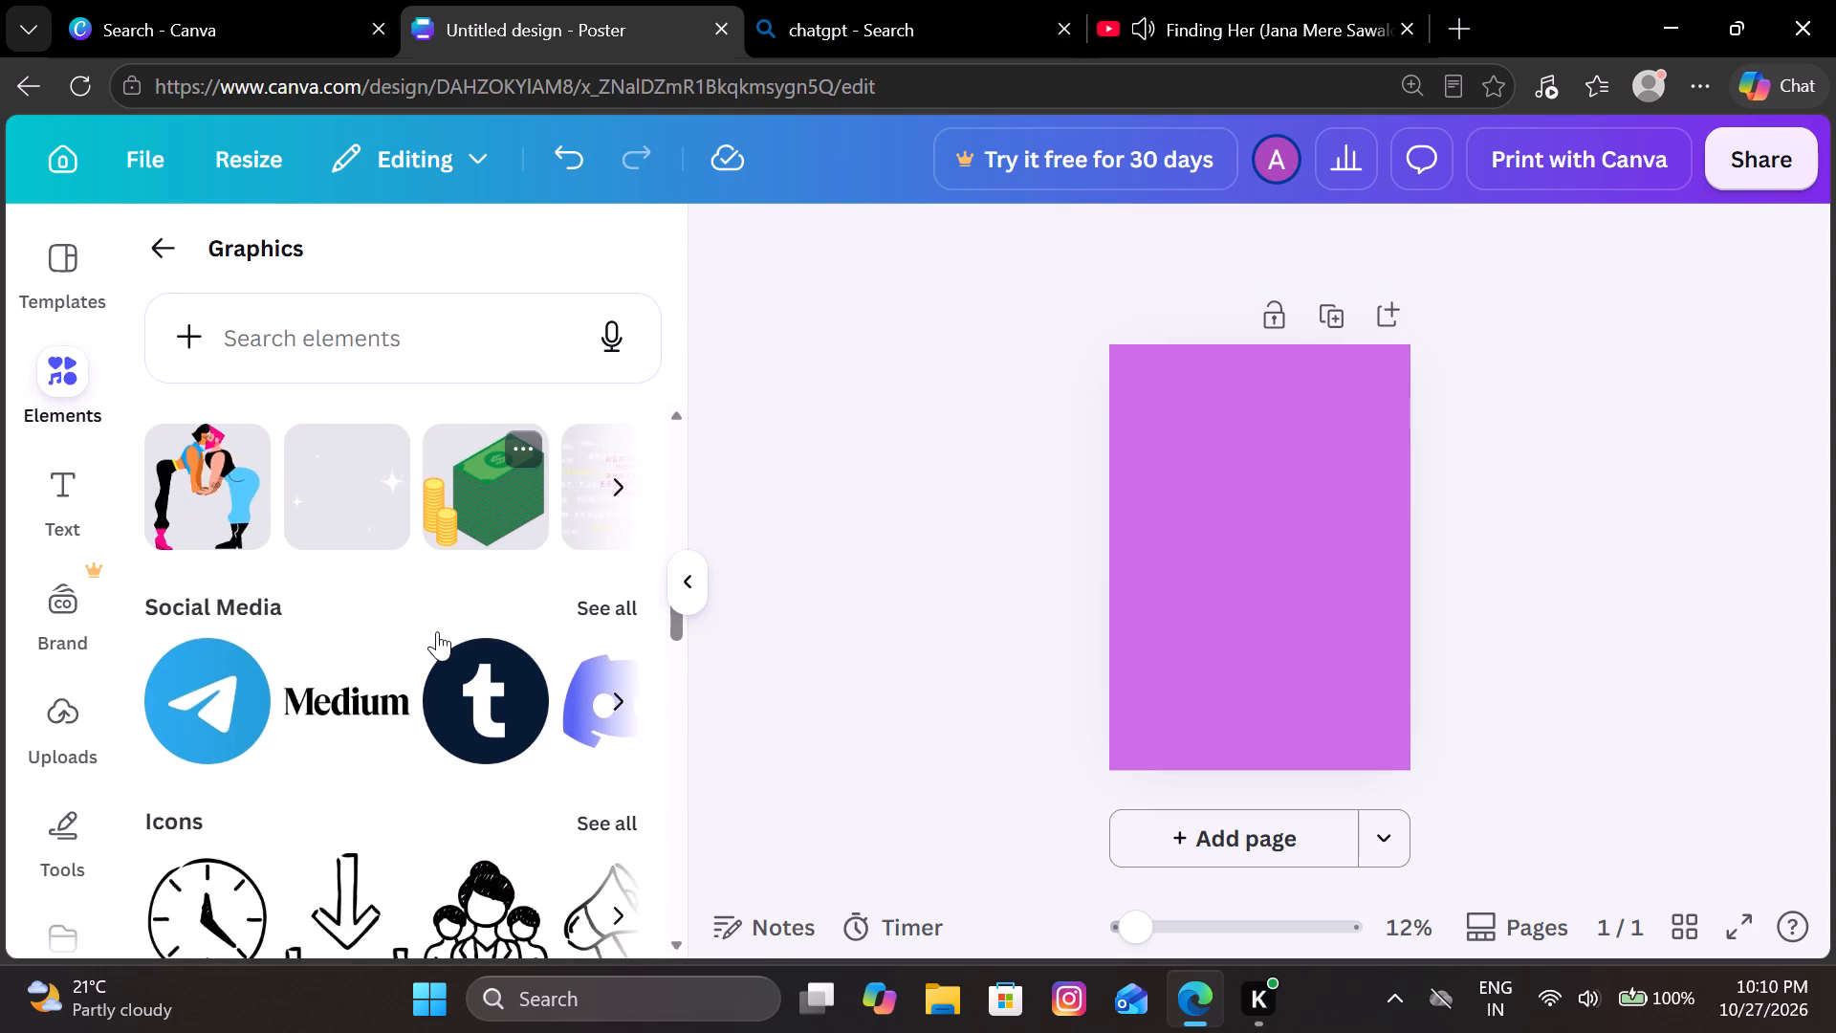
scroll(437, 631, up, 3)
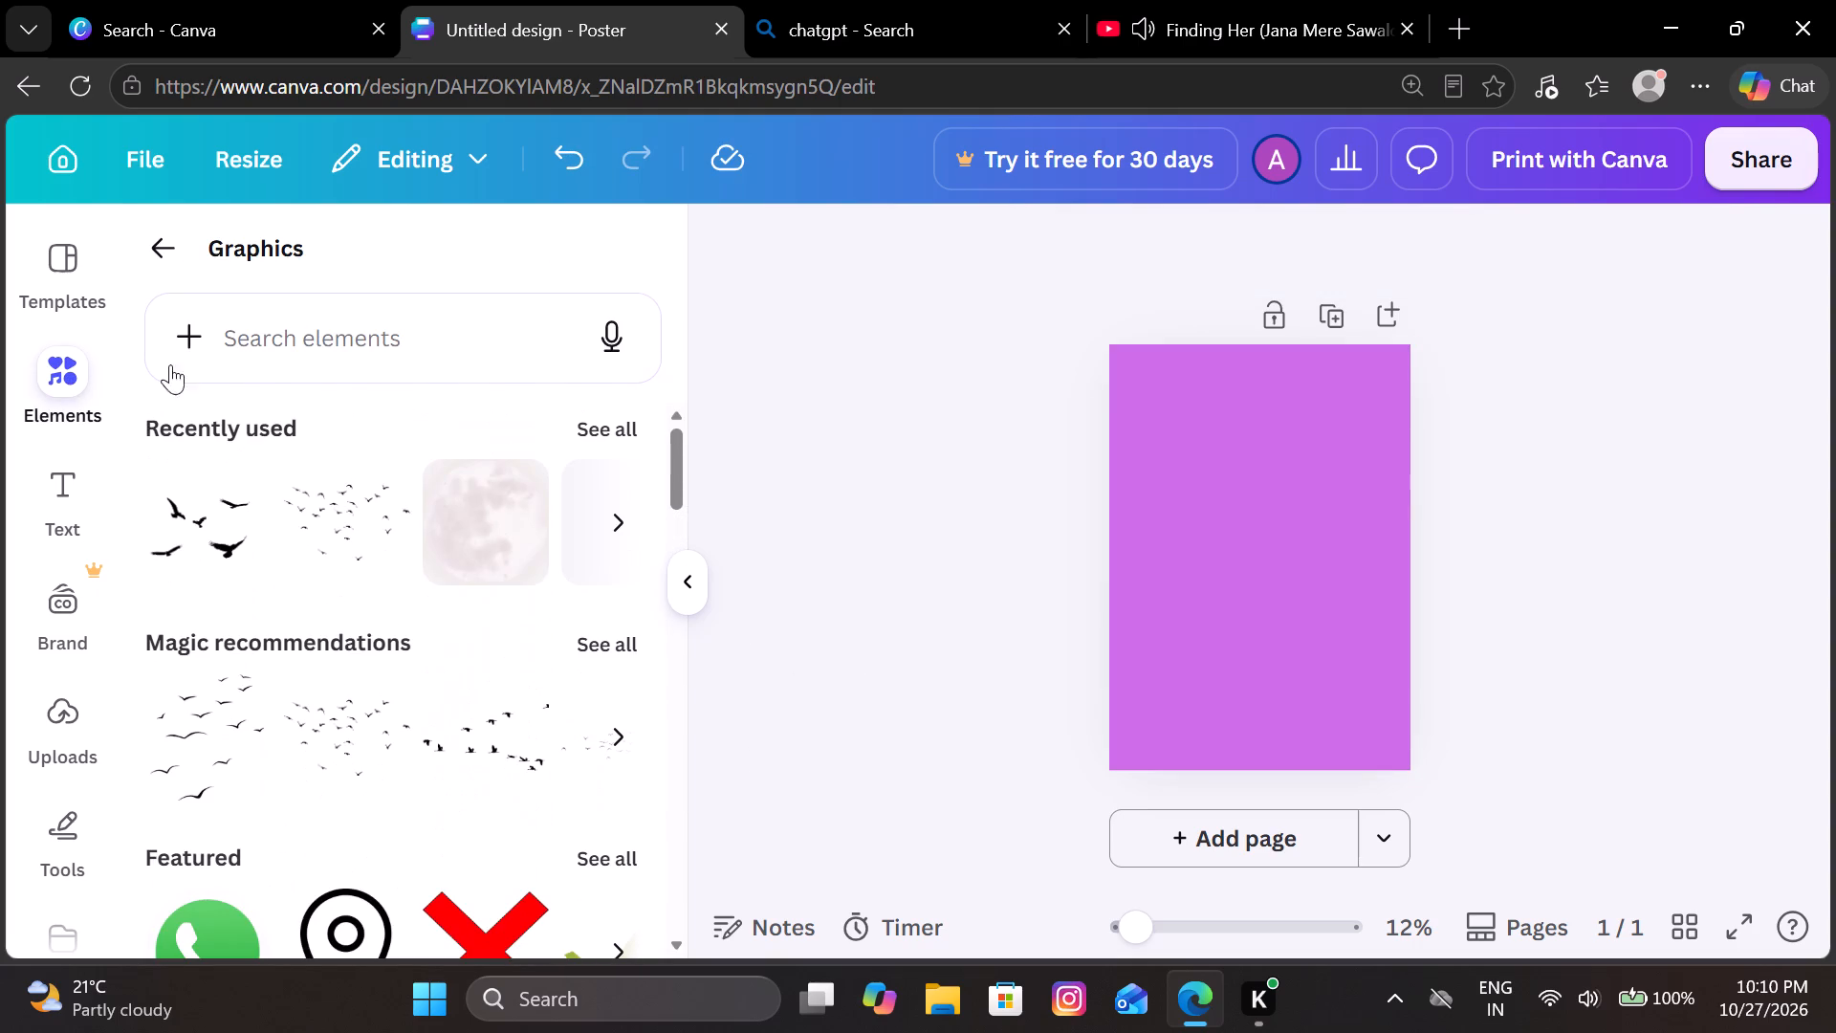
click(151, 268)
click(228, 645)
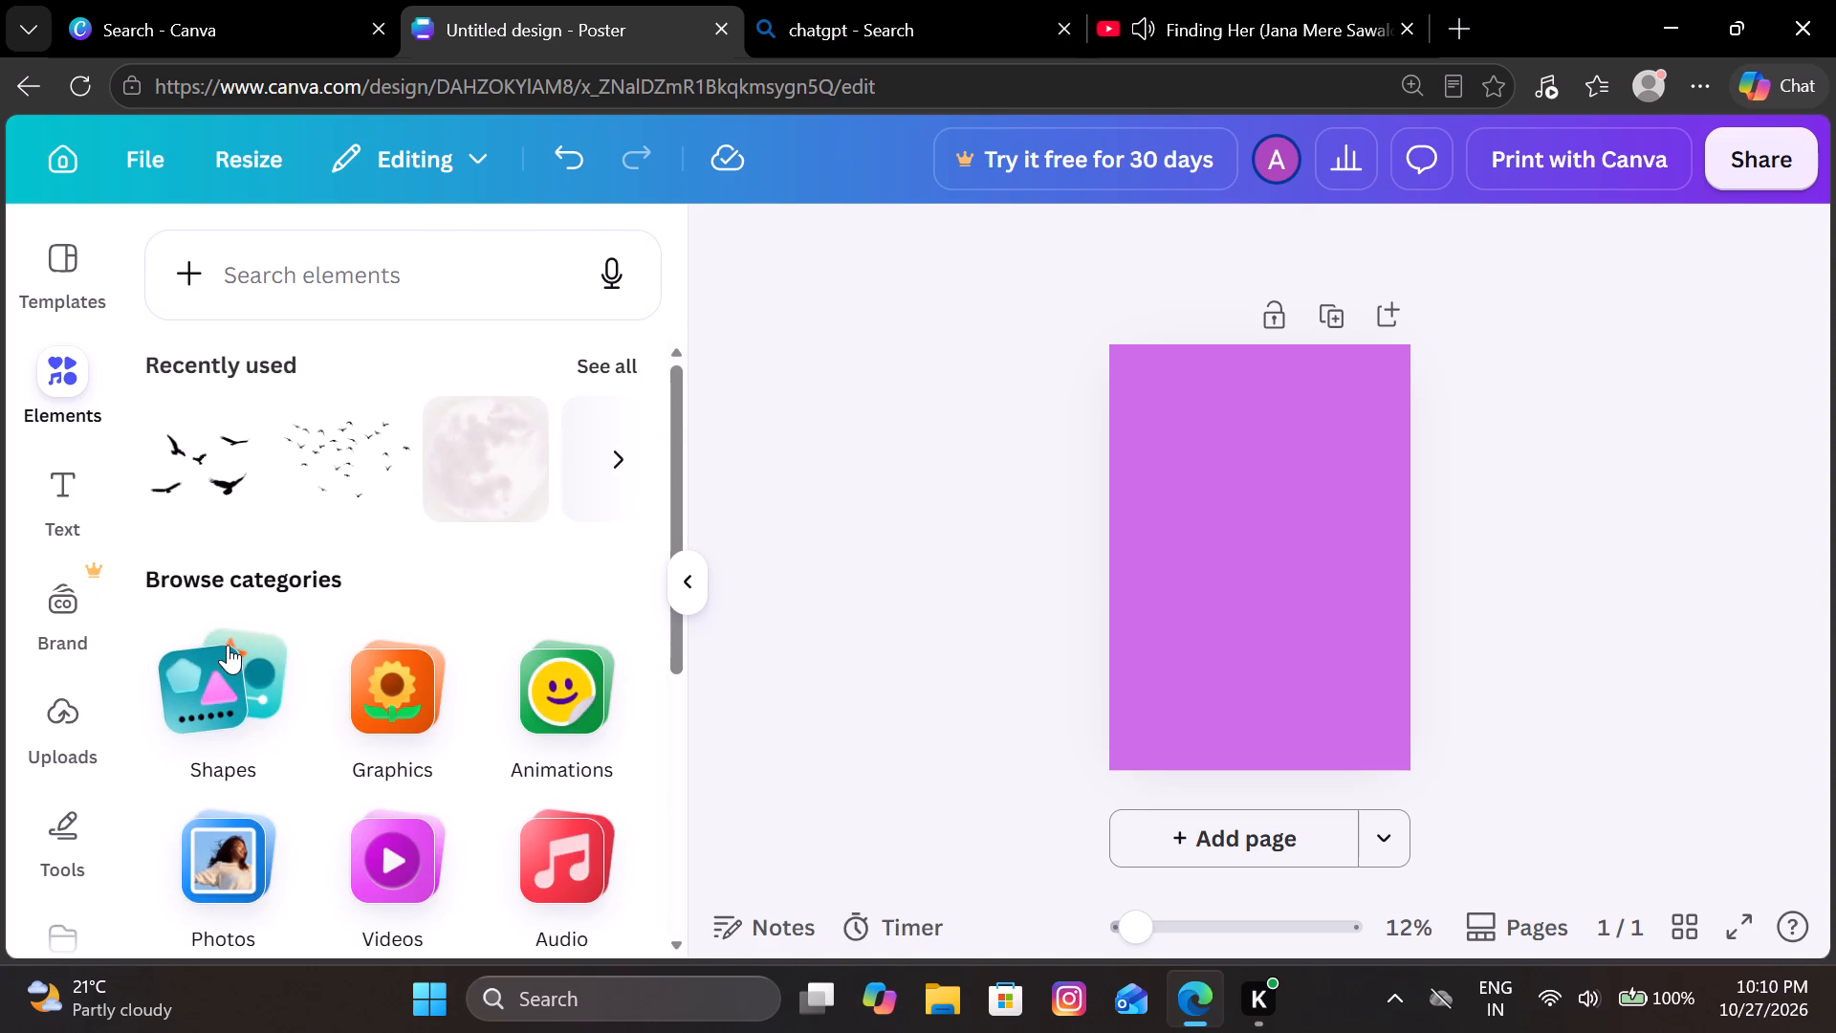
scroll(414, 596, down, 2)
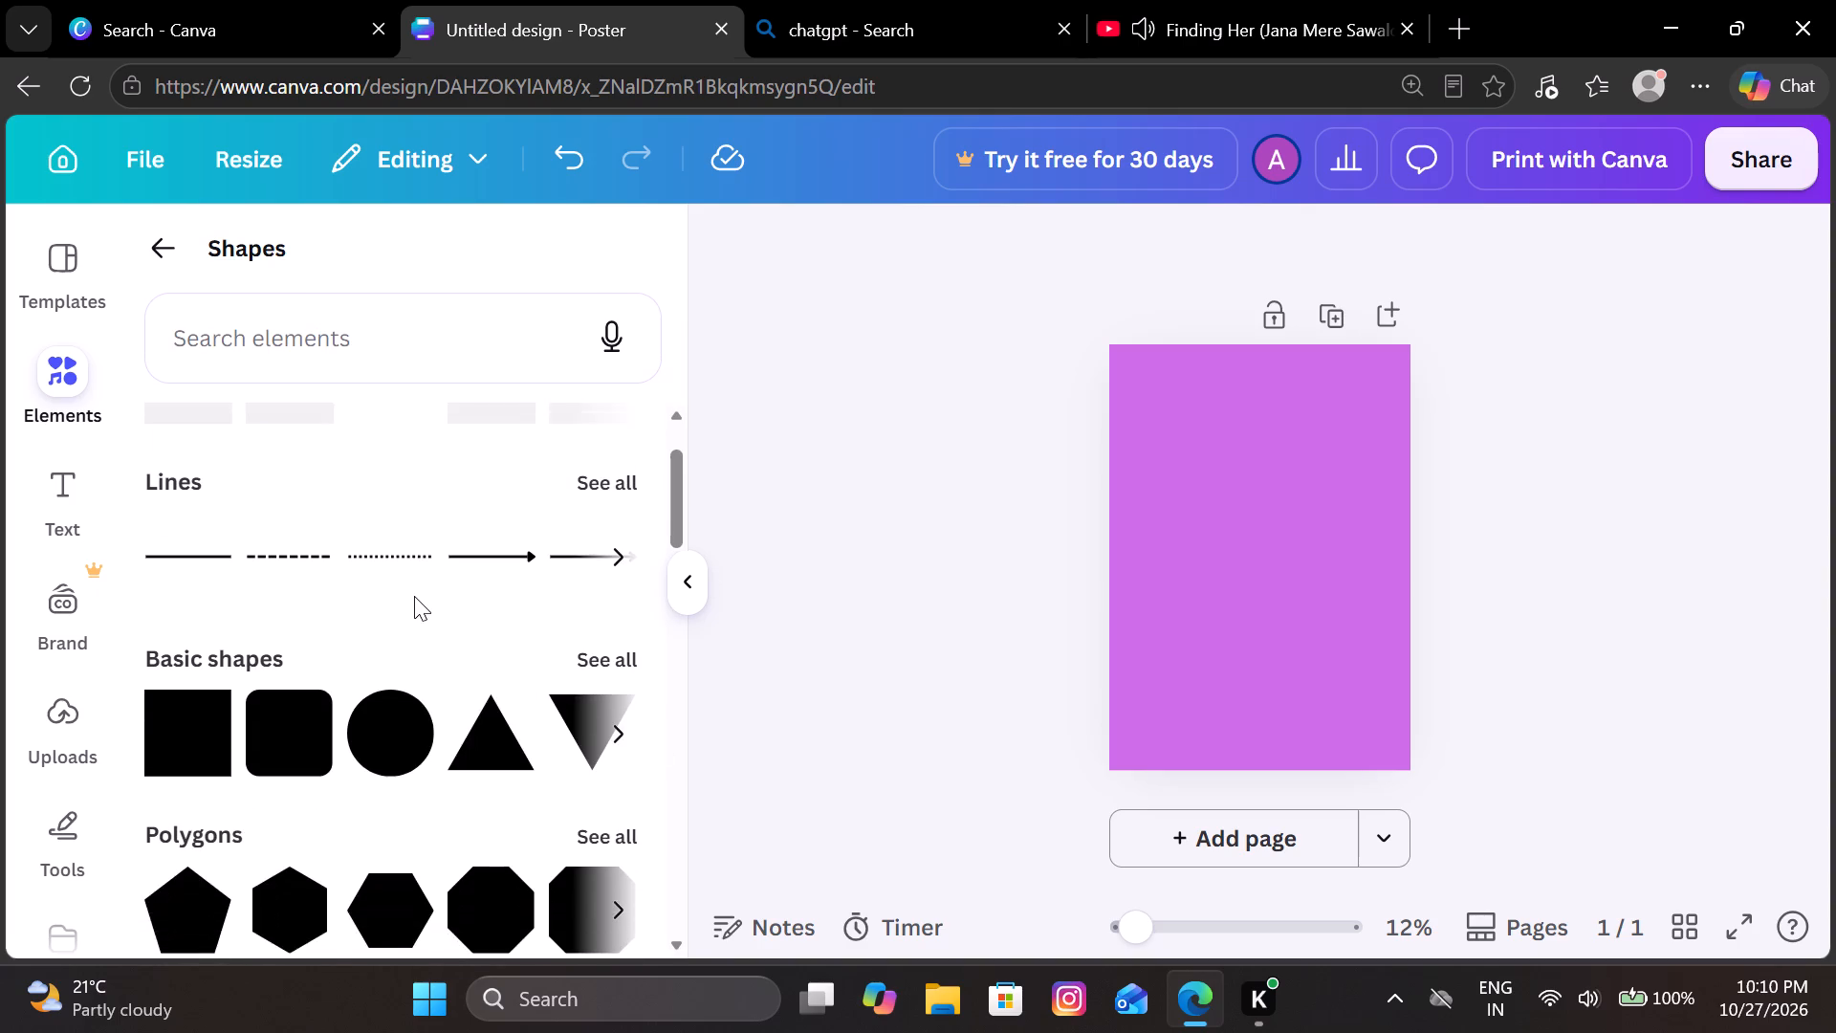
scroll(414, 596, down, 2)
click(390, 549)
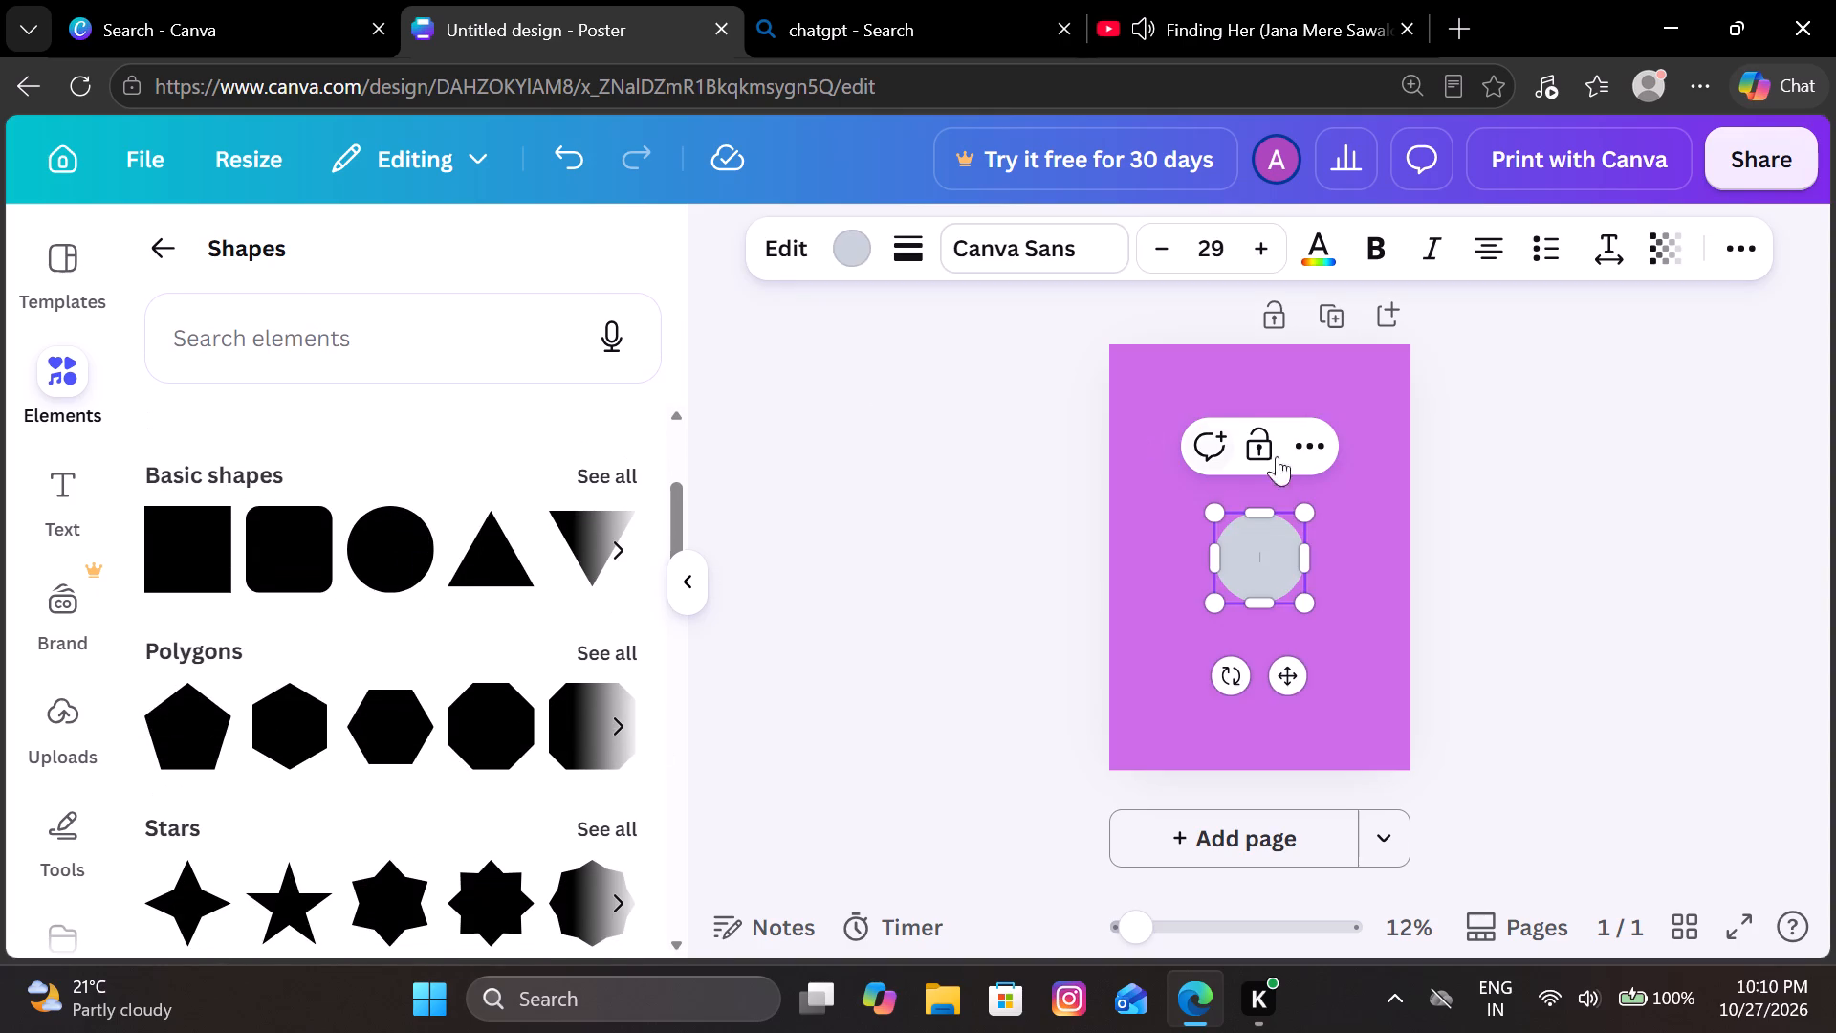
click(1272, 559)
Delete the gray circle from the center of the purple poster page.
click(1556, 445)
click(1217, 553)
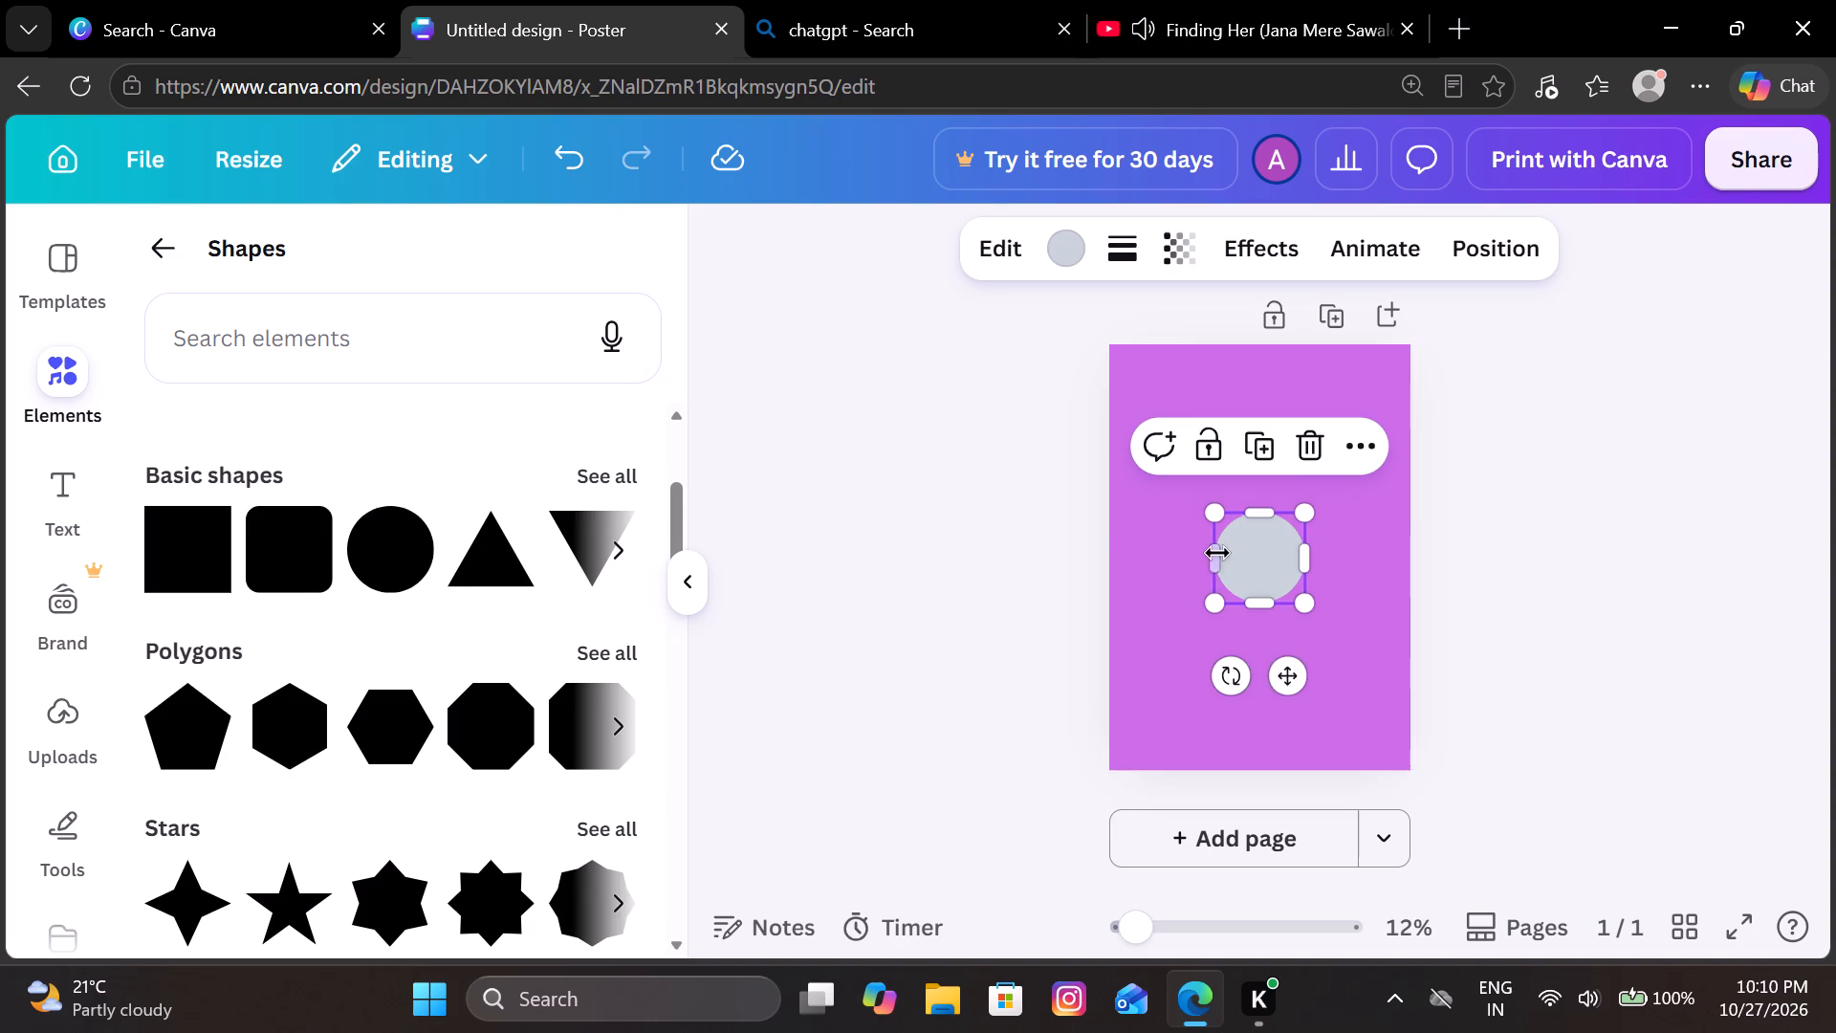
click(1319, 429)
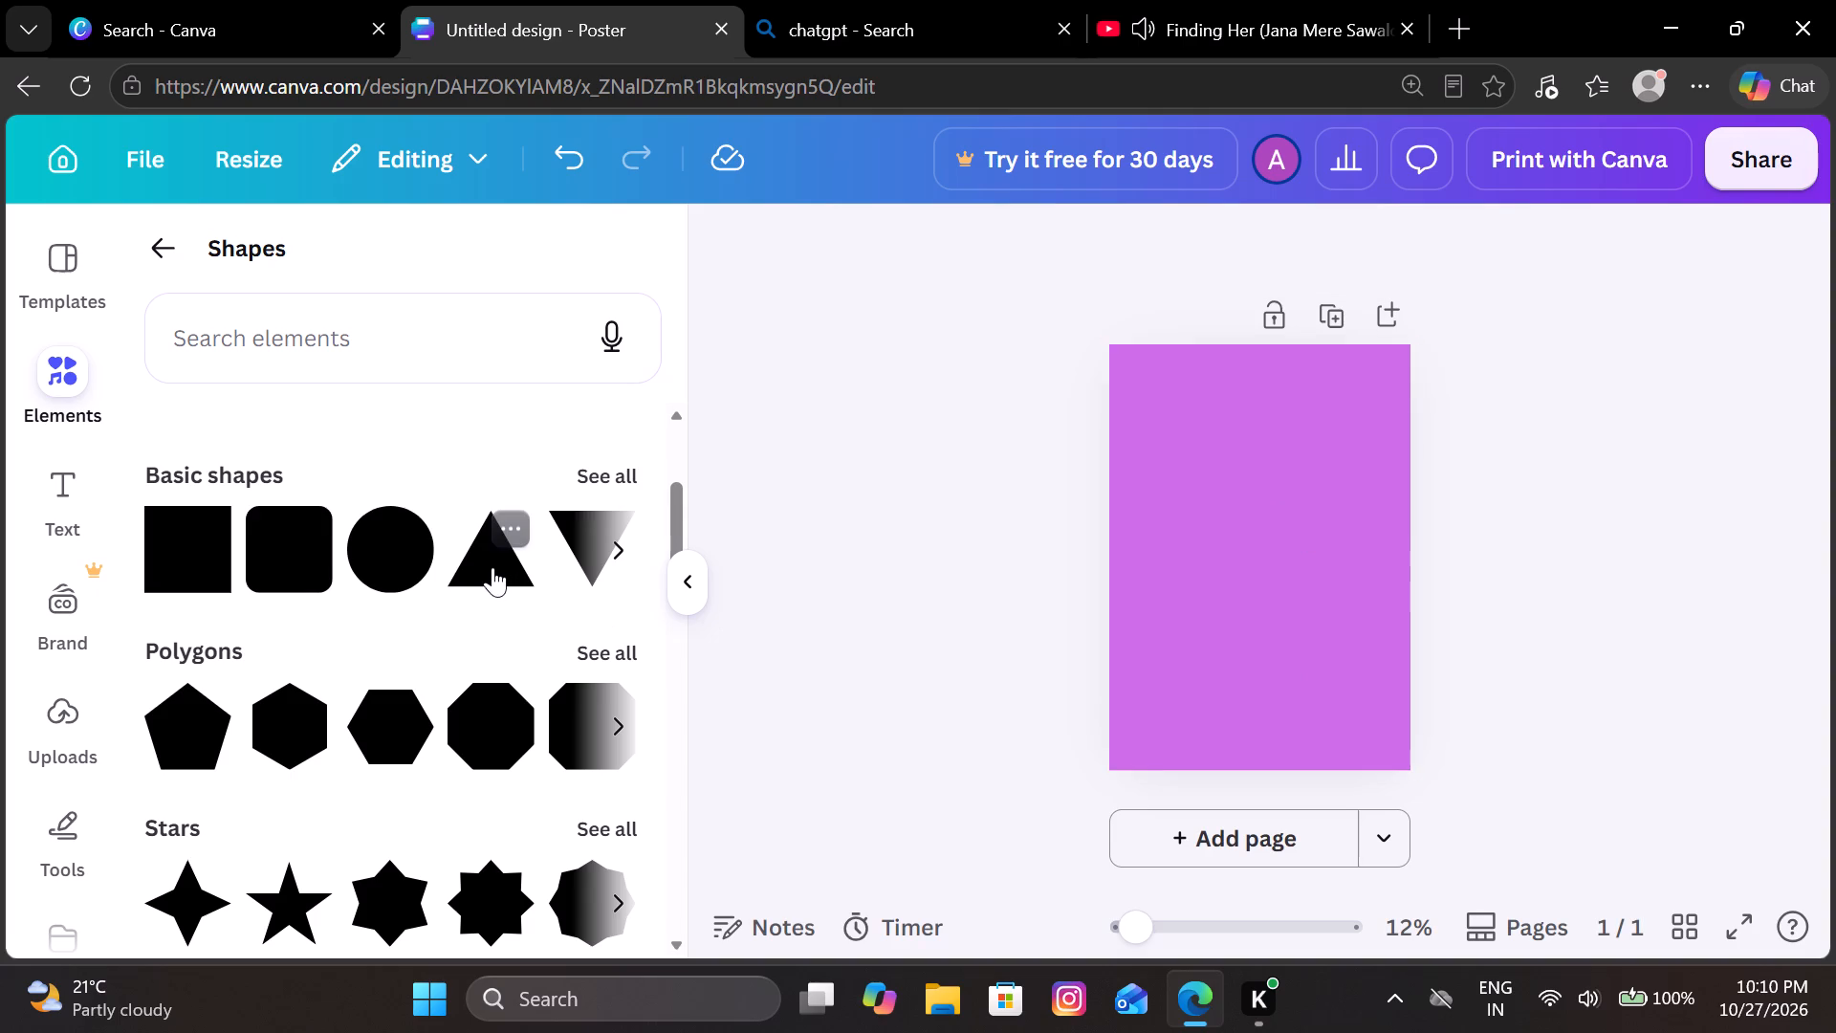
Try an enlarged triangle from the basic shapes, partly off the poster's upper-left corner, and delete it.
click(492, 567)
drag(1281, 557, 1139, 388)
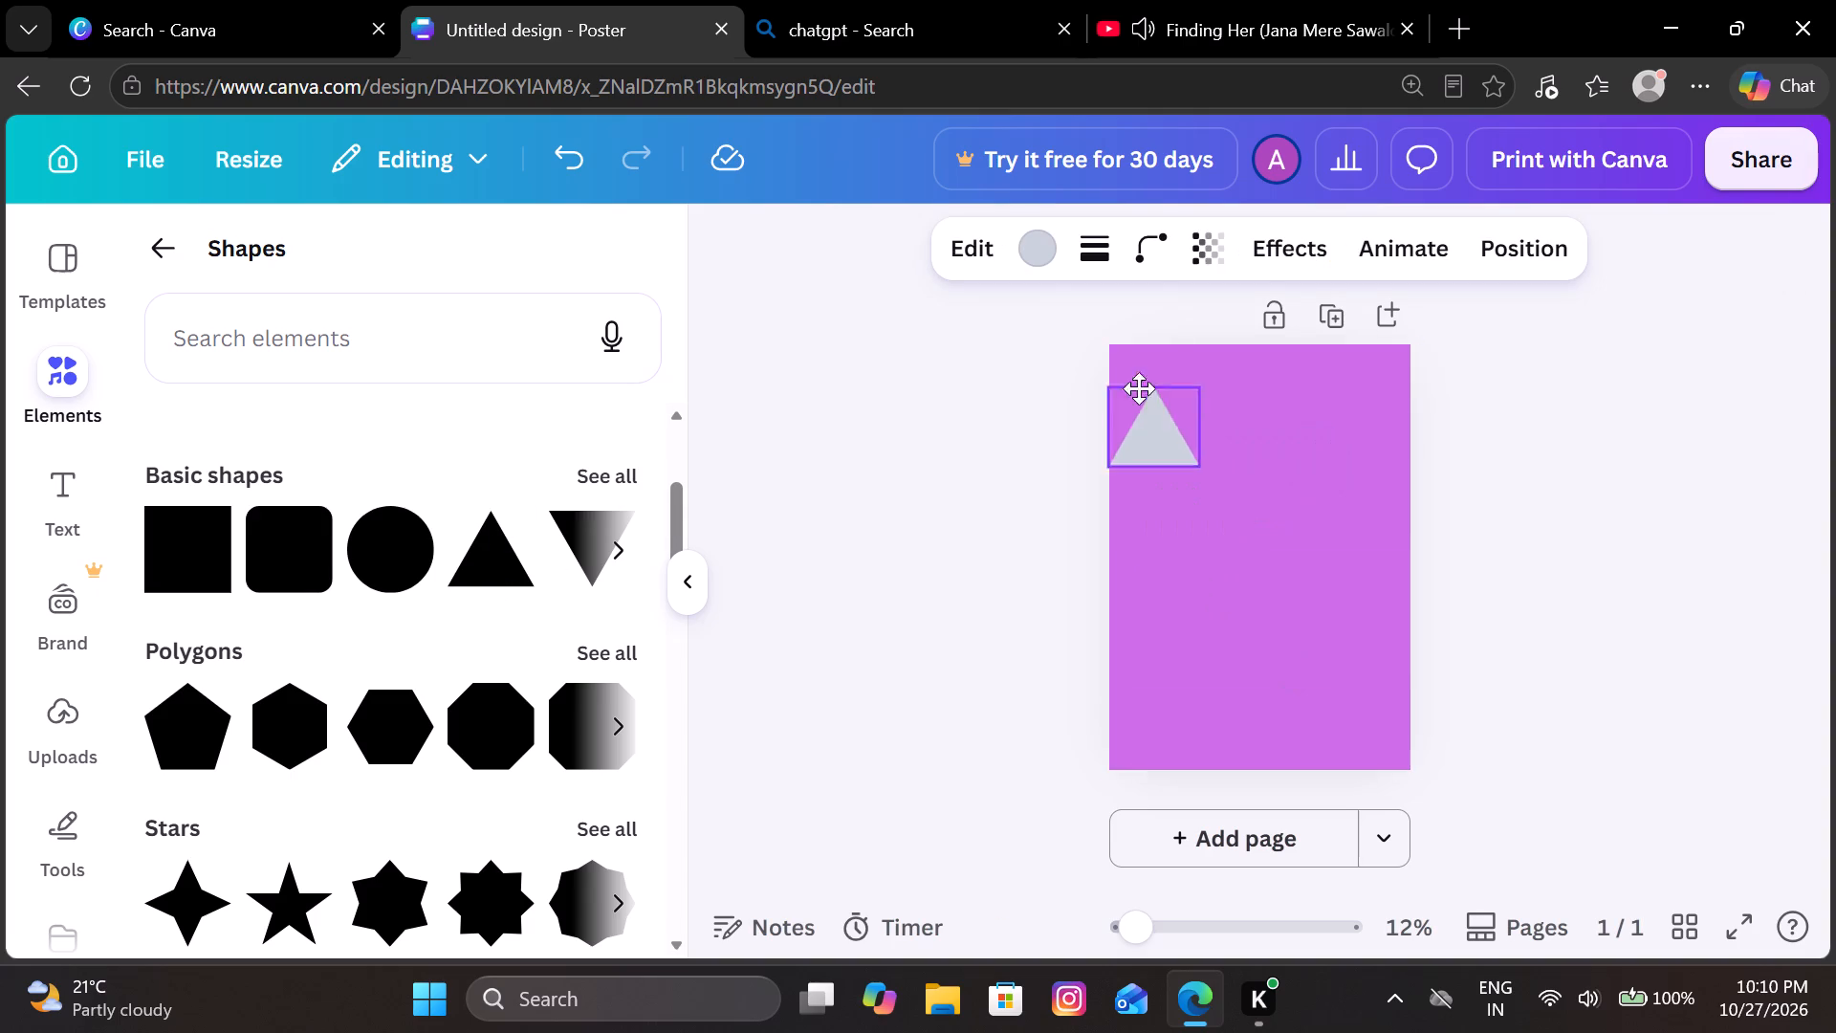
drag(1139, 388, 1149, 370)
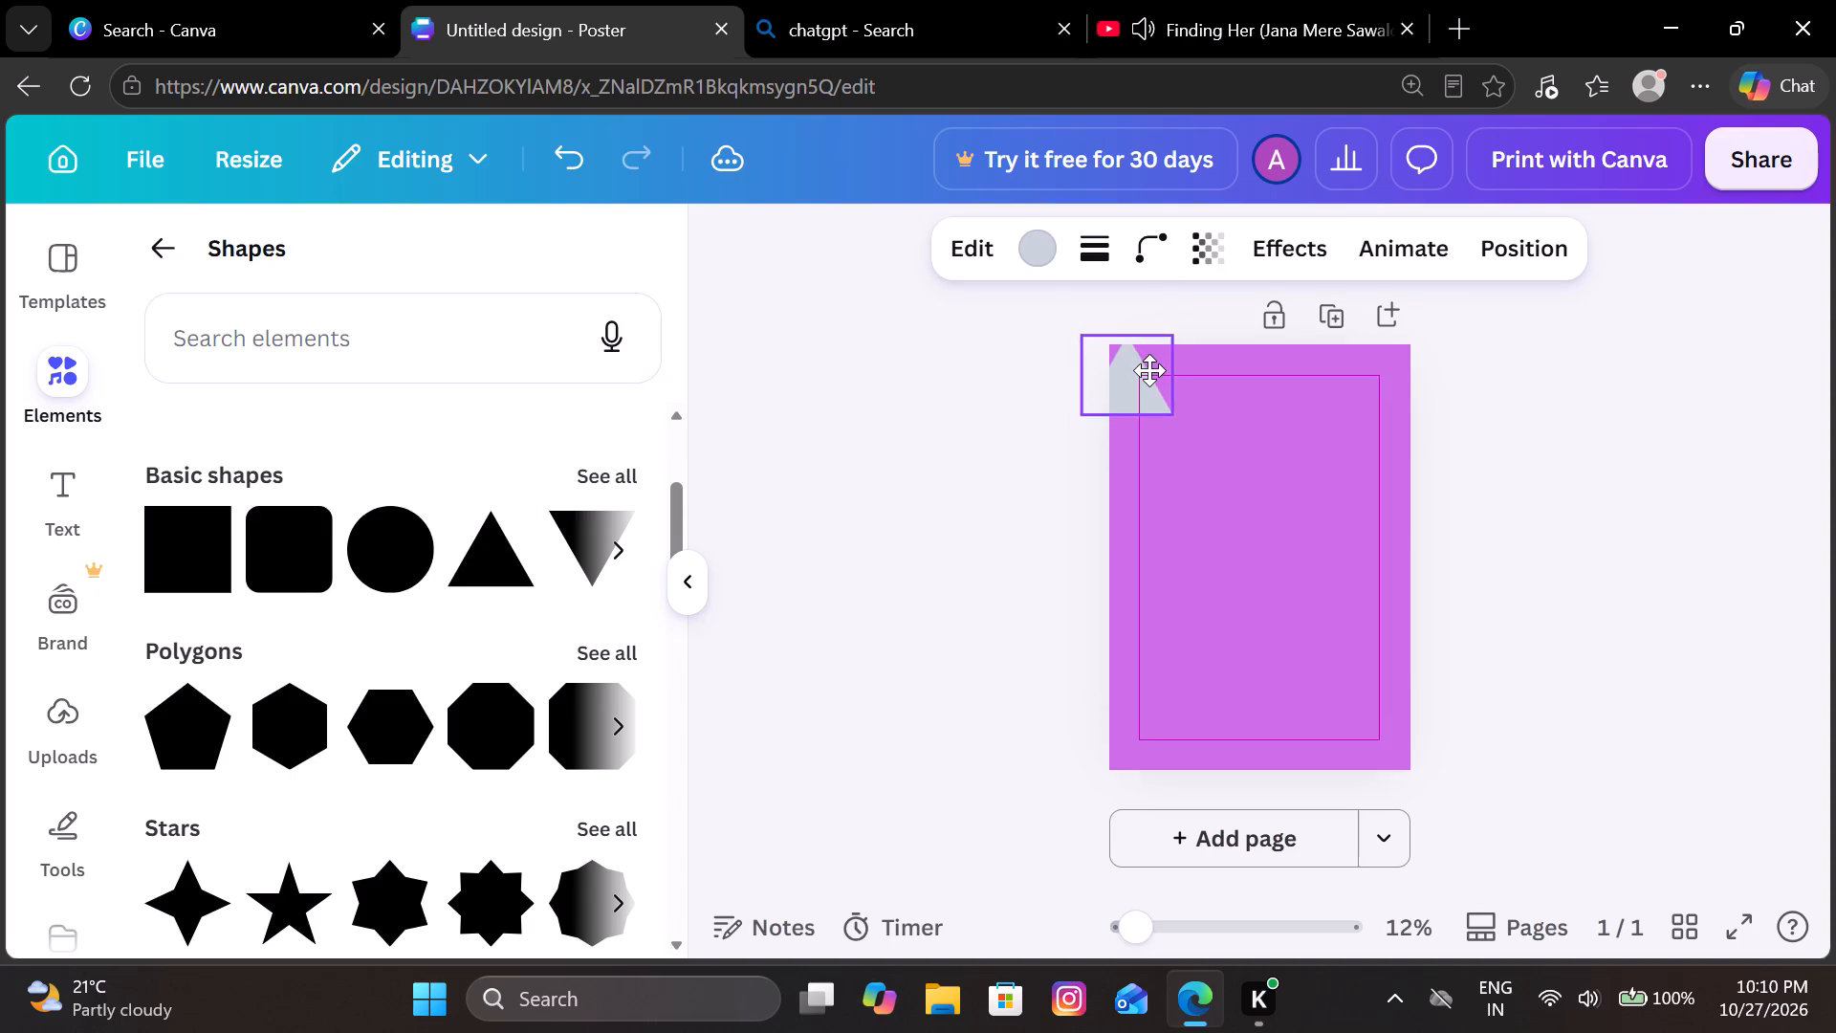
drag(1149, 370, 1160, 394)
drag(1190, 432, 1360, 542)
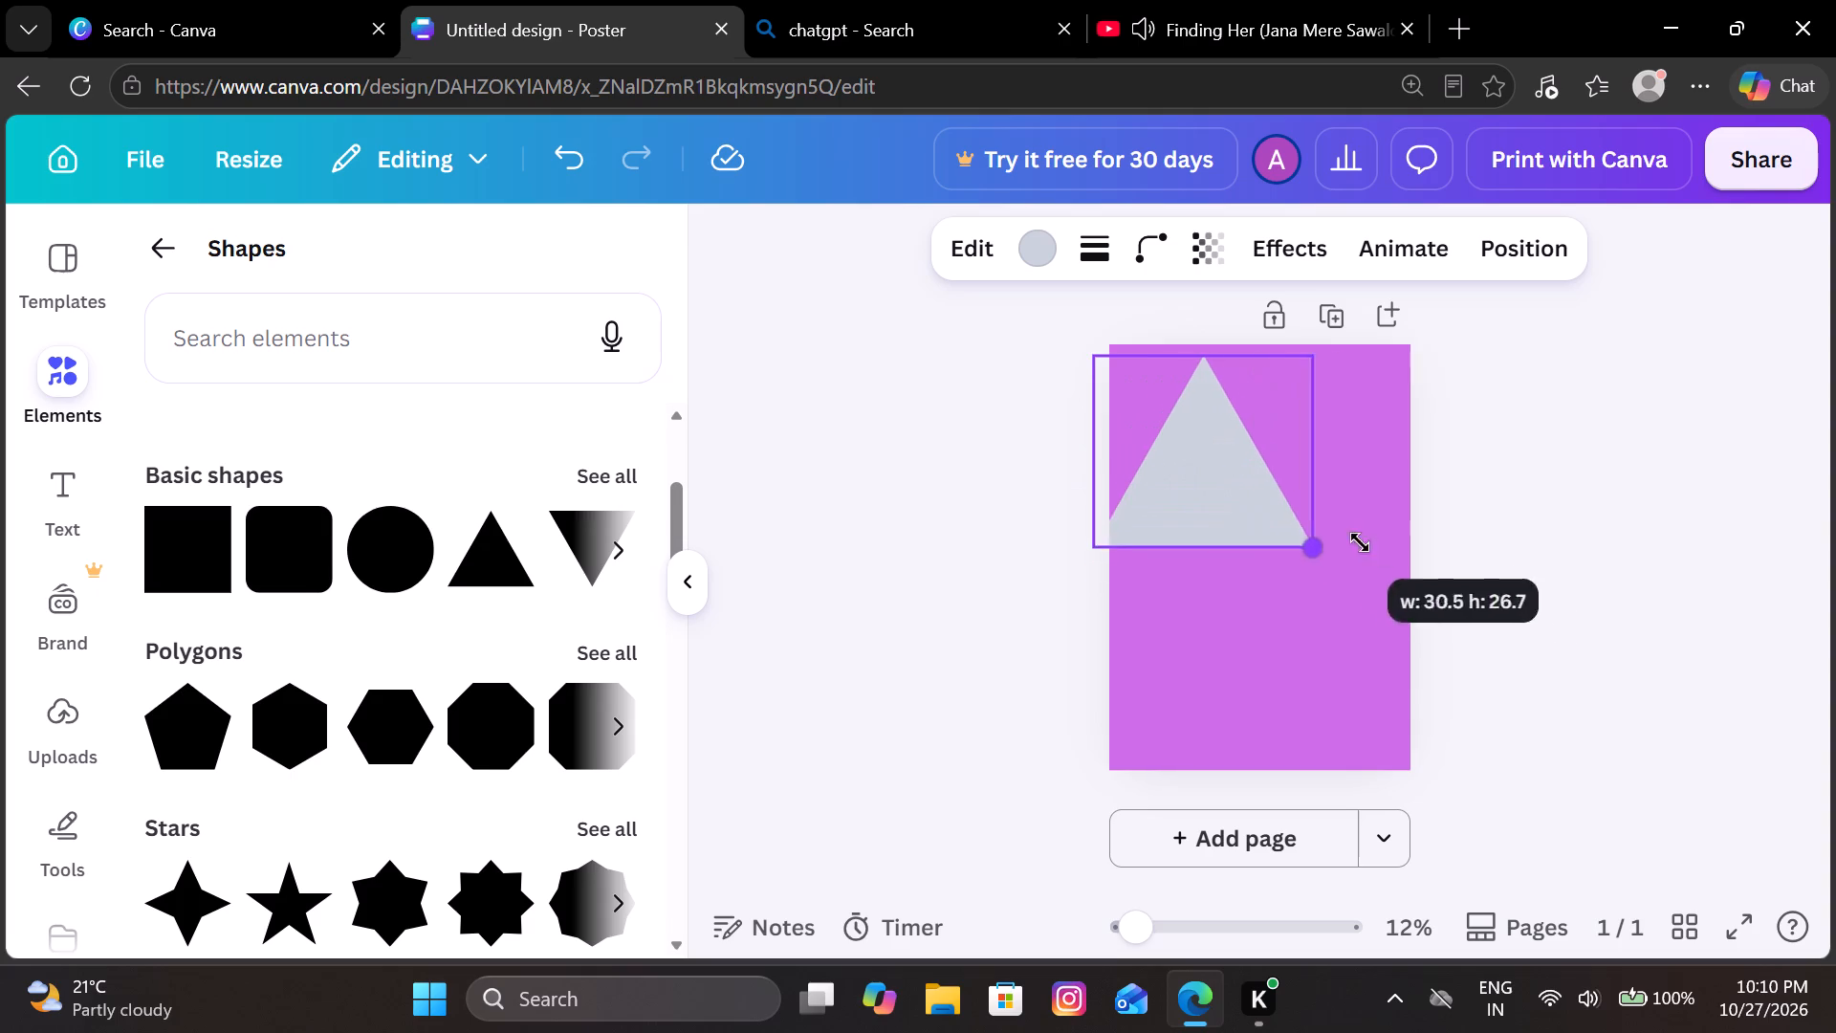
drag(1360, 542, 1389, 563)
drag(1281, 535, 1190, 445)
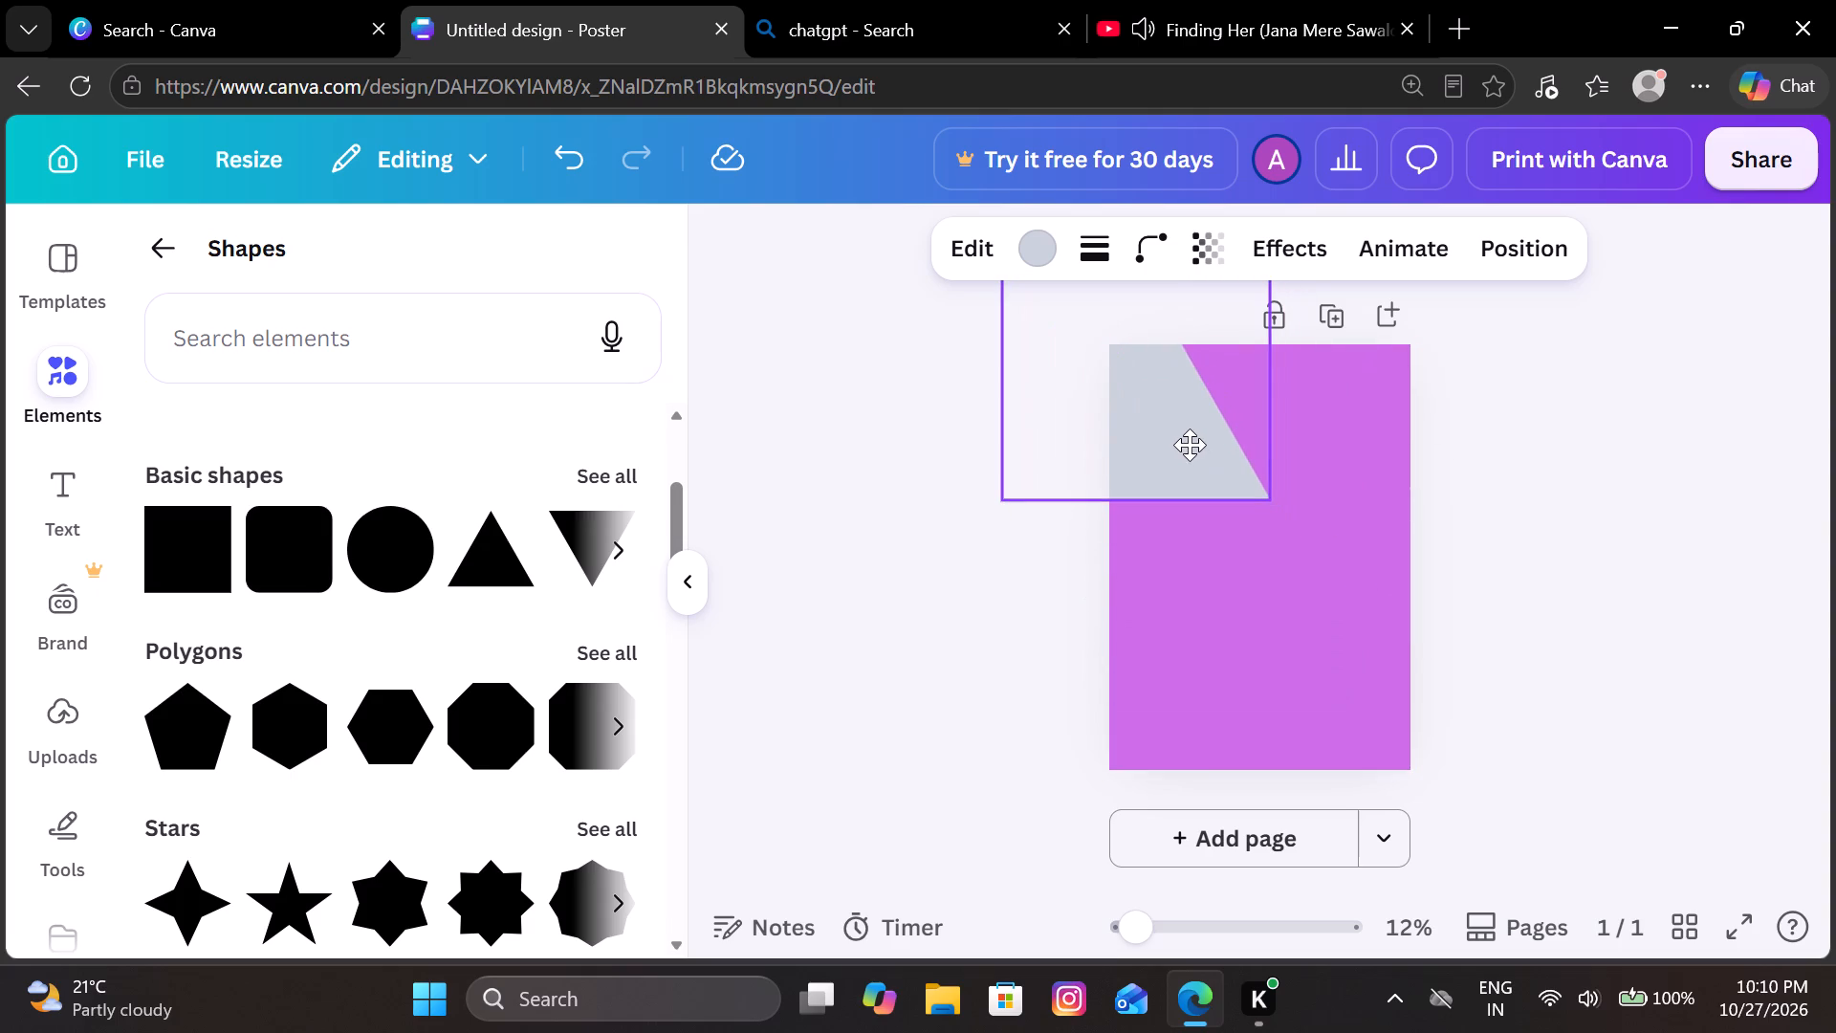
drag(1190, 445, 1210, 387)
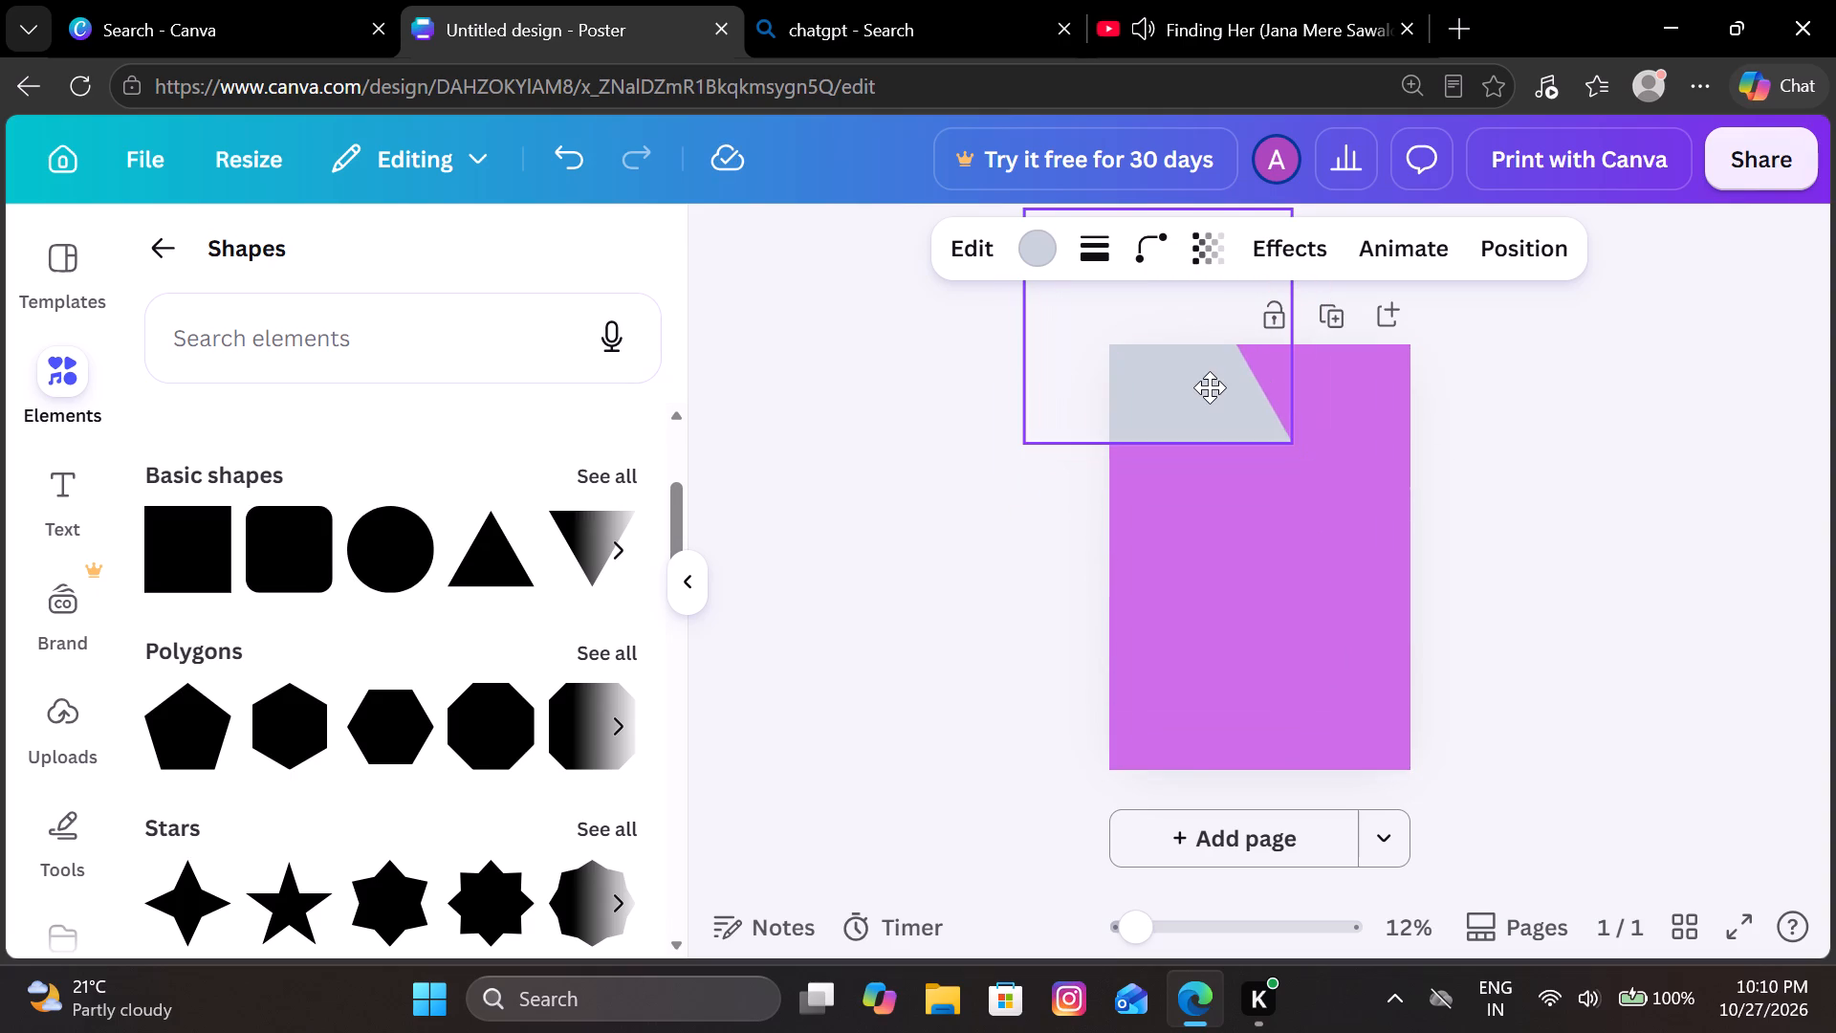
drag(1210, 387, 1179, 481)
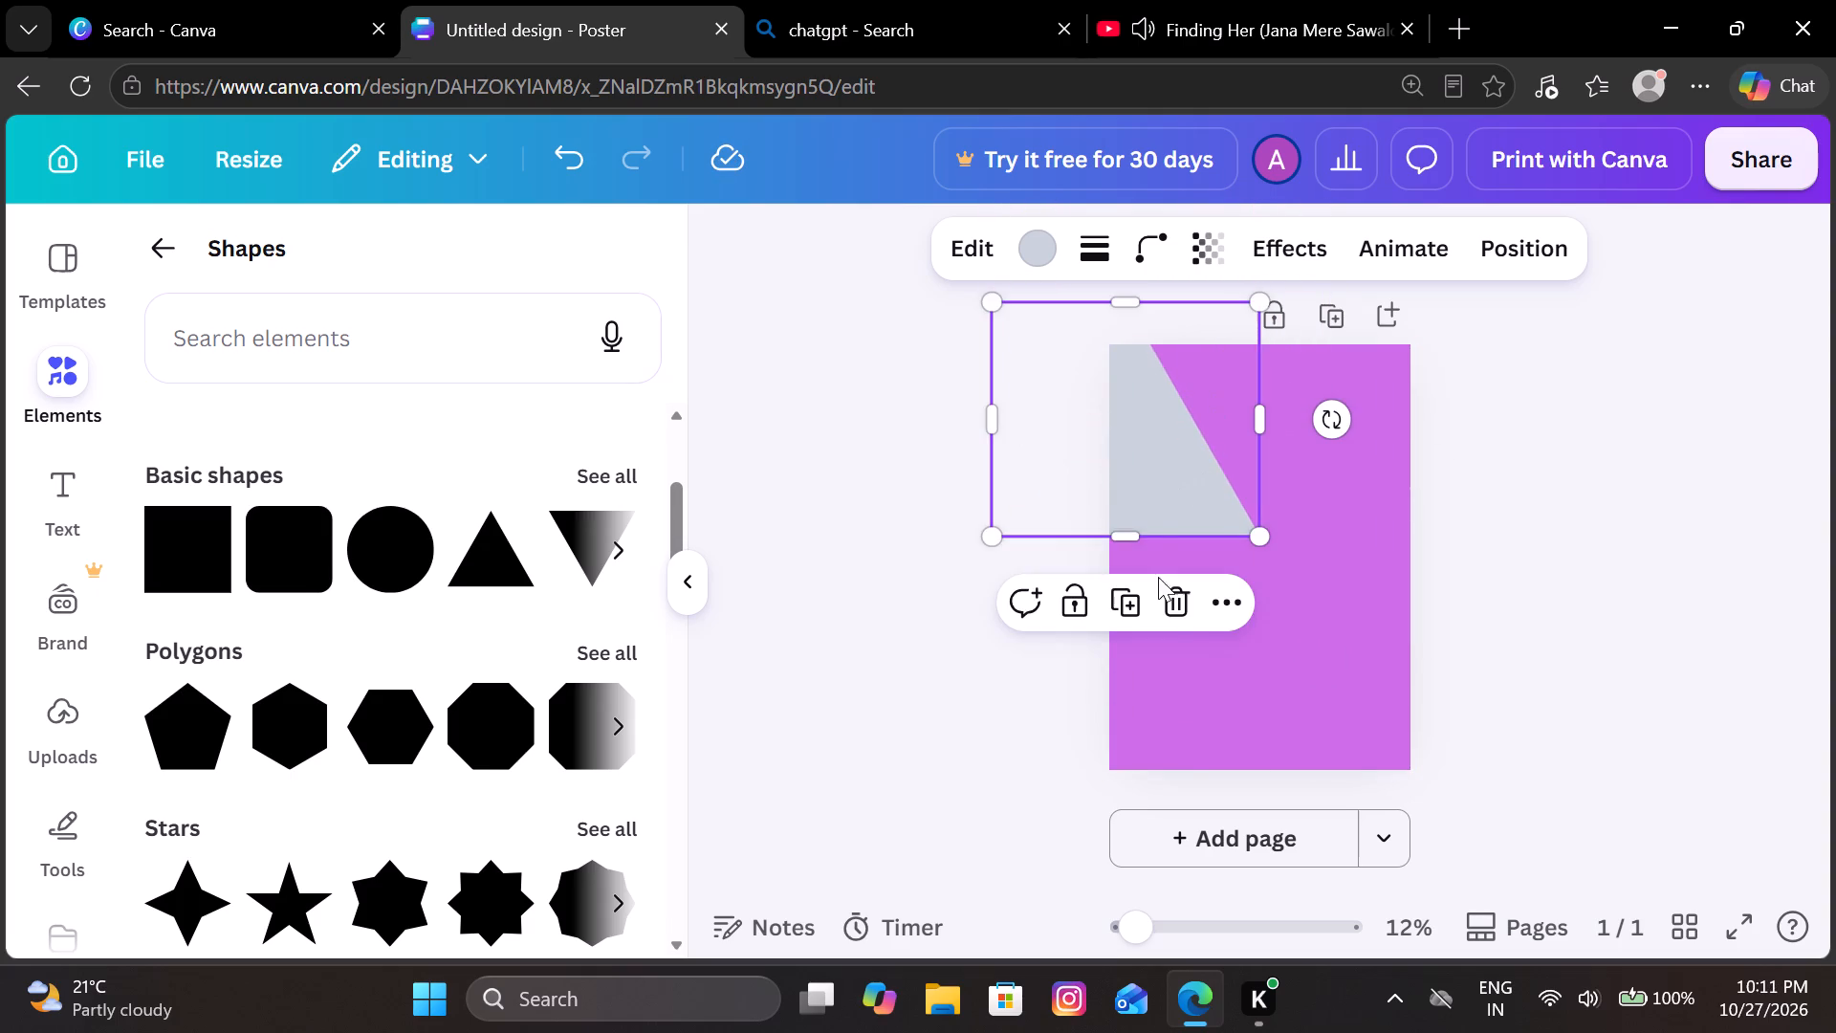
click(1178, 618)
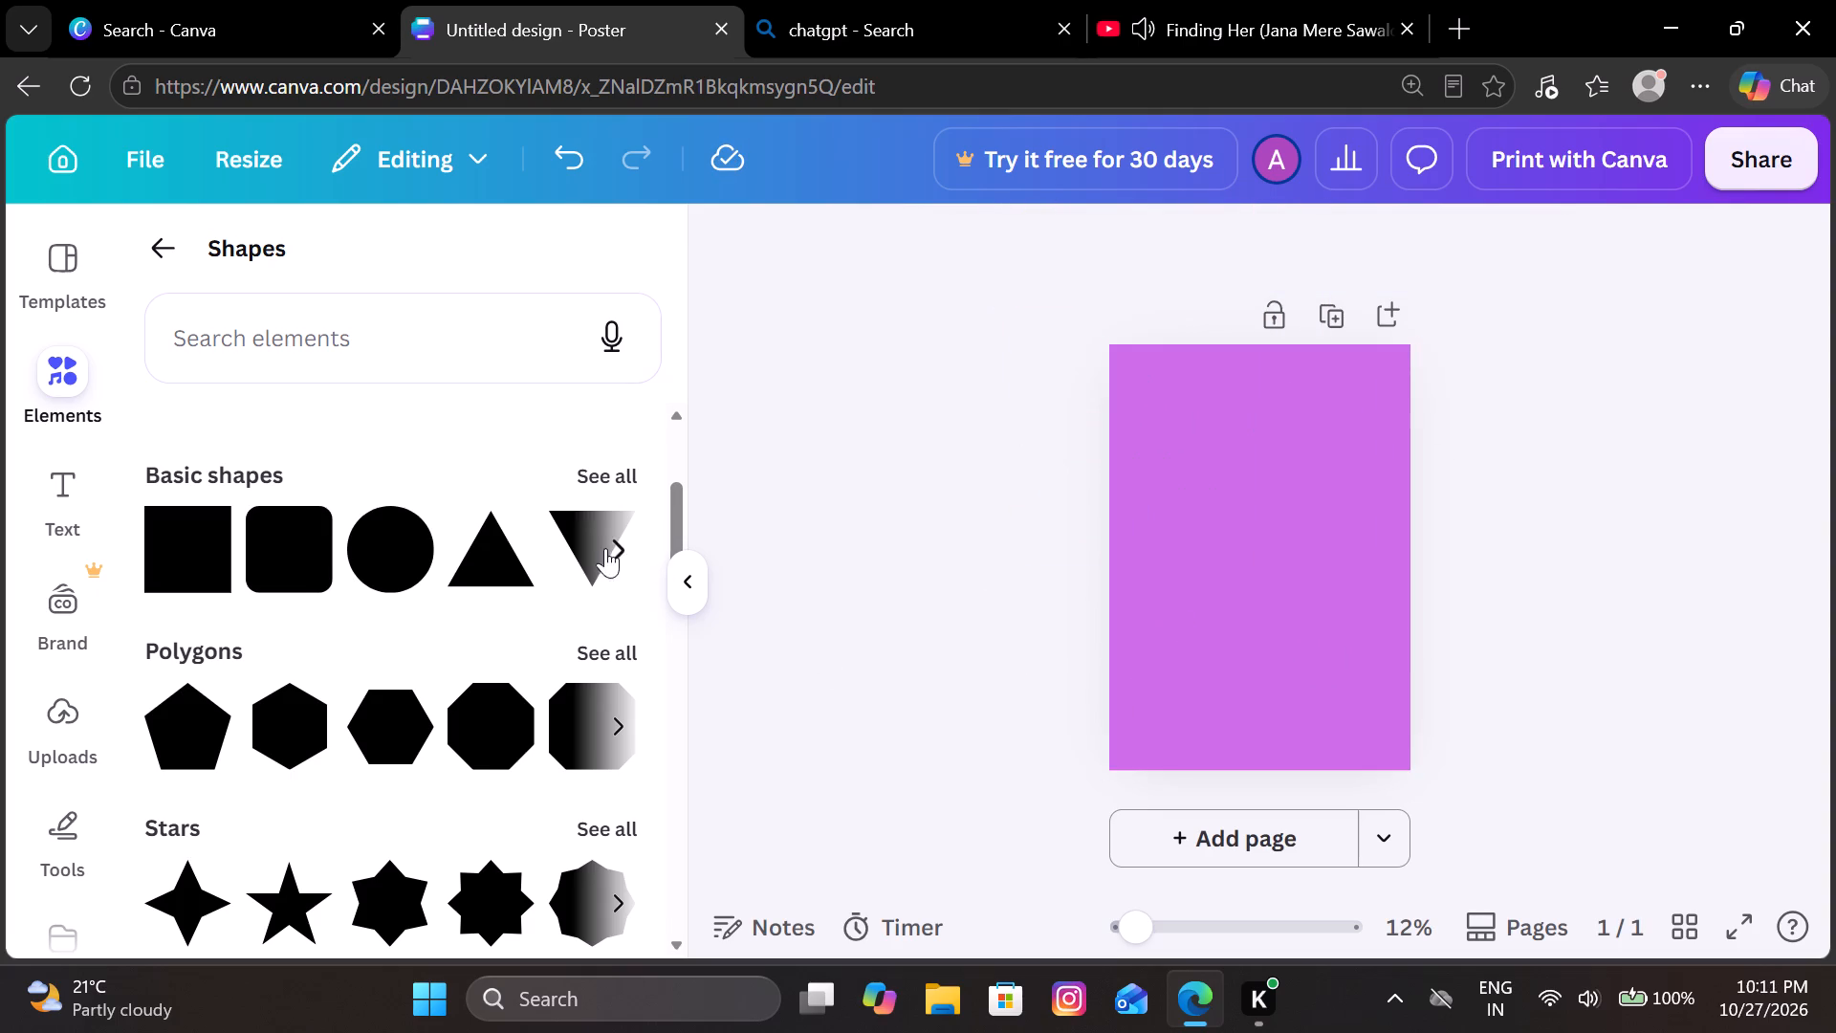
click(587, 546)
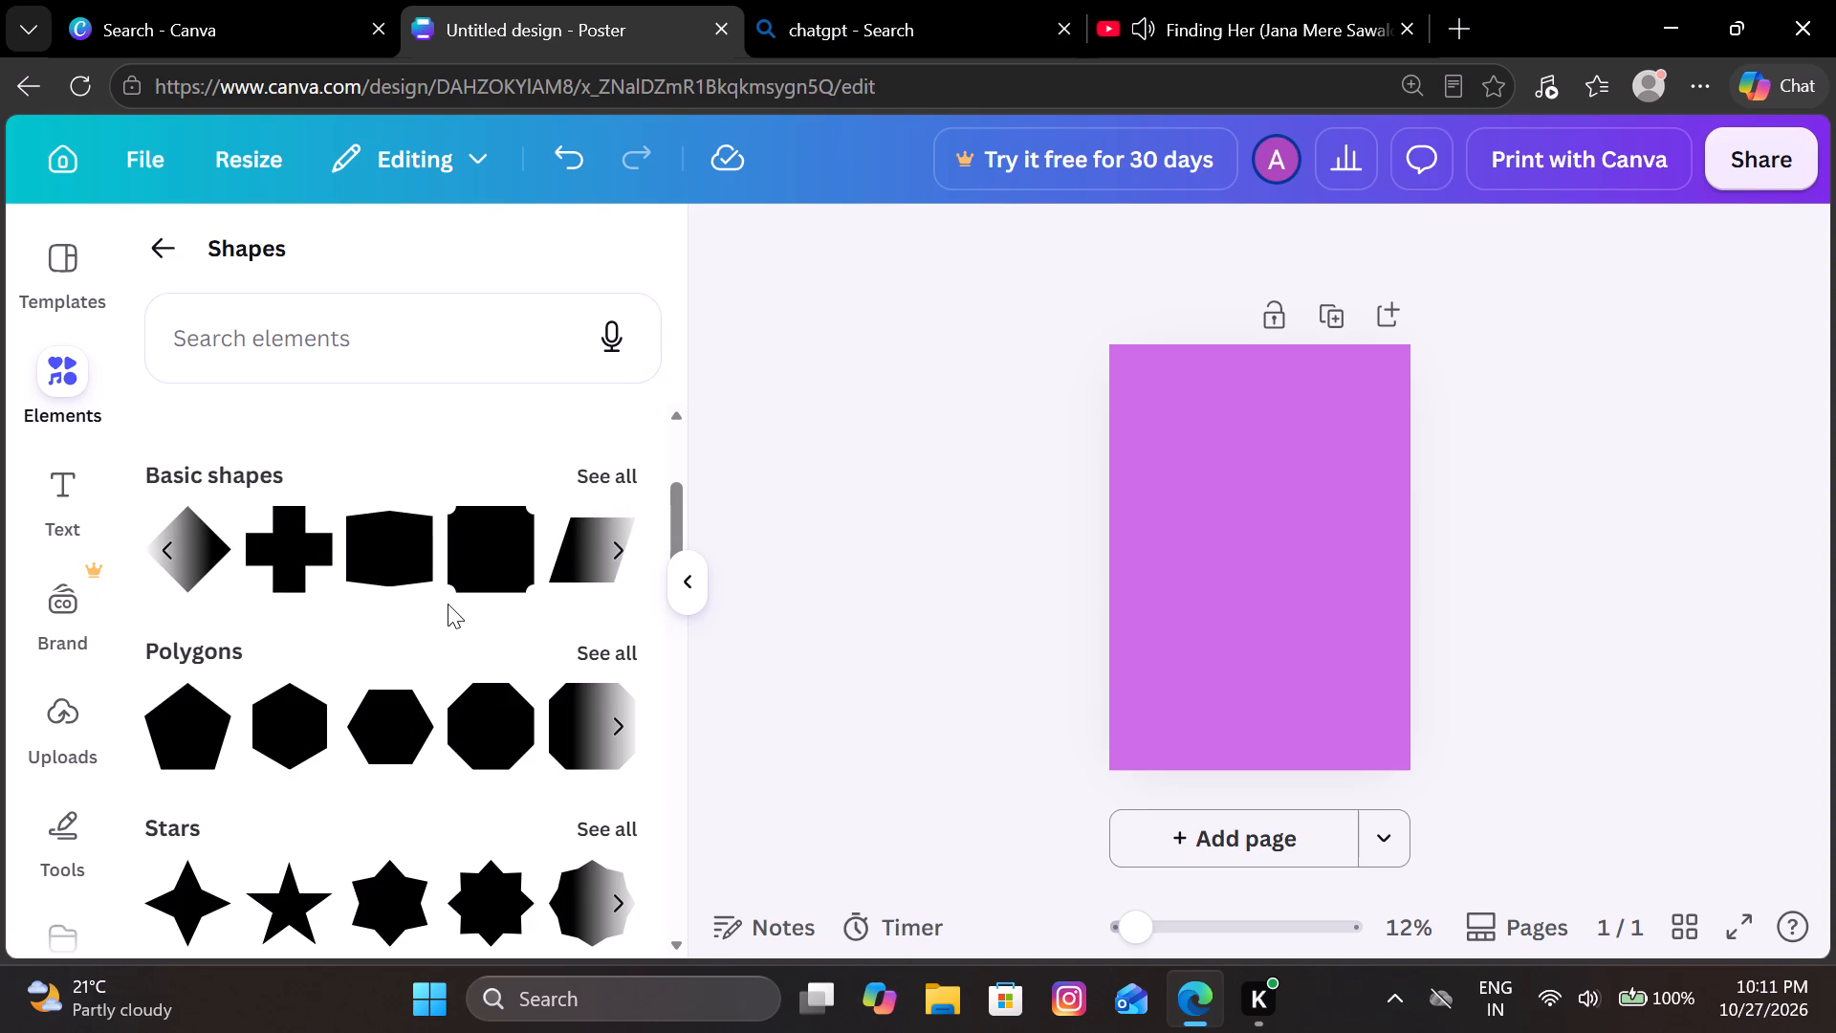
click(174, 557)
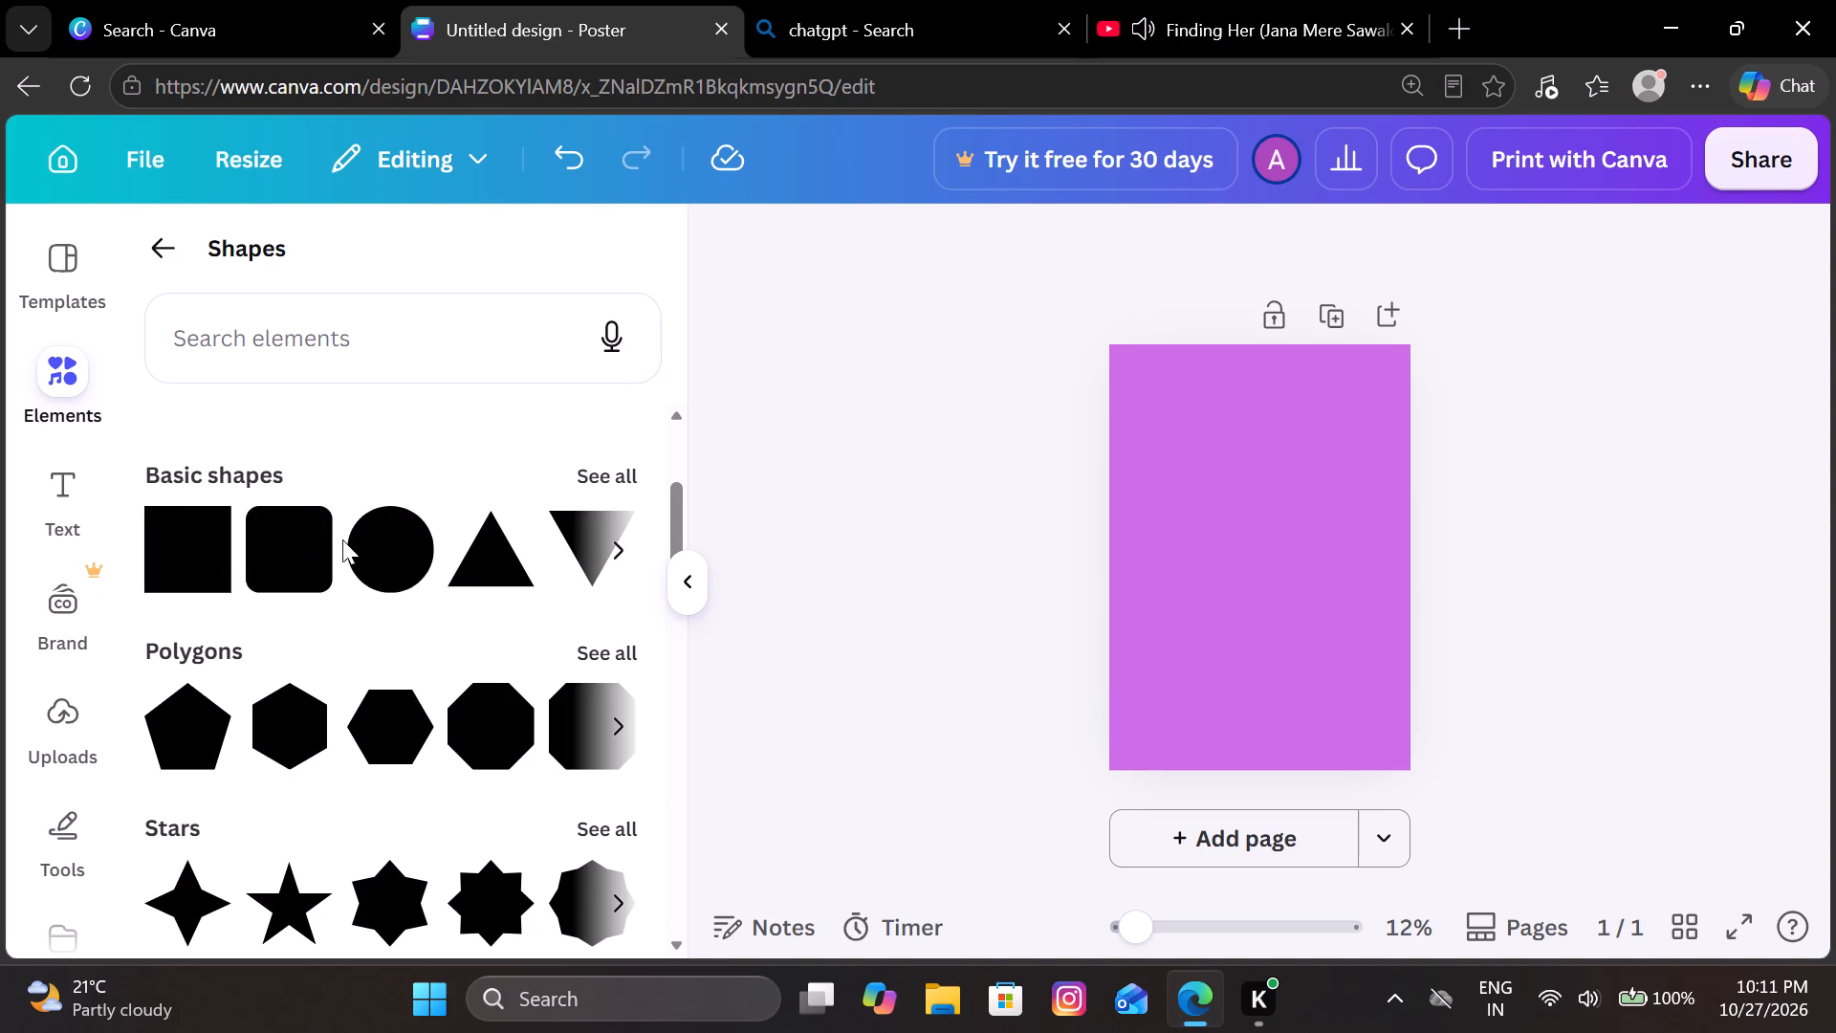
click(384, 539)
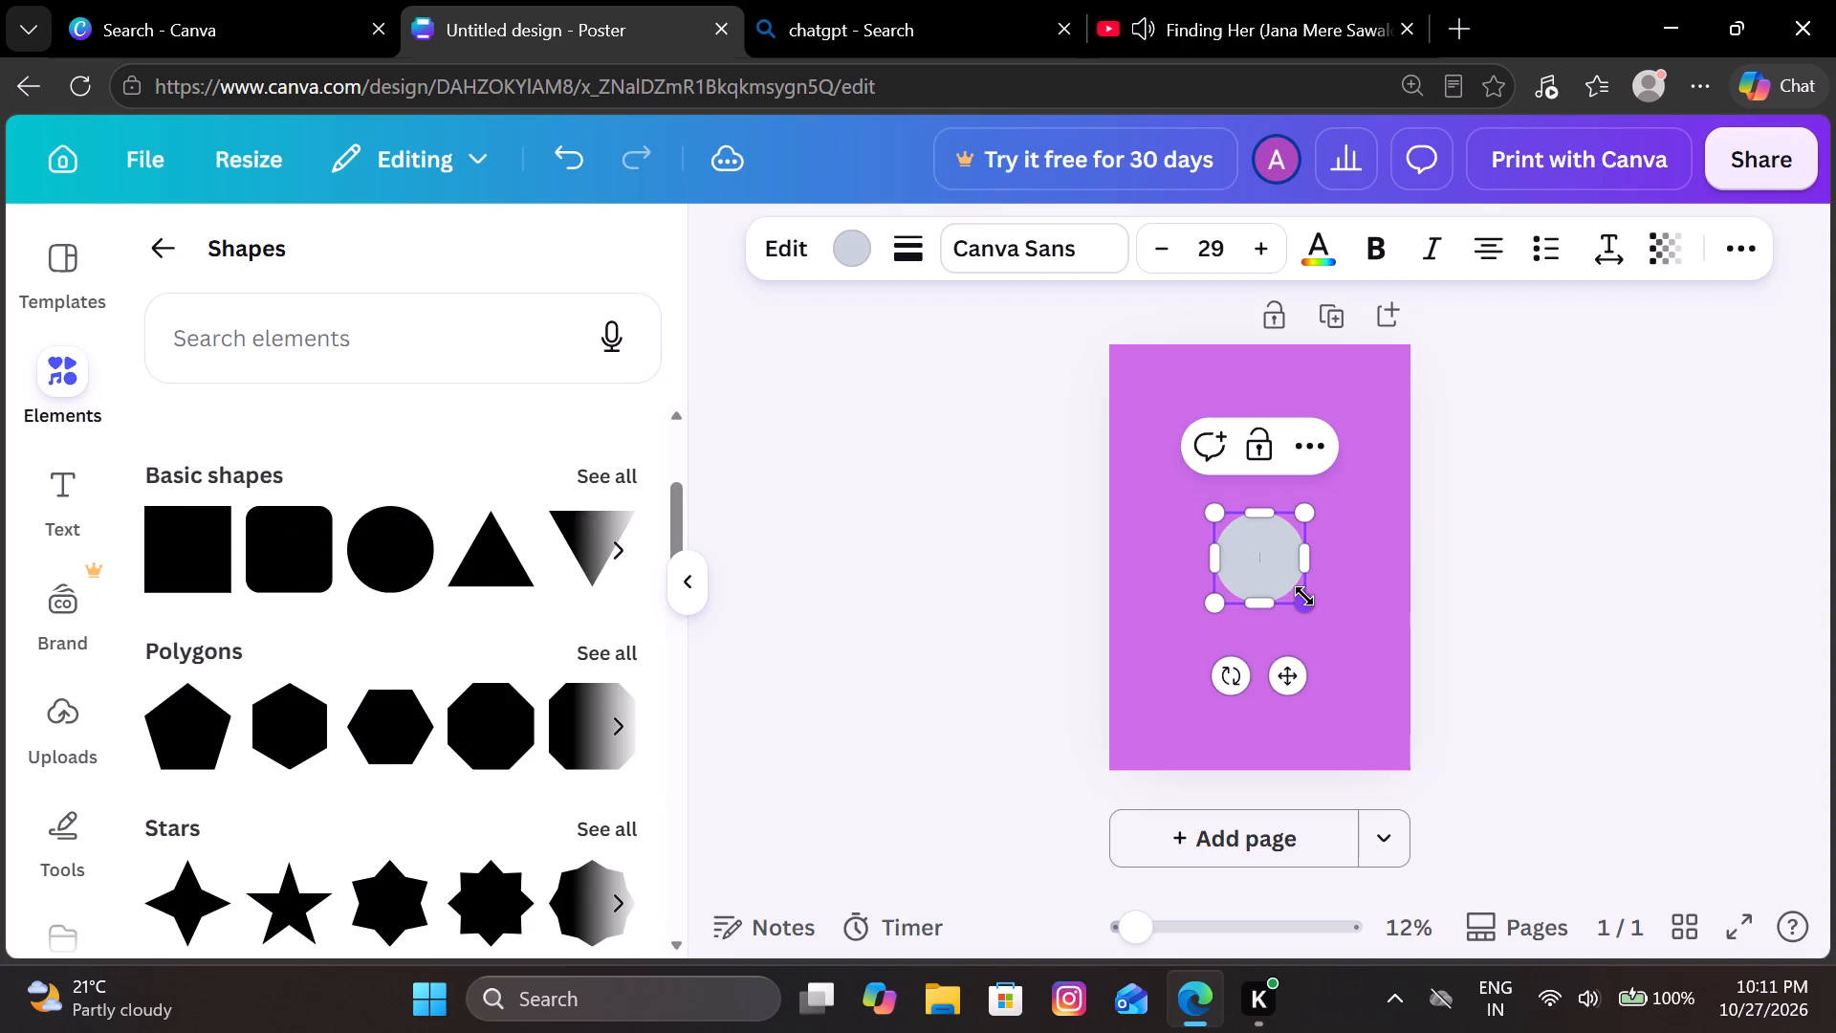
drag(1304, 596, 1497, 651)
drag(1344, 634, 1156, 417)
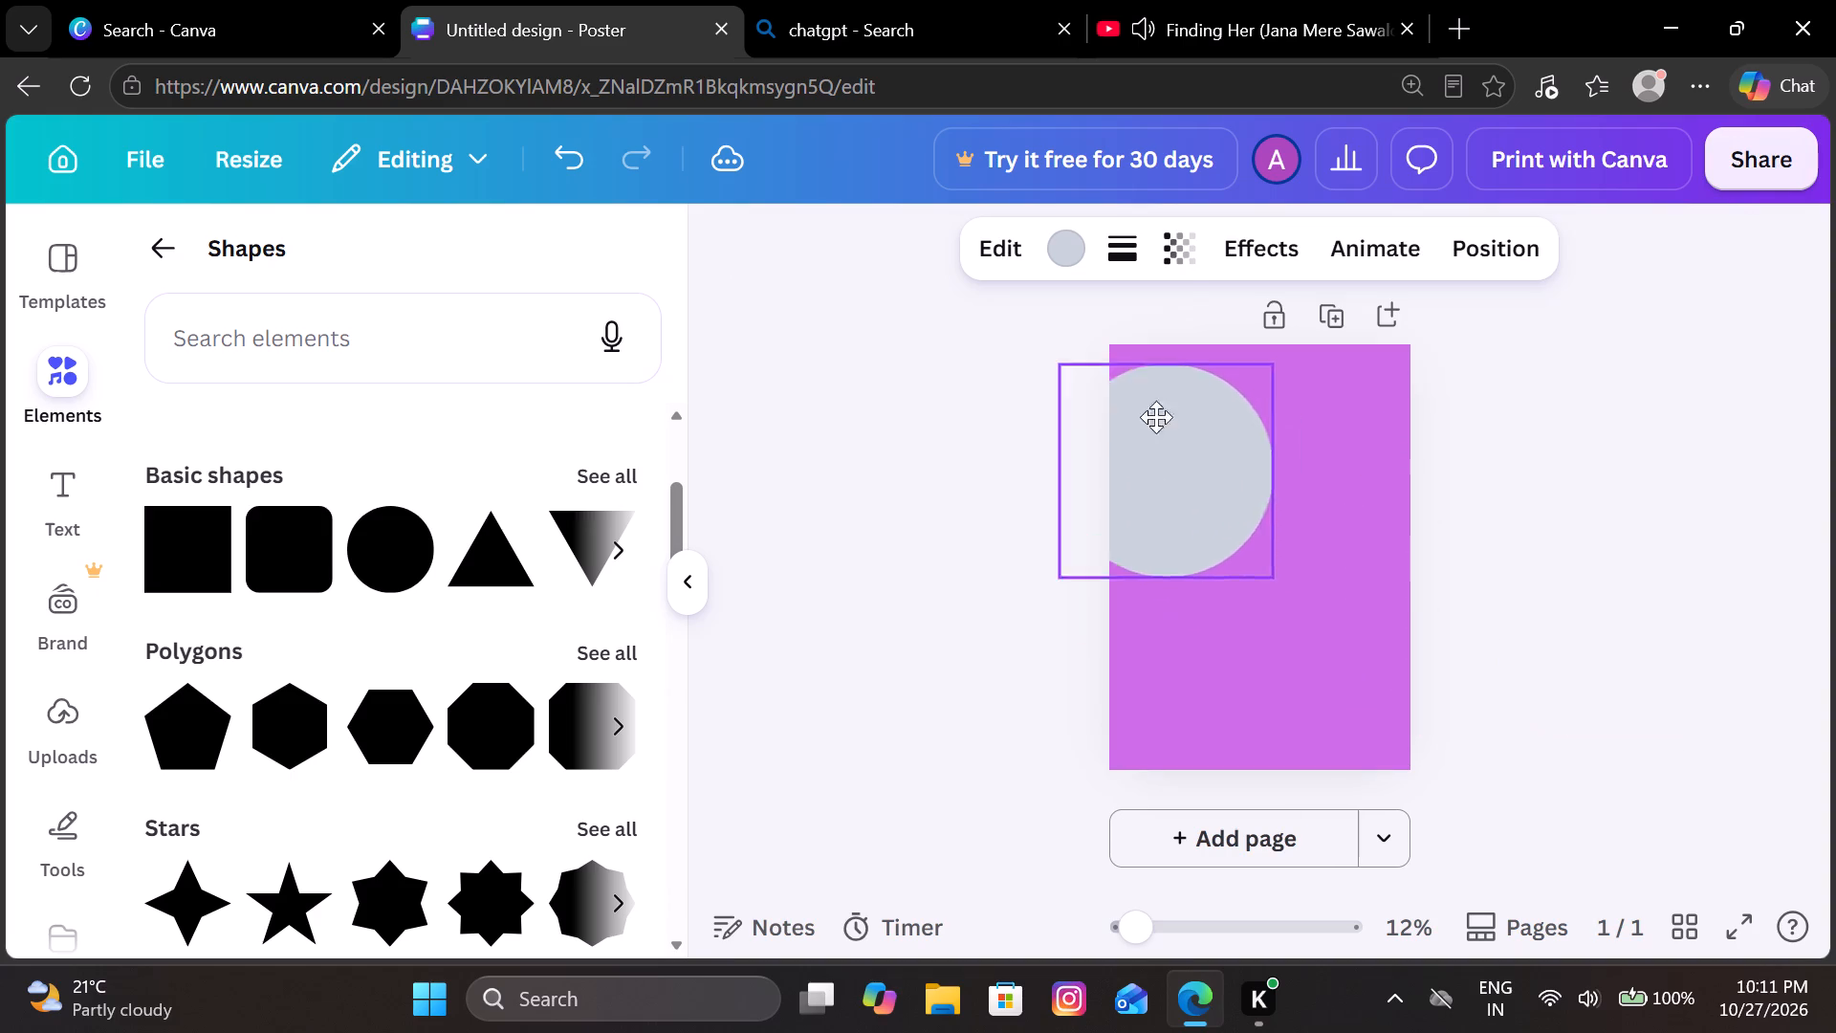
drag(1156, 417, 1225, 363)
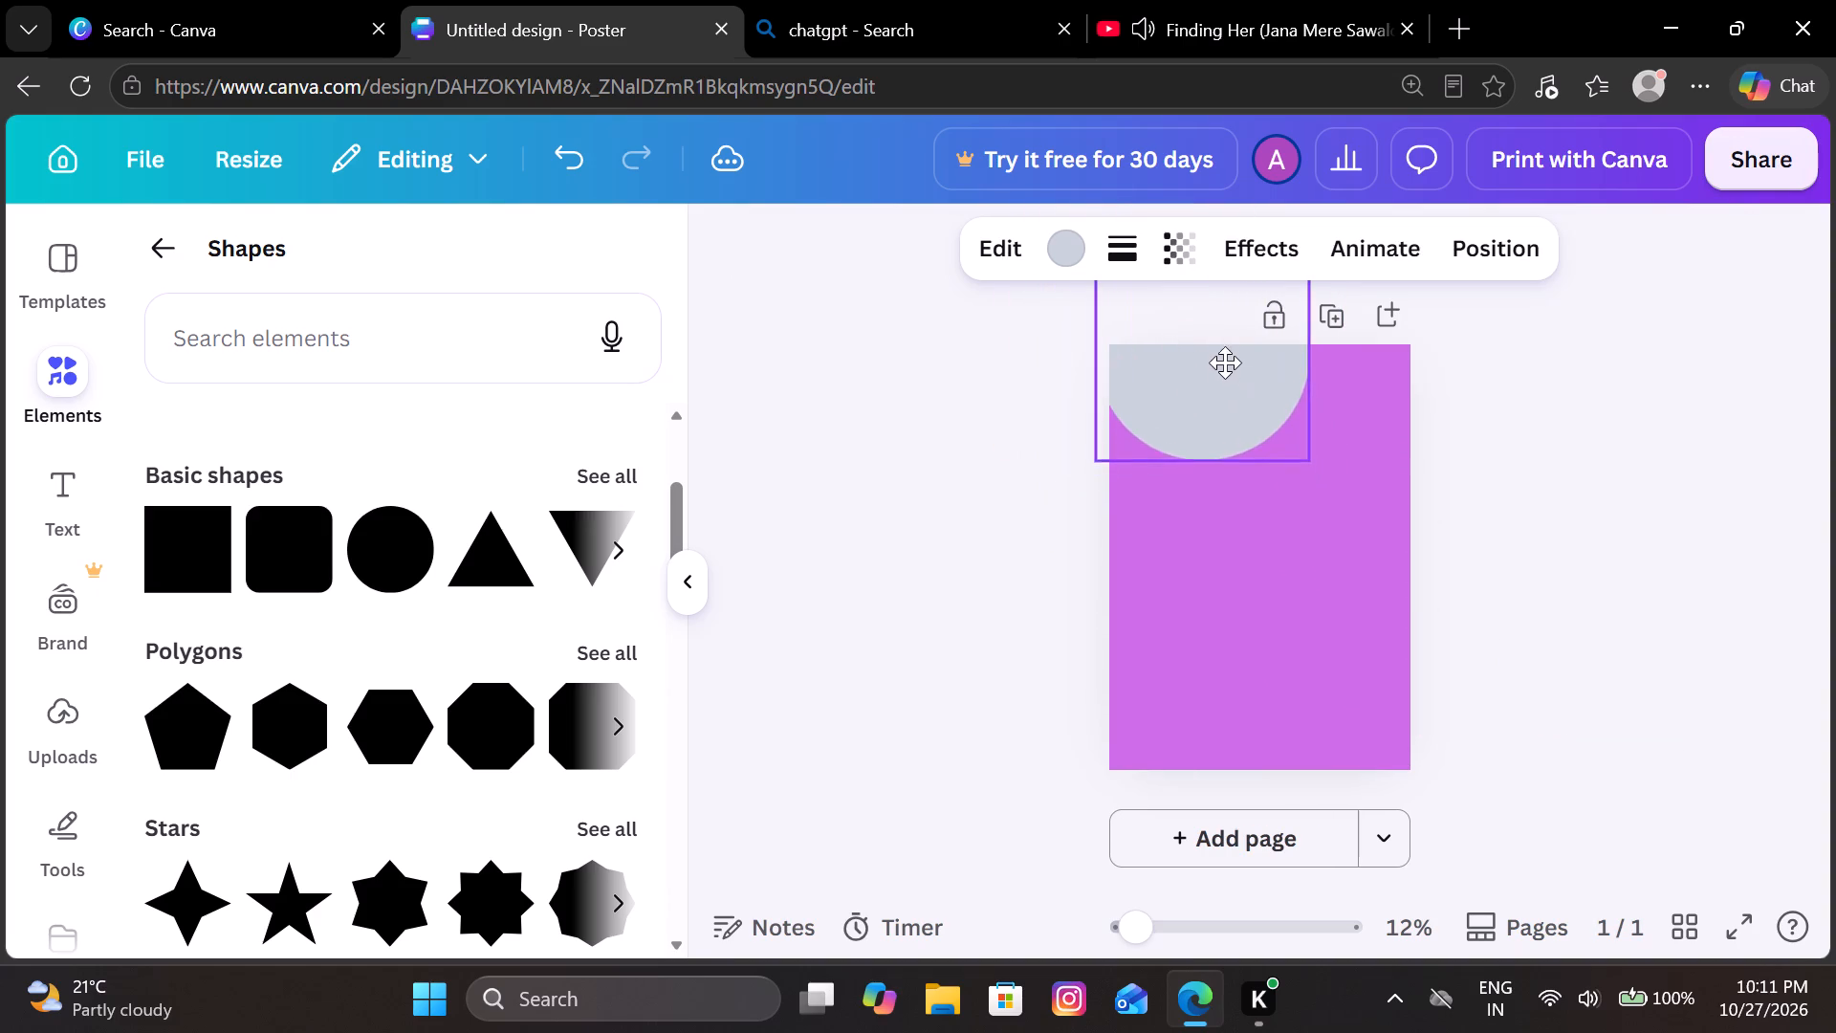
drag(1225, 363, 1244, 429)
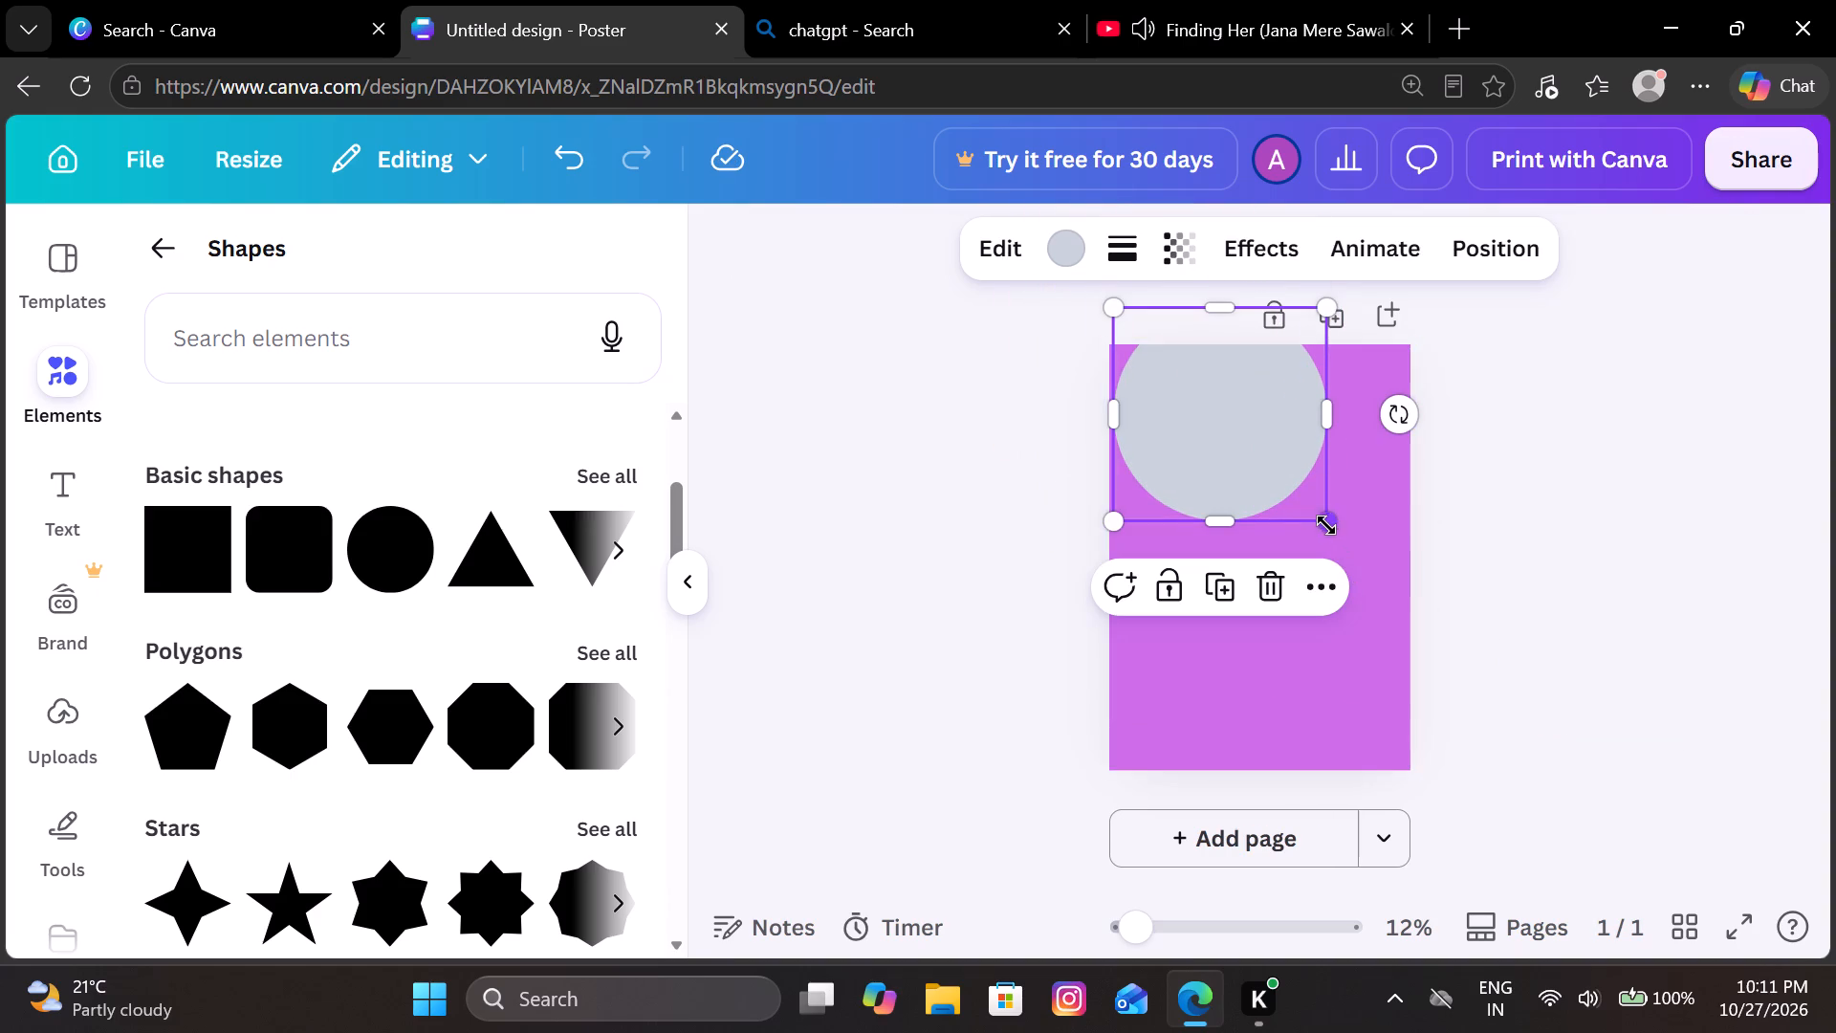
drag(1324, 523, 1288, 423)
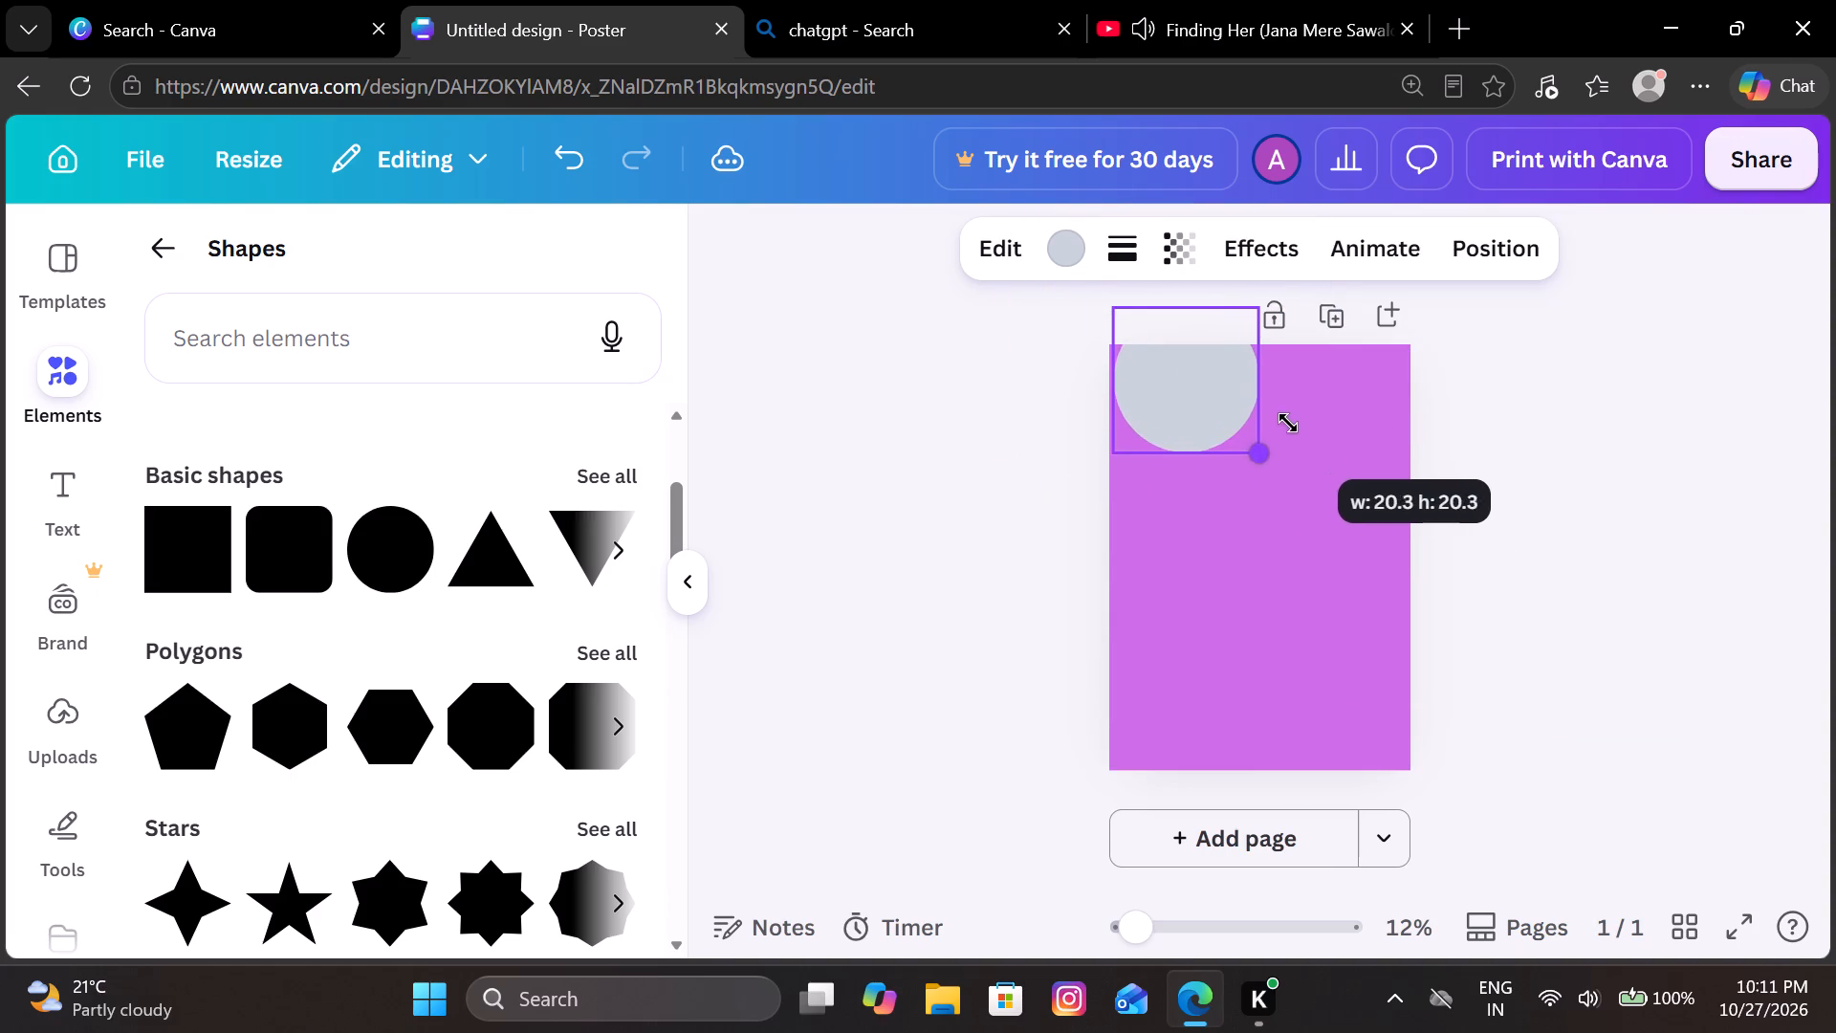
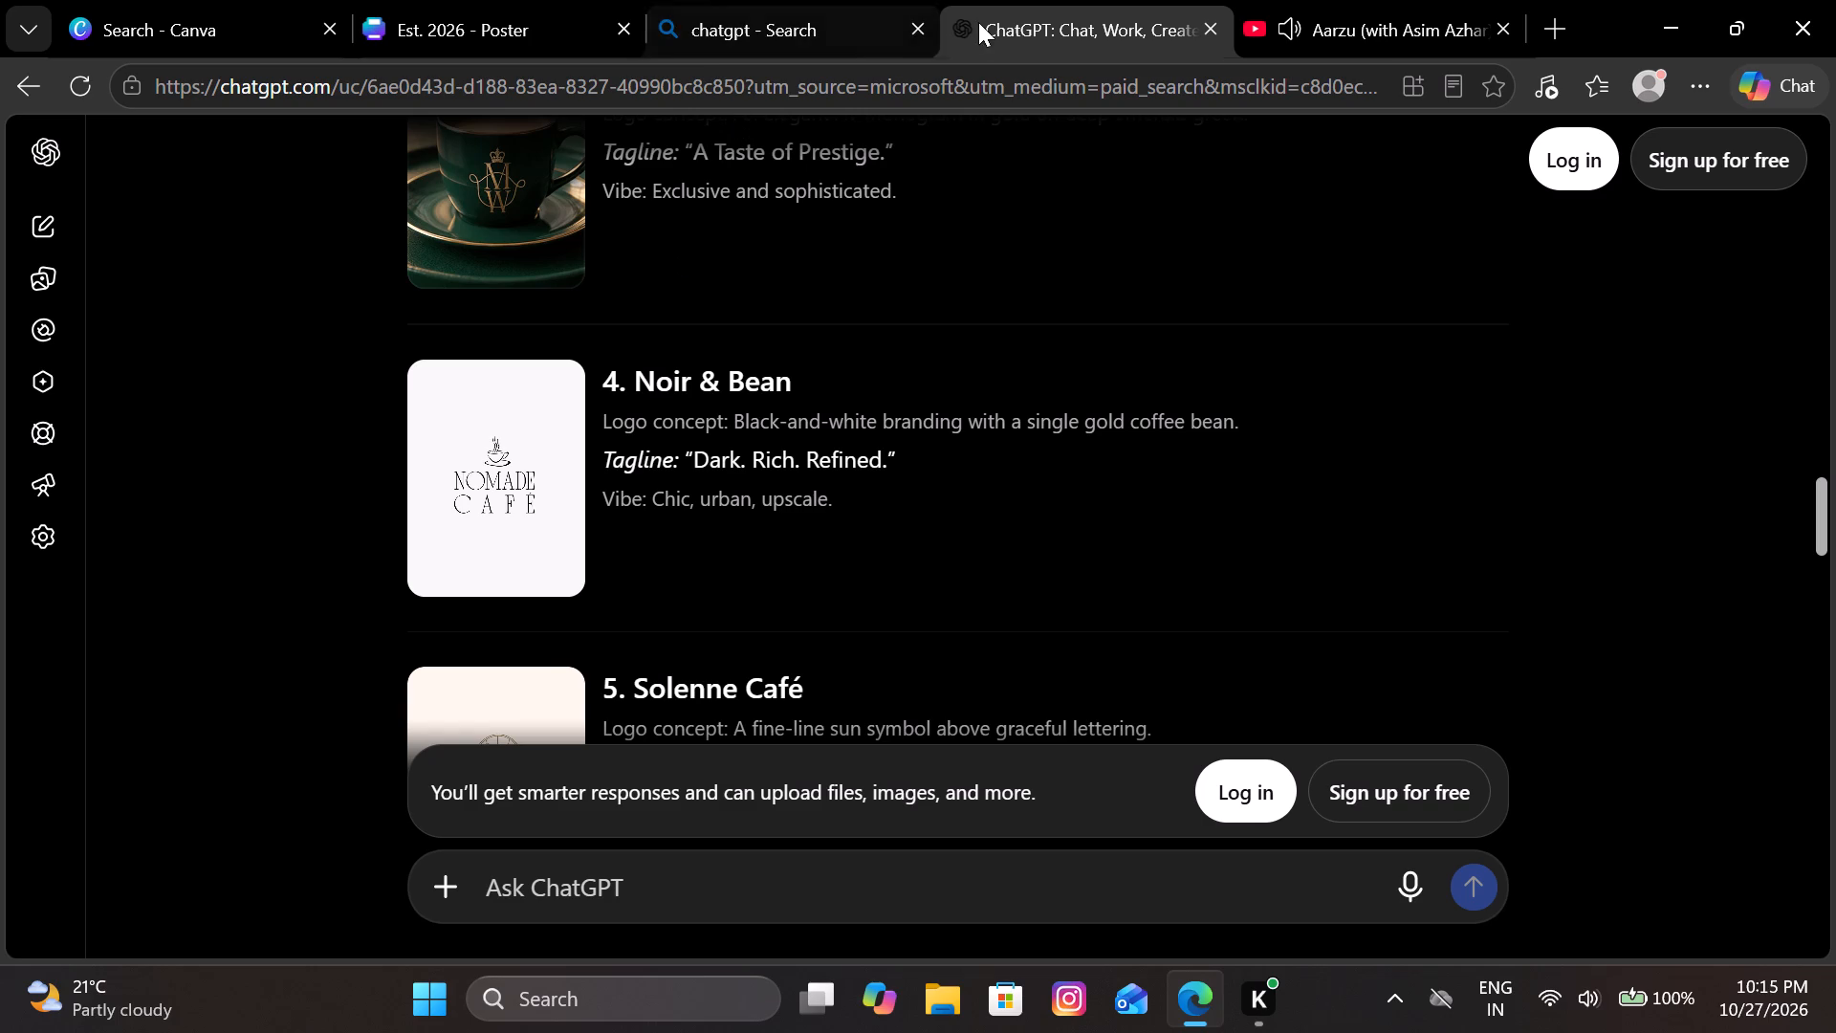
click(553, 37)
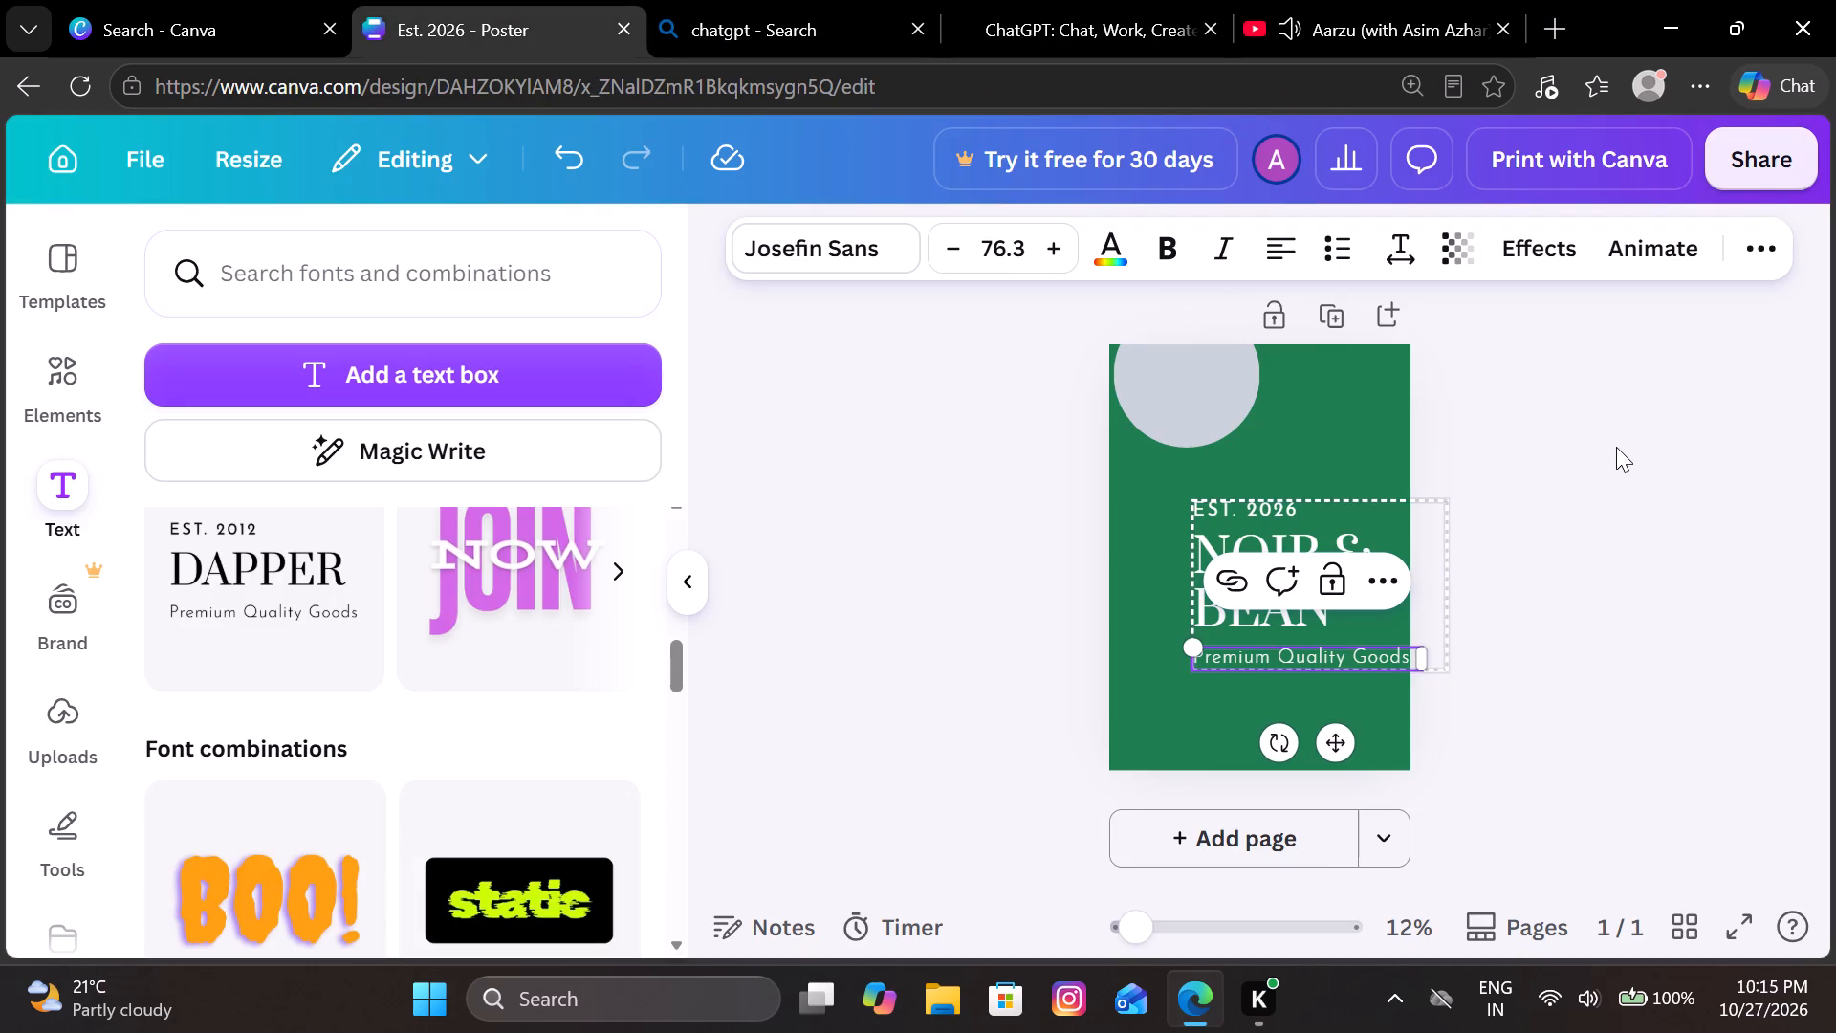
Widen the "NOIR & BEAN" heading's text box so the whole name fits on a single line.
click(1616, 447)
ctrl+scroll(1616, 447, down, 1)
ctrl+scroll(1504, 499, up, 5)
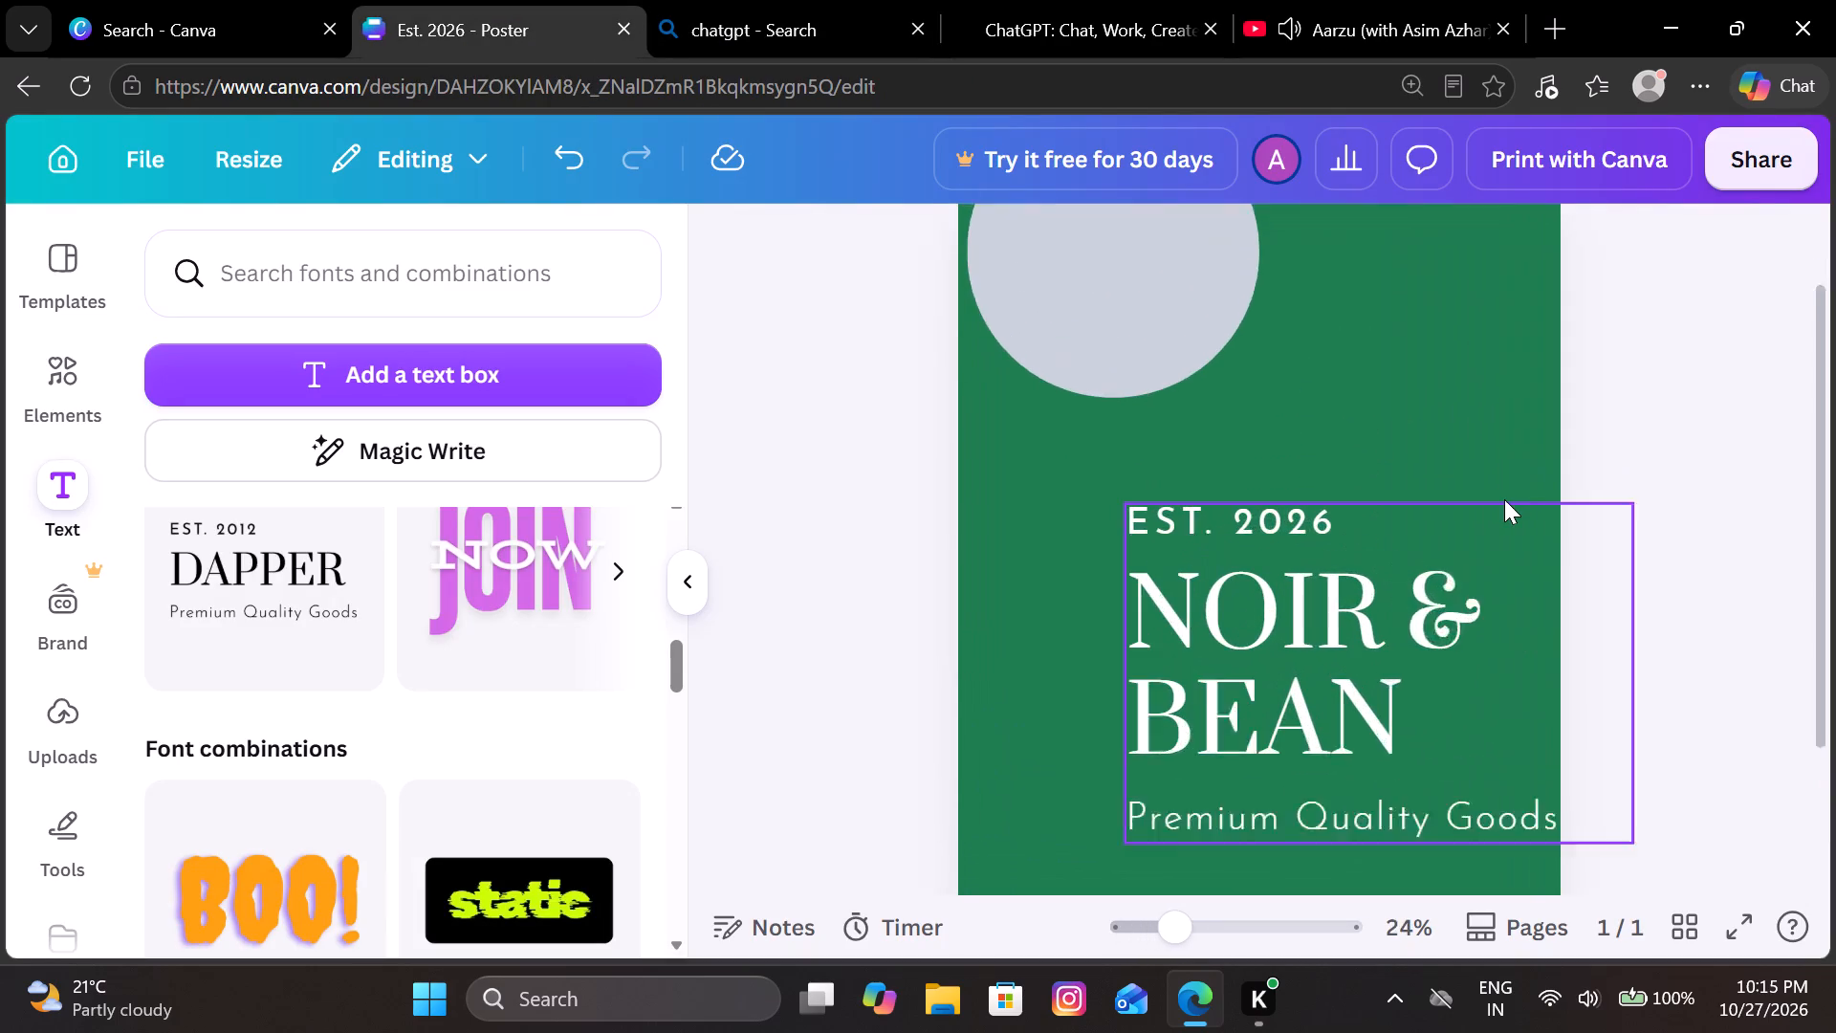
ctrl+scroll(1504, 499, up, 1)
scroll(1504, 499, down, 1)
ctrl+scroll(1504, 499, down, 3)
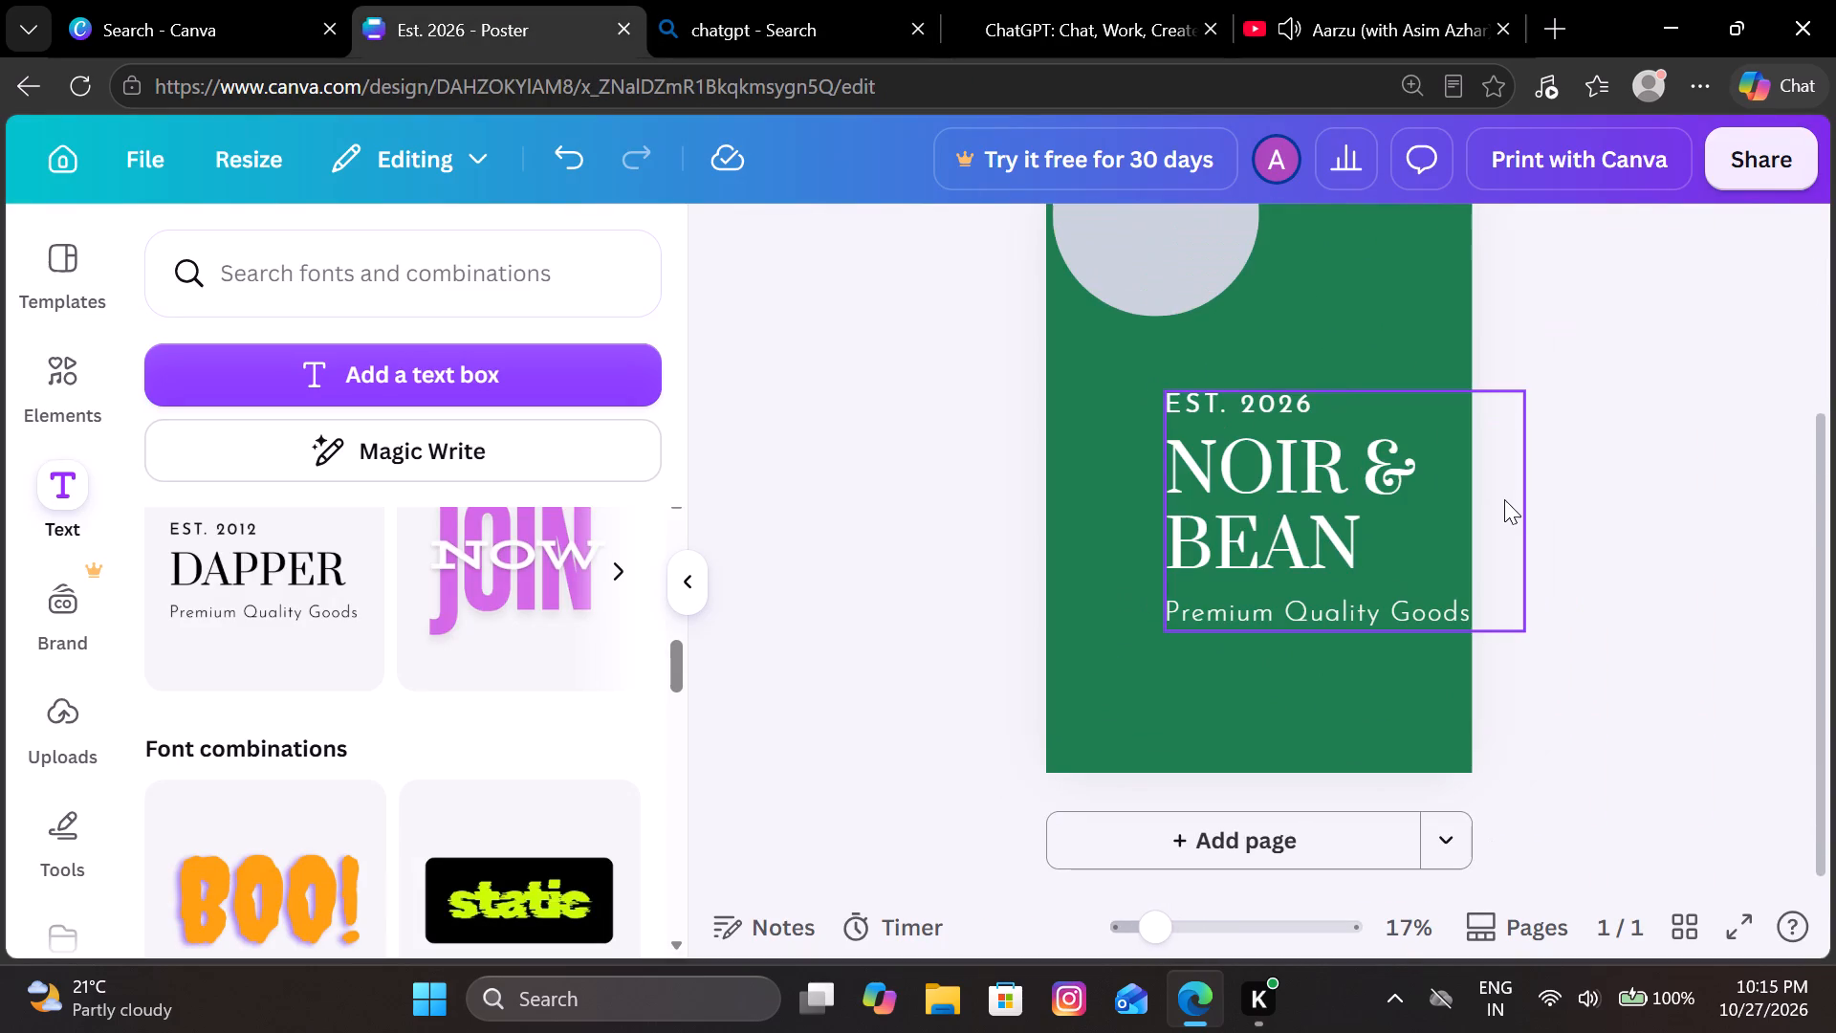
click(1319, 504)
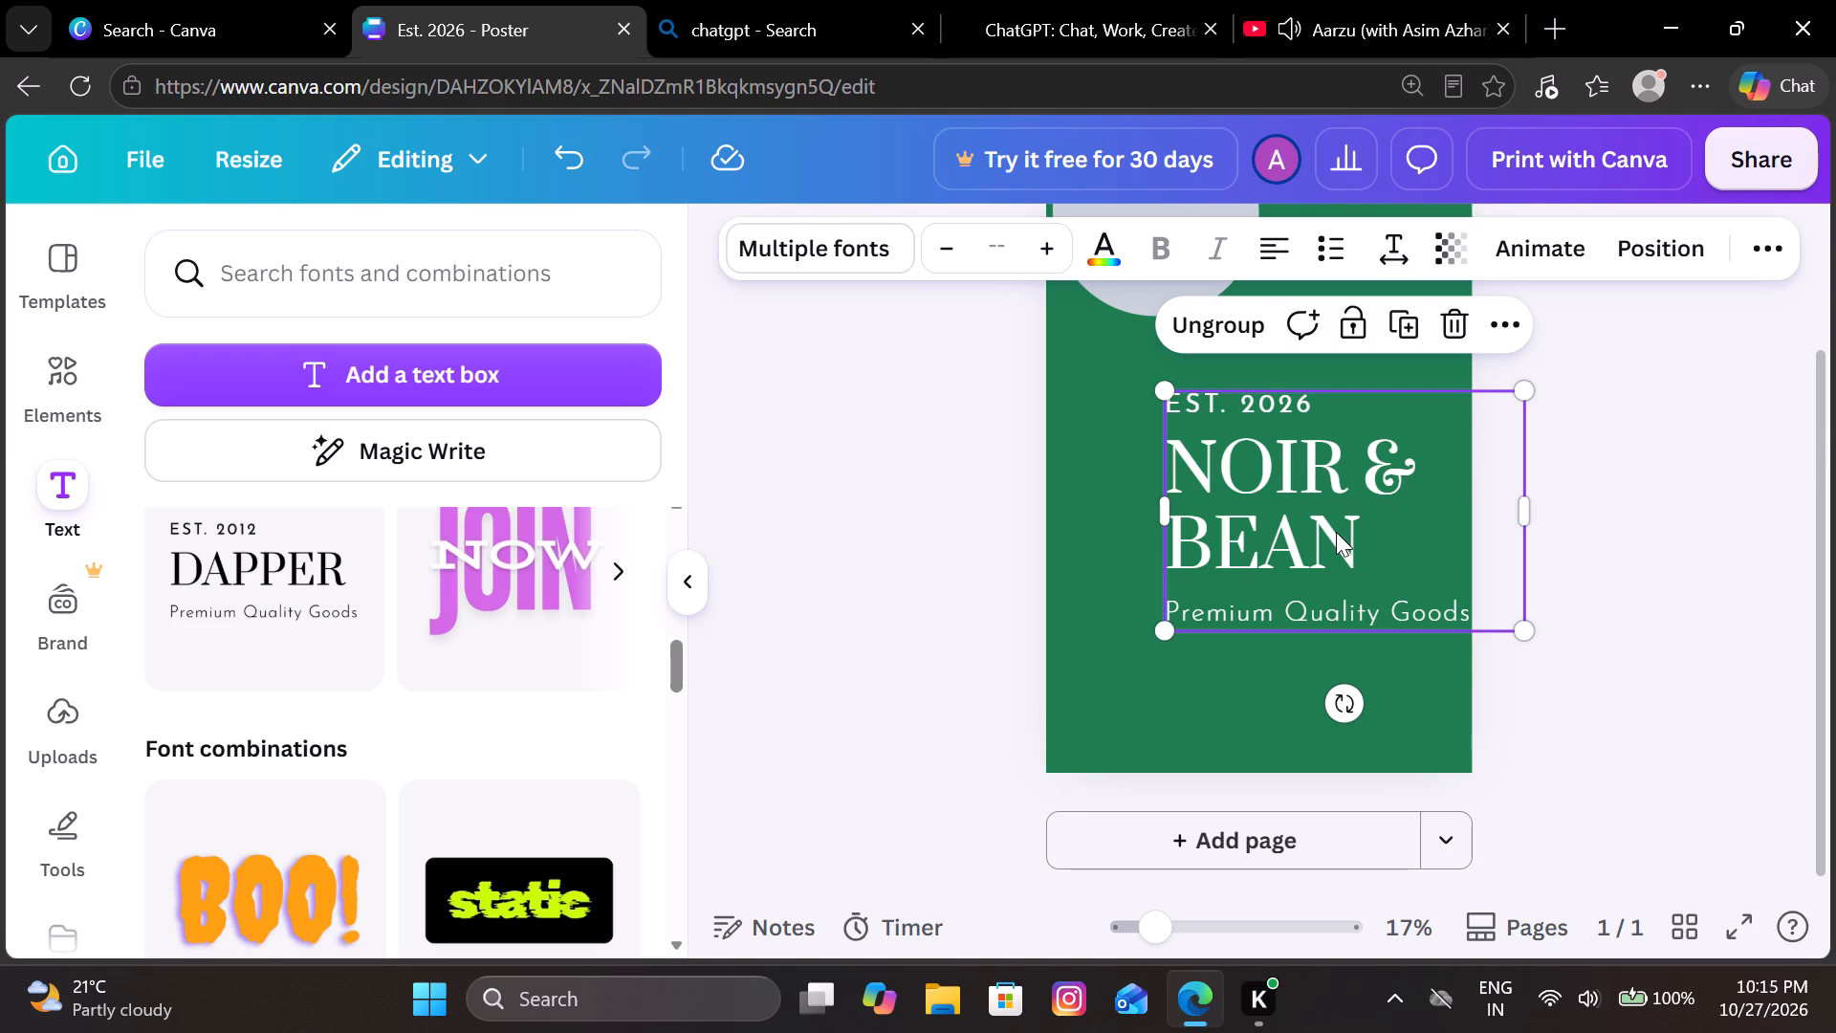
click(1344, 530)
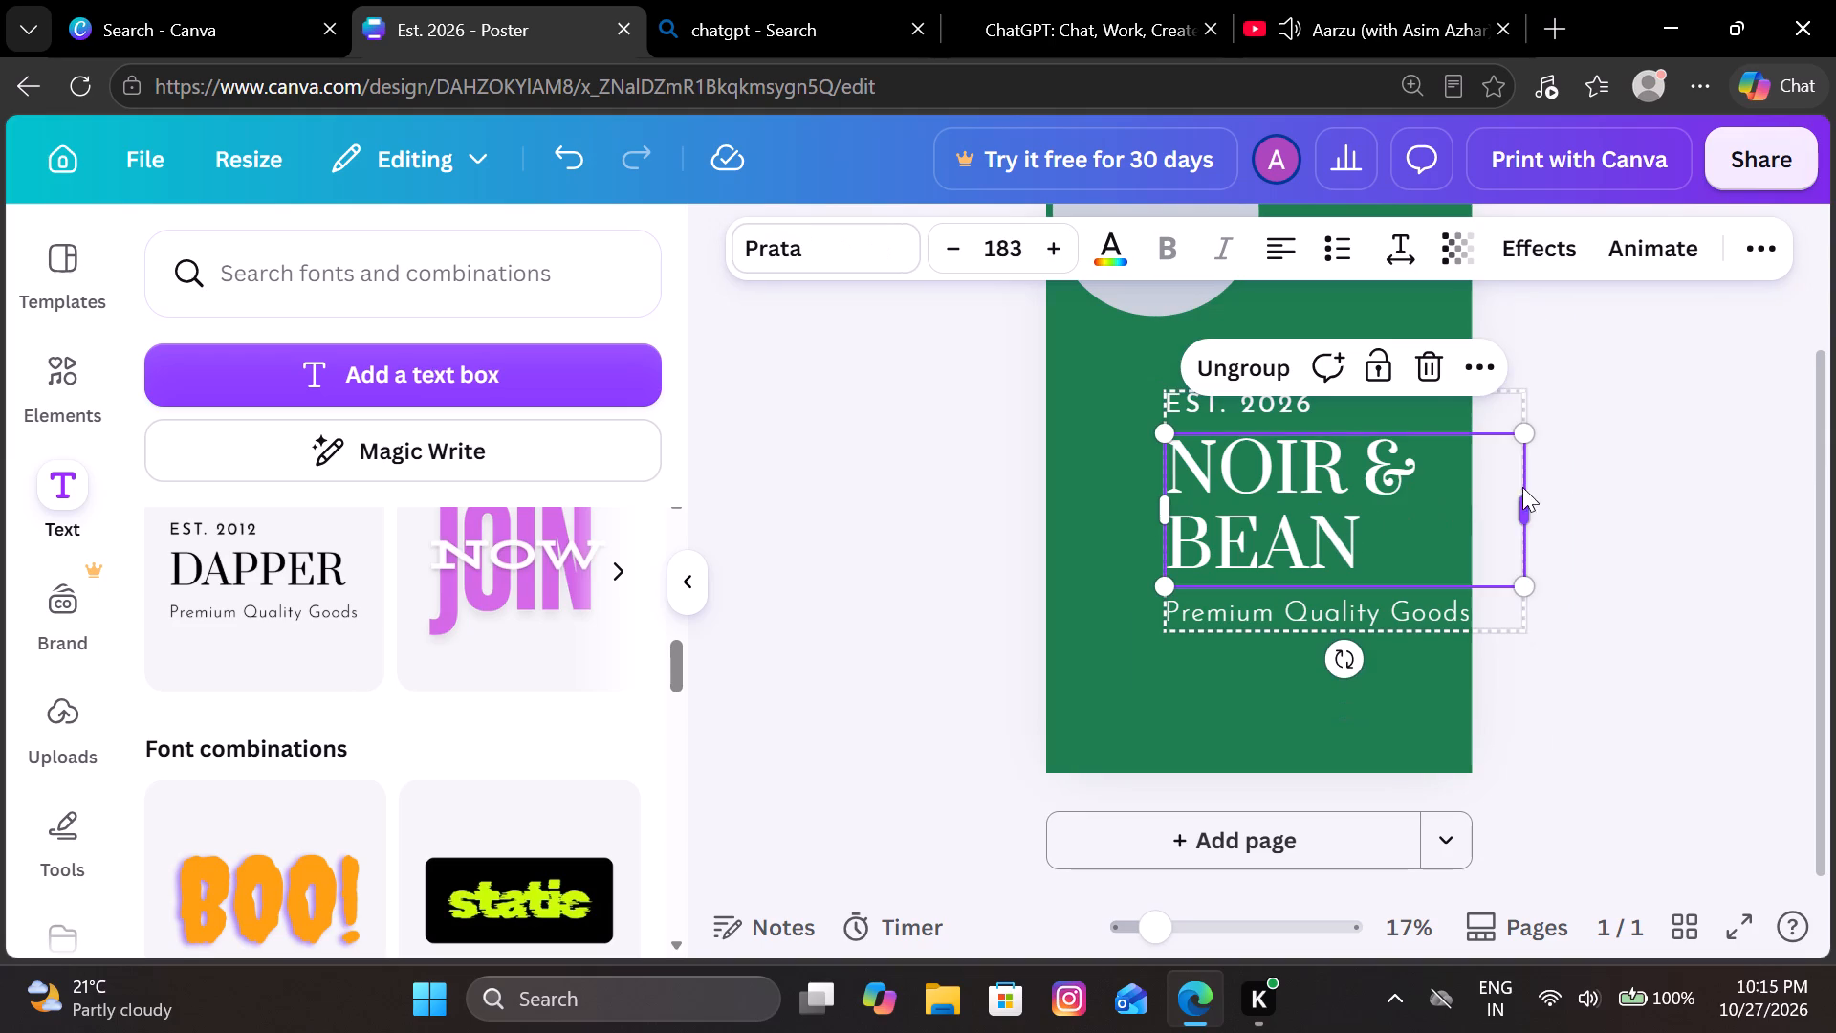
drag(1527, 498, 1668, 467)
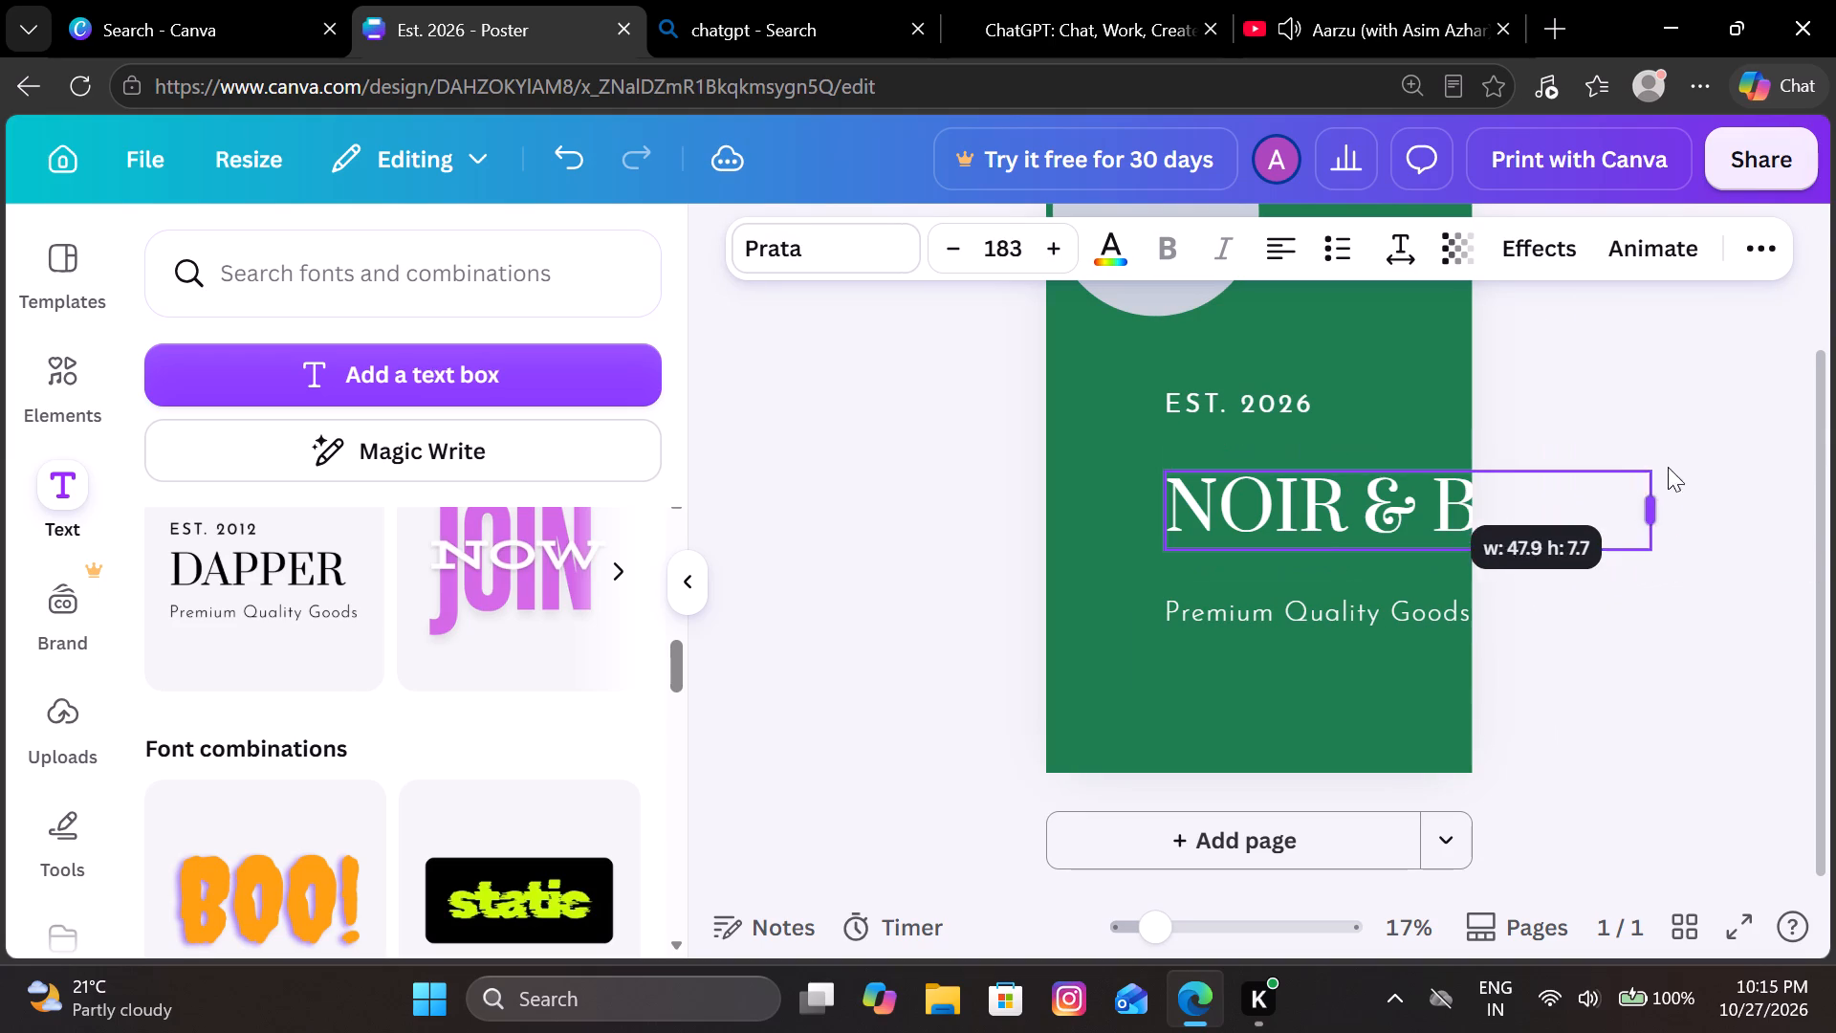
drag(1668, 467, 1639, 477)
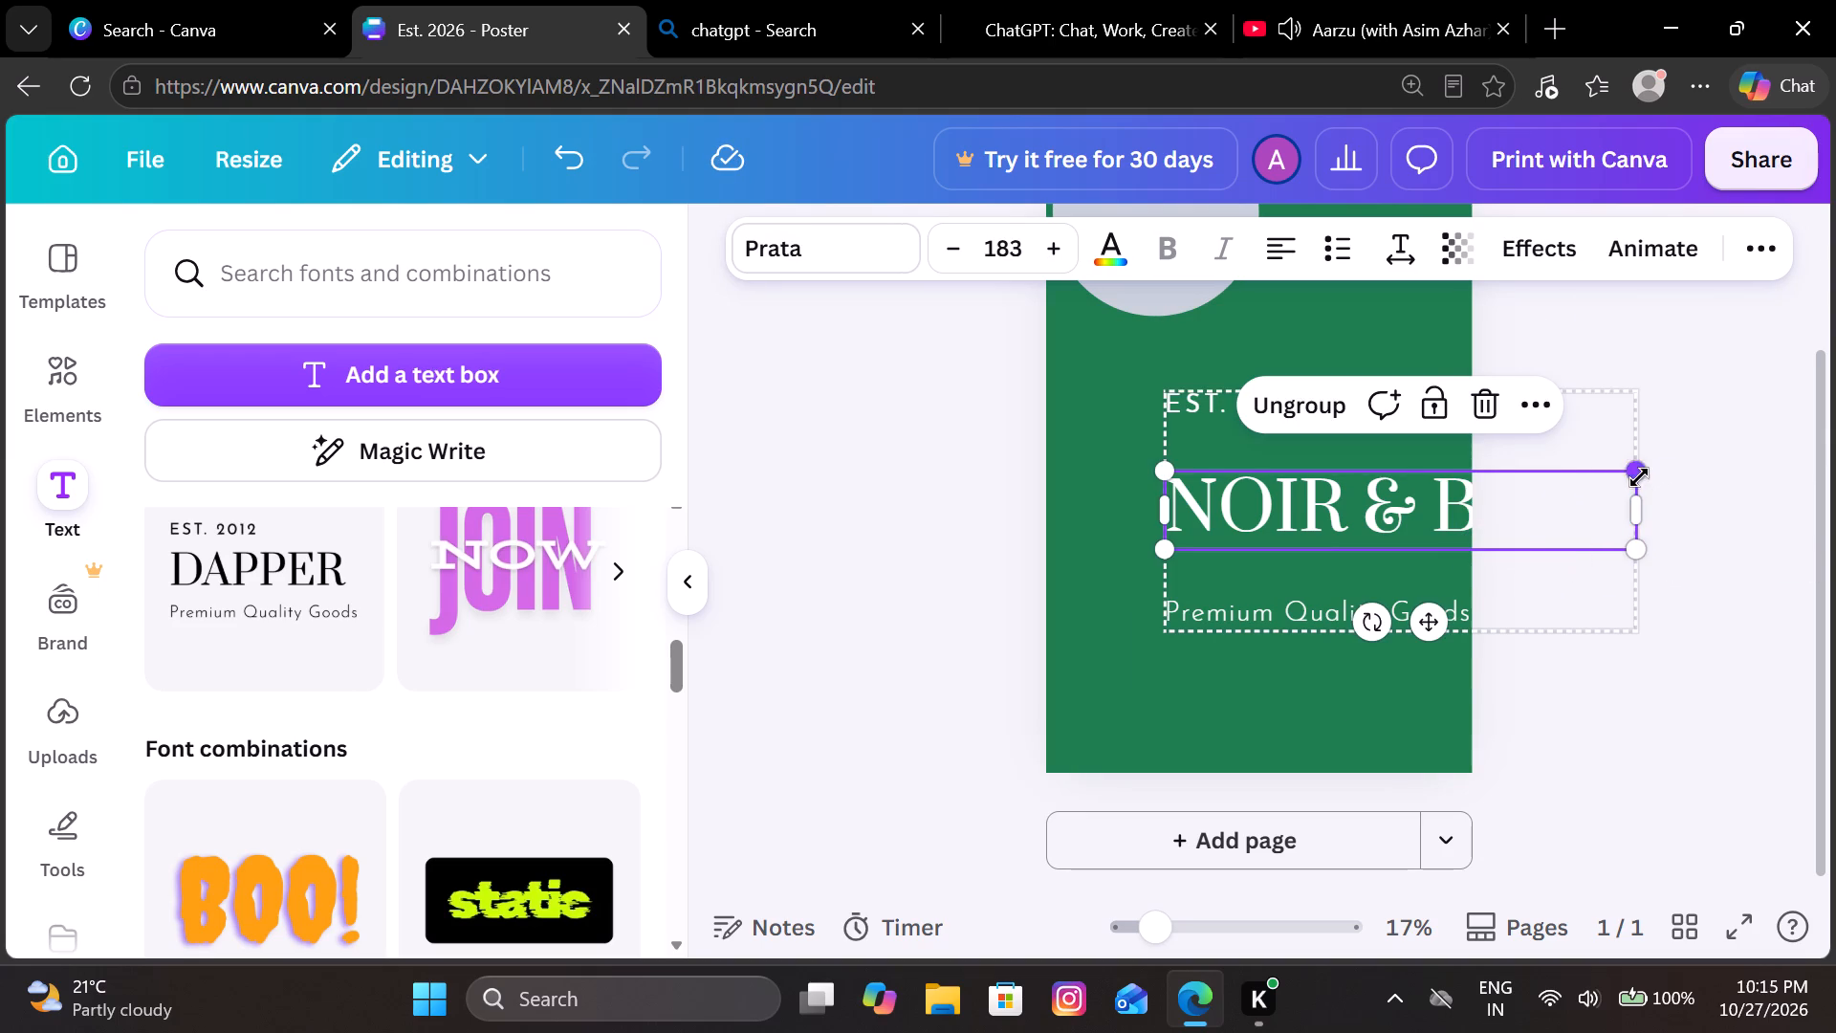
Move the grouped text design left so it starts just inside the poster's left edge, below the circle.
click(1493, 514)
drag(1420, 555, 1300, 525)
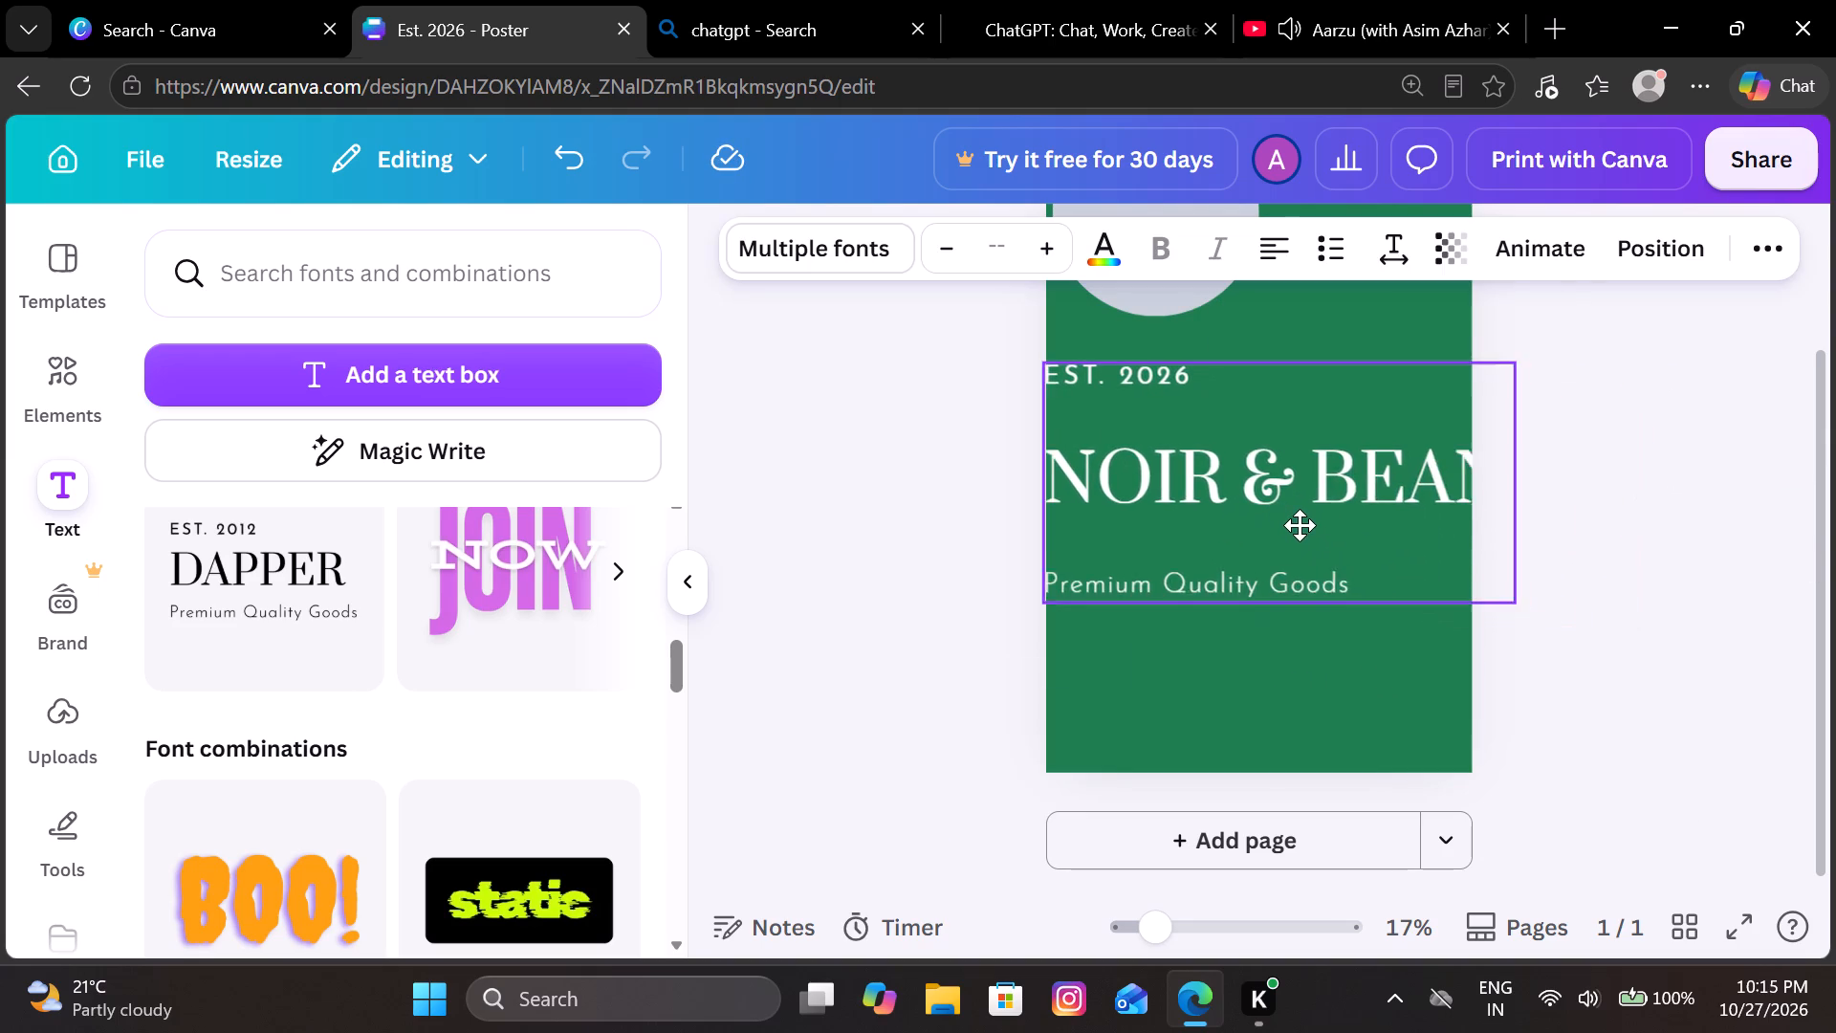
drag(1300, 525, 1321, 541)
Replace the "Premium Quality Goods" line under the heading with "NOMADE CAFE".
click(1330, 594)
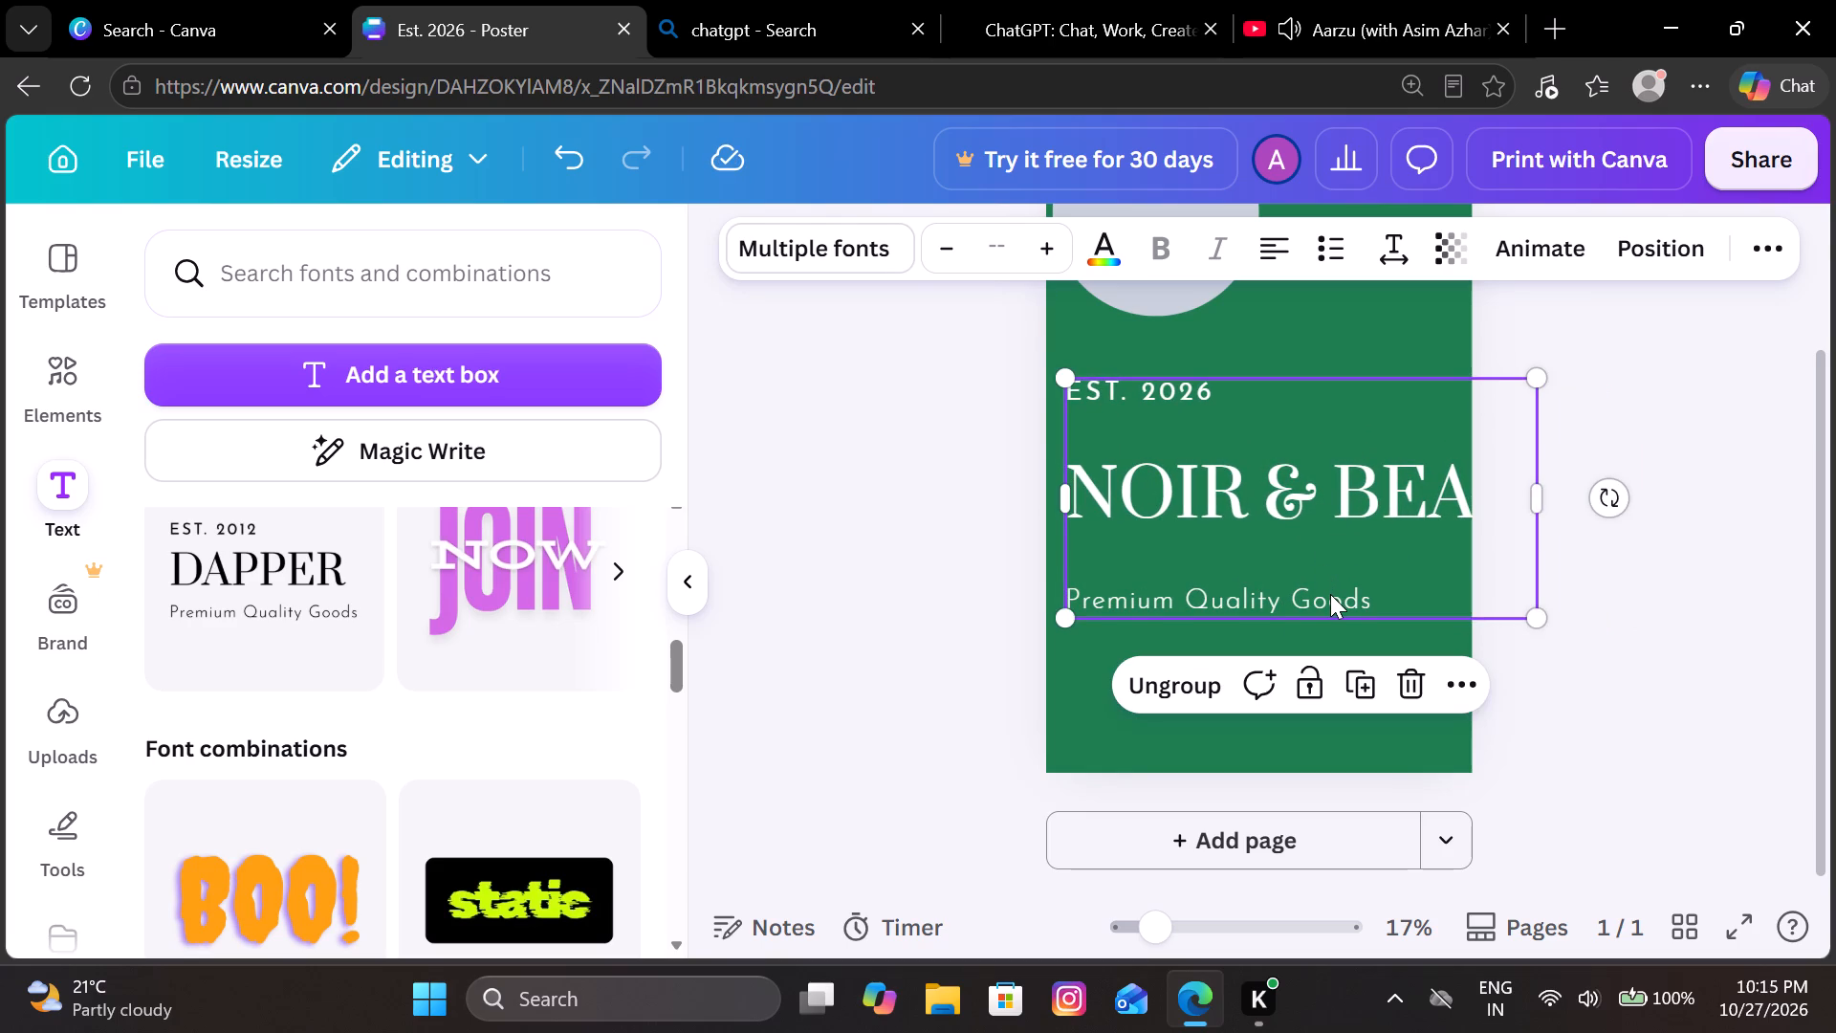
text(no)
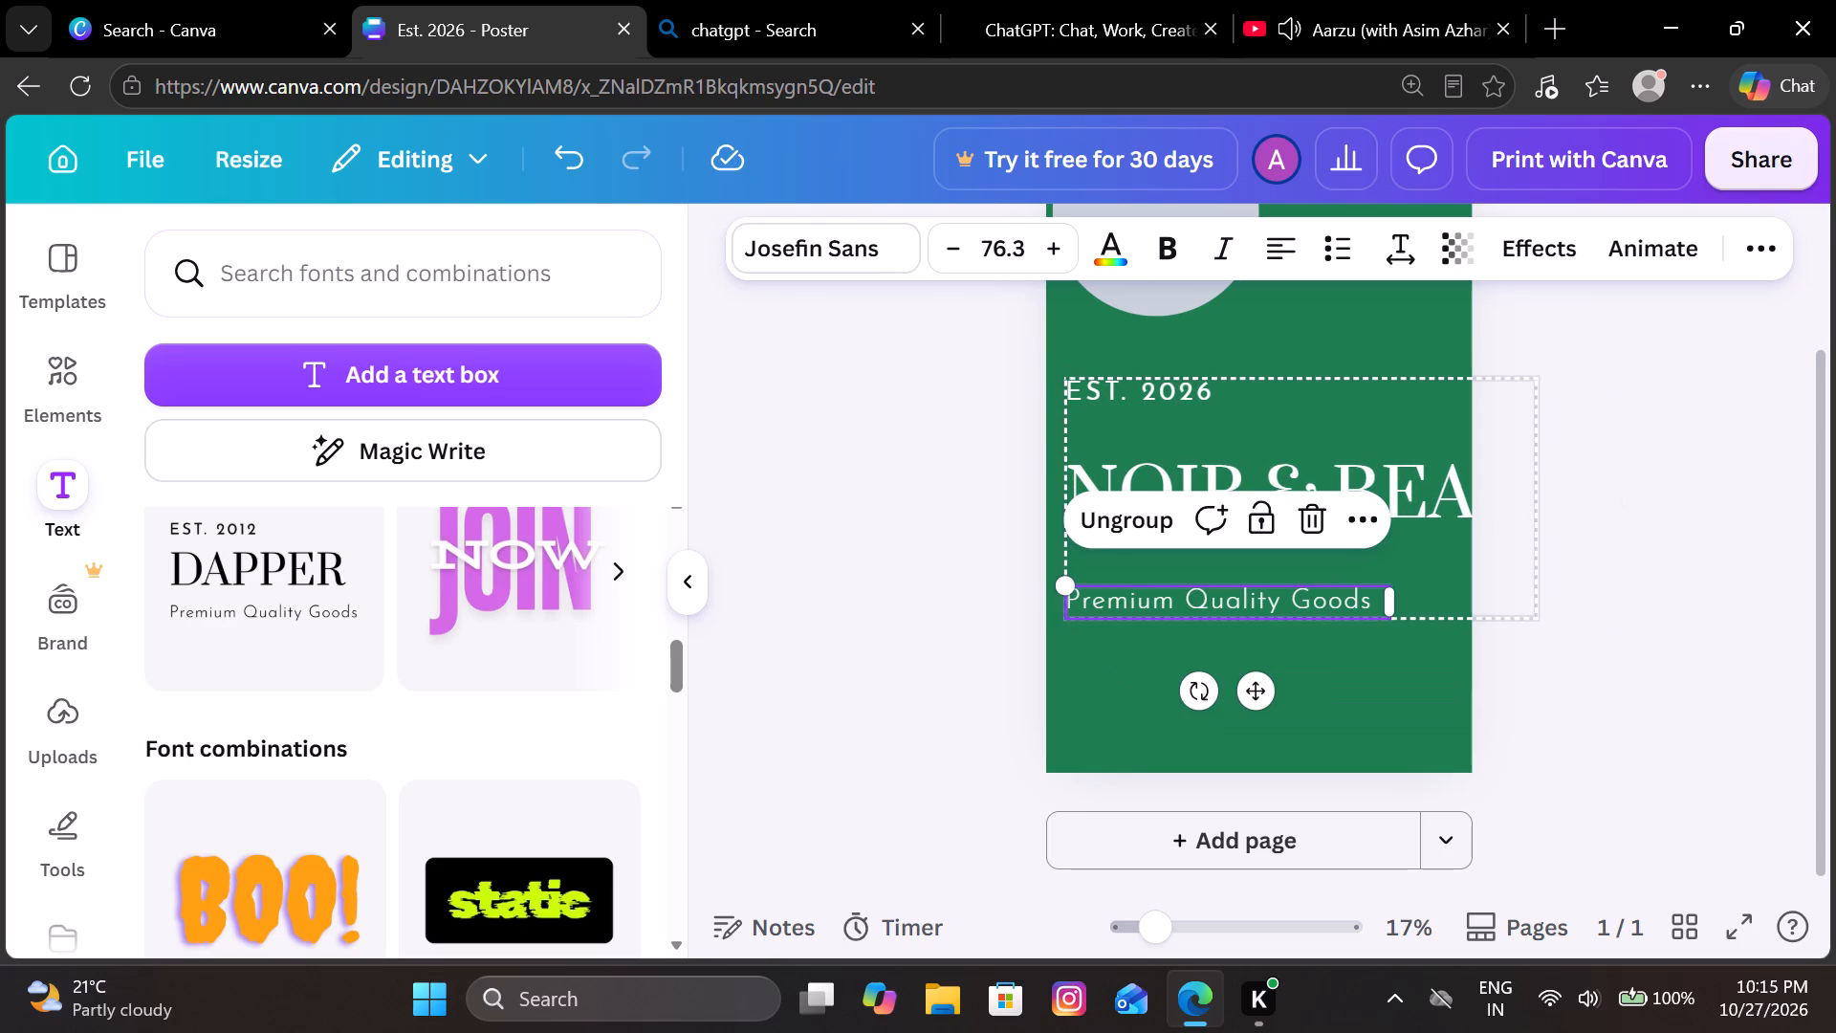
click(1270, 600)
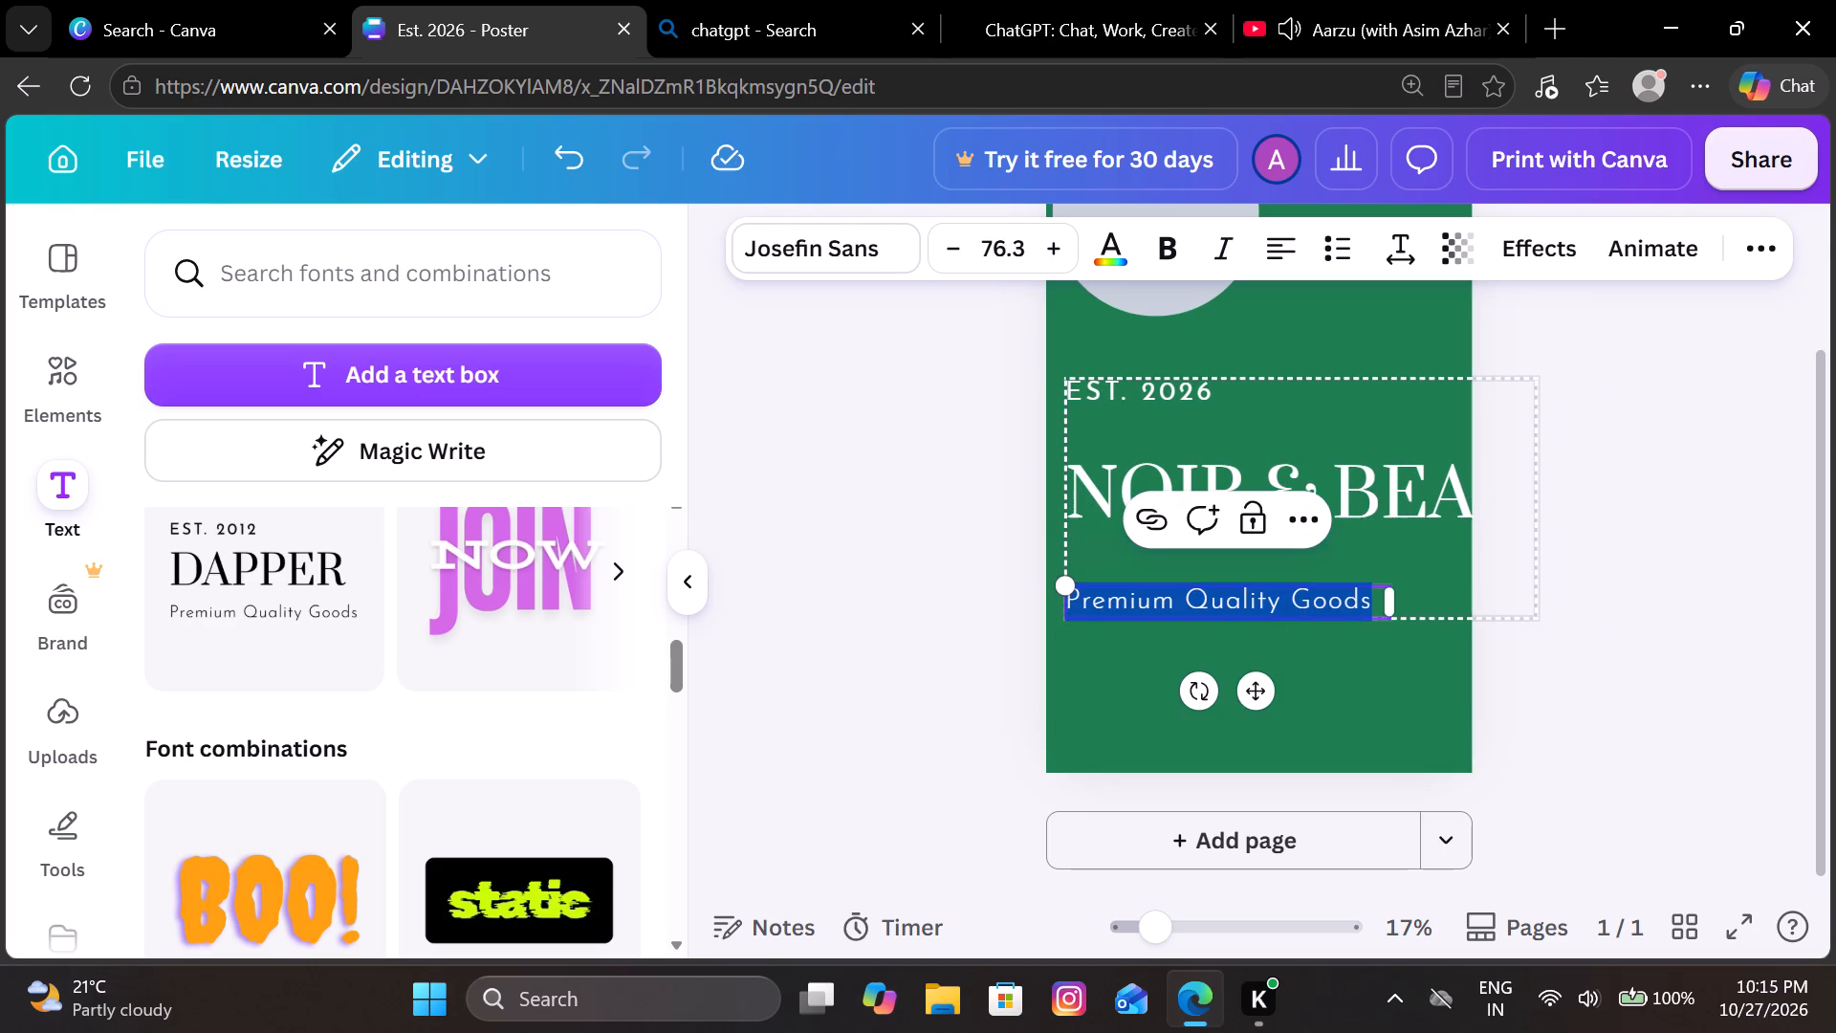
text(no)
key(BackSpace)
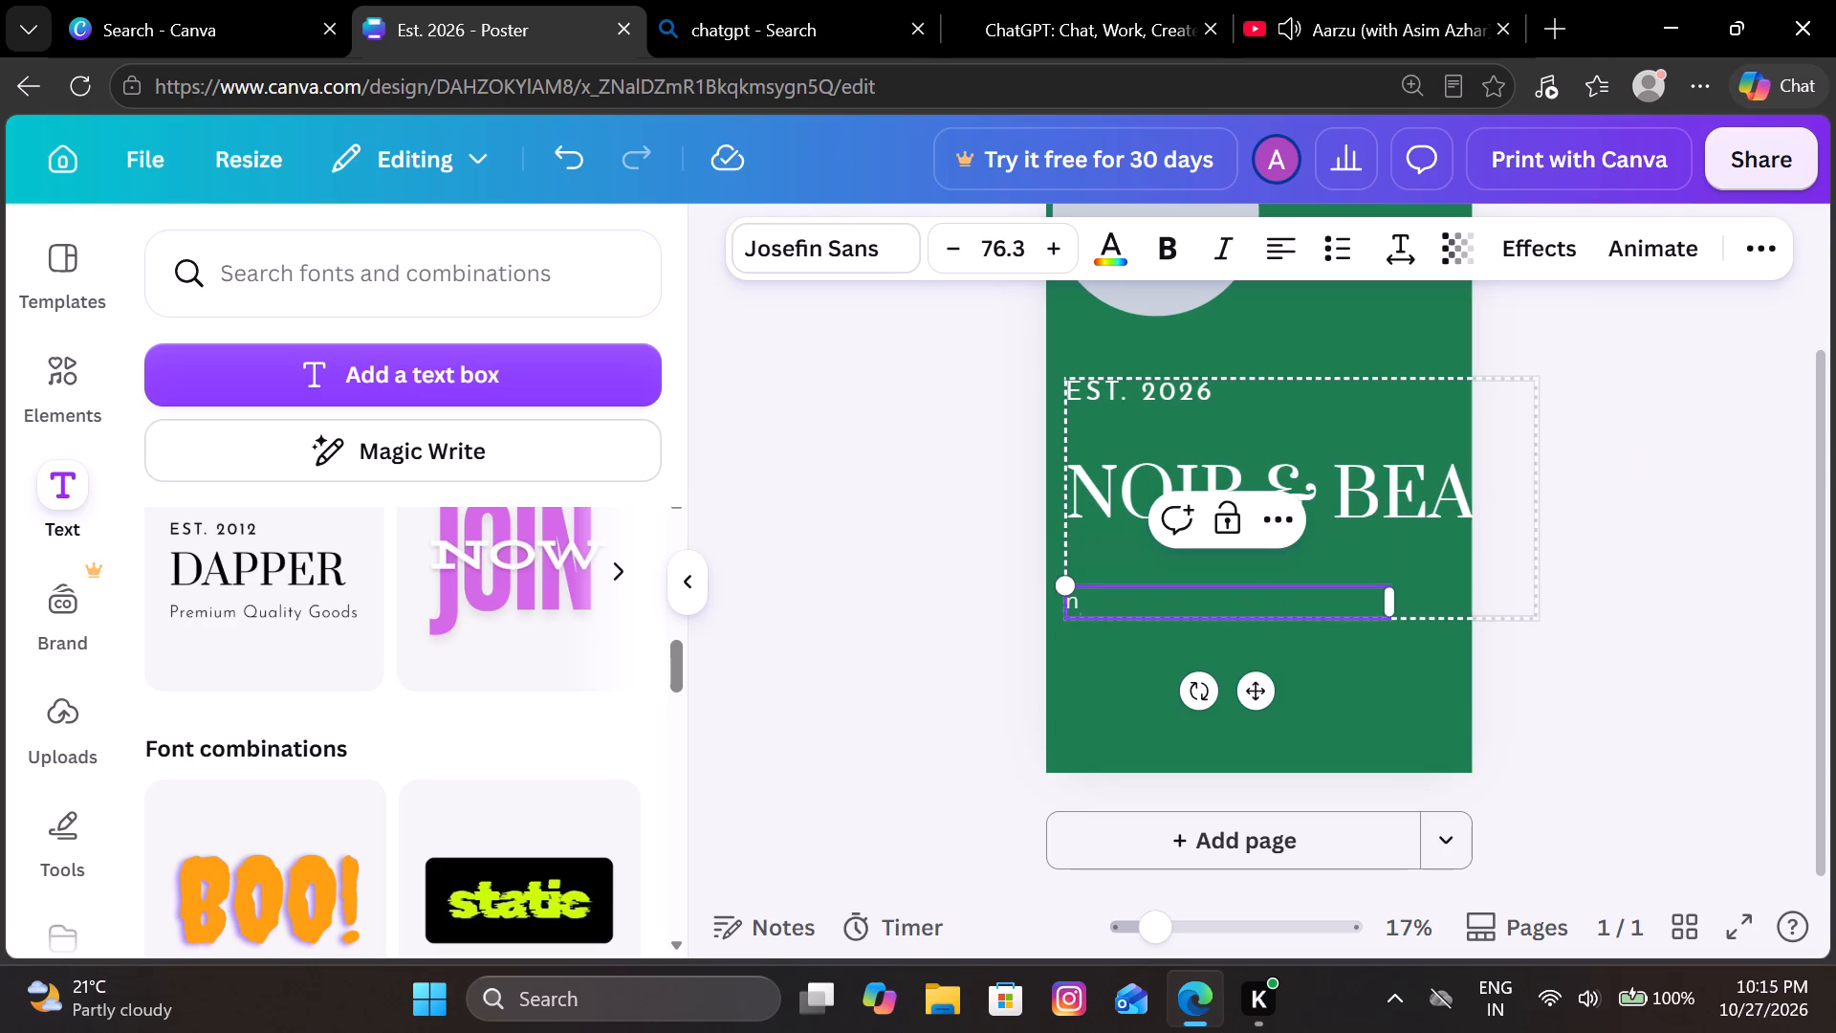
key(BackSpace)
text(NO)
text(MADE)
key(space)
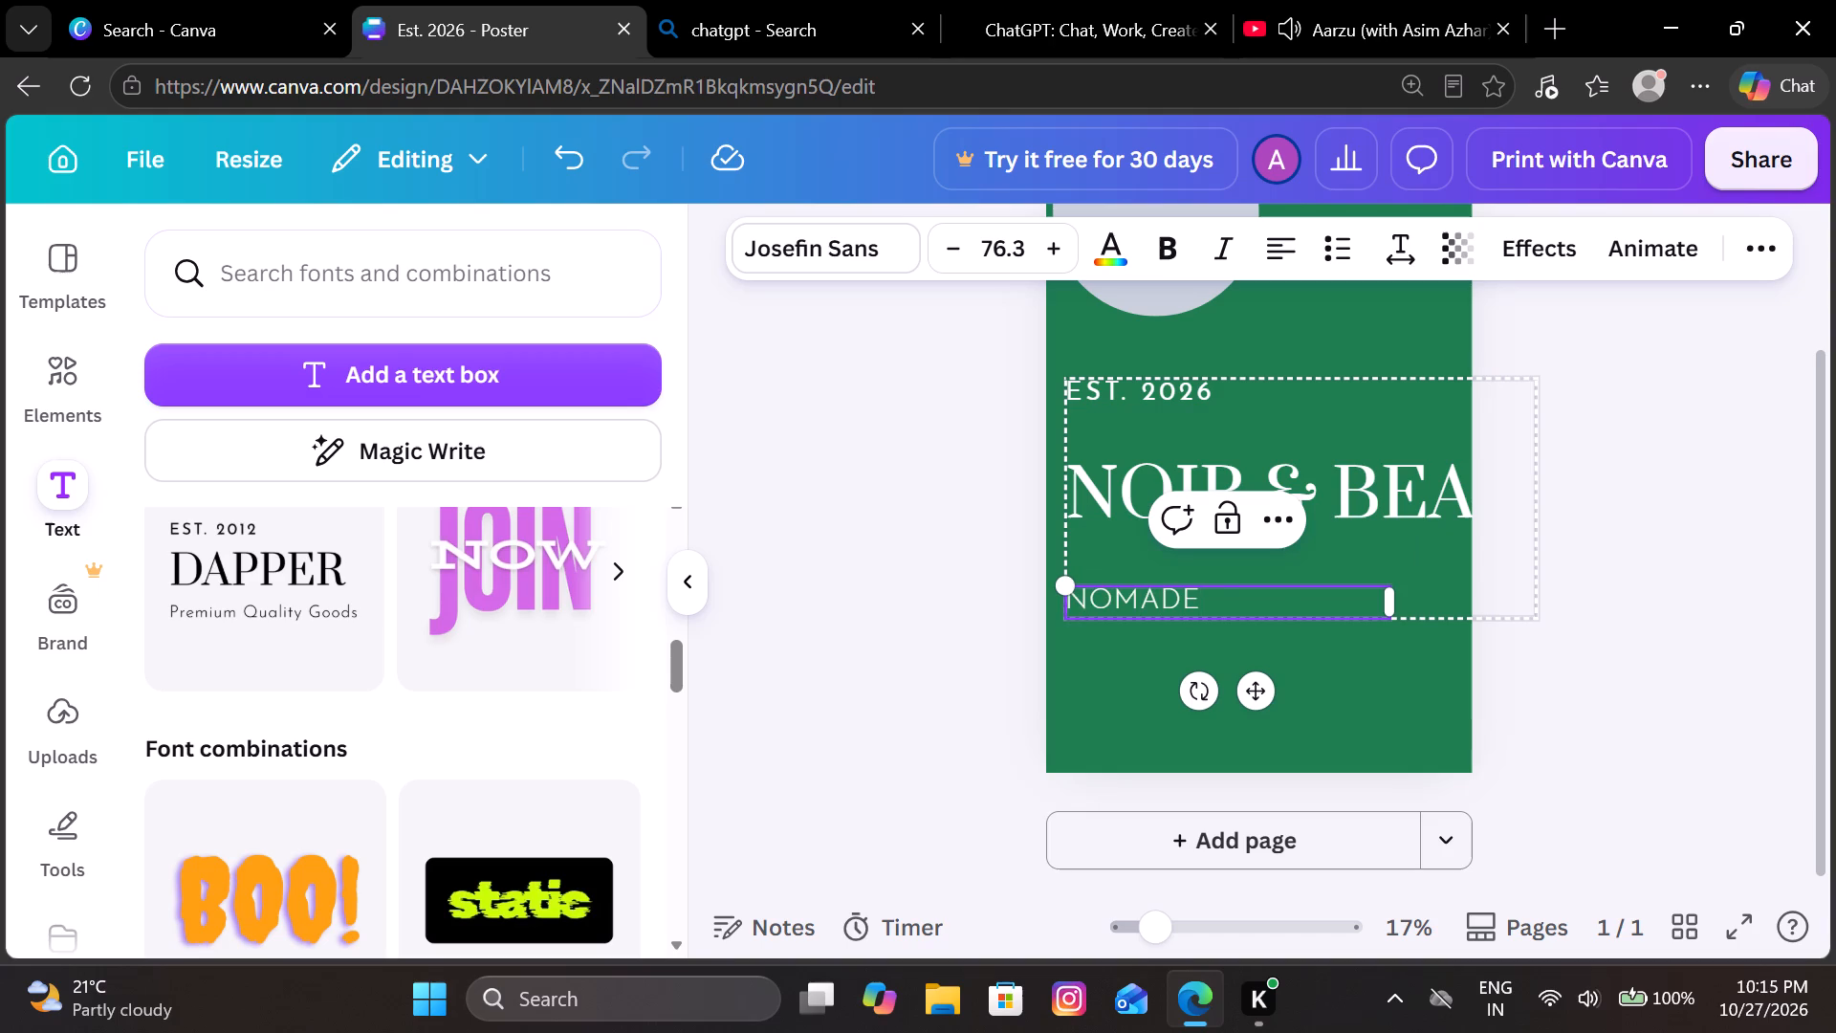
text(CAFE)
click(964, 537)
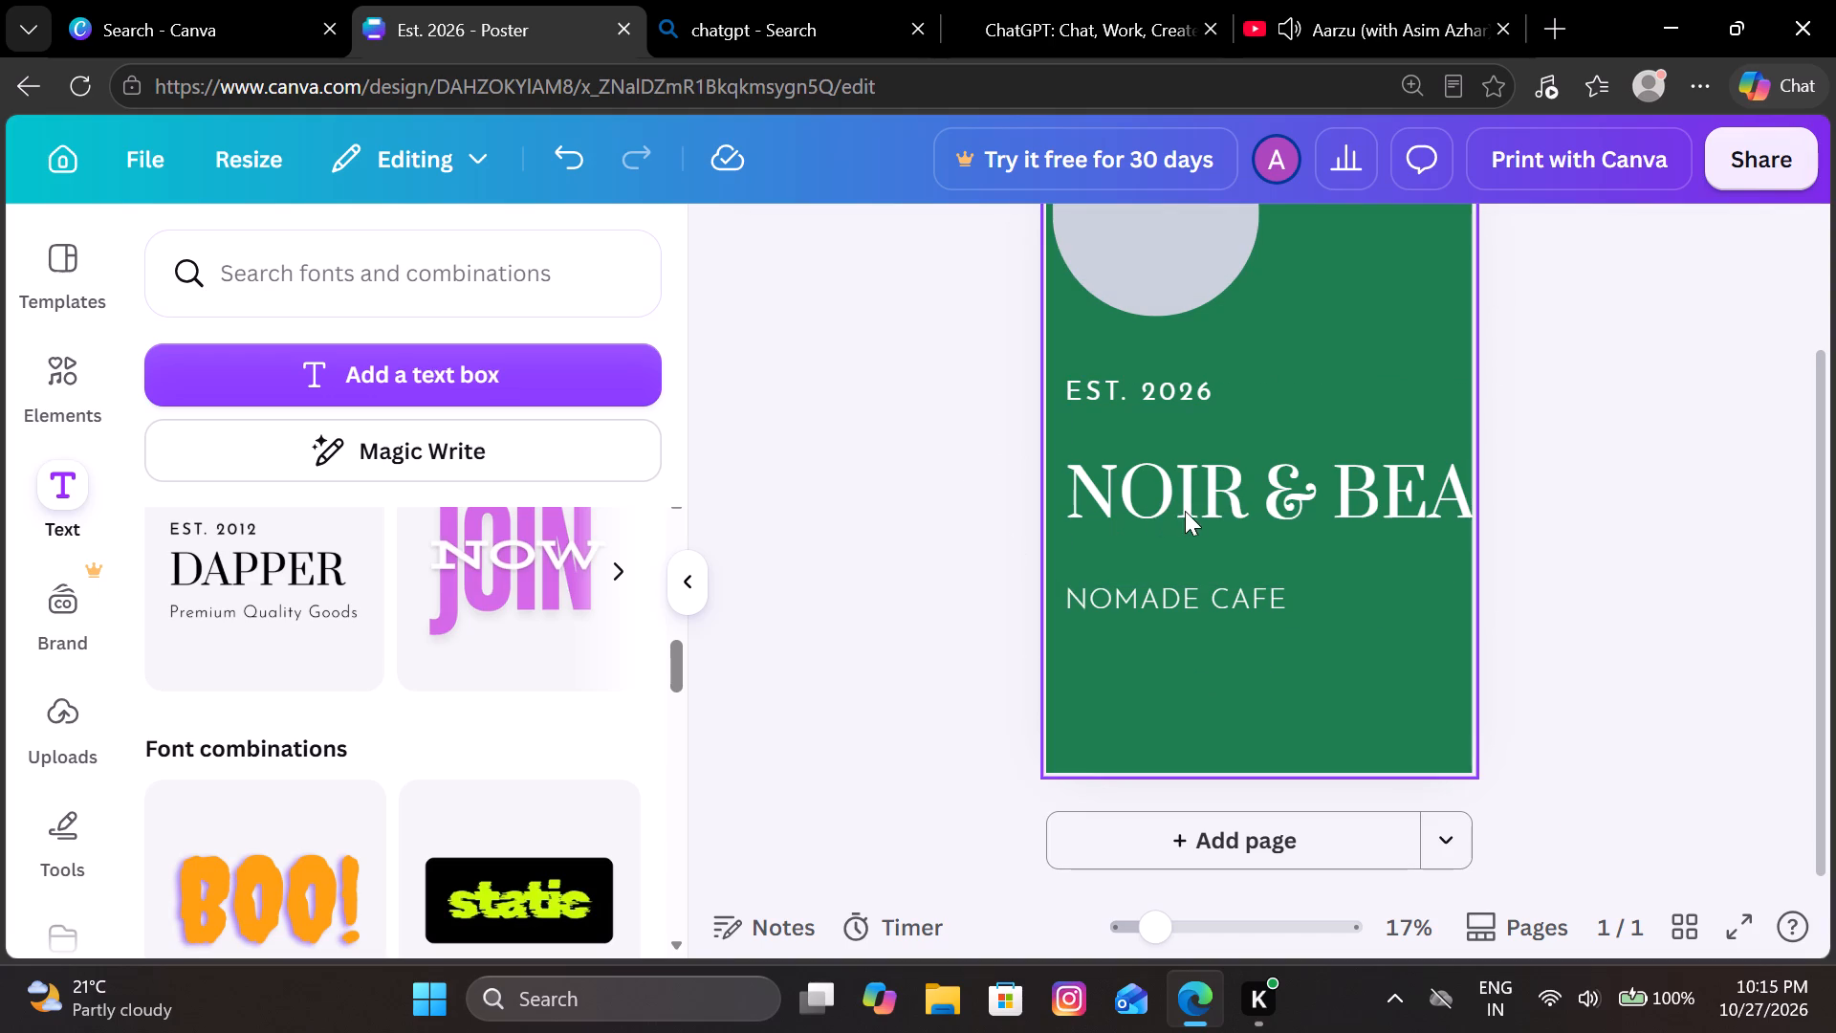
Change the colour of the whole grouped text design to black.
click(1185, 504)
click(1103, 257)
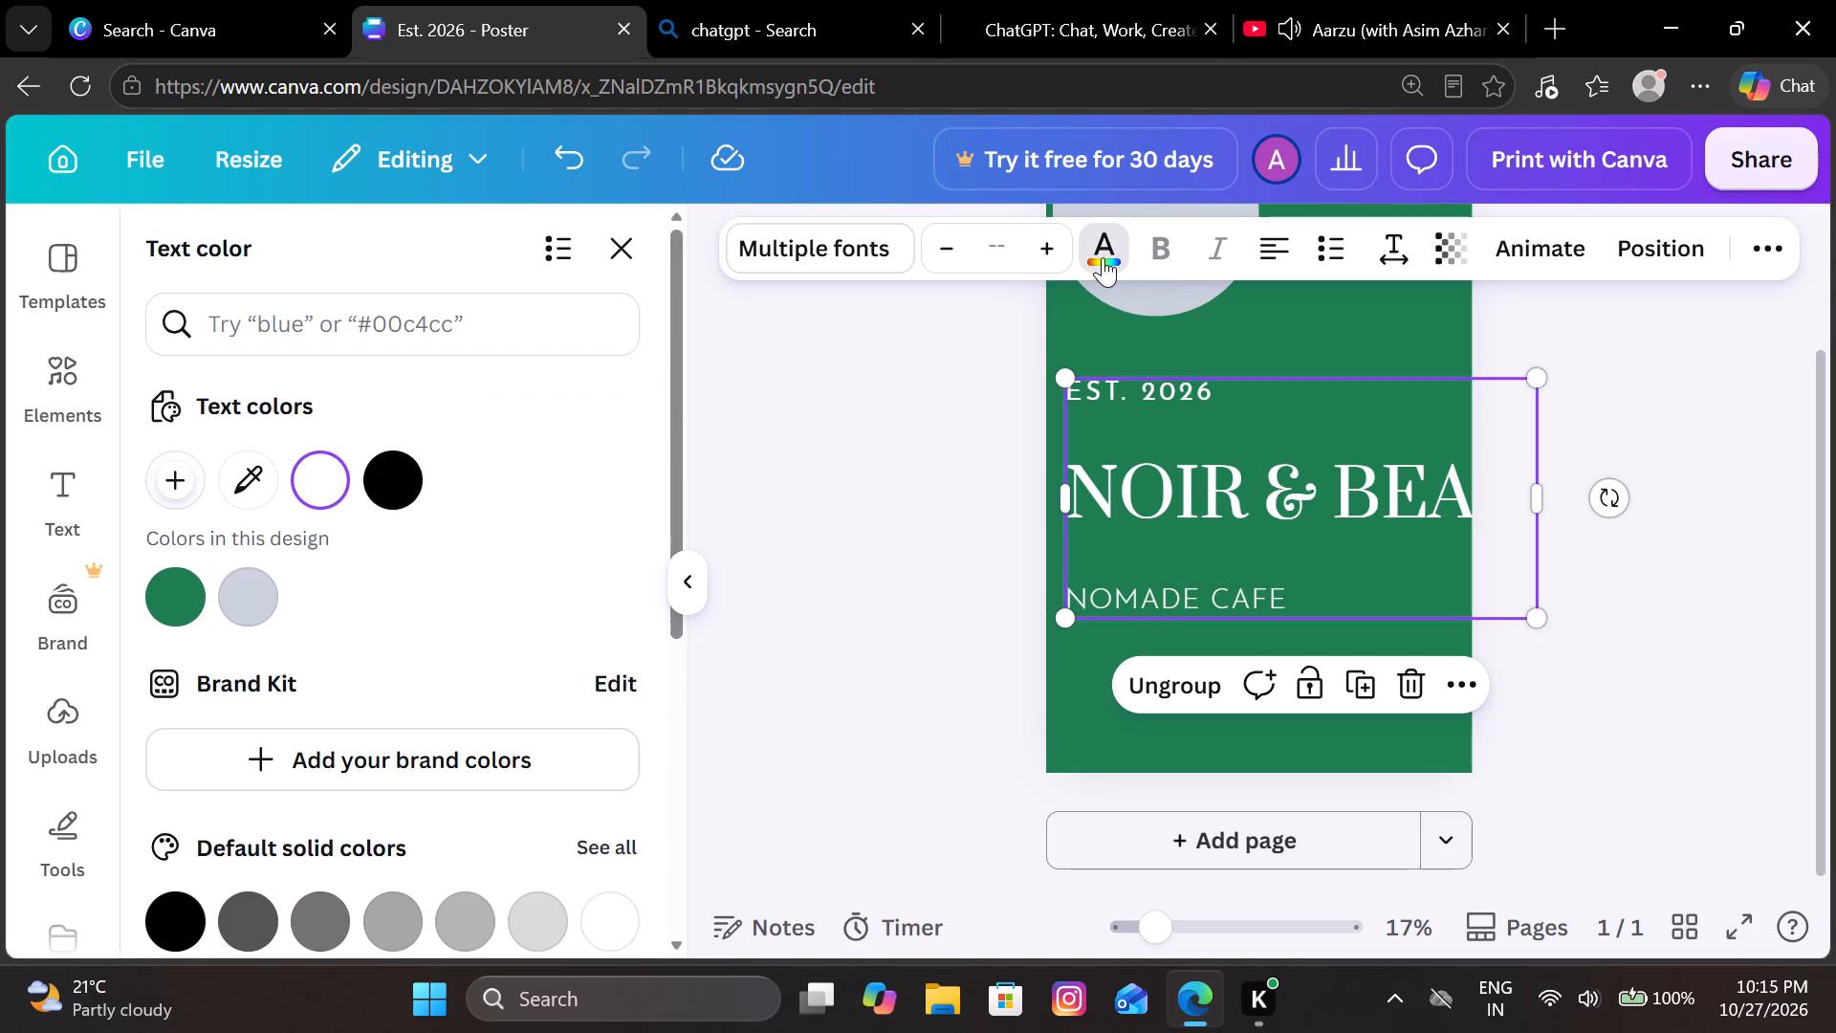
click(378, 483)
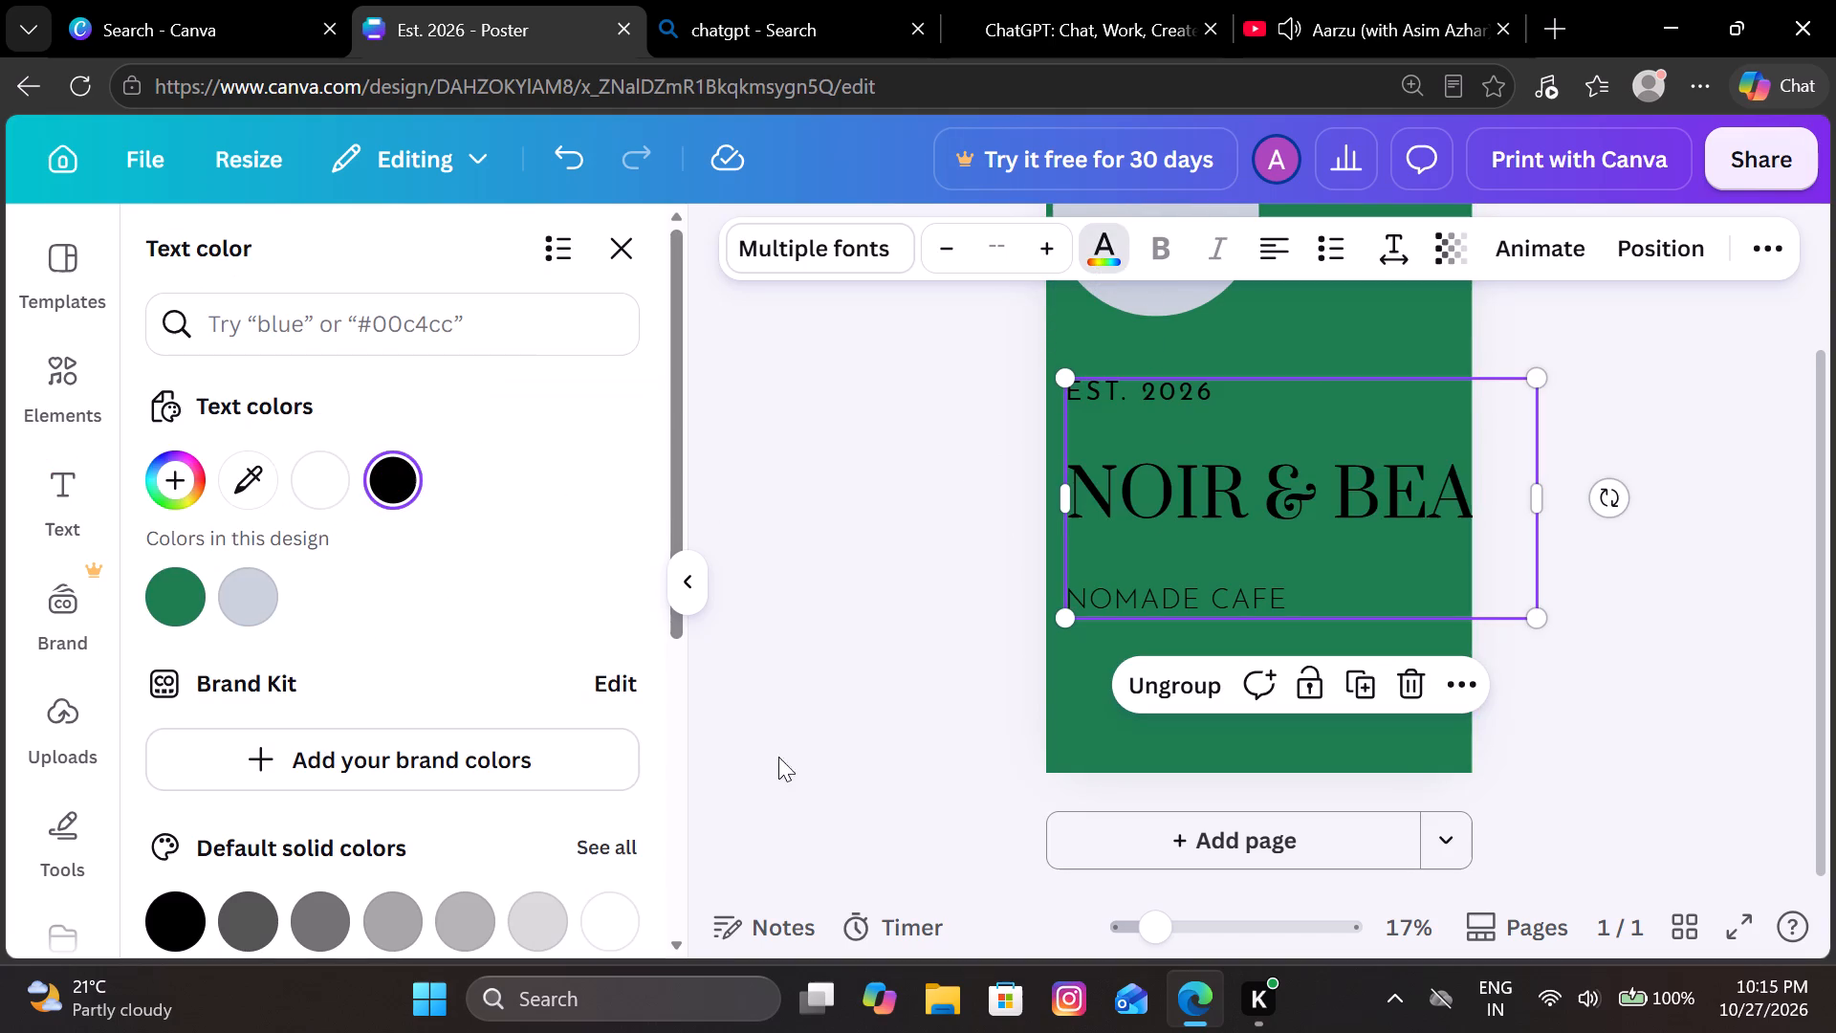
Move the text group up to the circle's lower edge, shrink the "NOIR & BEAN" heading to size 132 and place it just below "EST. 2026".
drag(1191, 510, 1156, 446)
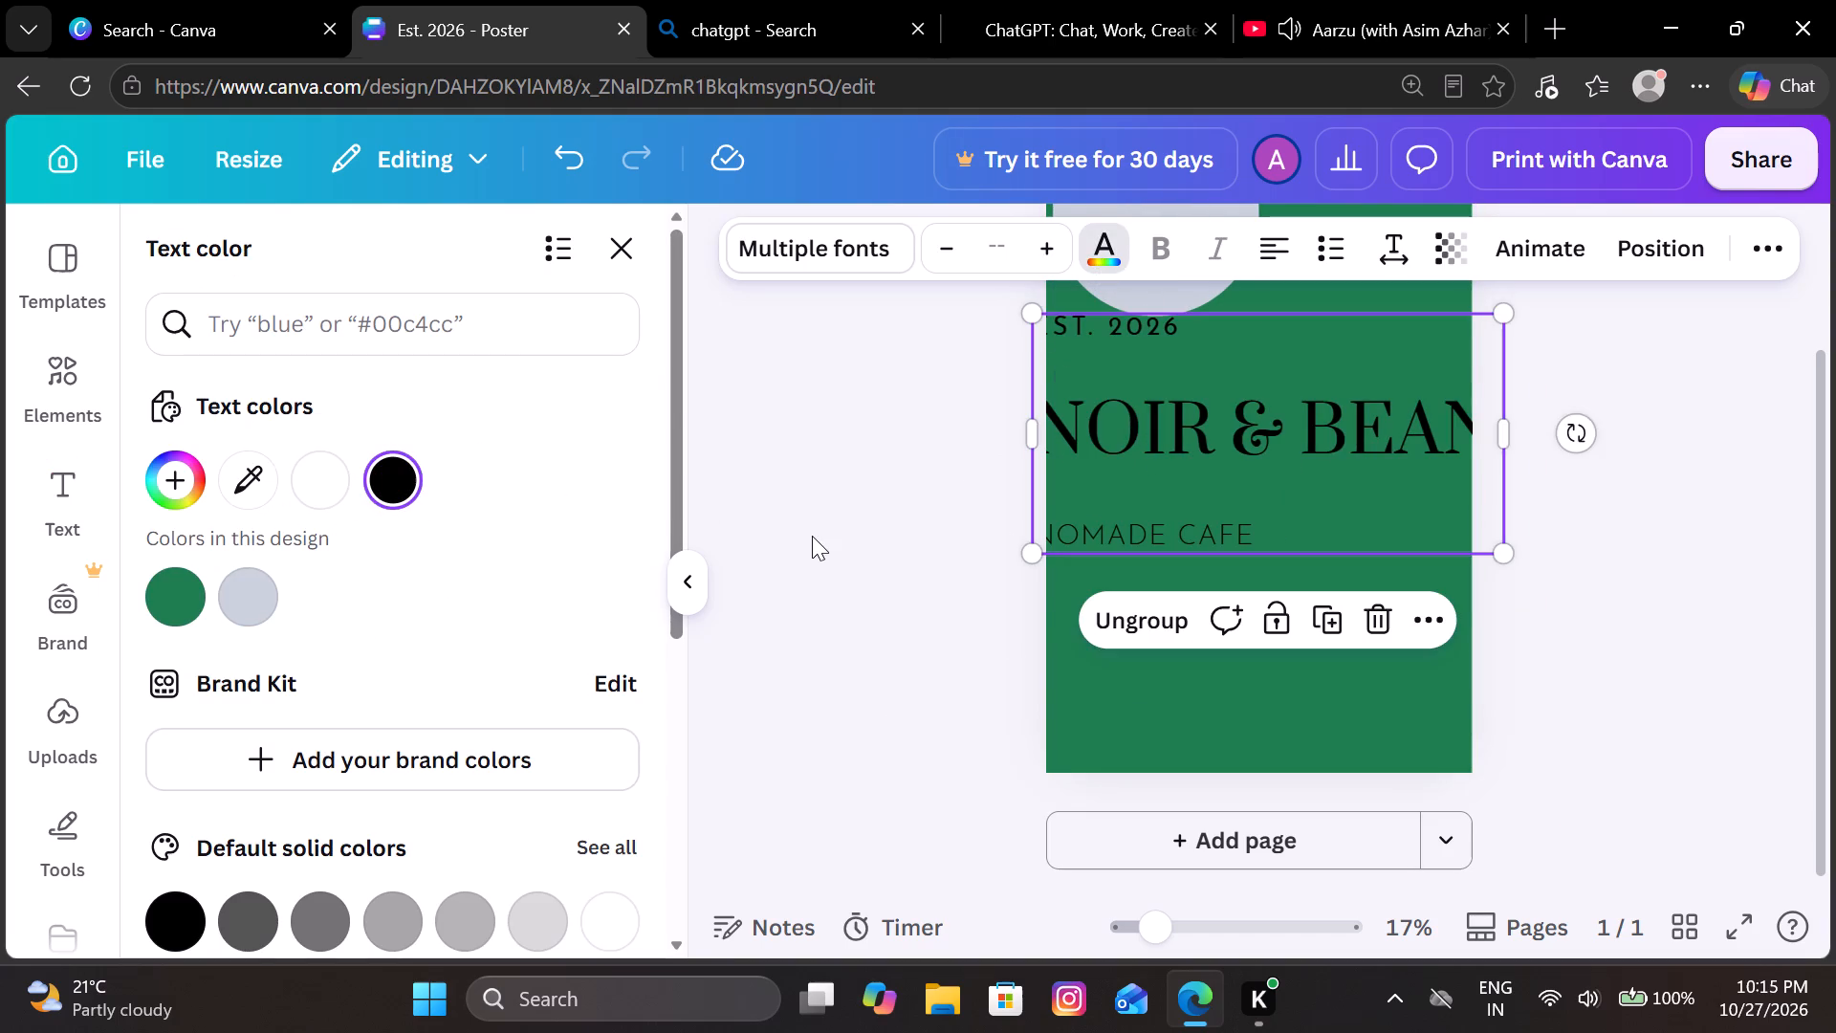
ctrl+scroll(812, 536, down, 4)
ctrl+scroll(812, 536, up, 2)
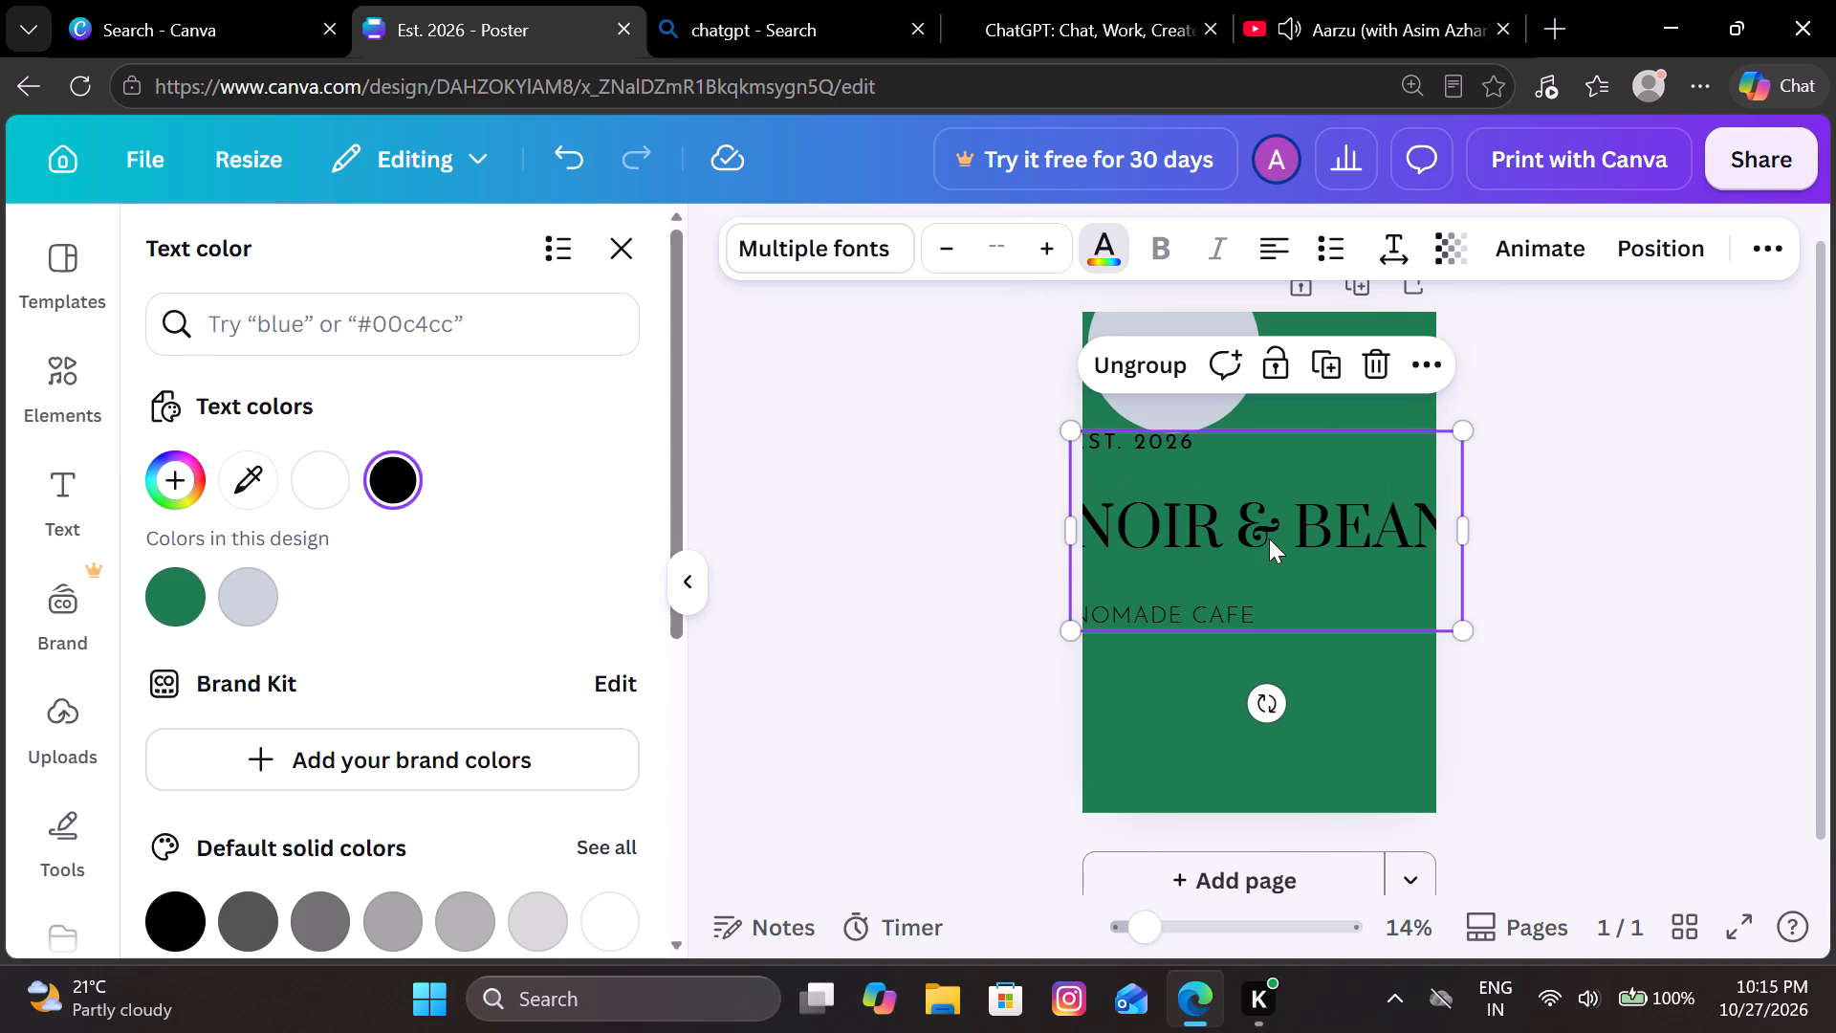
click(1269, 538)
drag(1472, 563, 1421, 537)
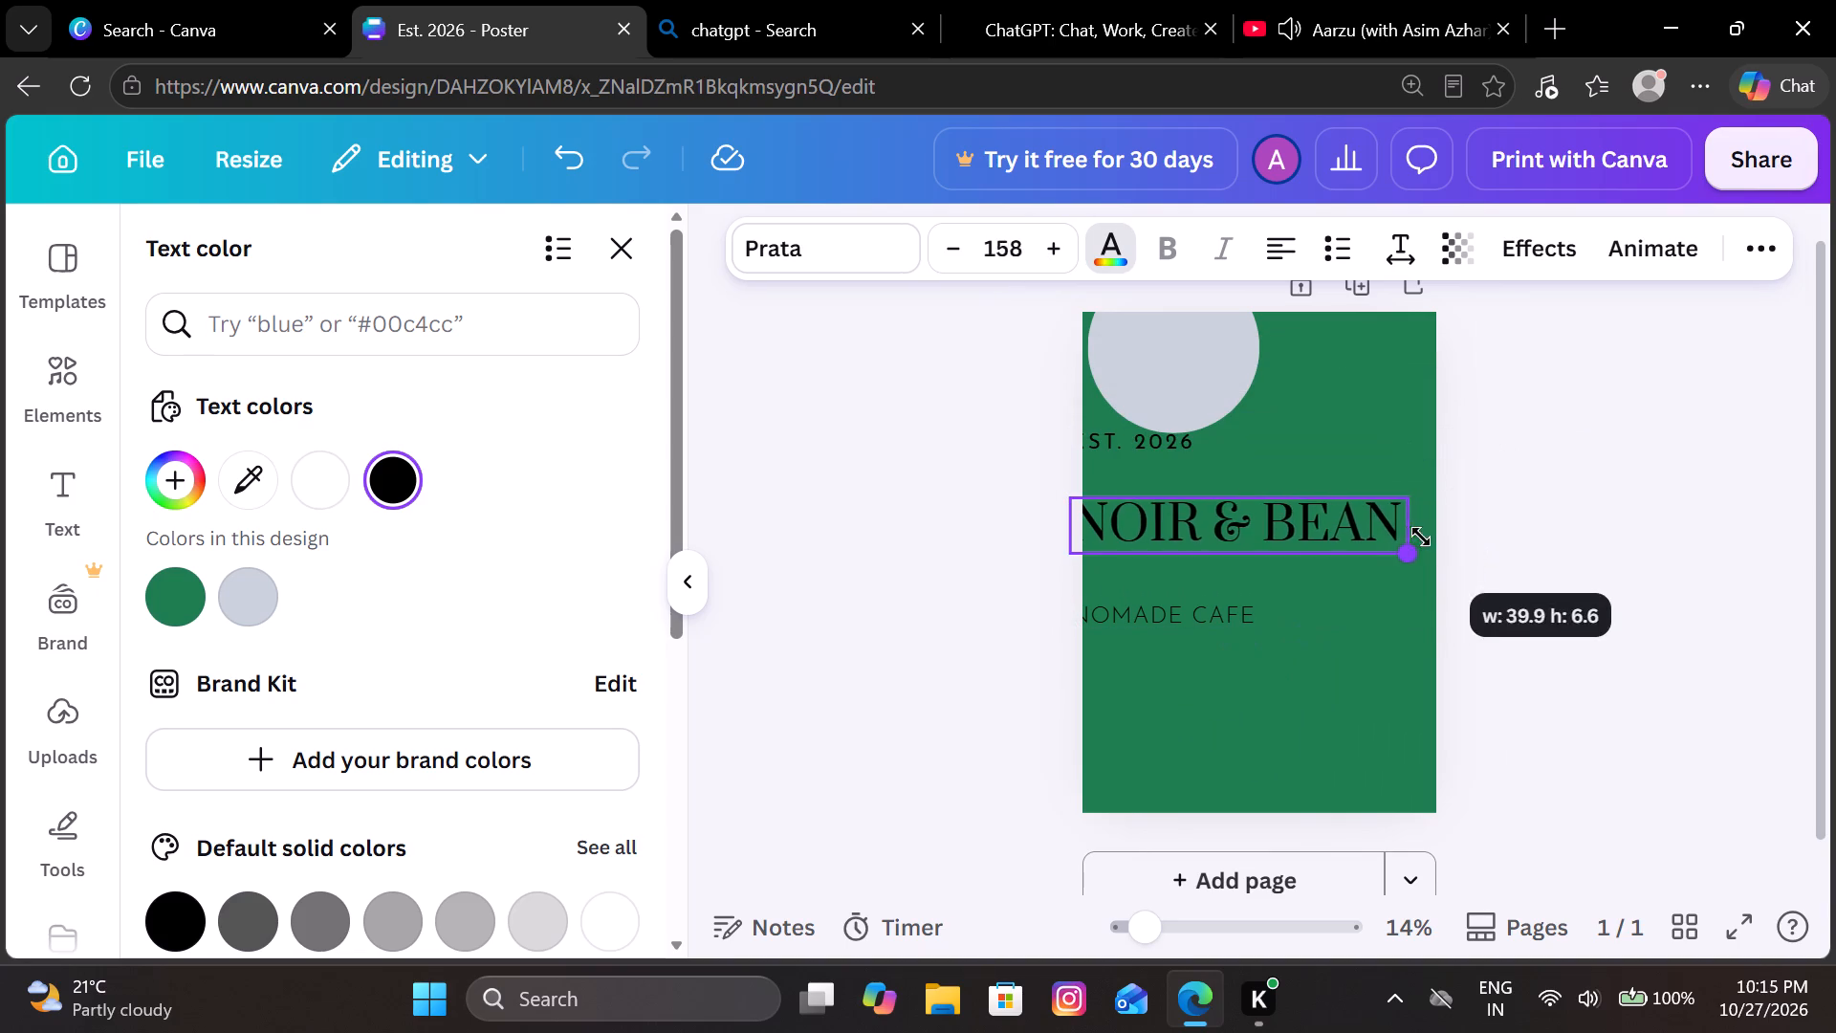
drag(1421, 537, 1368, 515)
drag(1254, 509, 1271, 484)
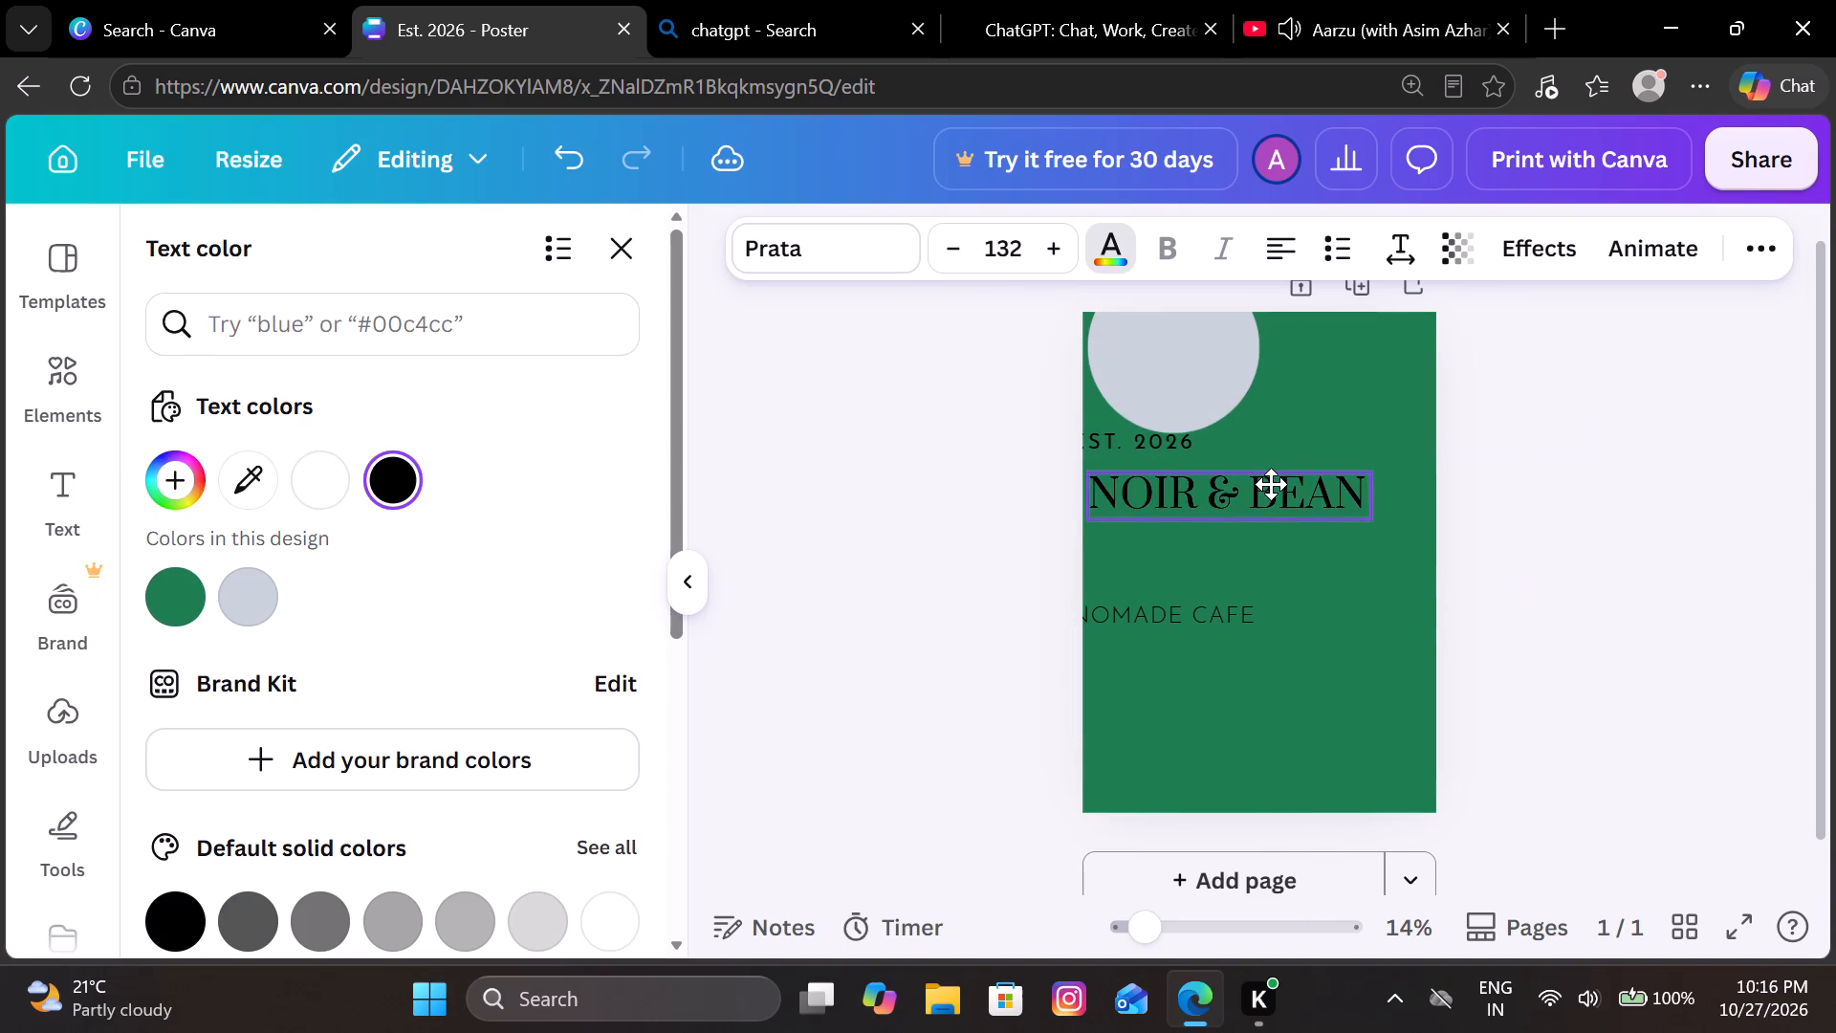
drag(1271, 484, 1270, 483)
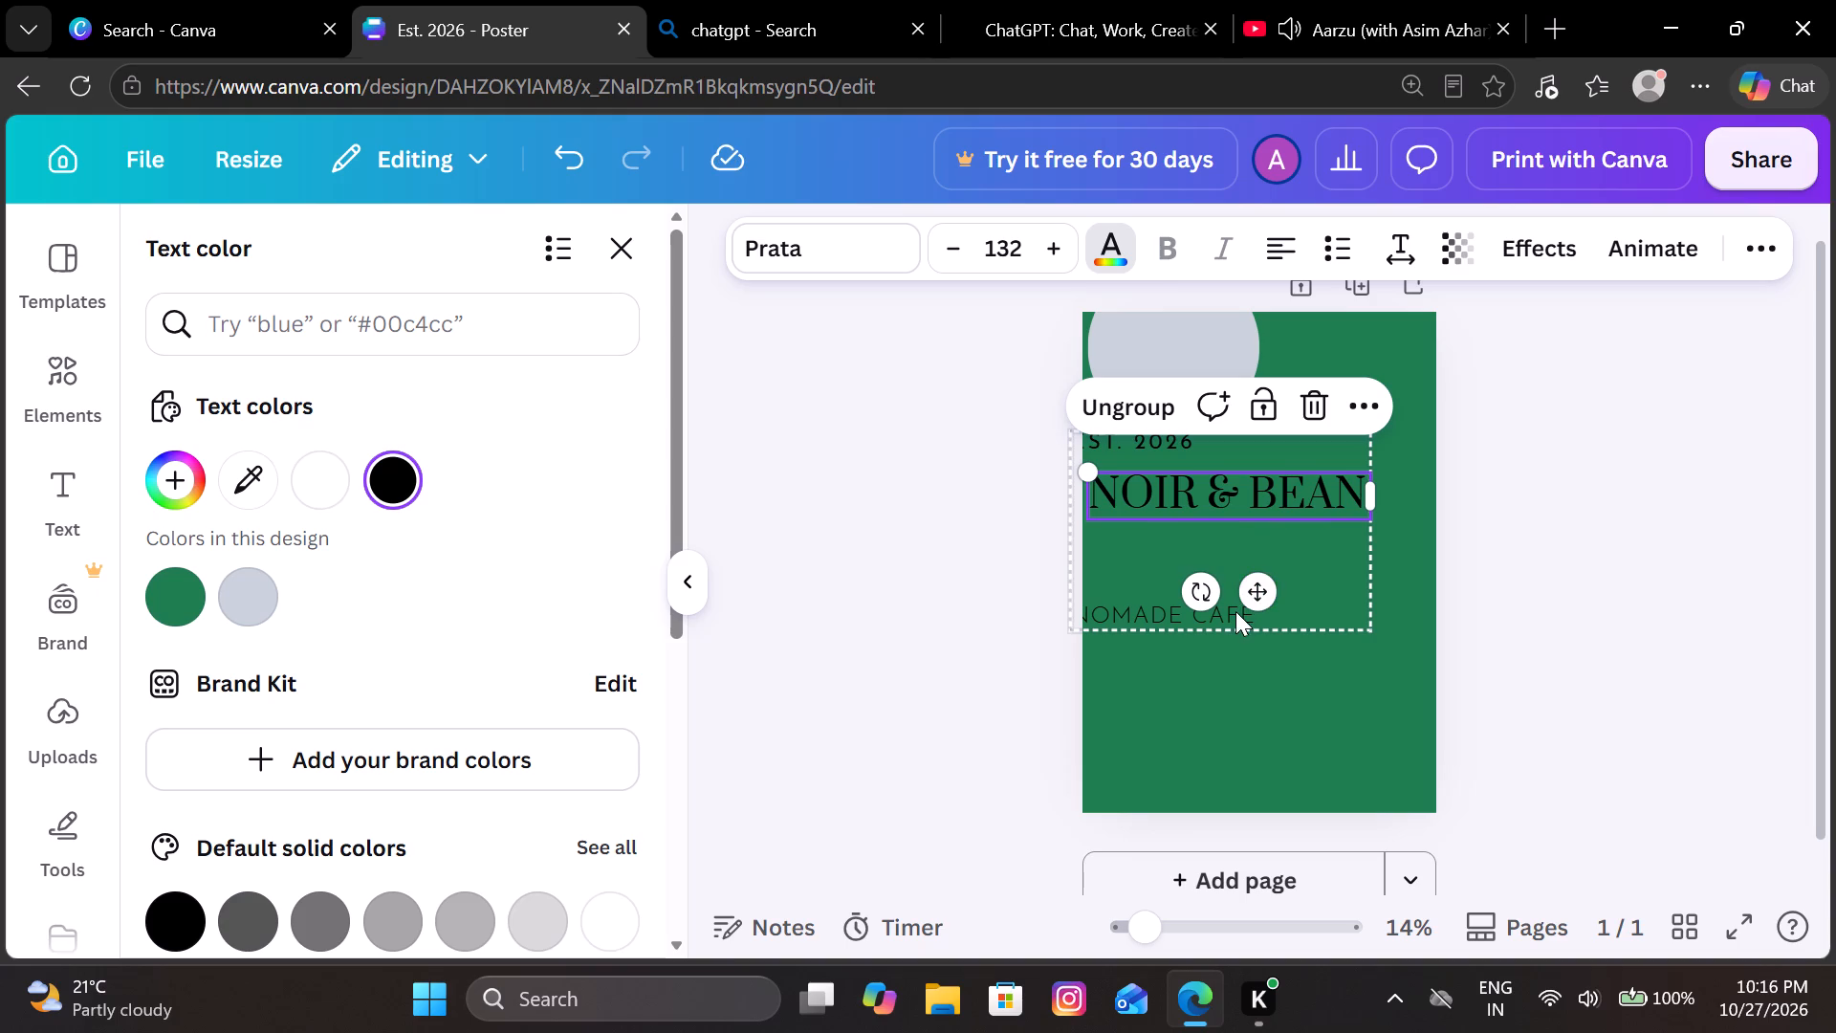
Move the "NOMADE CAFE" line up and slightly right so it sits directly beneath the "NOIR & BEAN" heading.
drag(1222, 613, 1221, 574)
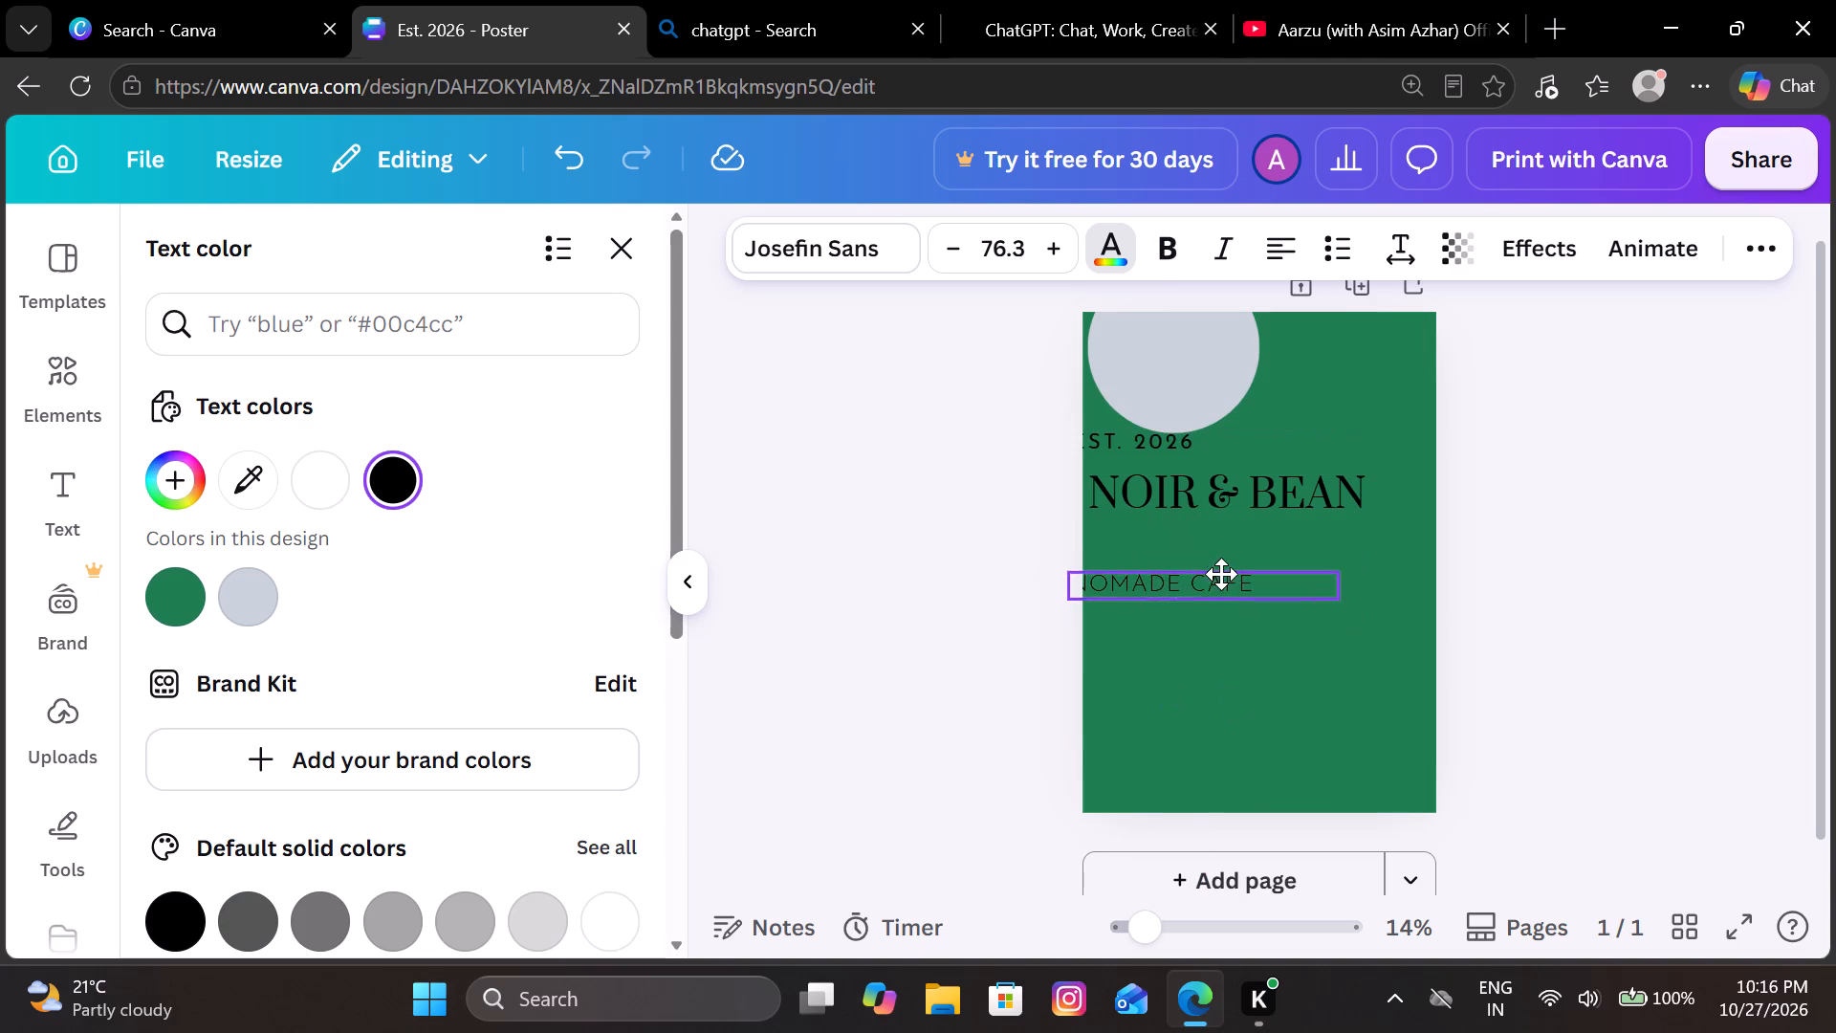
drag(1221, 574, 1260, 523)
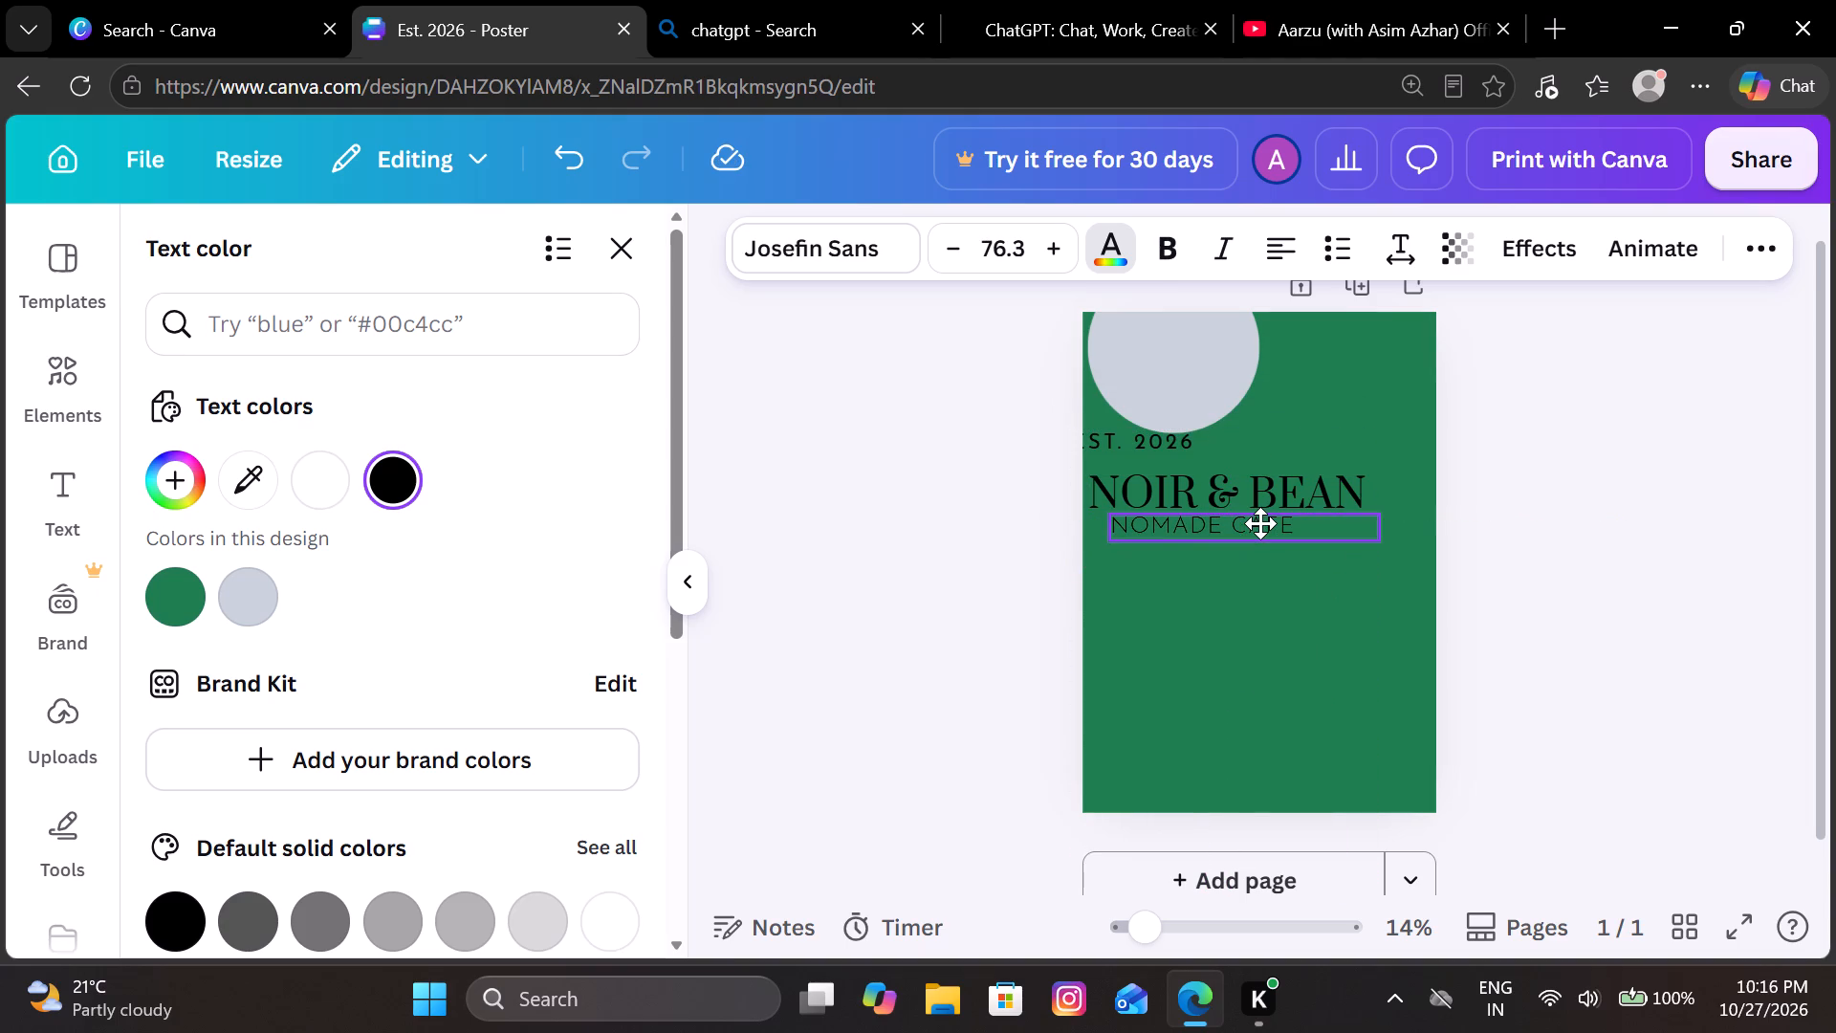
drag(1260, 523, 1264, 529)
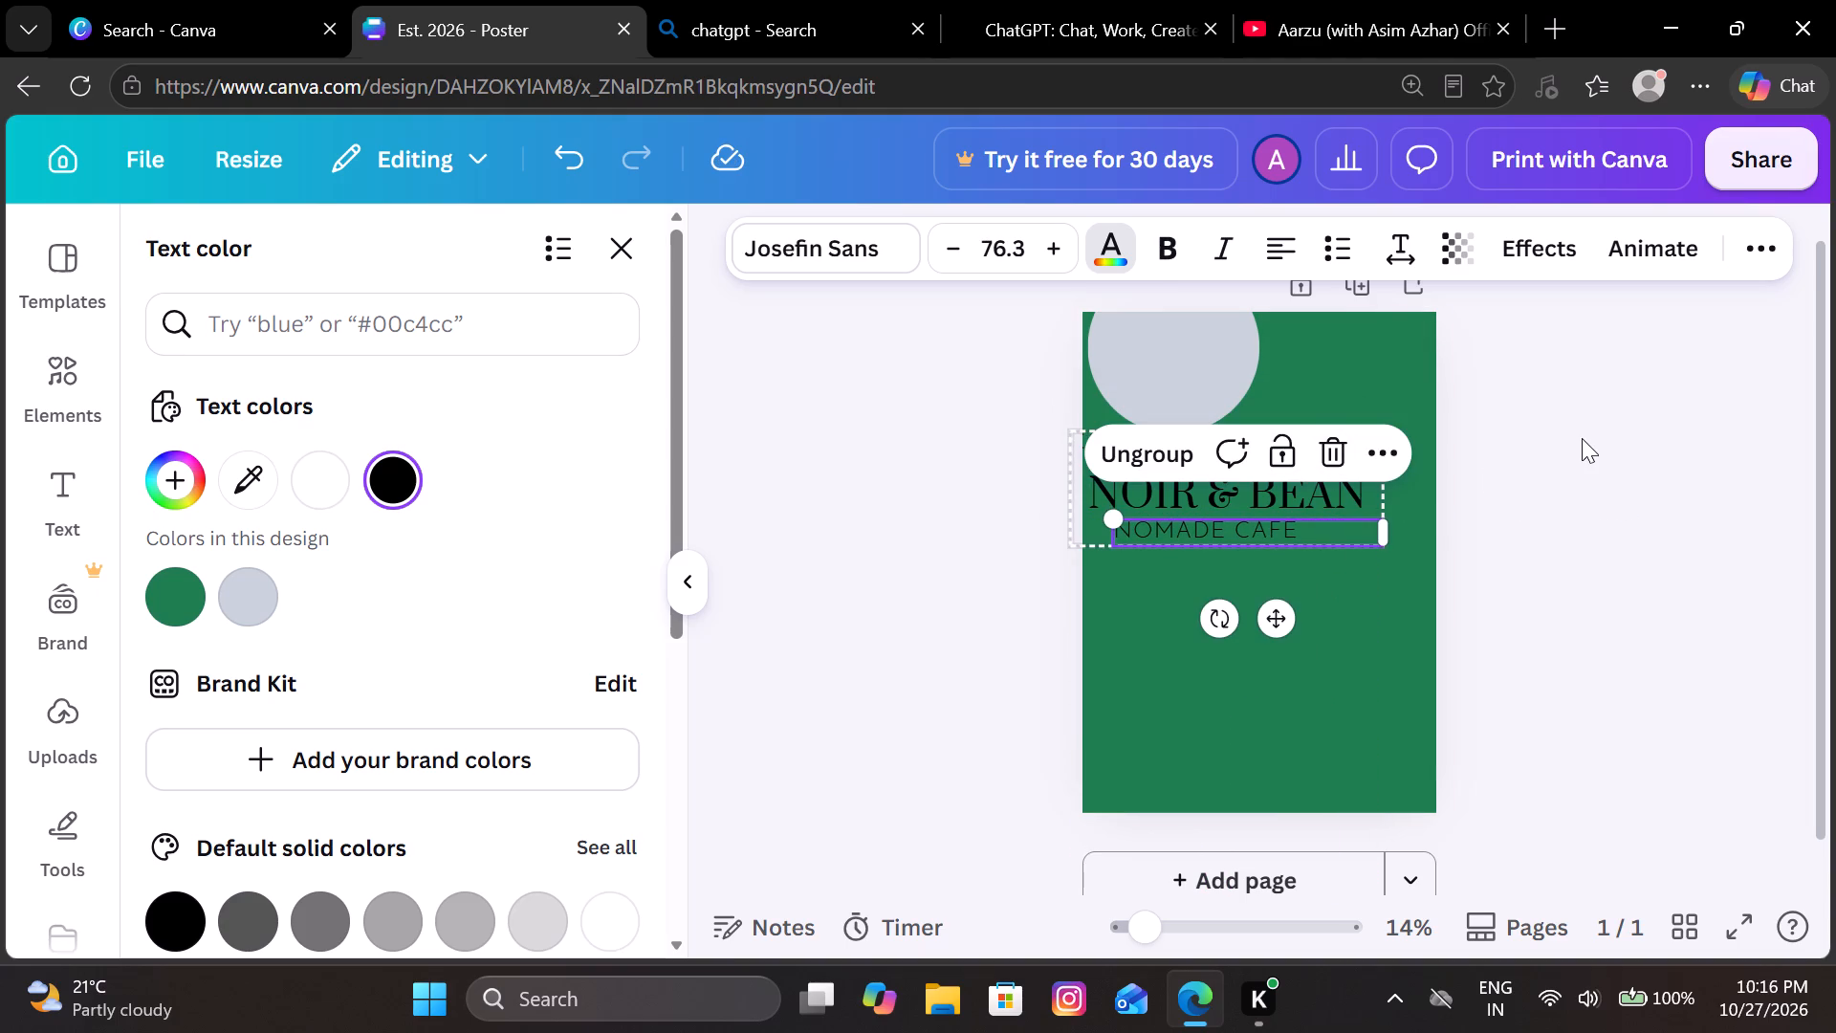
click(1582, 438)
Move the grouped text onto the circle at the poster's top and scale it down to fit the circle's width.
ctrl+scroll(1592, 433, up, 5)
scroll(1592, 433, up, 1)
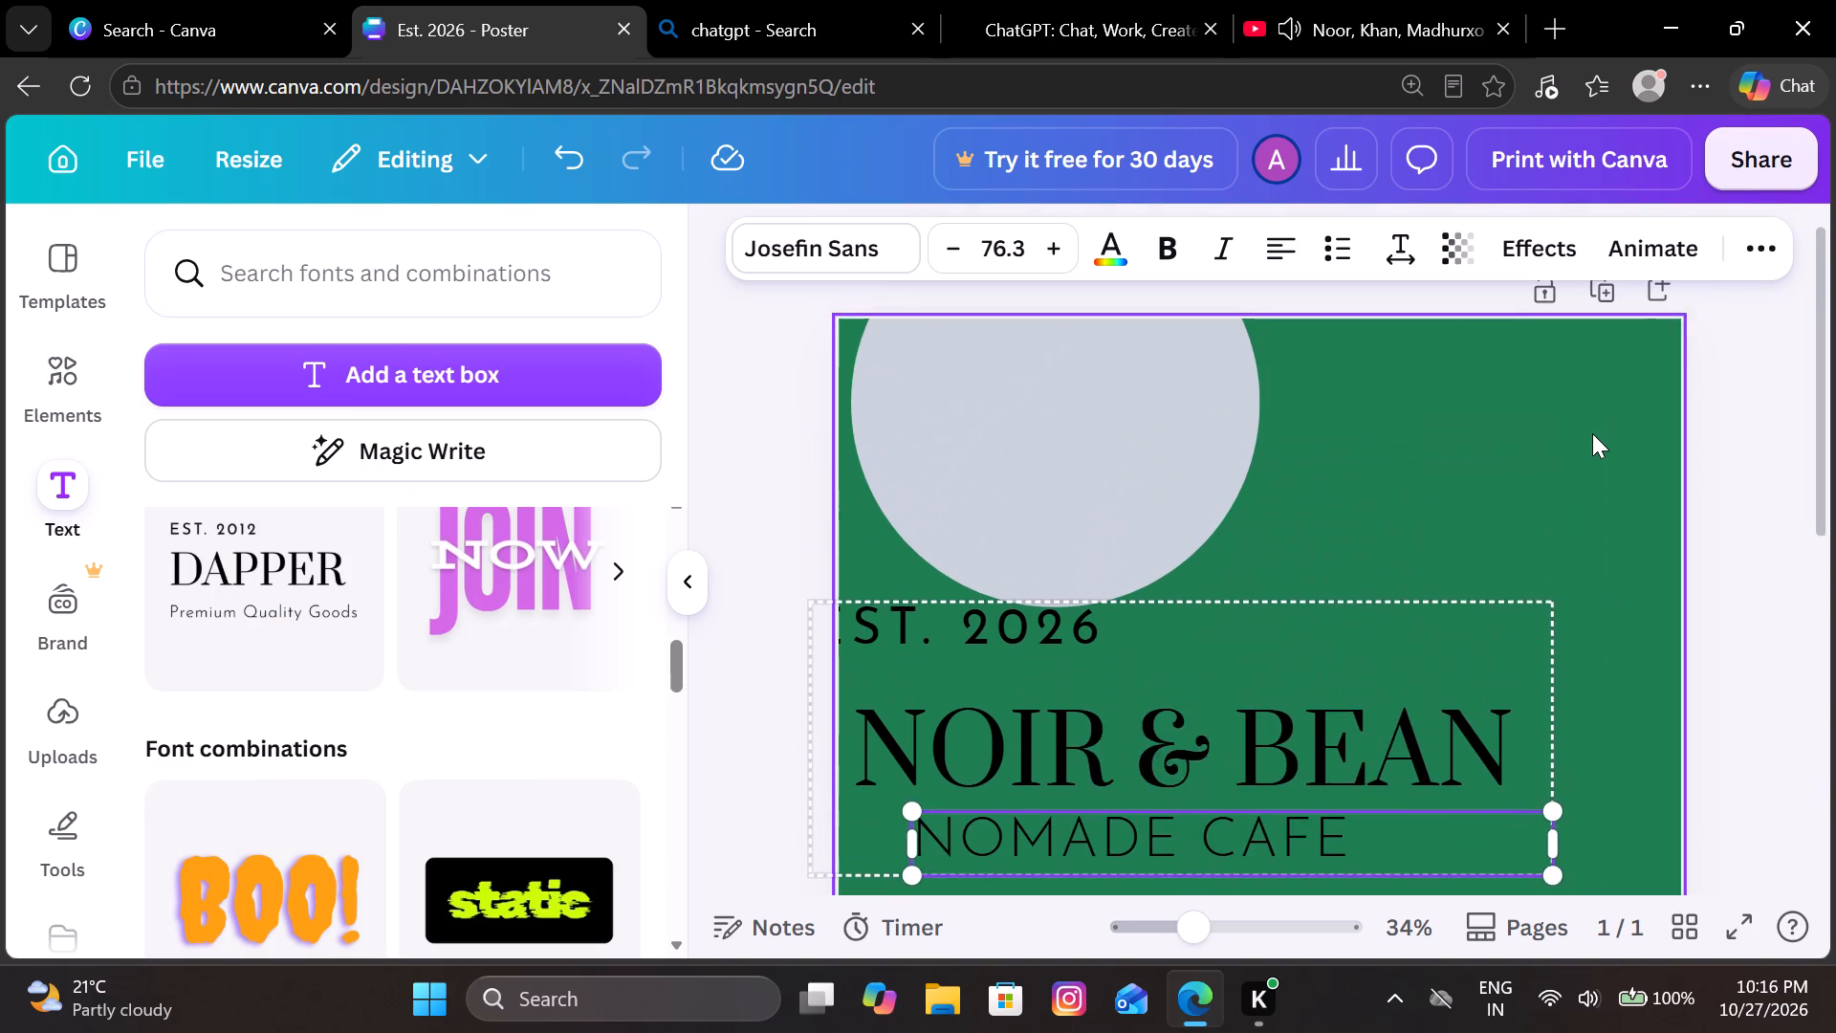
click(1592, 433)
click(1592, 433)
drag(1298, 765, 1319, 679)
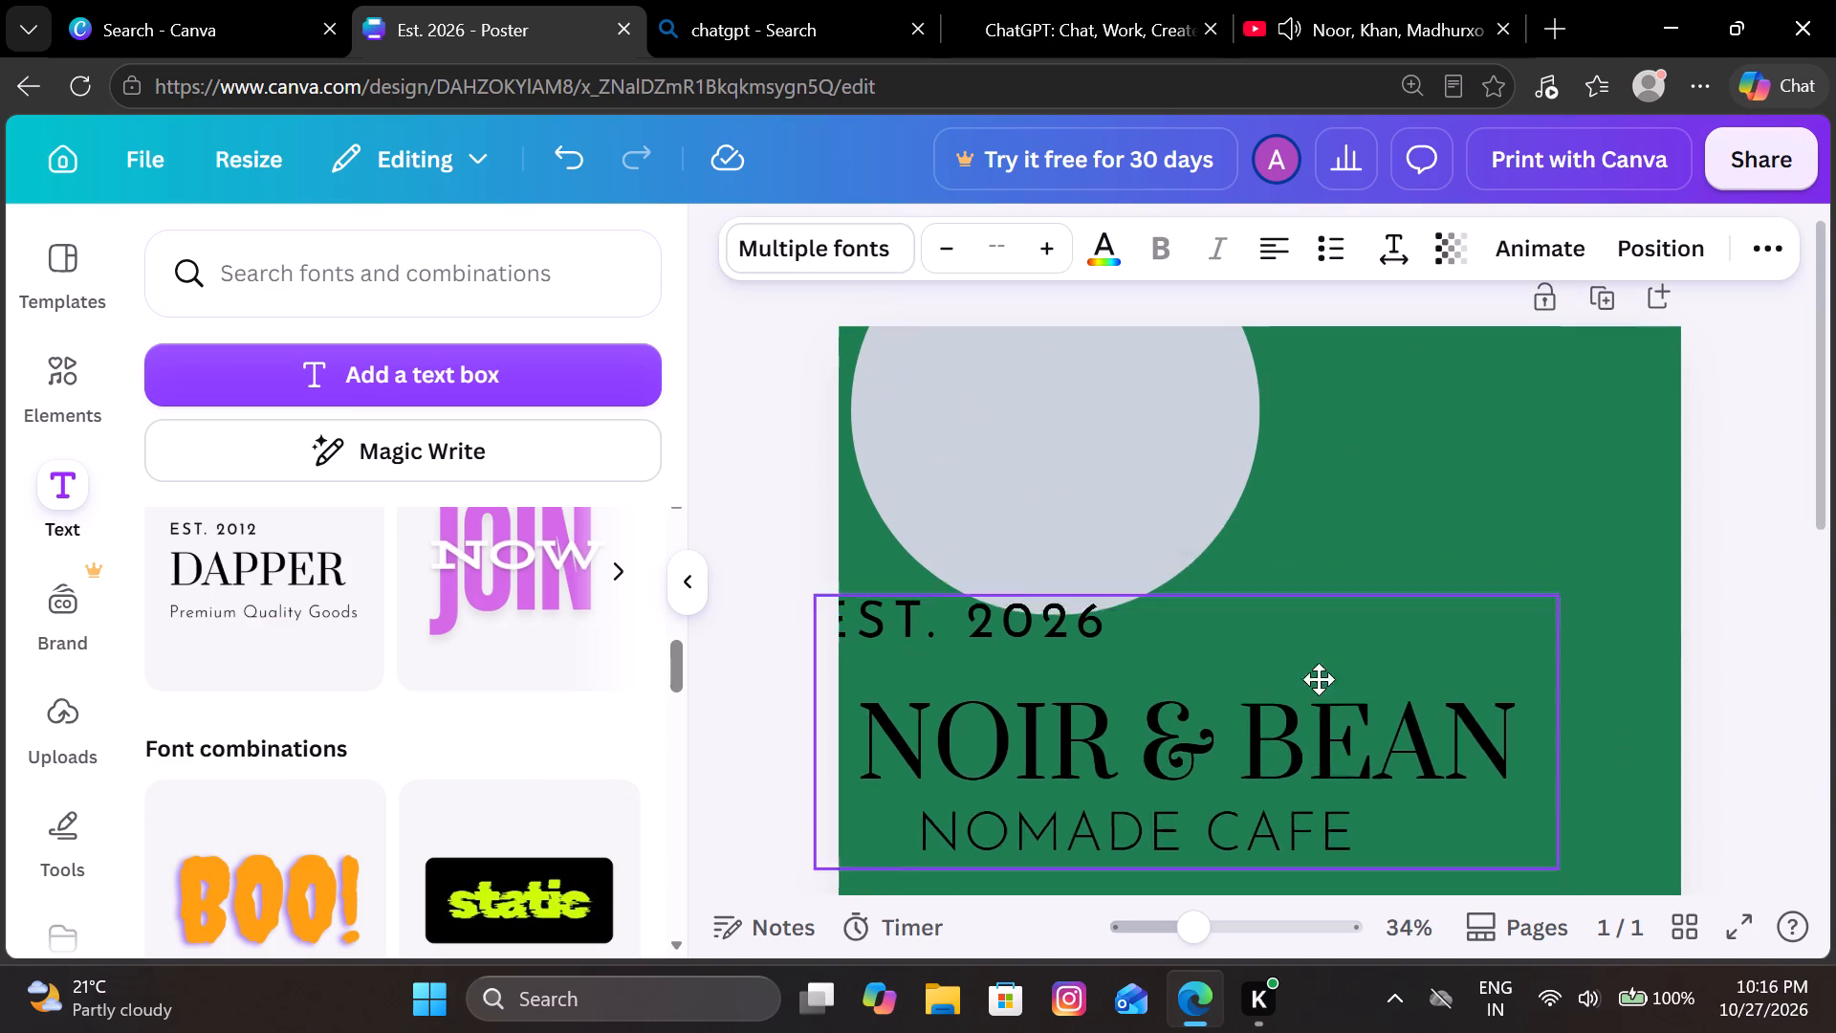
drag(1319, 679, 1344, 497)
ctrl+scroll(1344, 497, down, 3)
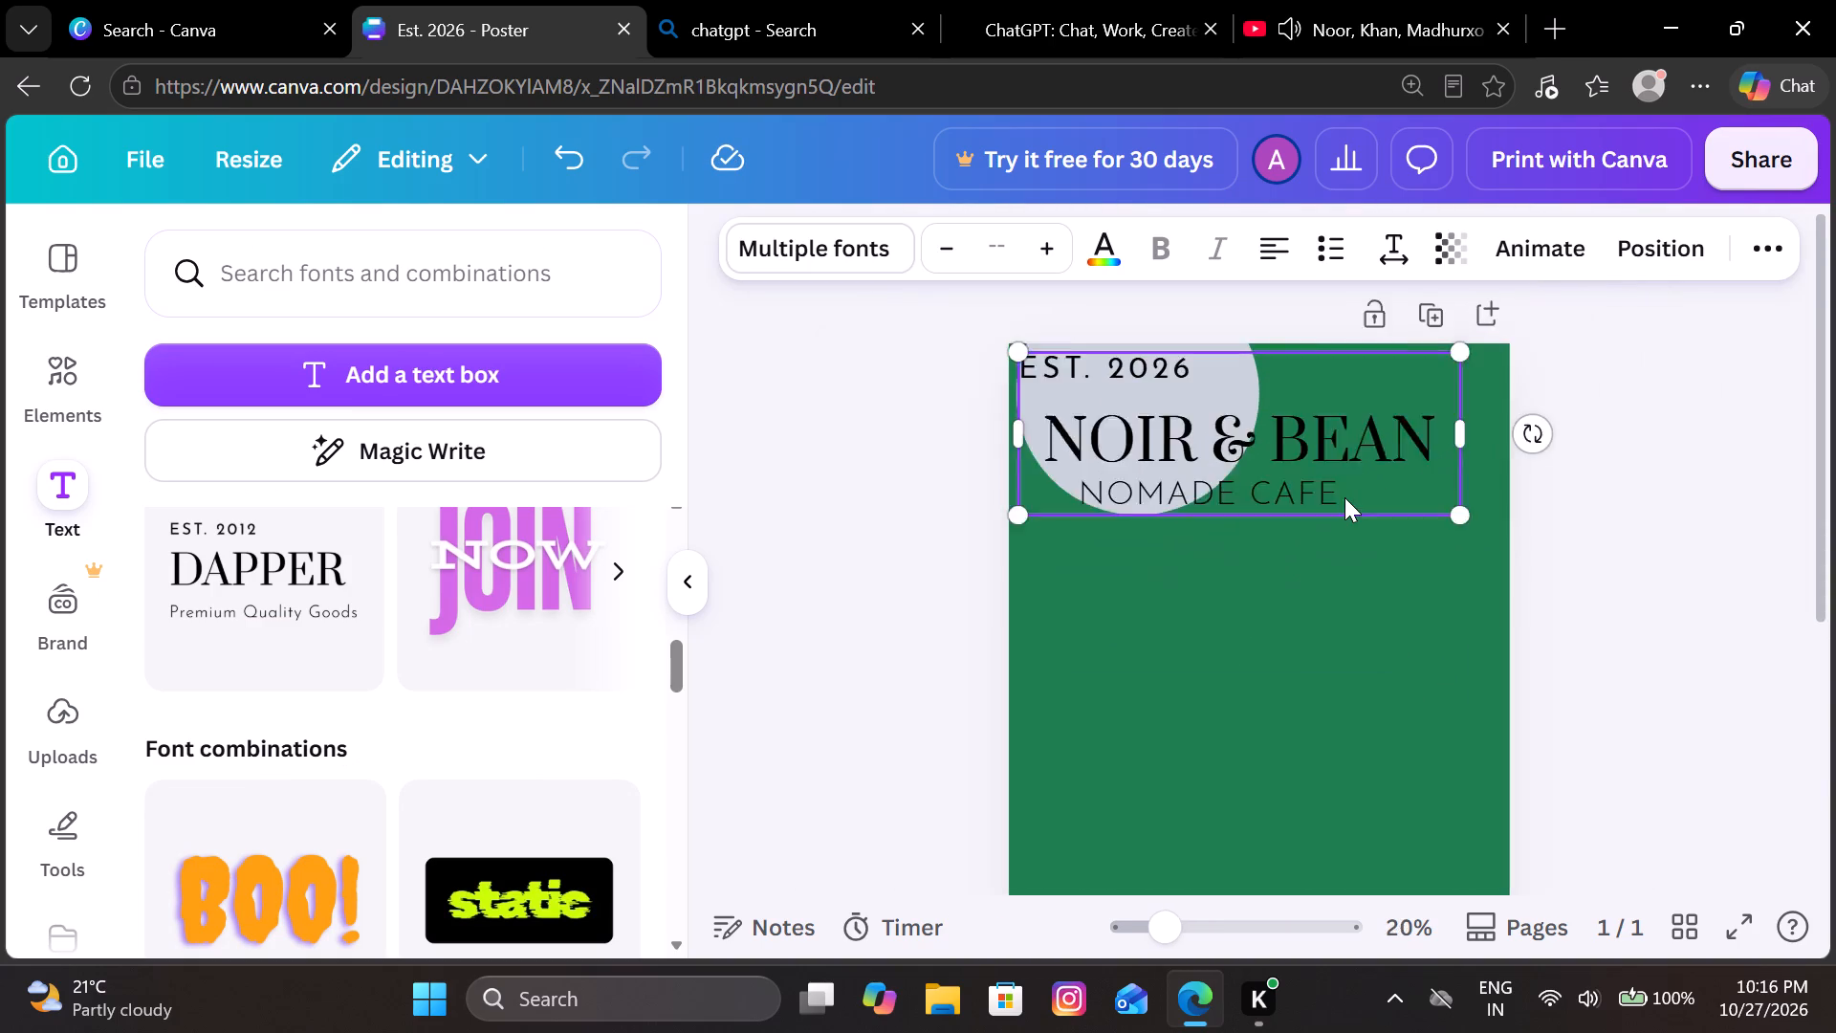
ctrl+scroll(1344, 497, down, 1)
drag(1426, 489, 1346, 448)
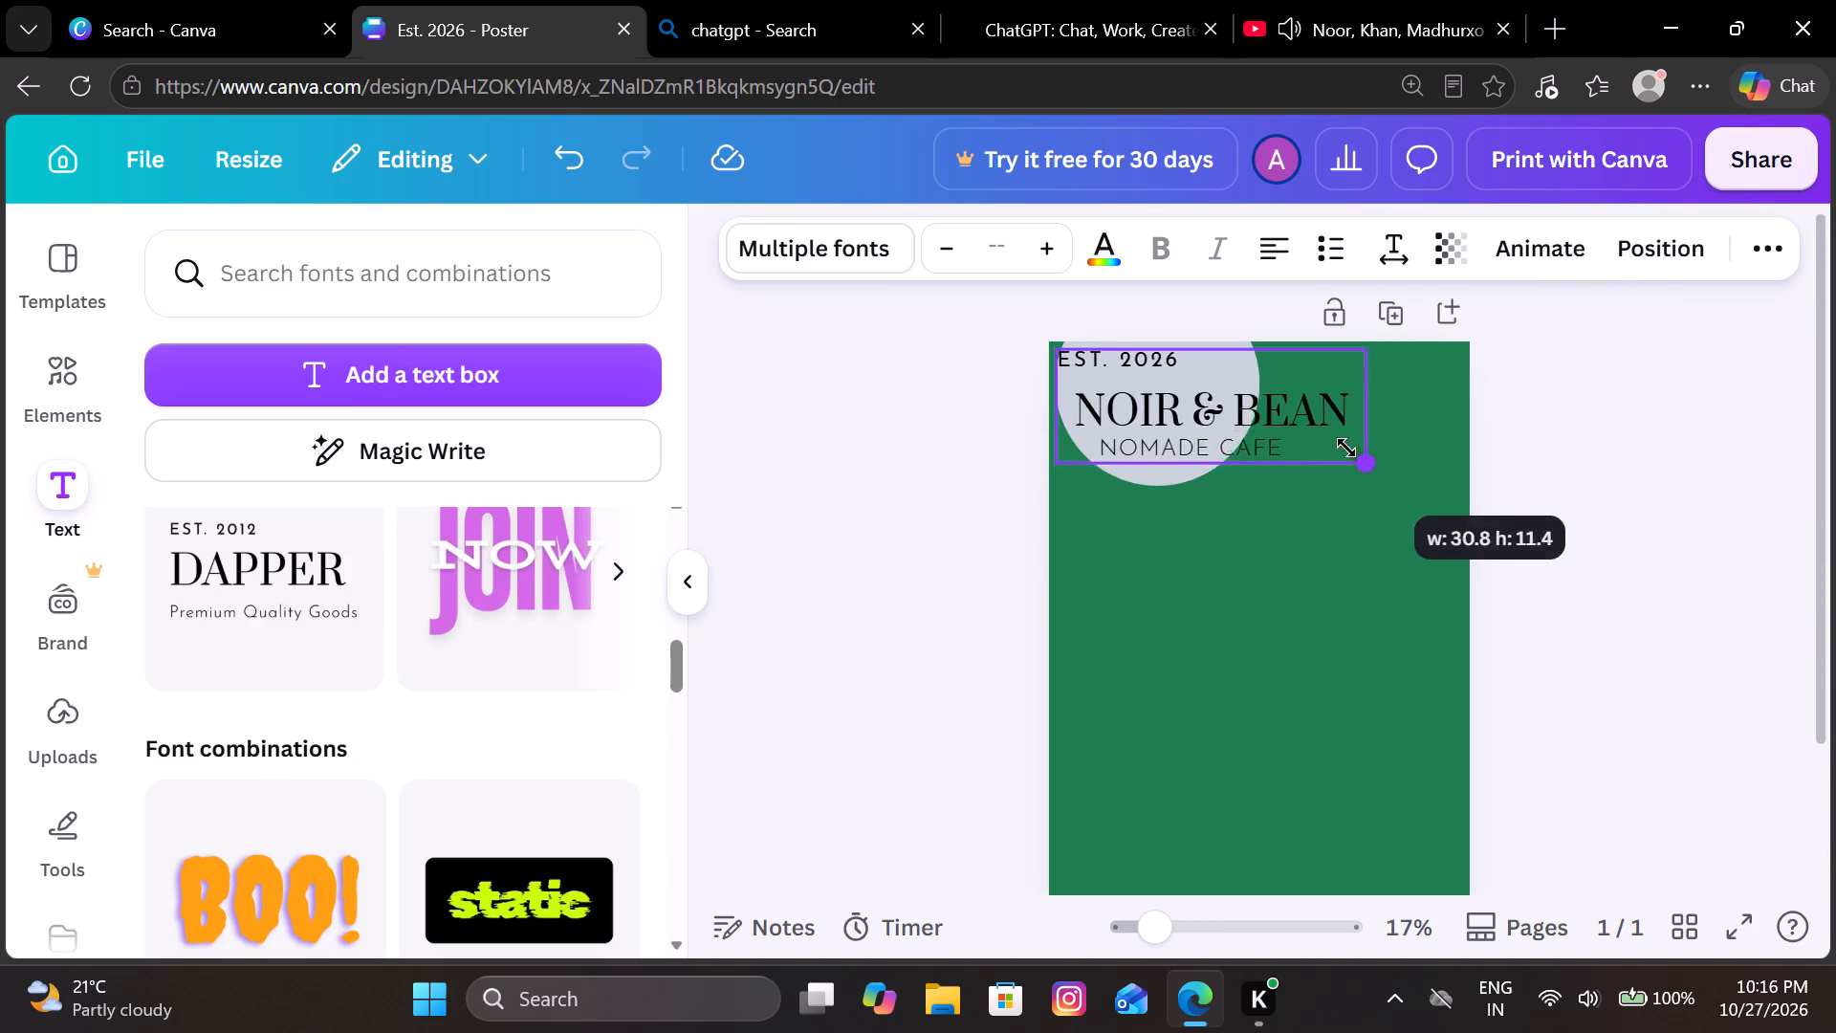
drag(1346, 448, 1259, 419)
click(885, 544)
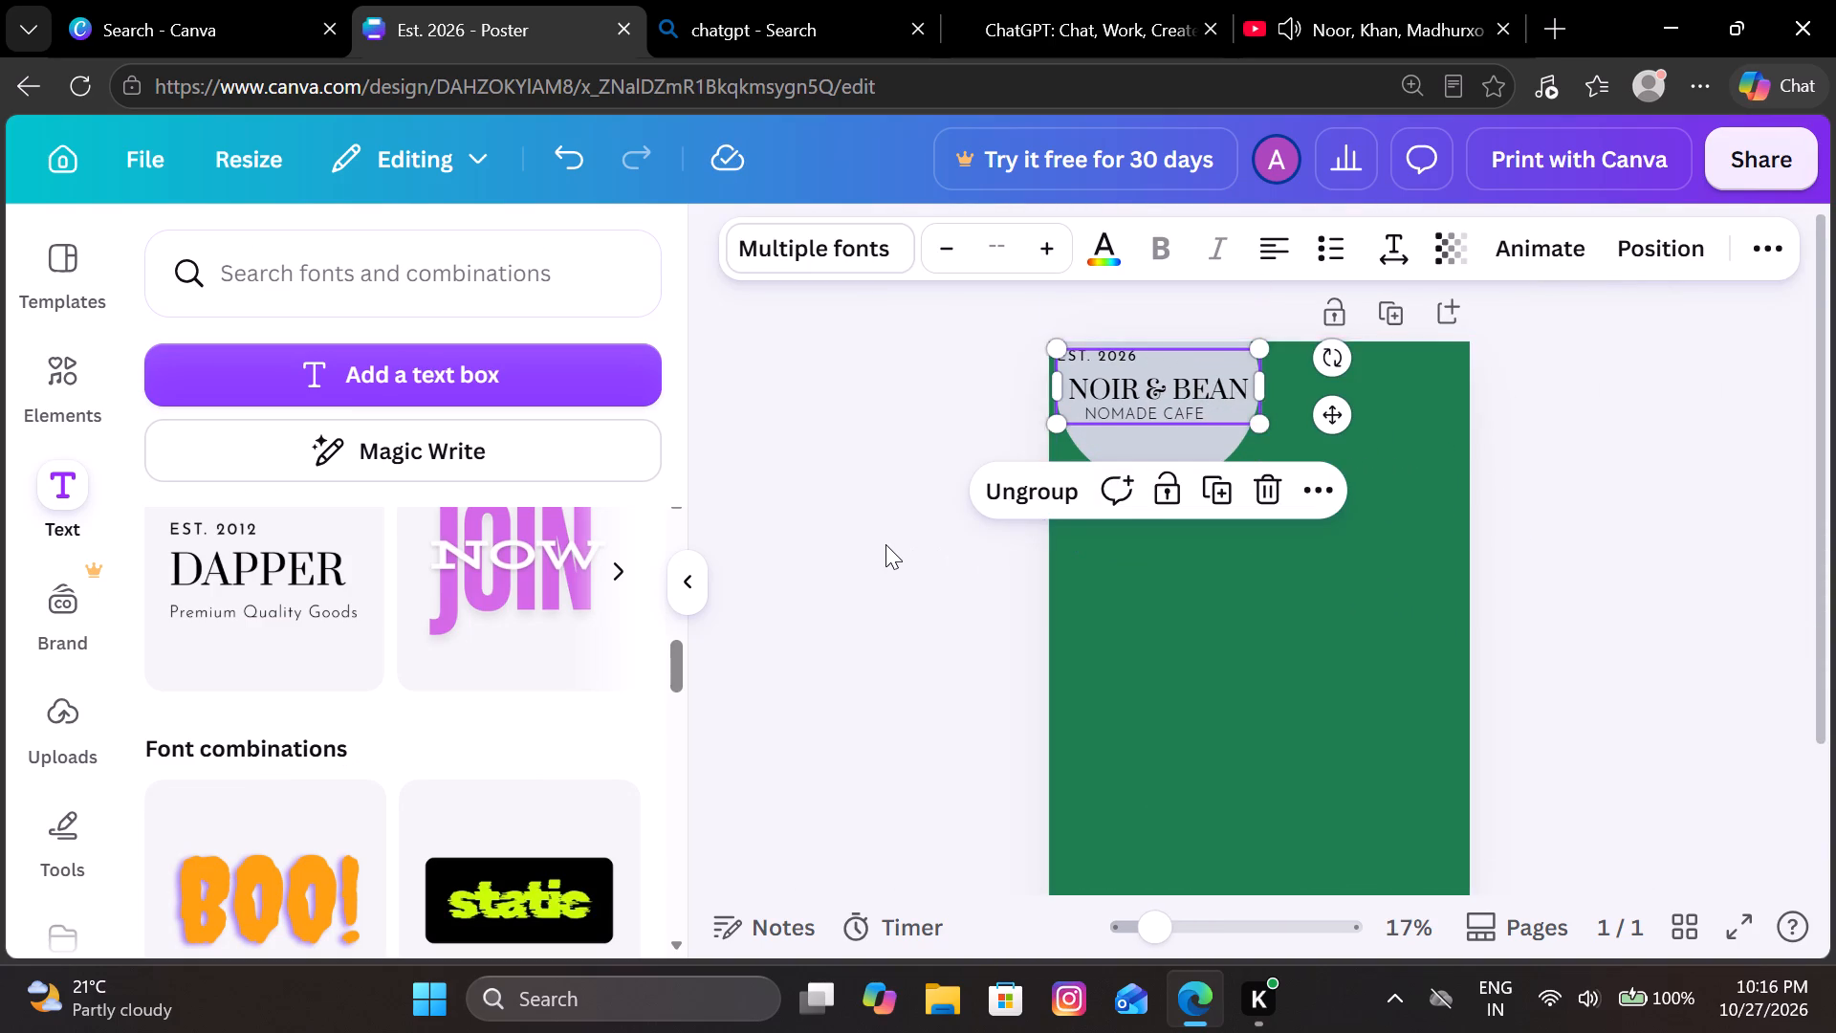
Nudge the grouped text slightly right and down within the circle.
ctrl+scroll(885, 544, up, 2)
scroll(885, 544, up, 1)
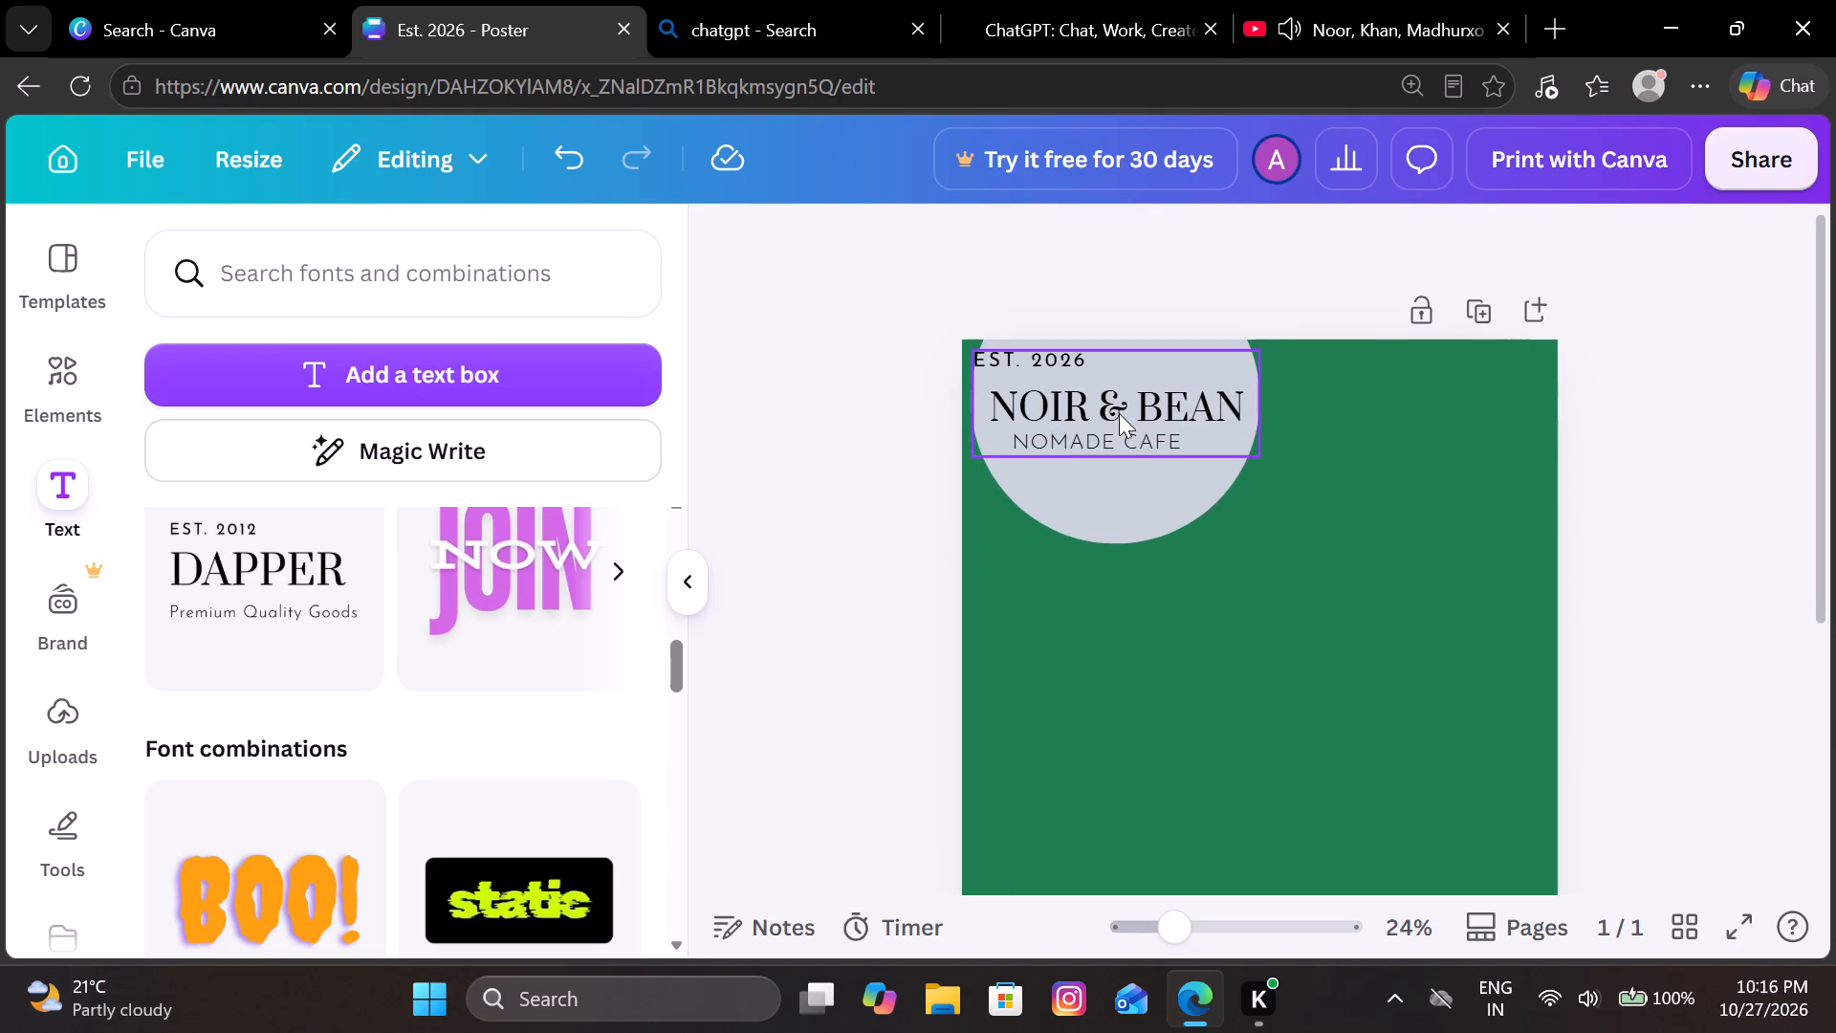
drag(1119, 413, 1132, 418)
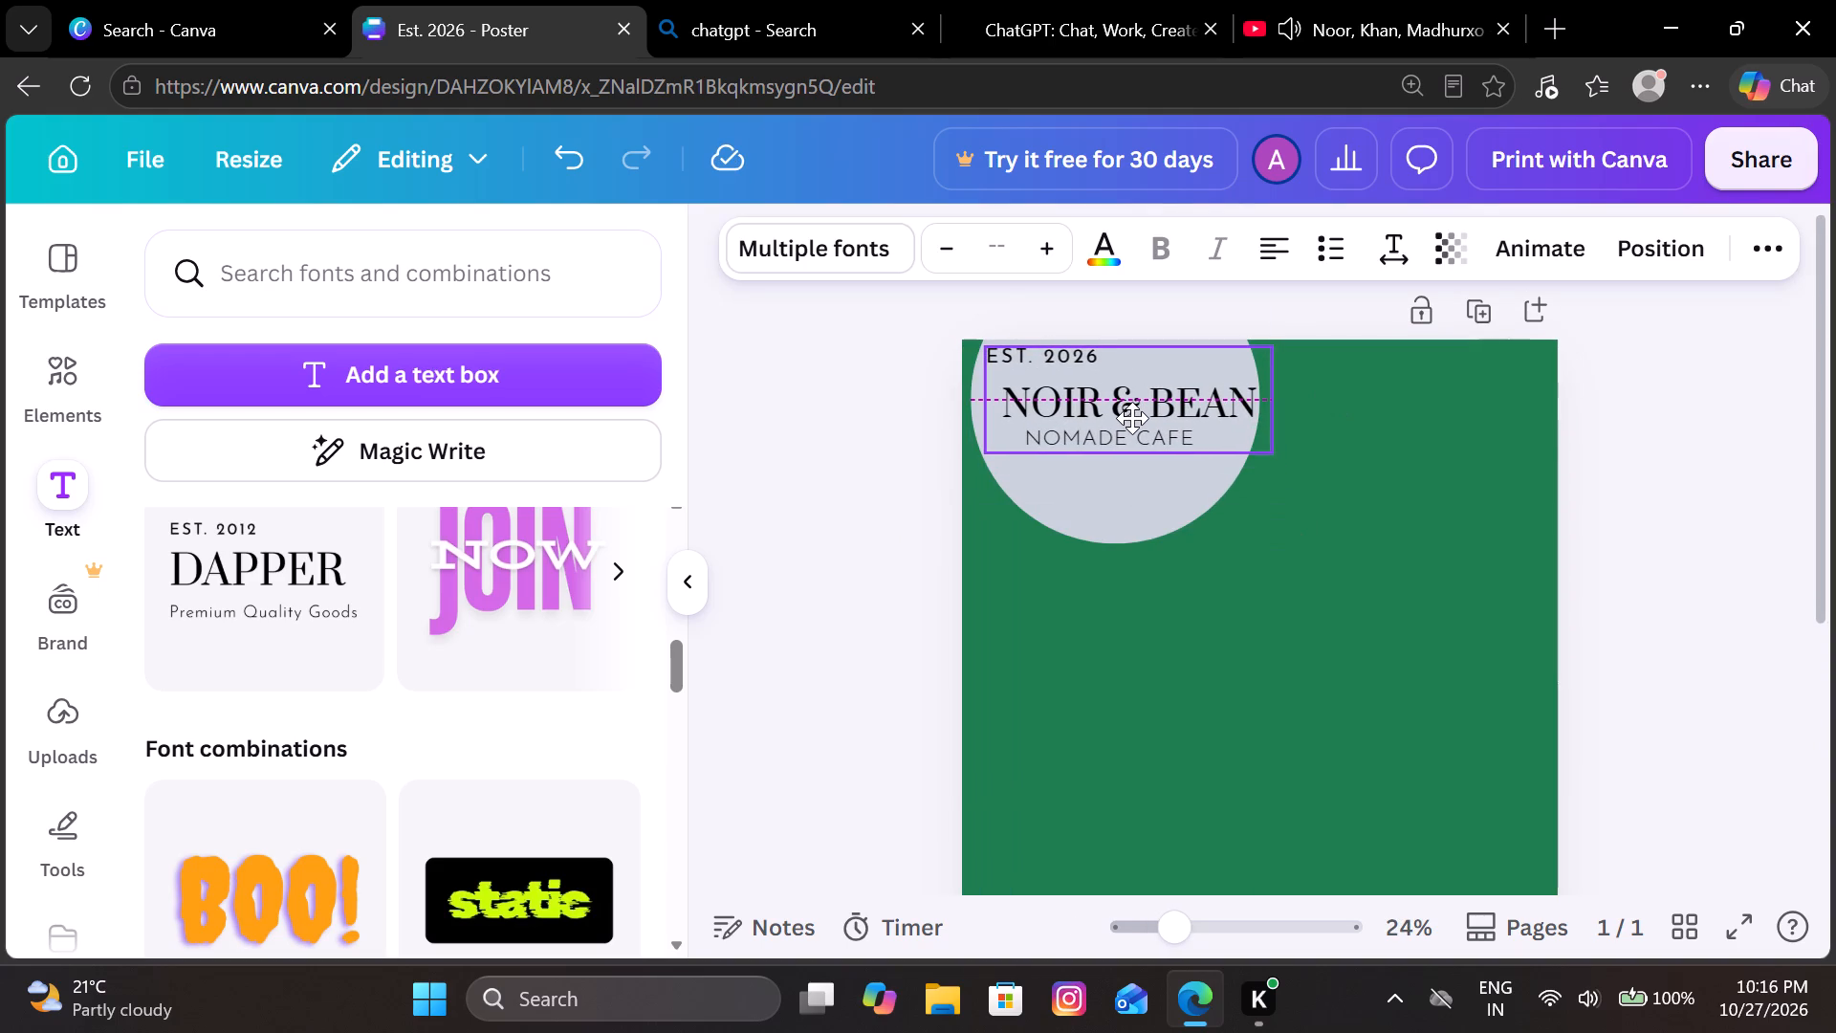
drag(1132, 418, 1131, 421)
click(867, 582)
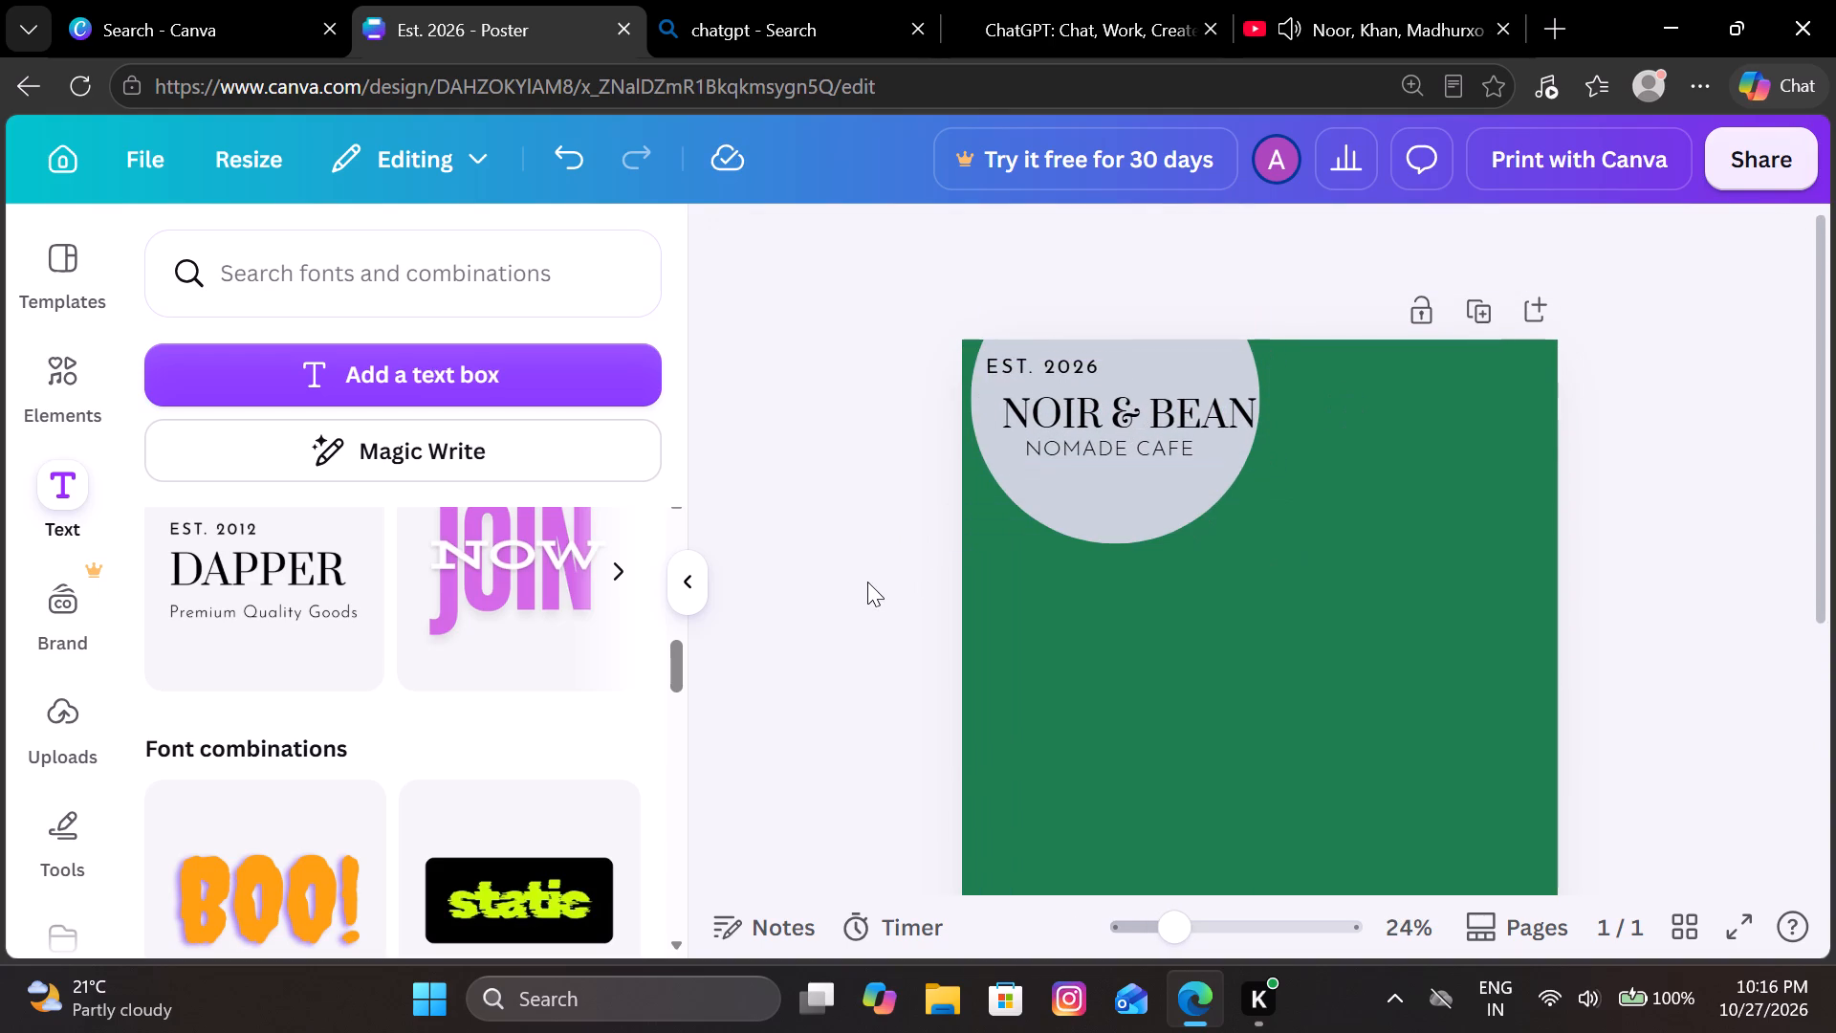
Shift the "EST. 2026" line right so it starts level with the "NOIR & BEAN" heading's first letter.
click(1070, 357)
drag(1070, 357, 1080, 356)
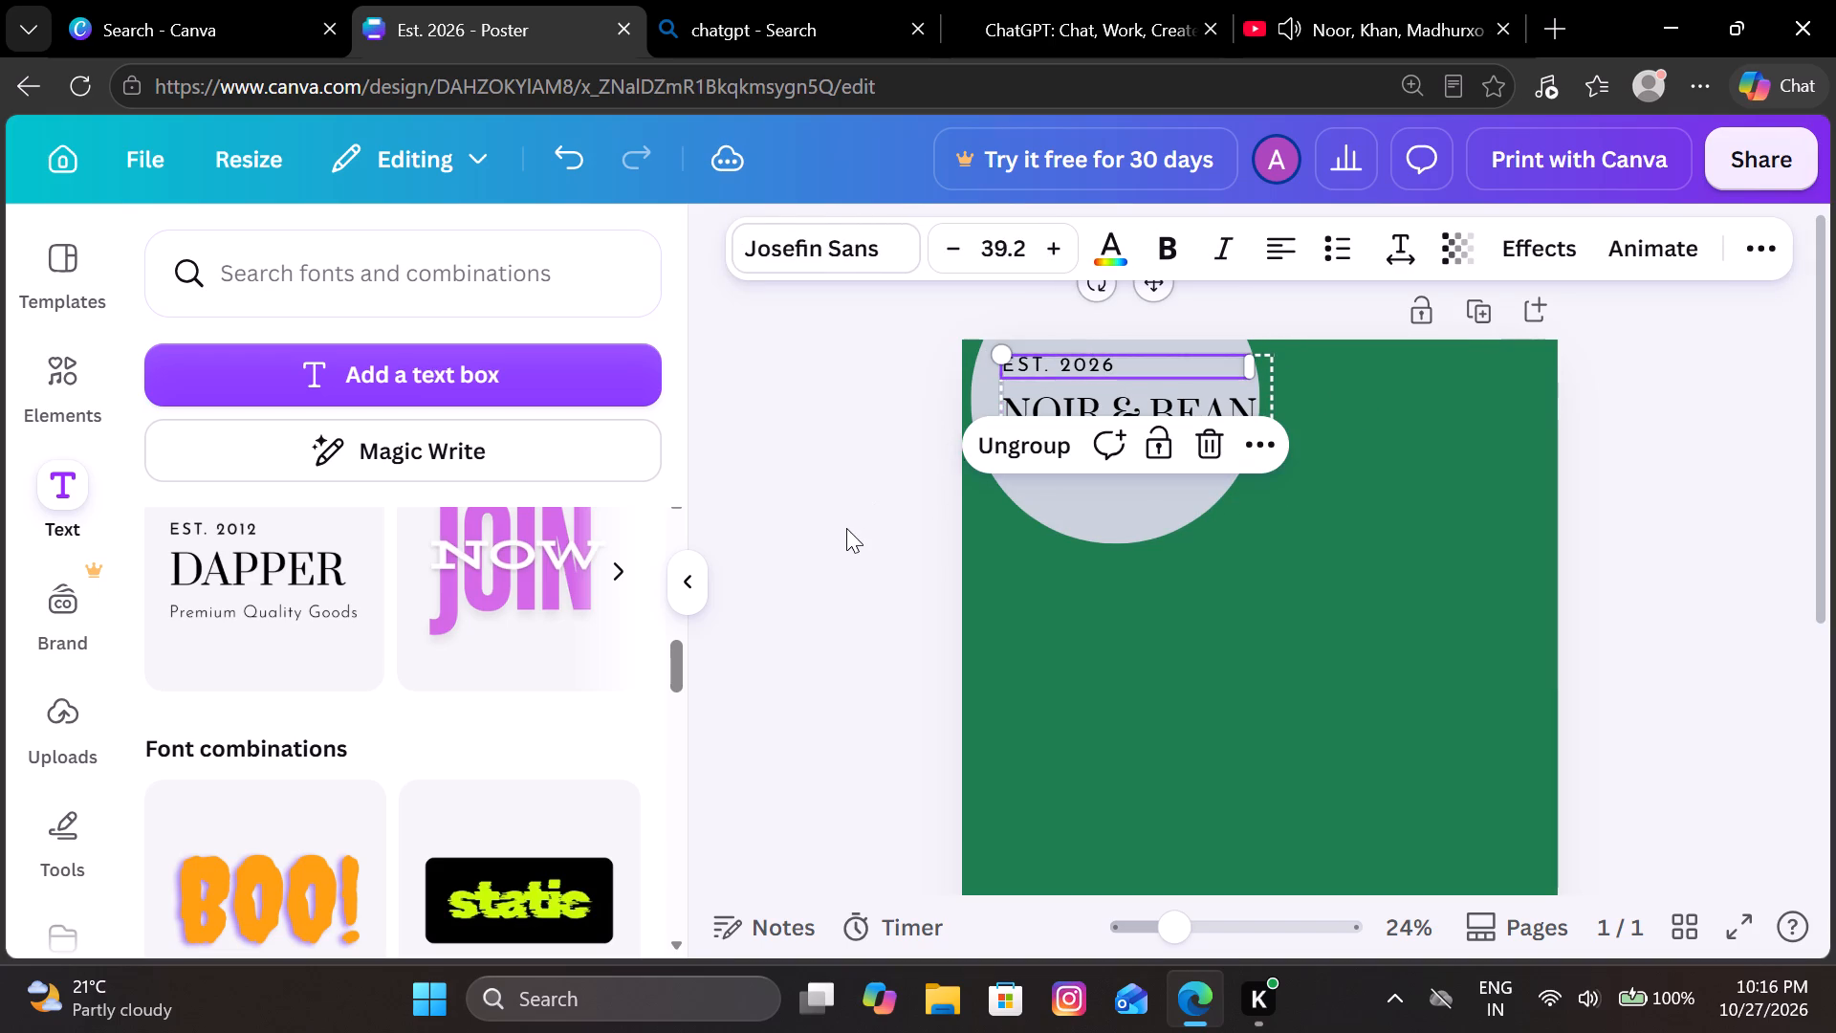
click(846, 528)
Shift the grouped text left so the full "NOIR & BEAN" name sits inside the circle, keeping "EST. 2026" clear of the poster's top edge.
drag(1104, 419, 1099, 416)
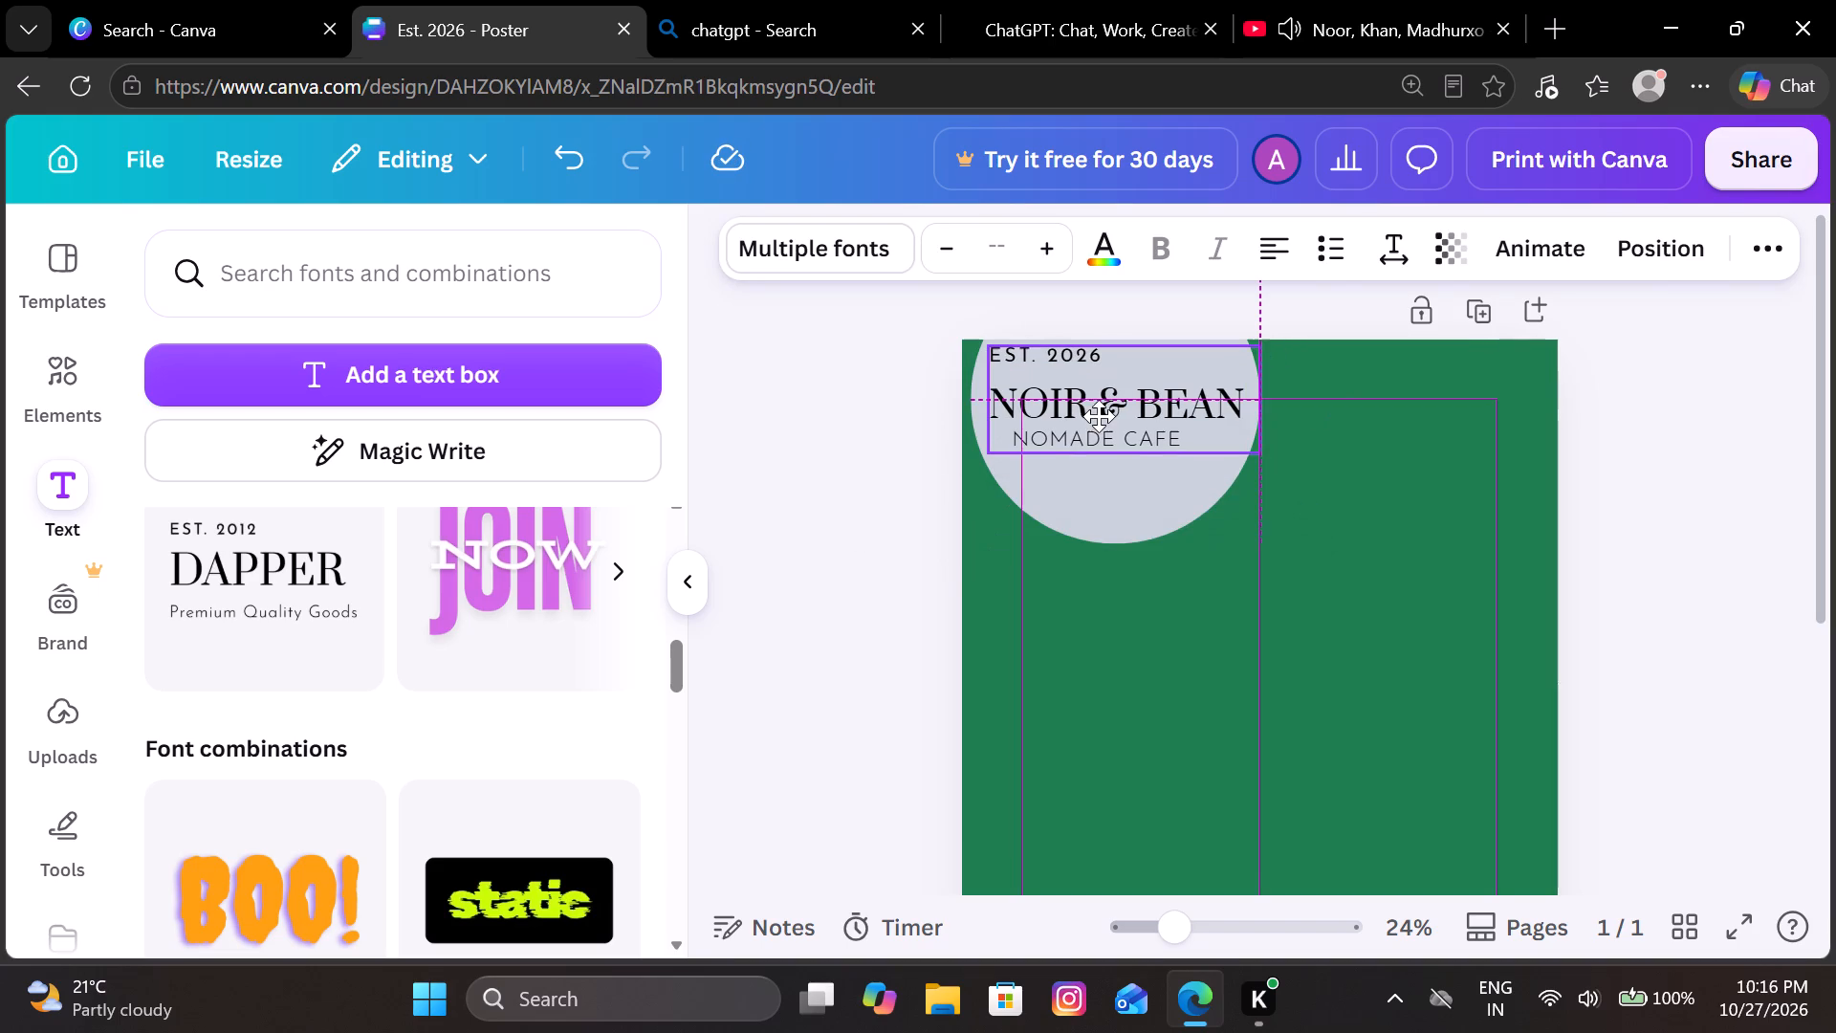
drag(1099, 416, 1094, 418)
click(932, 499)
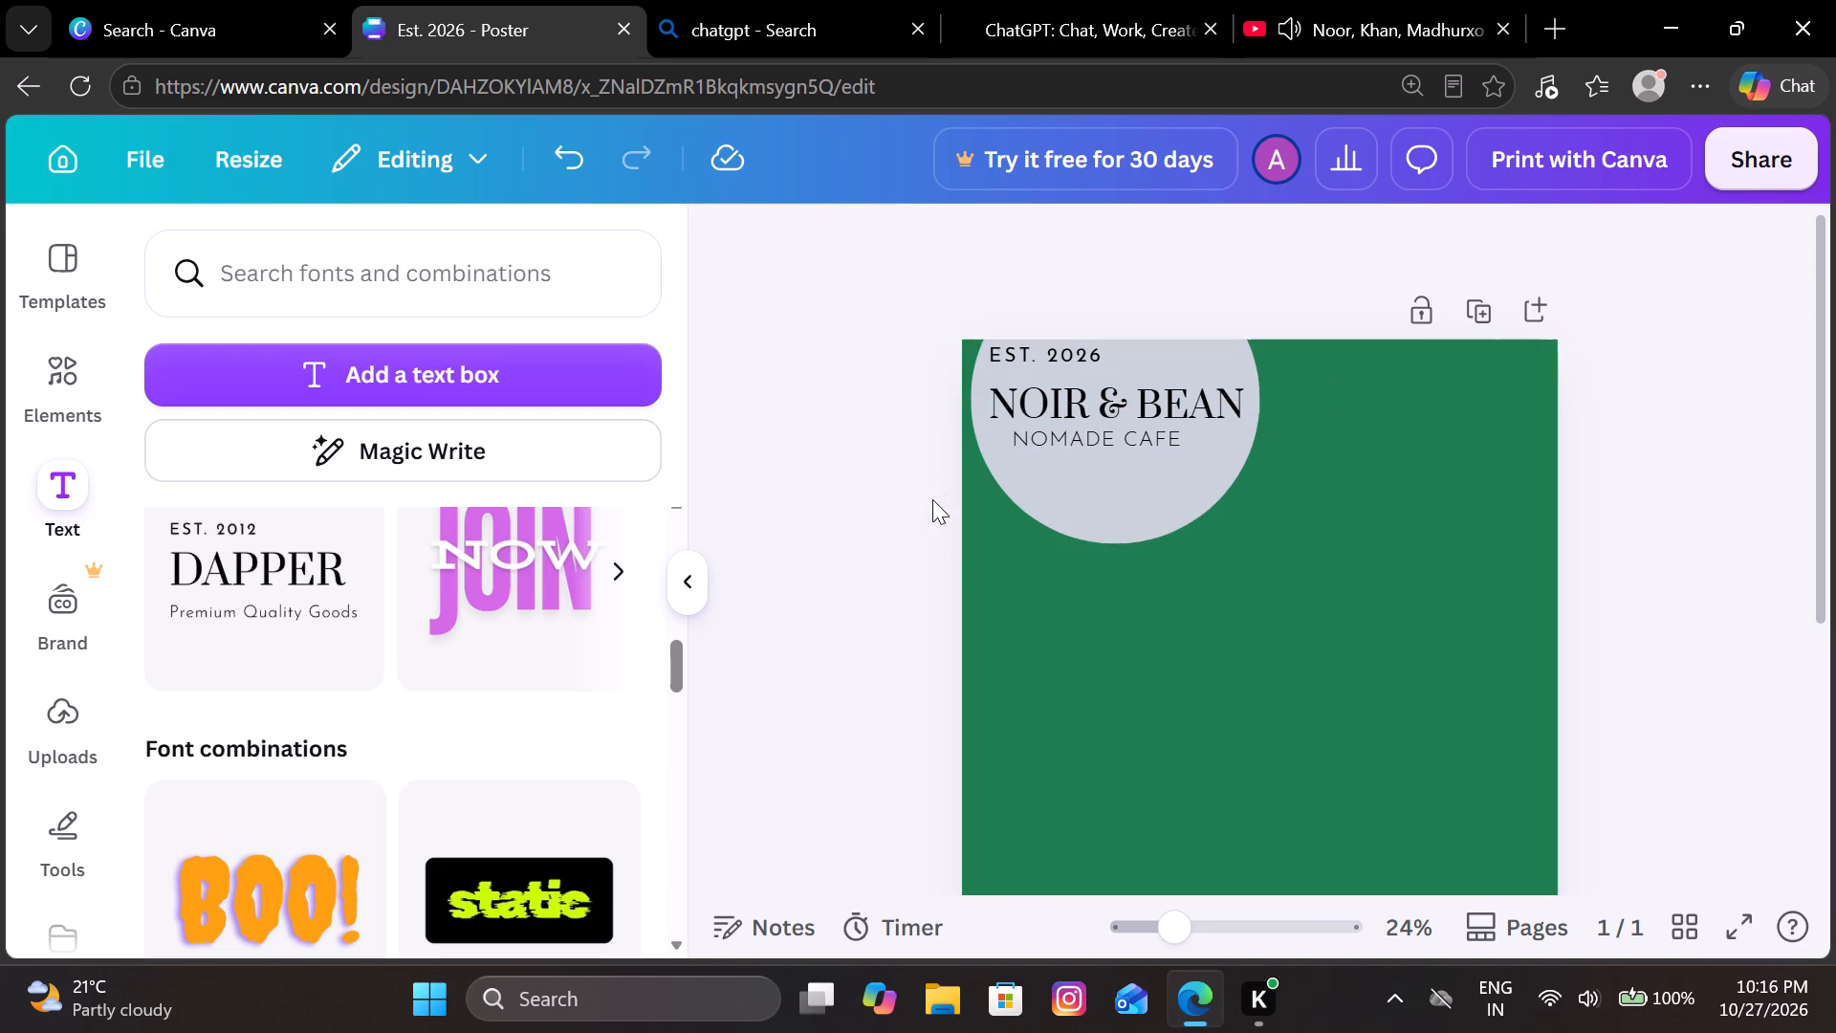
drag(1142, 382, 1141, 393)
click(893, 549)
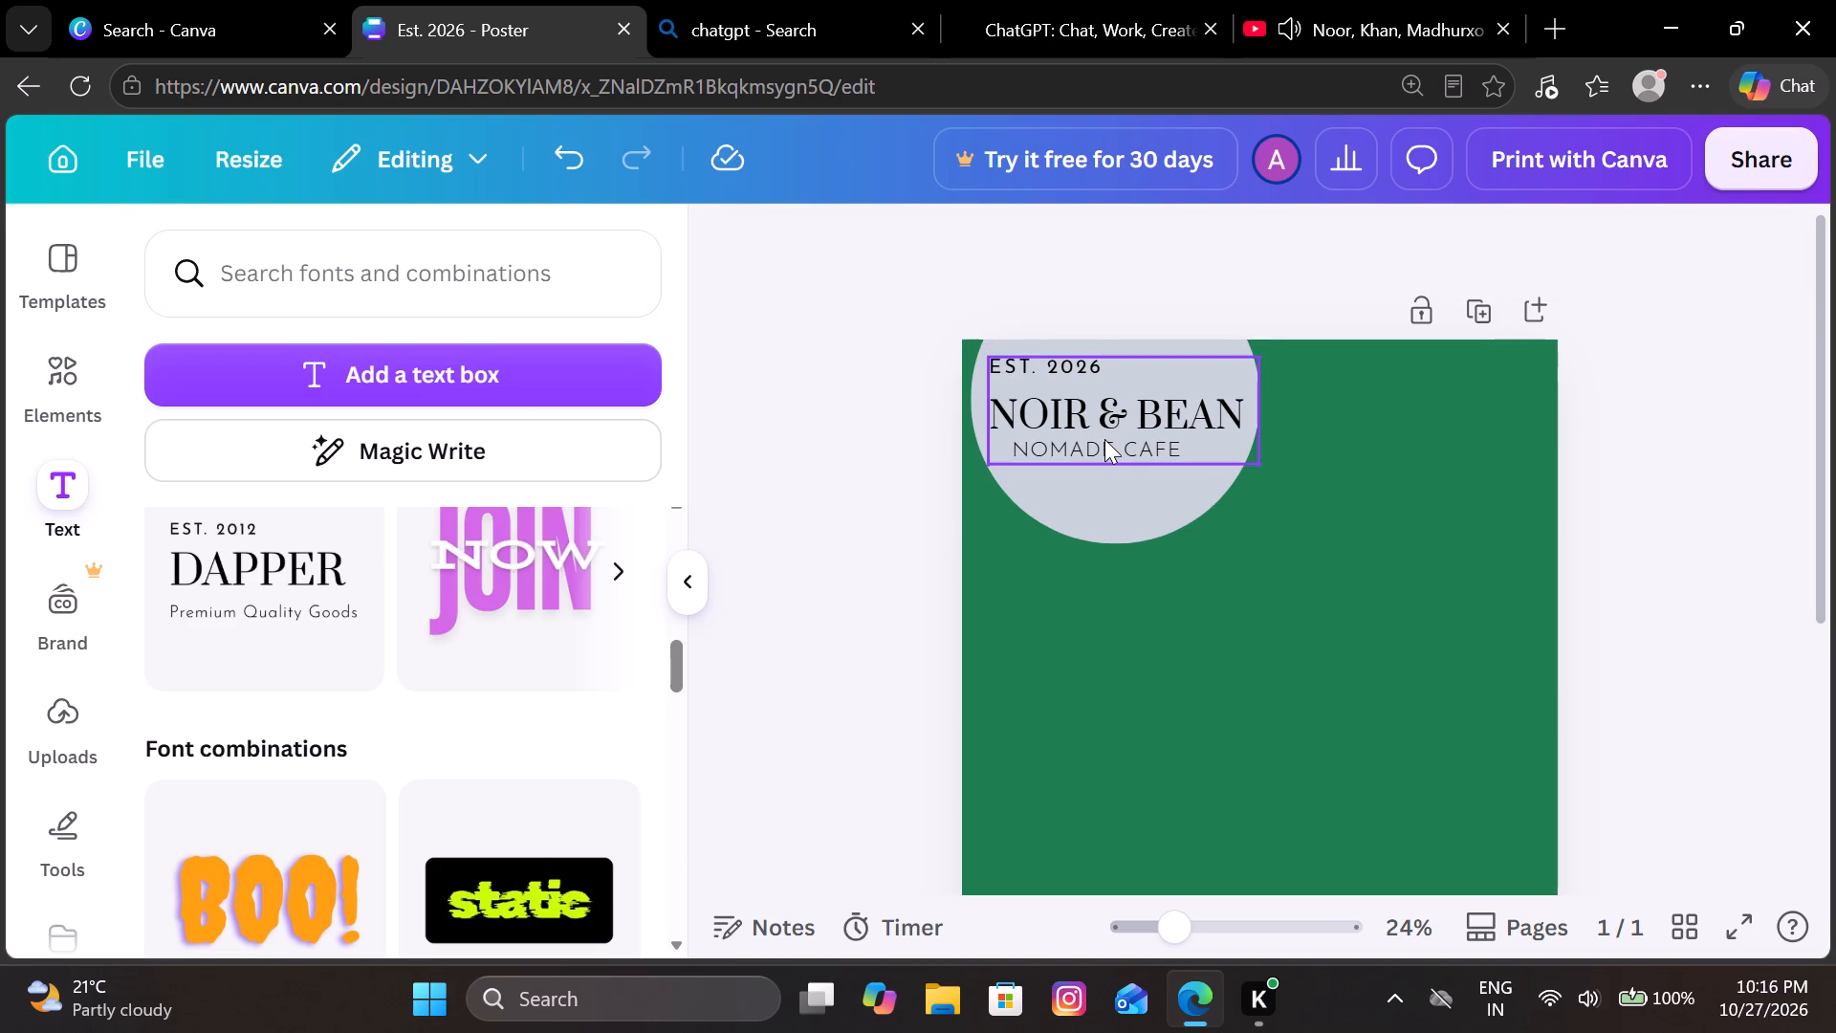
click(1104, 439)
click(1109, 449)
drag(1109, 449, 1113, 464)
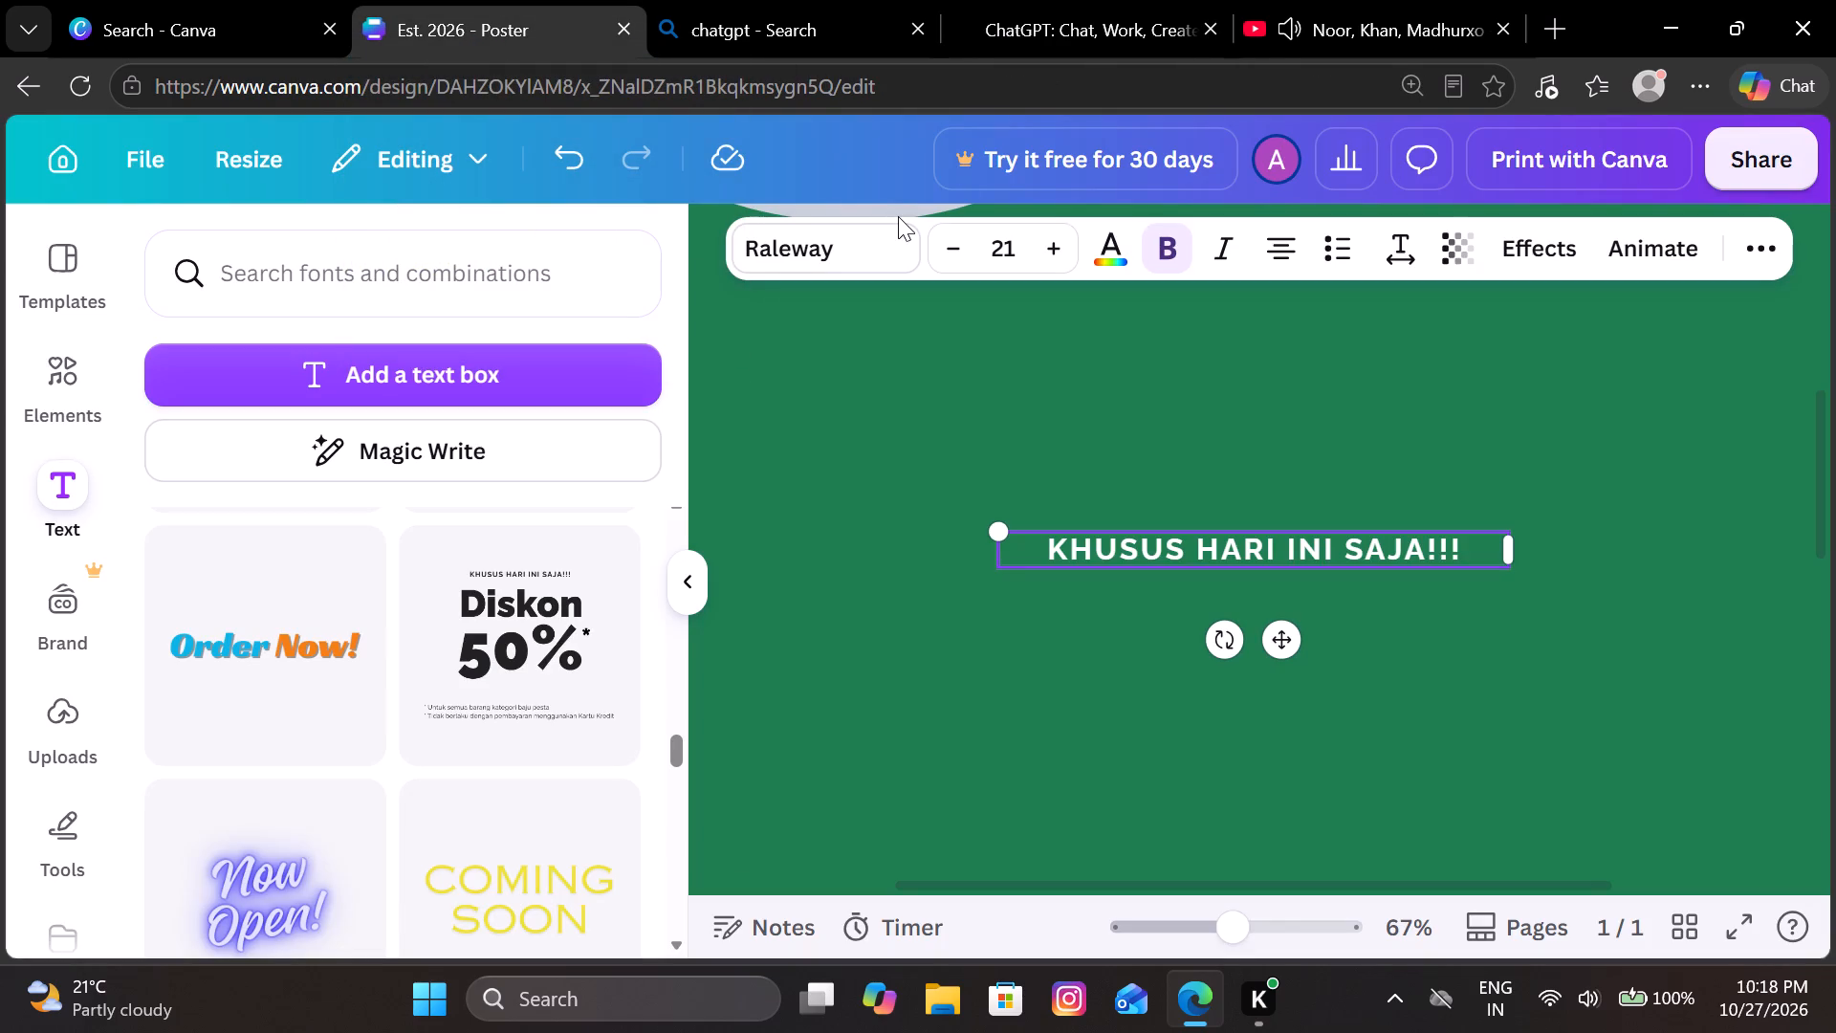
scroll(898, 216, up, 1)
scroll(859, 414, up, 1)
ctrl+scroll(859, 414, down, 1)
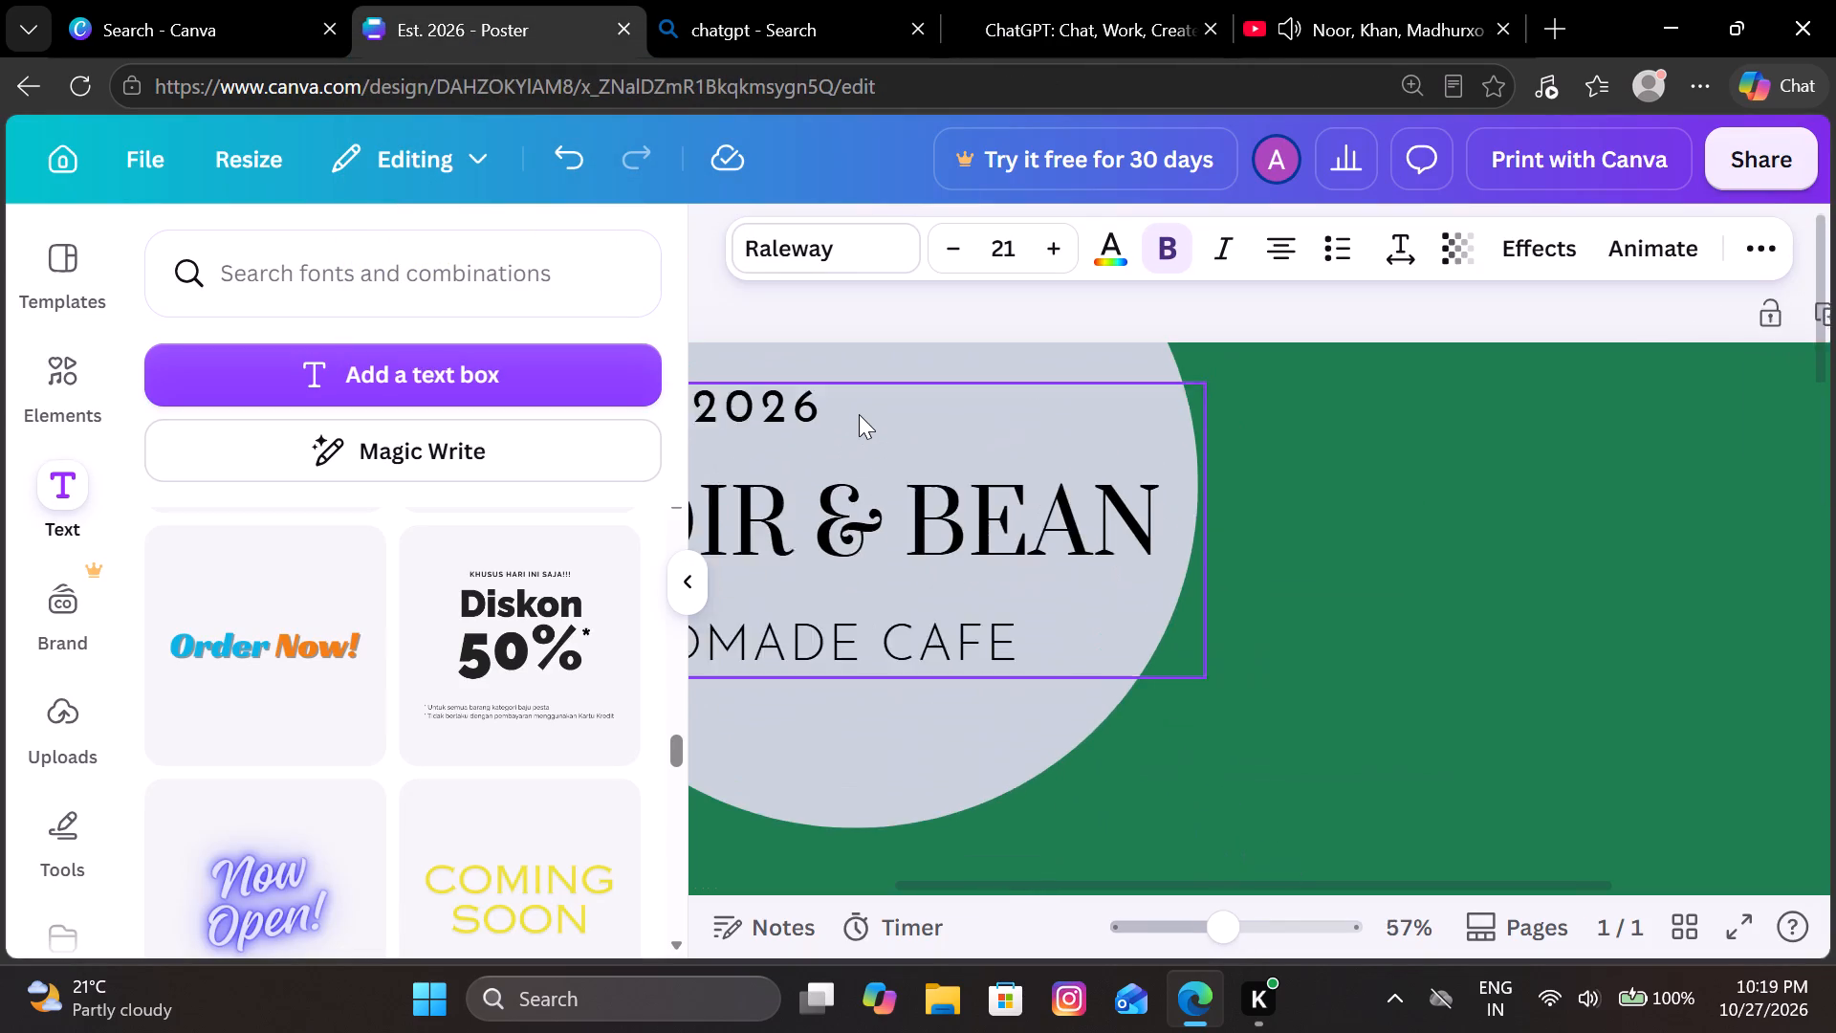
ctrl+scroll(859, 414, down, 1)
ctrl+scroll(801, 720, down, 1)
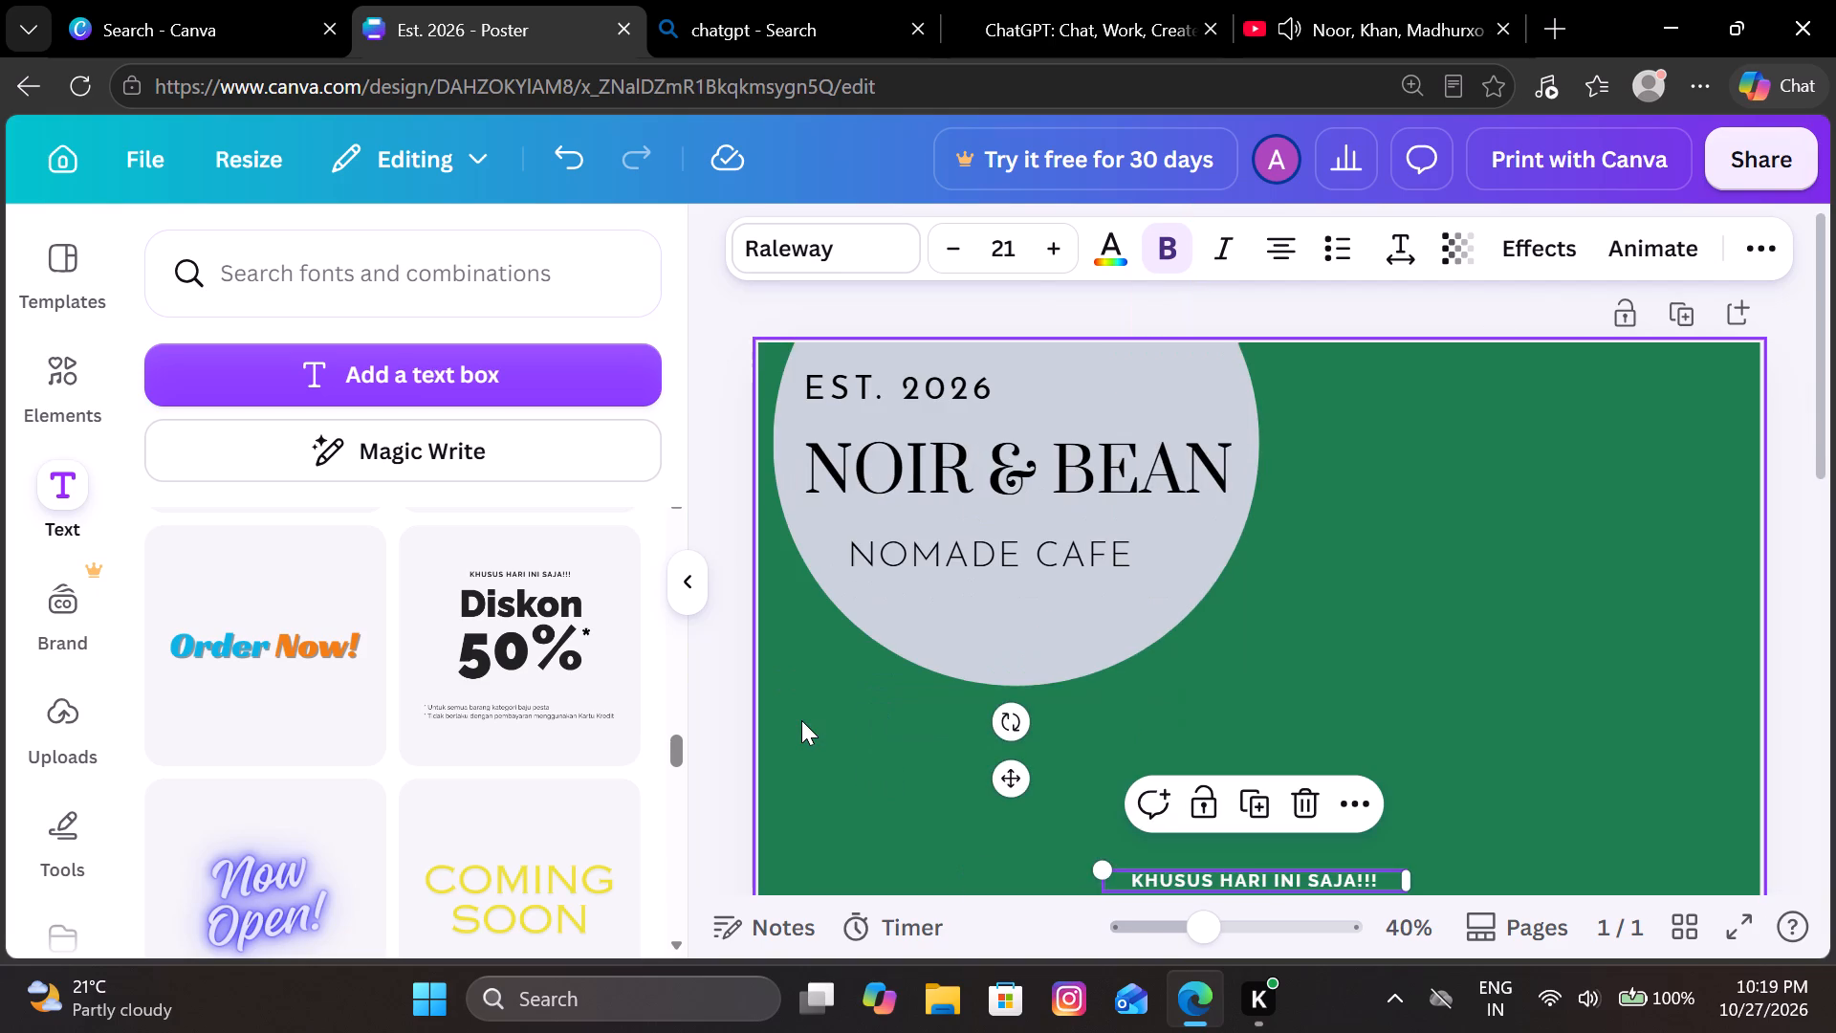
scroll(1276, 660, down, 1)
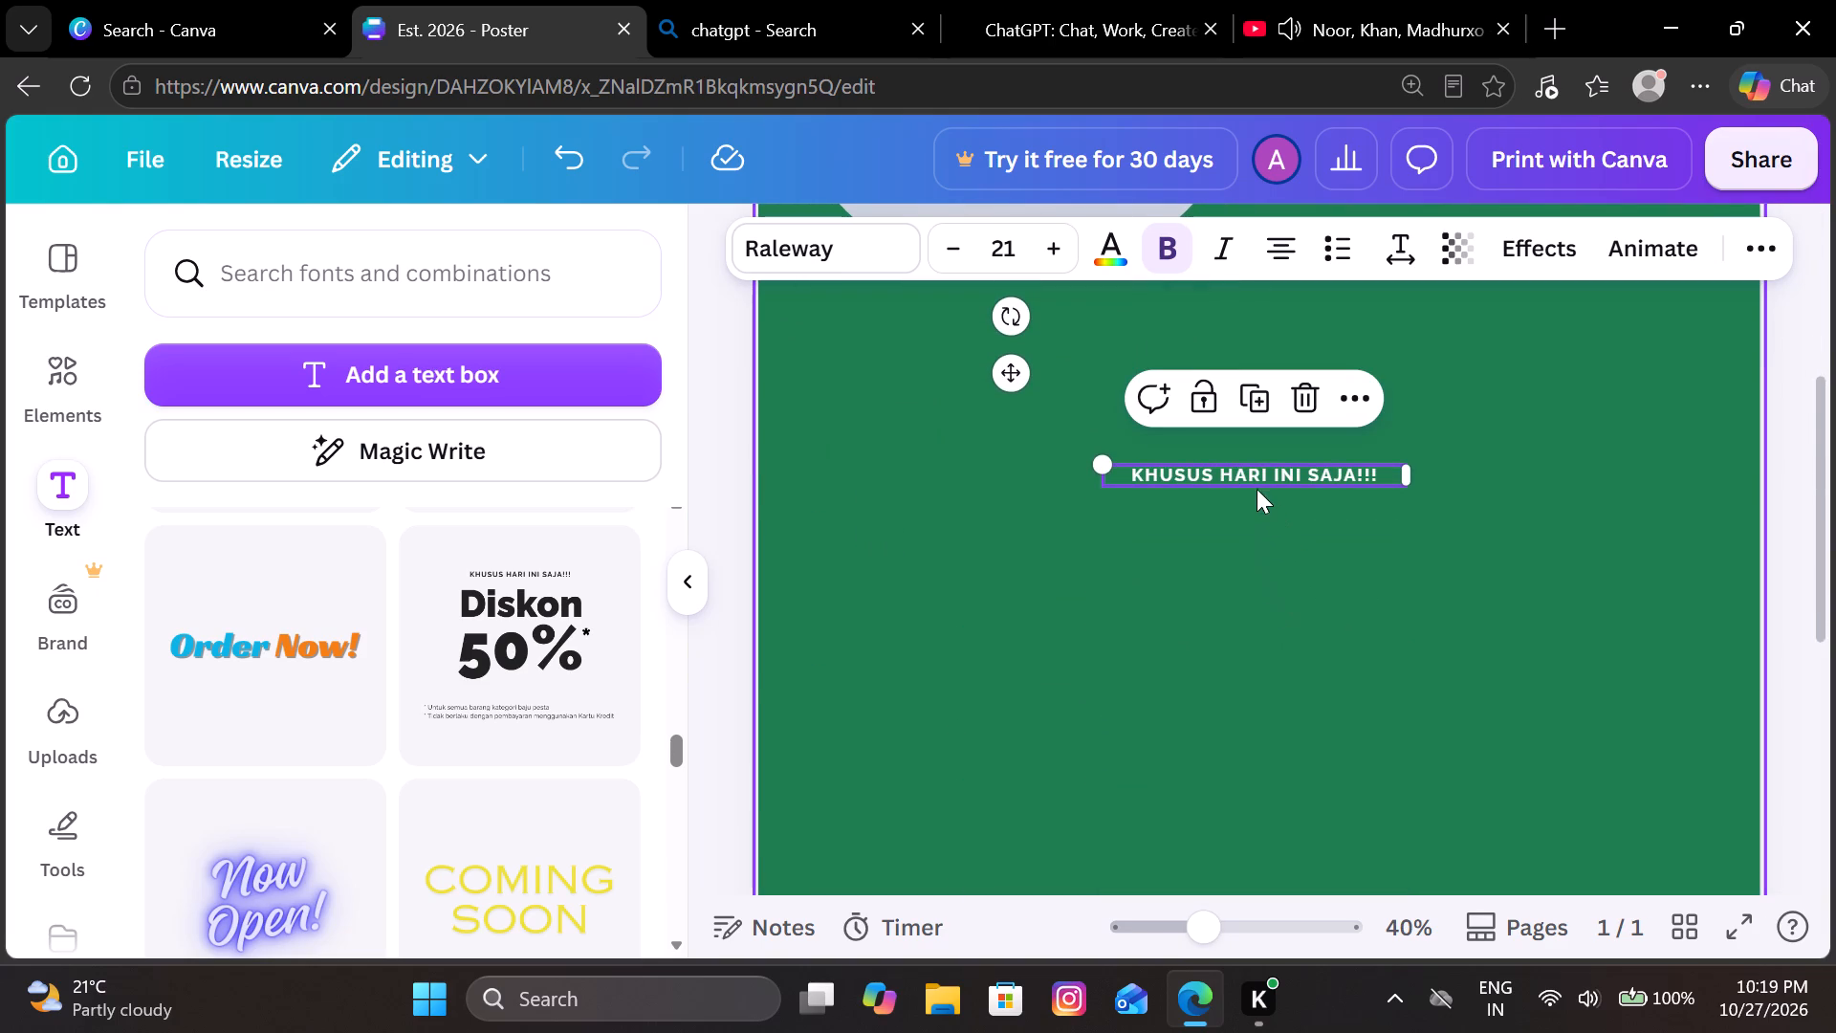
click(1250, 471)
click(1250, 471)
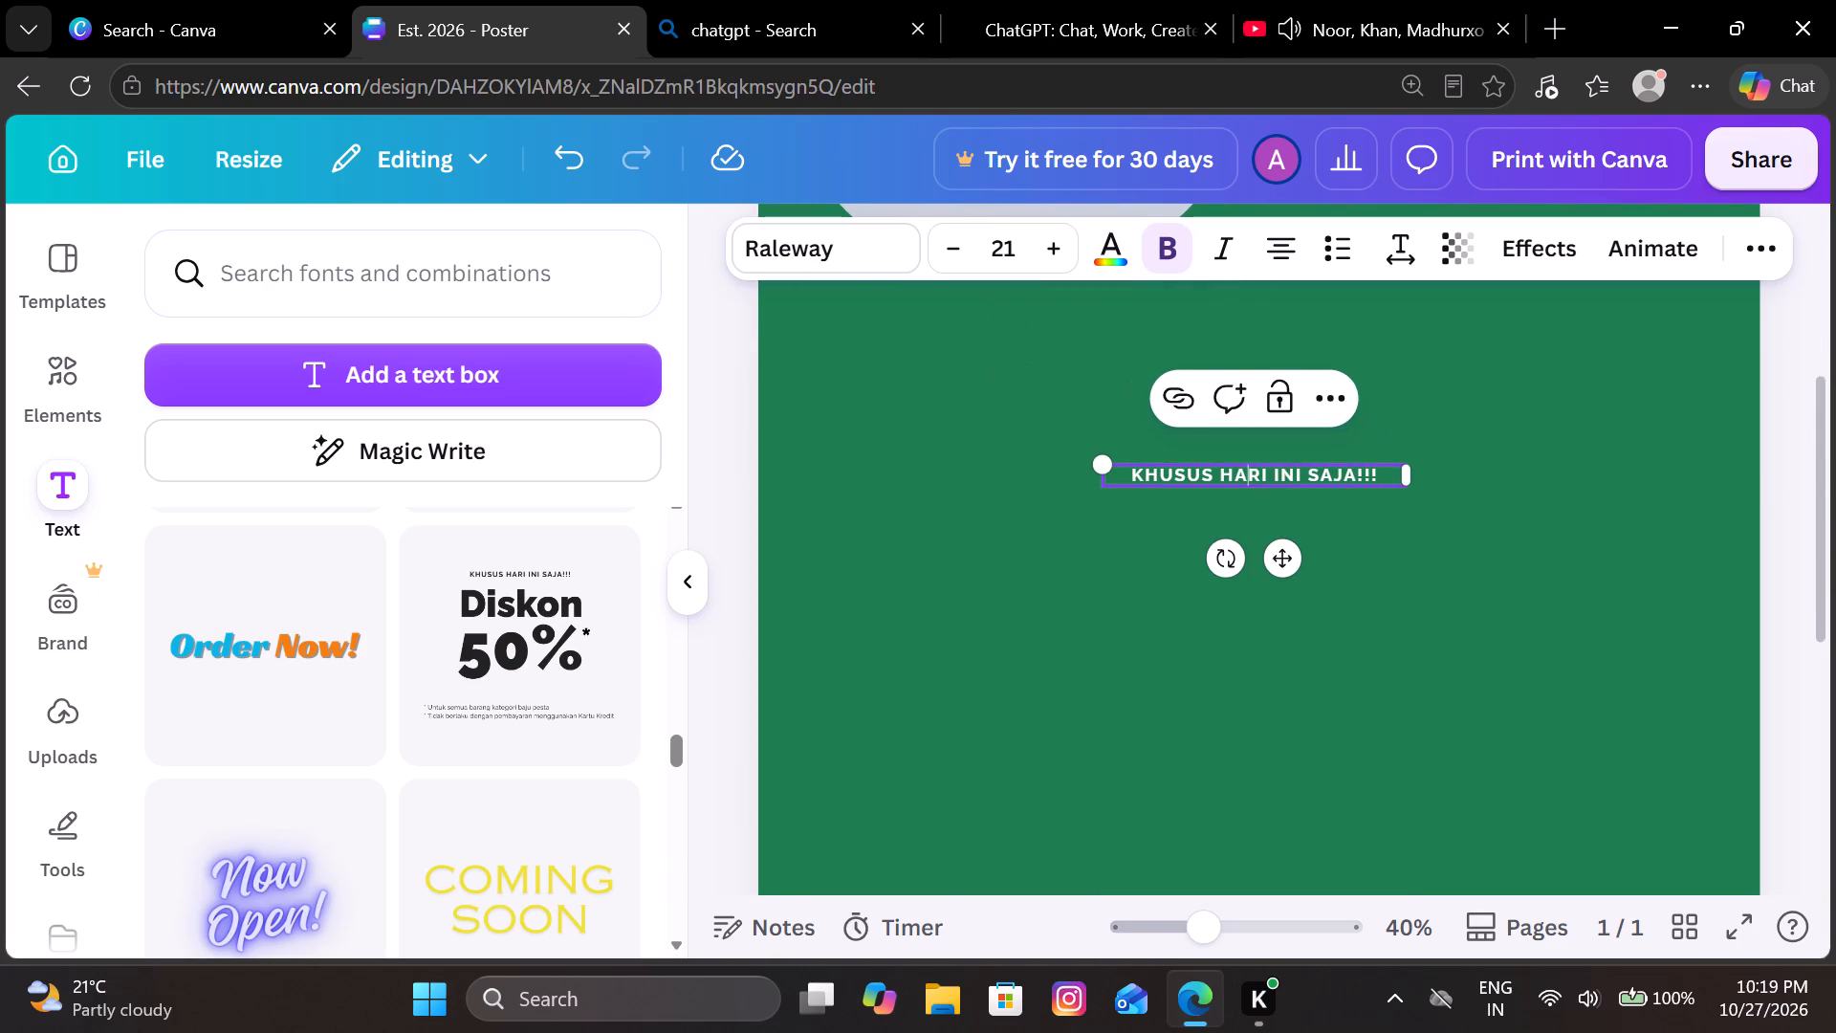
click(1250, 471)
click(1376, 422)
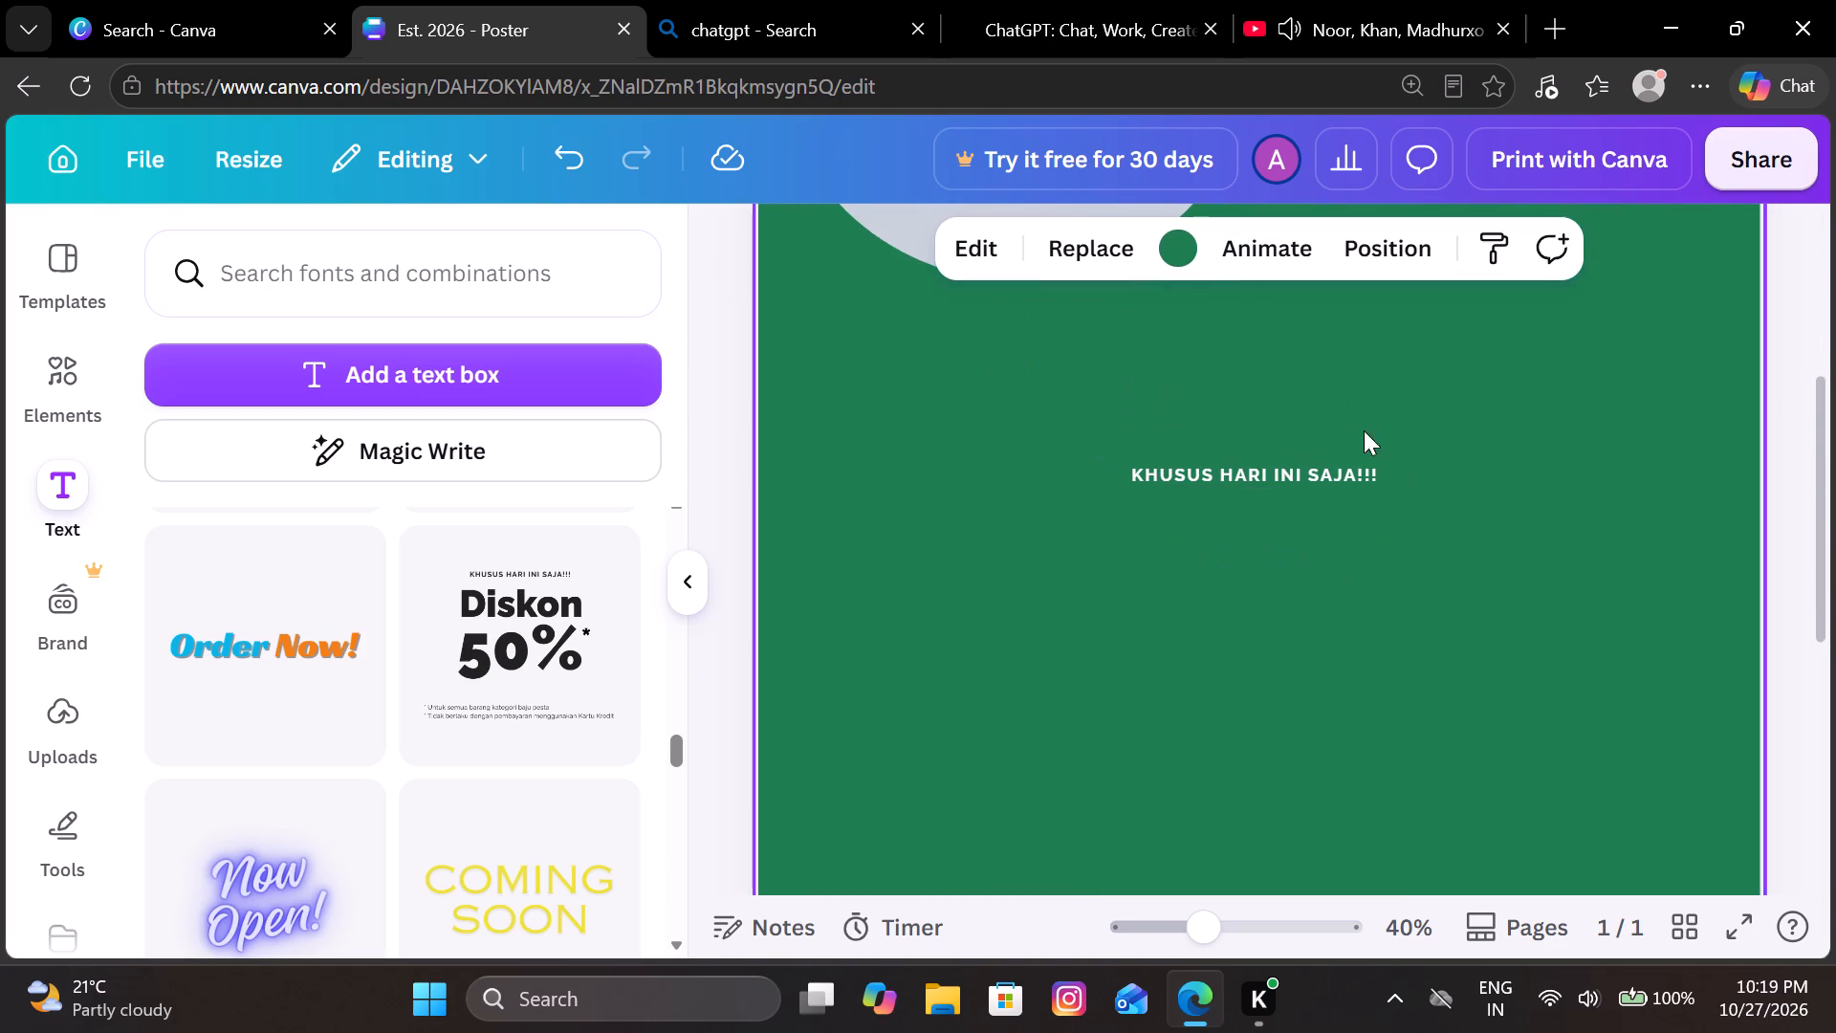
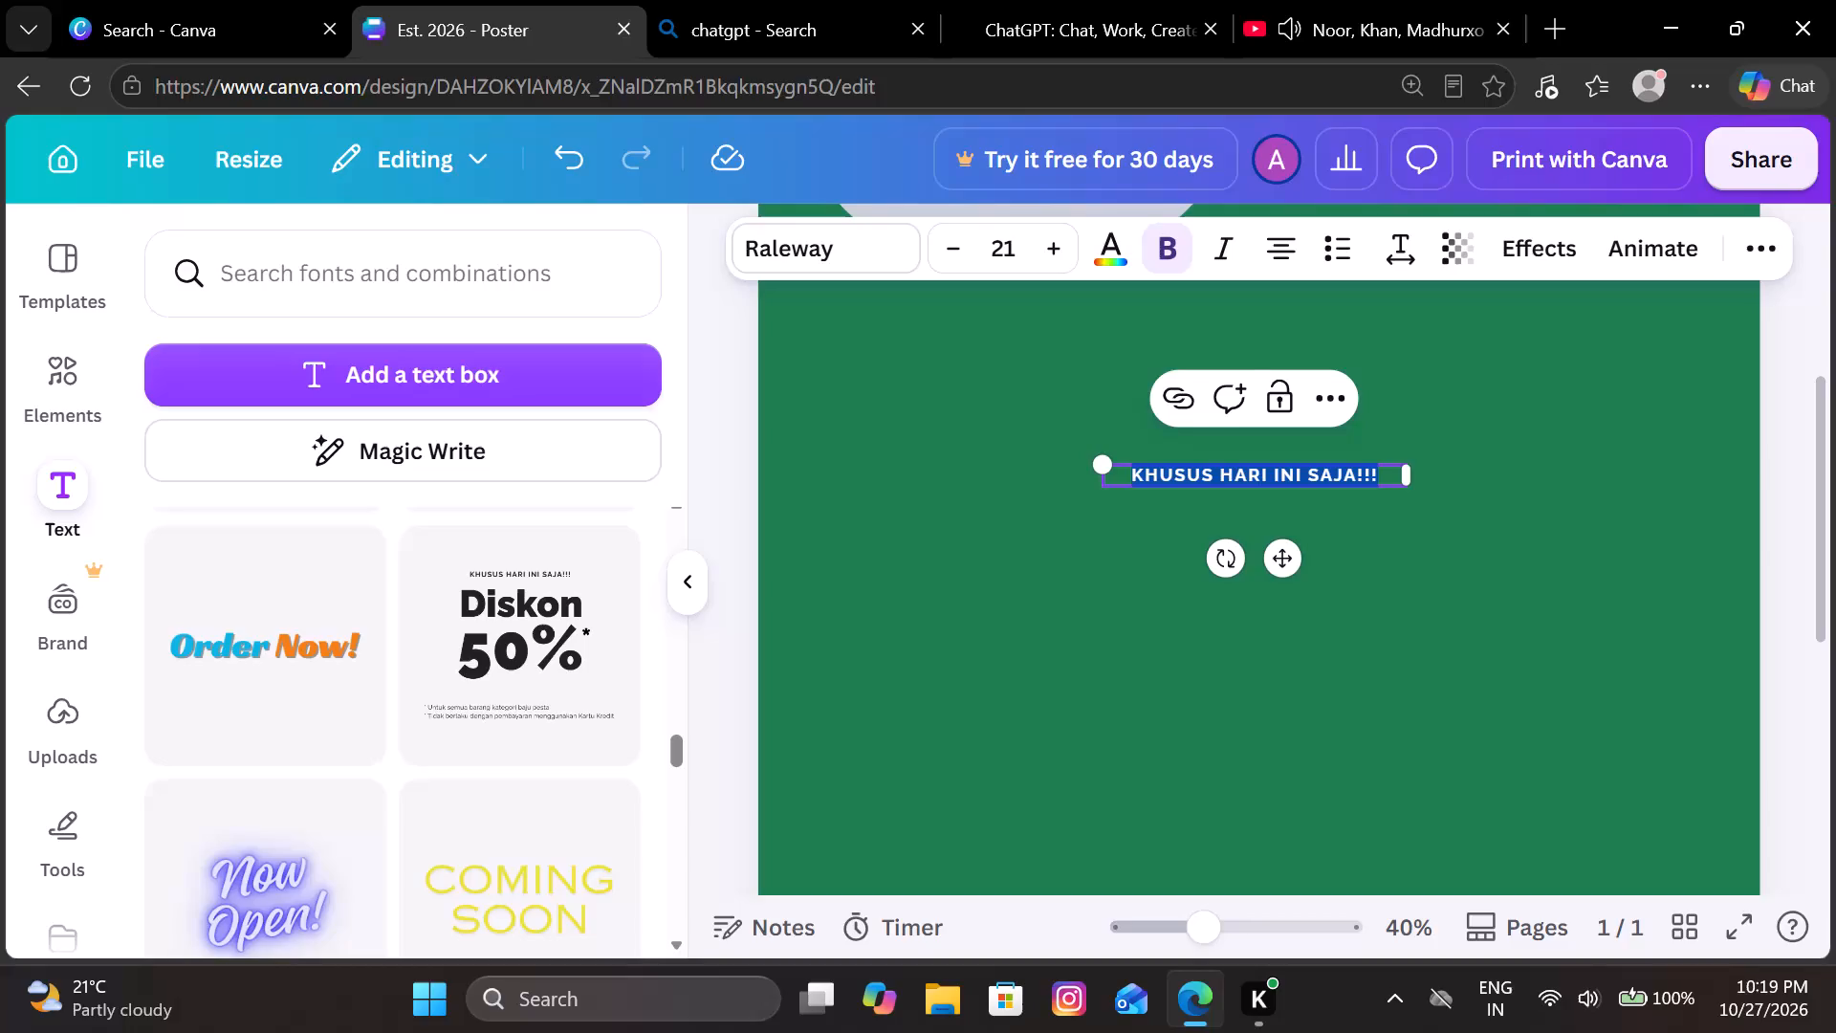
Replace the selected "KHUSUS HARI INI SAJA!!!" text with "coffee bytes".
text(co)
text(ffee)
key(space)
text(.)
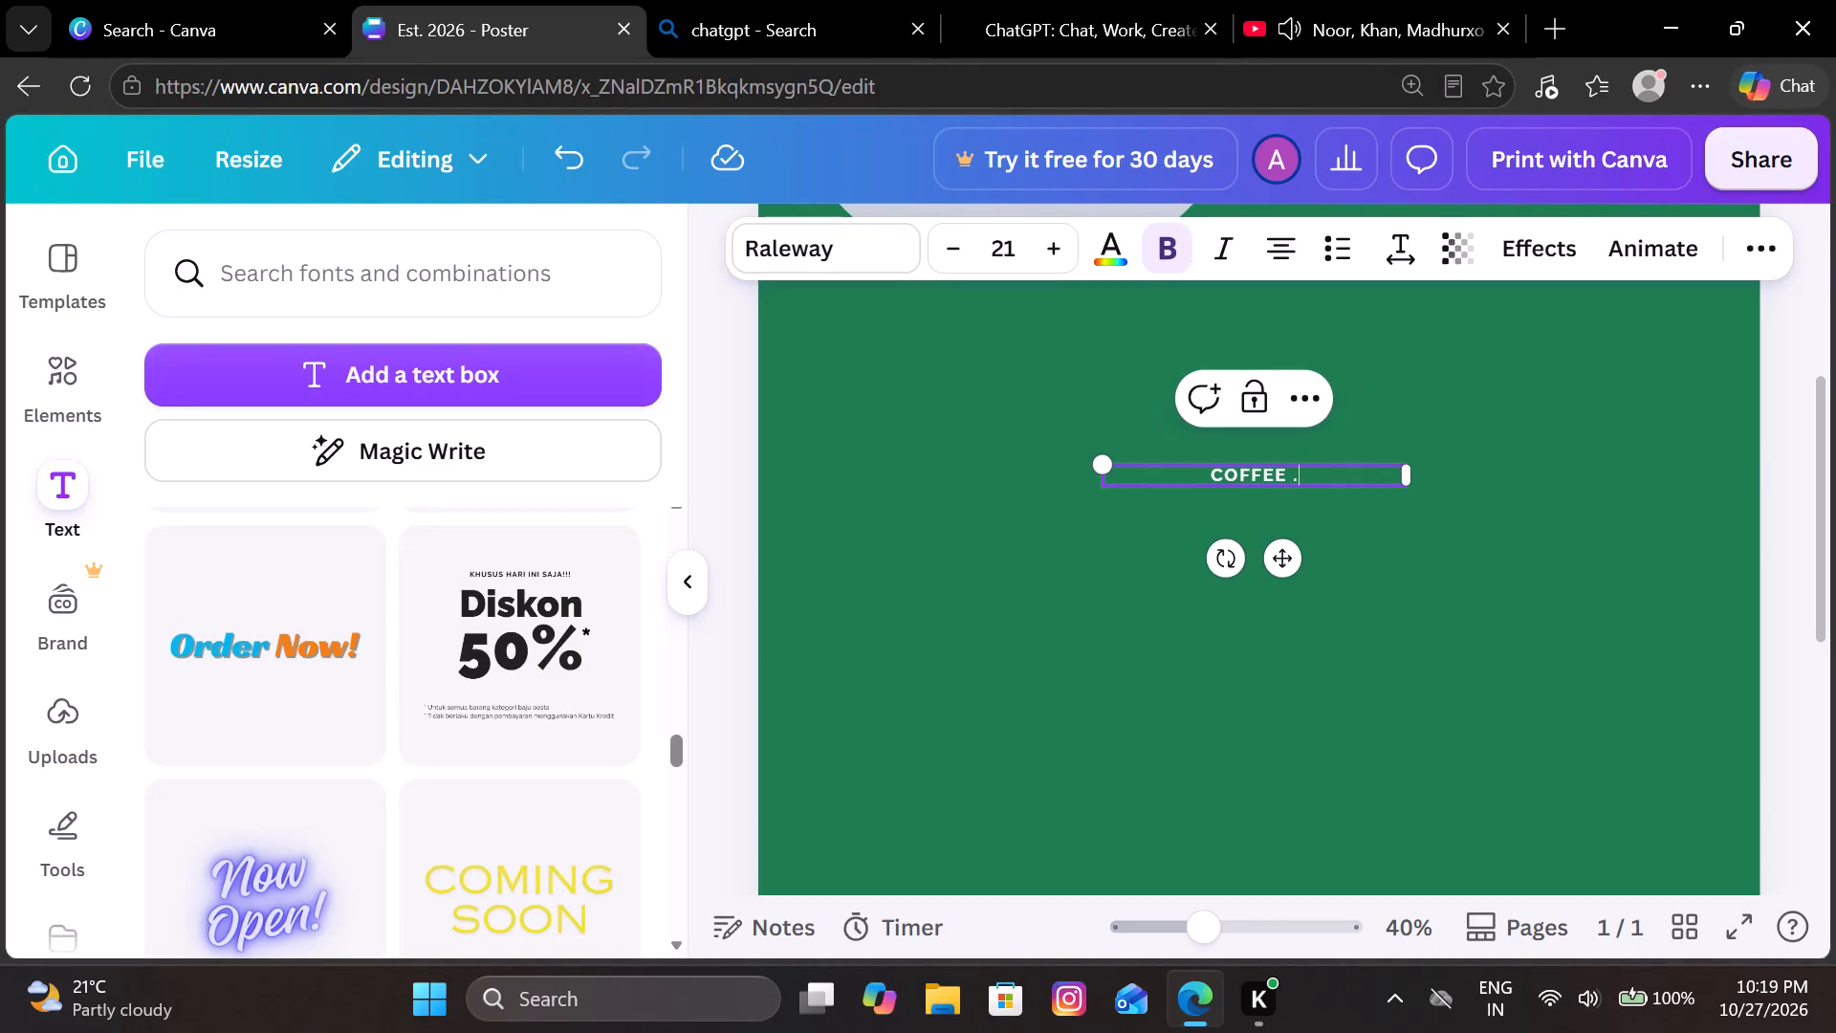
key(space)
key(BackSpace)
key(BackSpace)
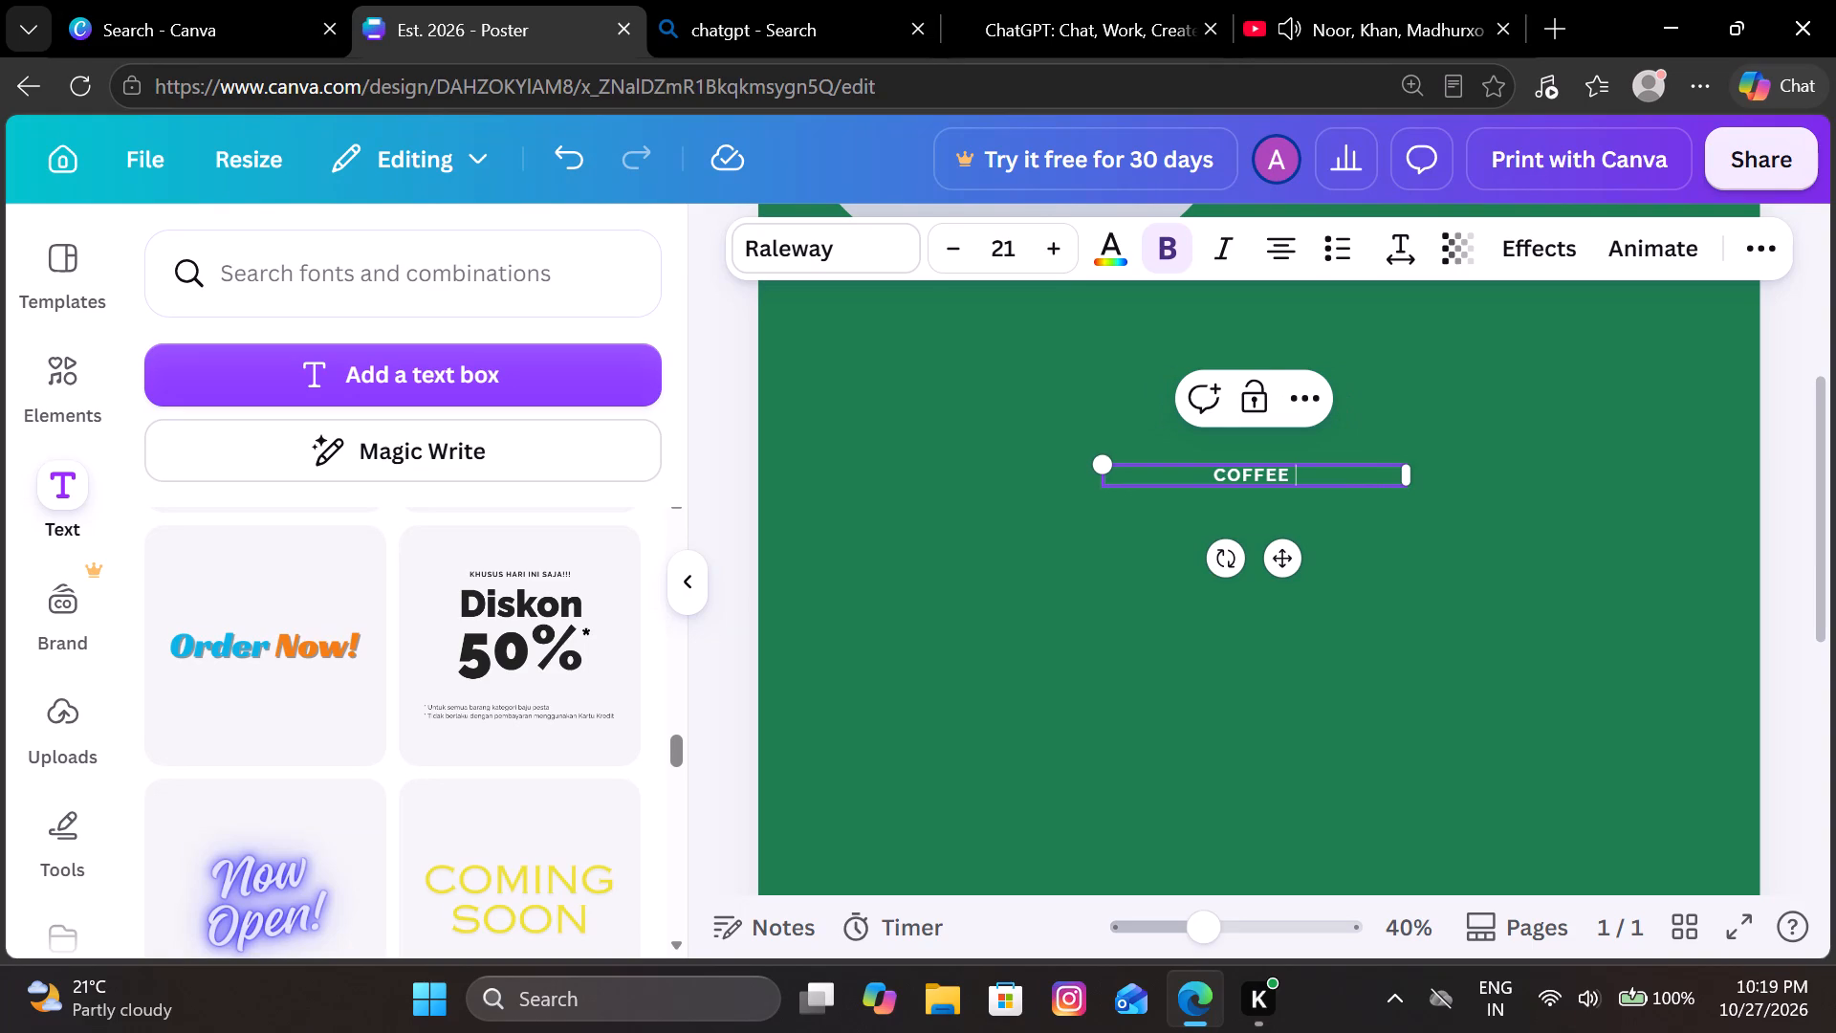
key(shift+asterisk)
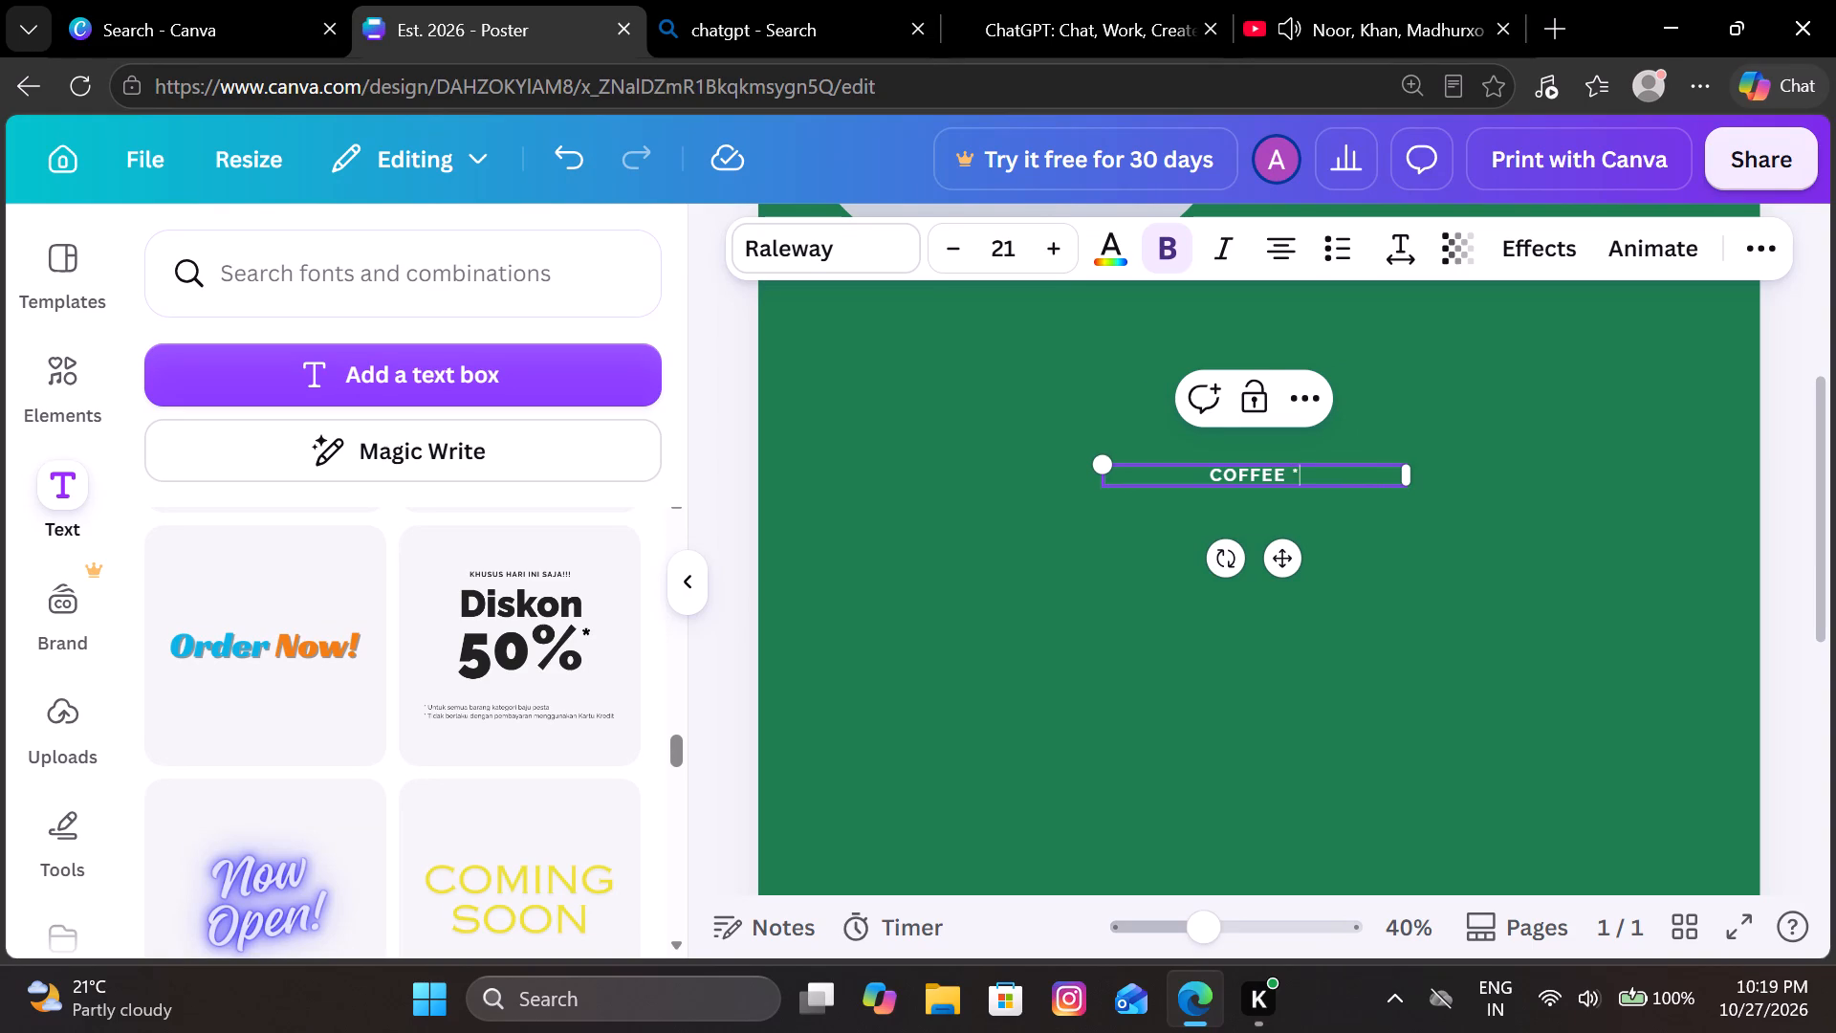
key(BackSpace)
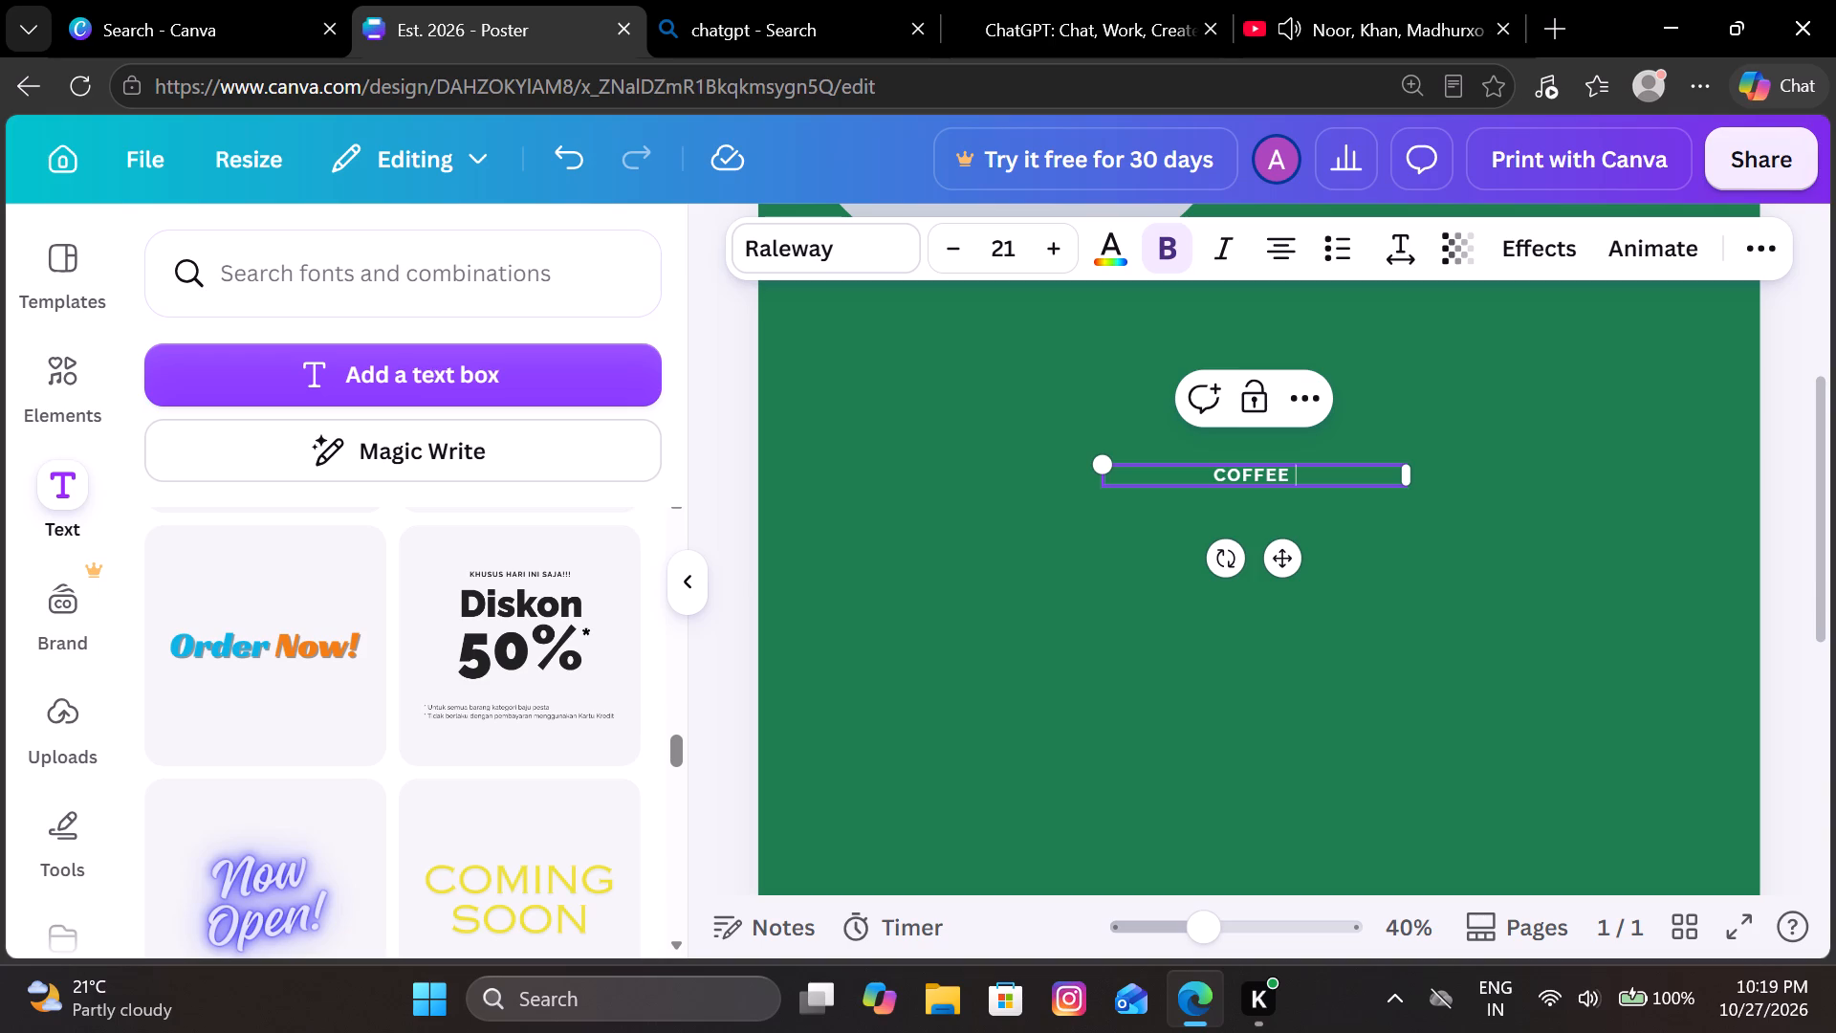
key(o)
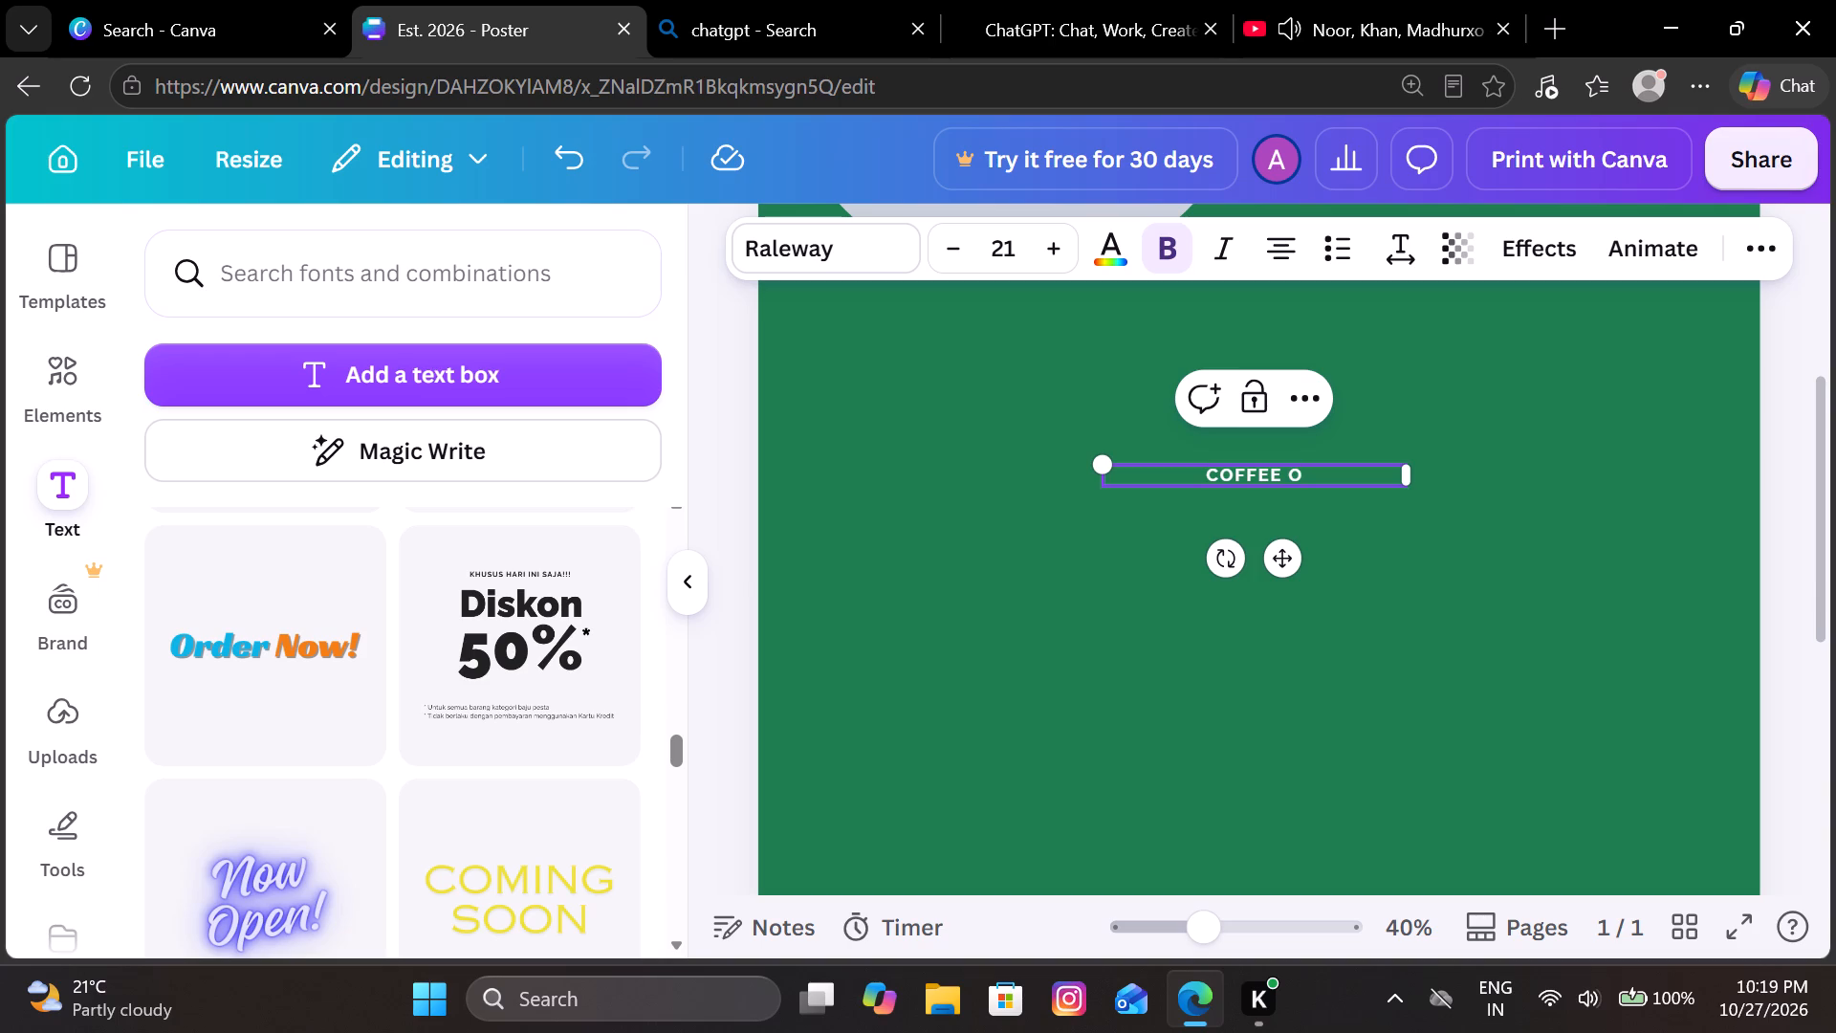
key(BackSpace)
key(o)
key(BackSpace)
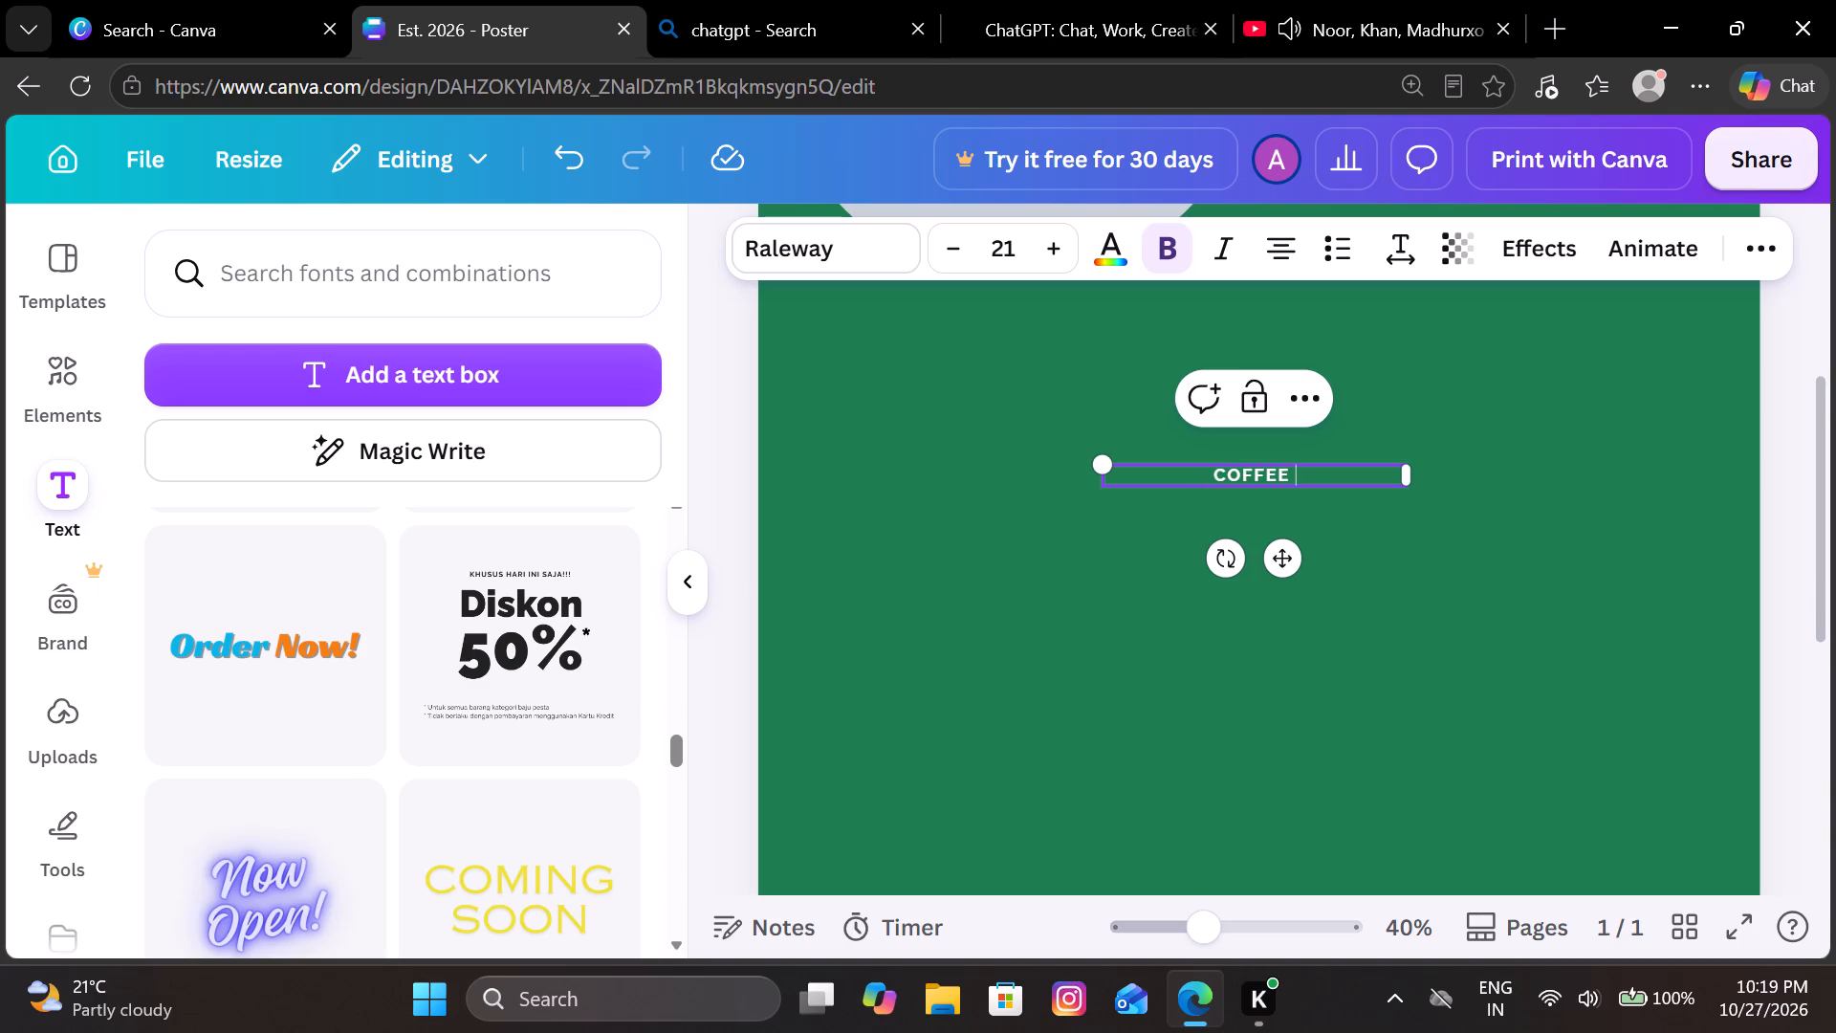
key(period)
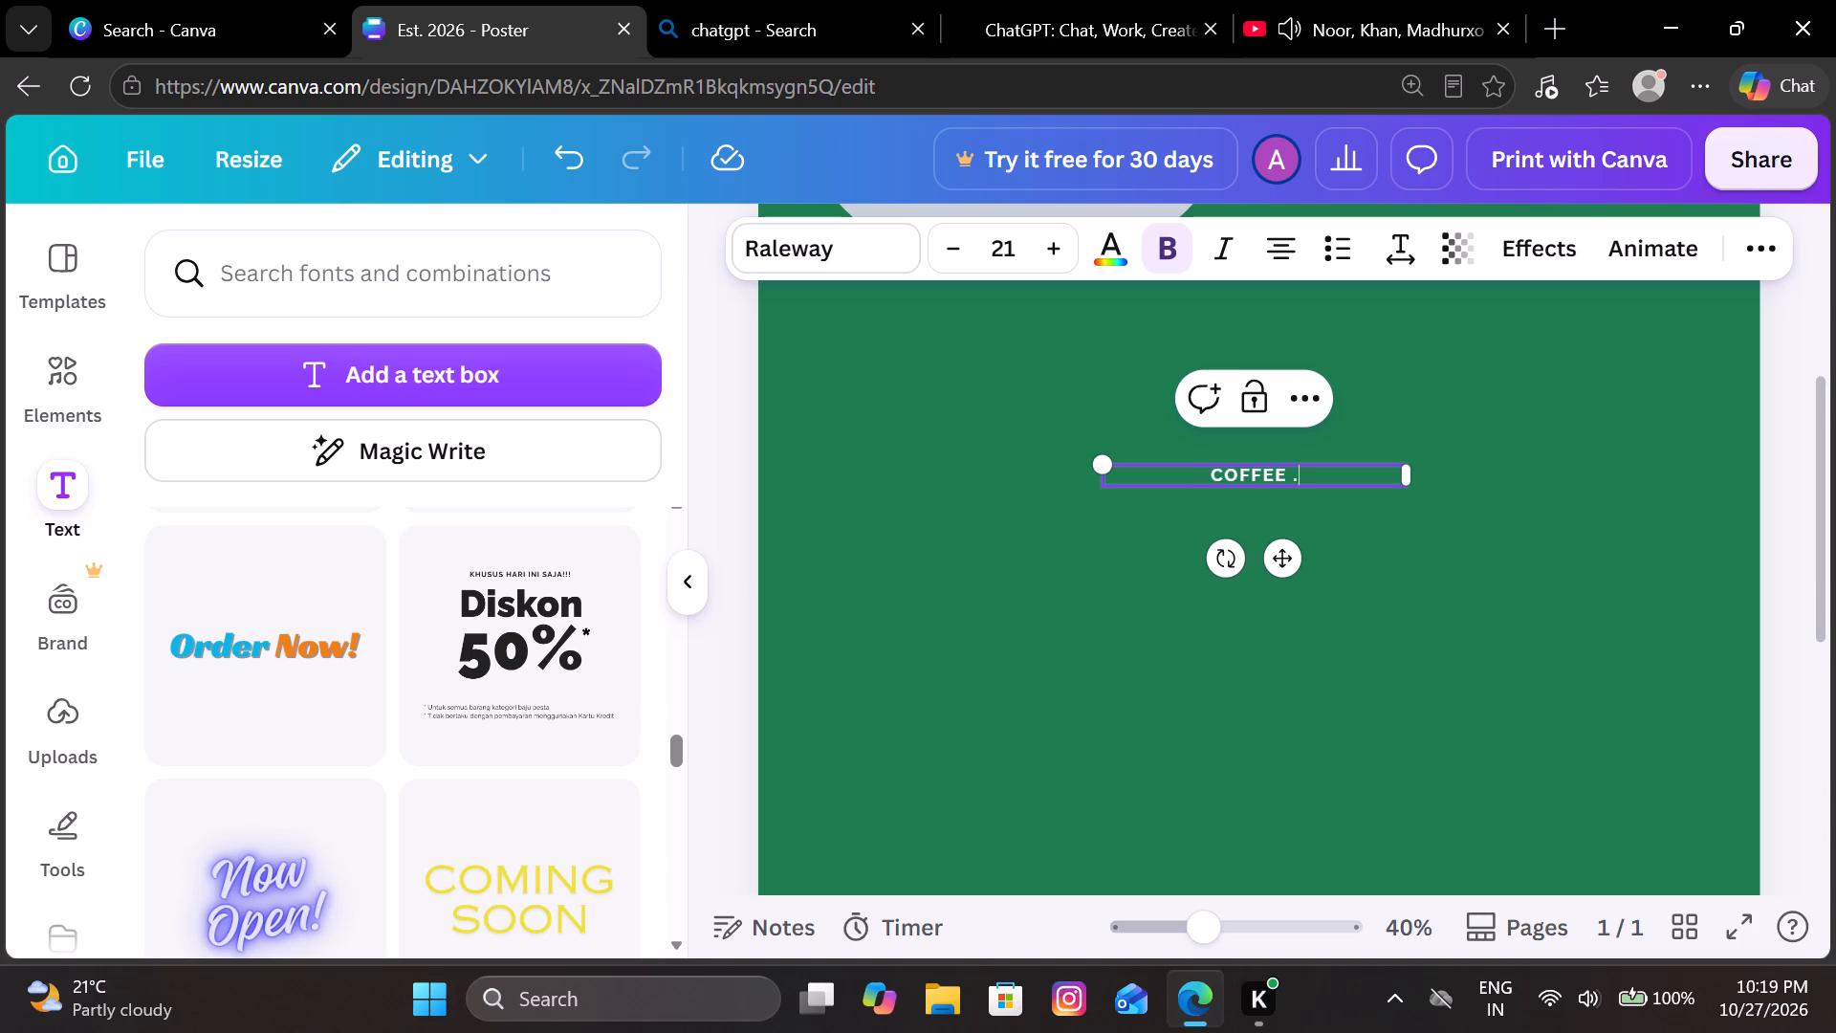
key(BackSpace)
key(space)
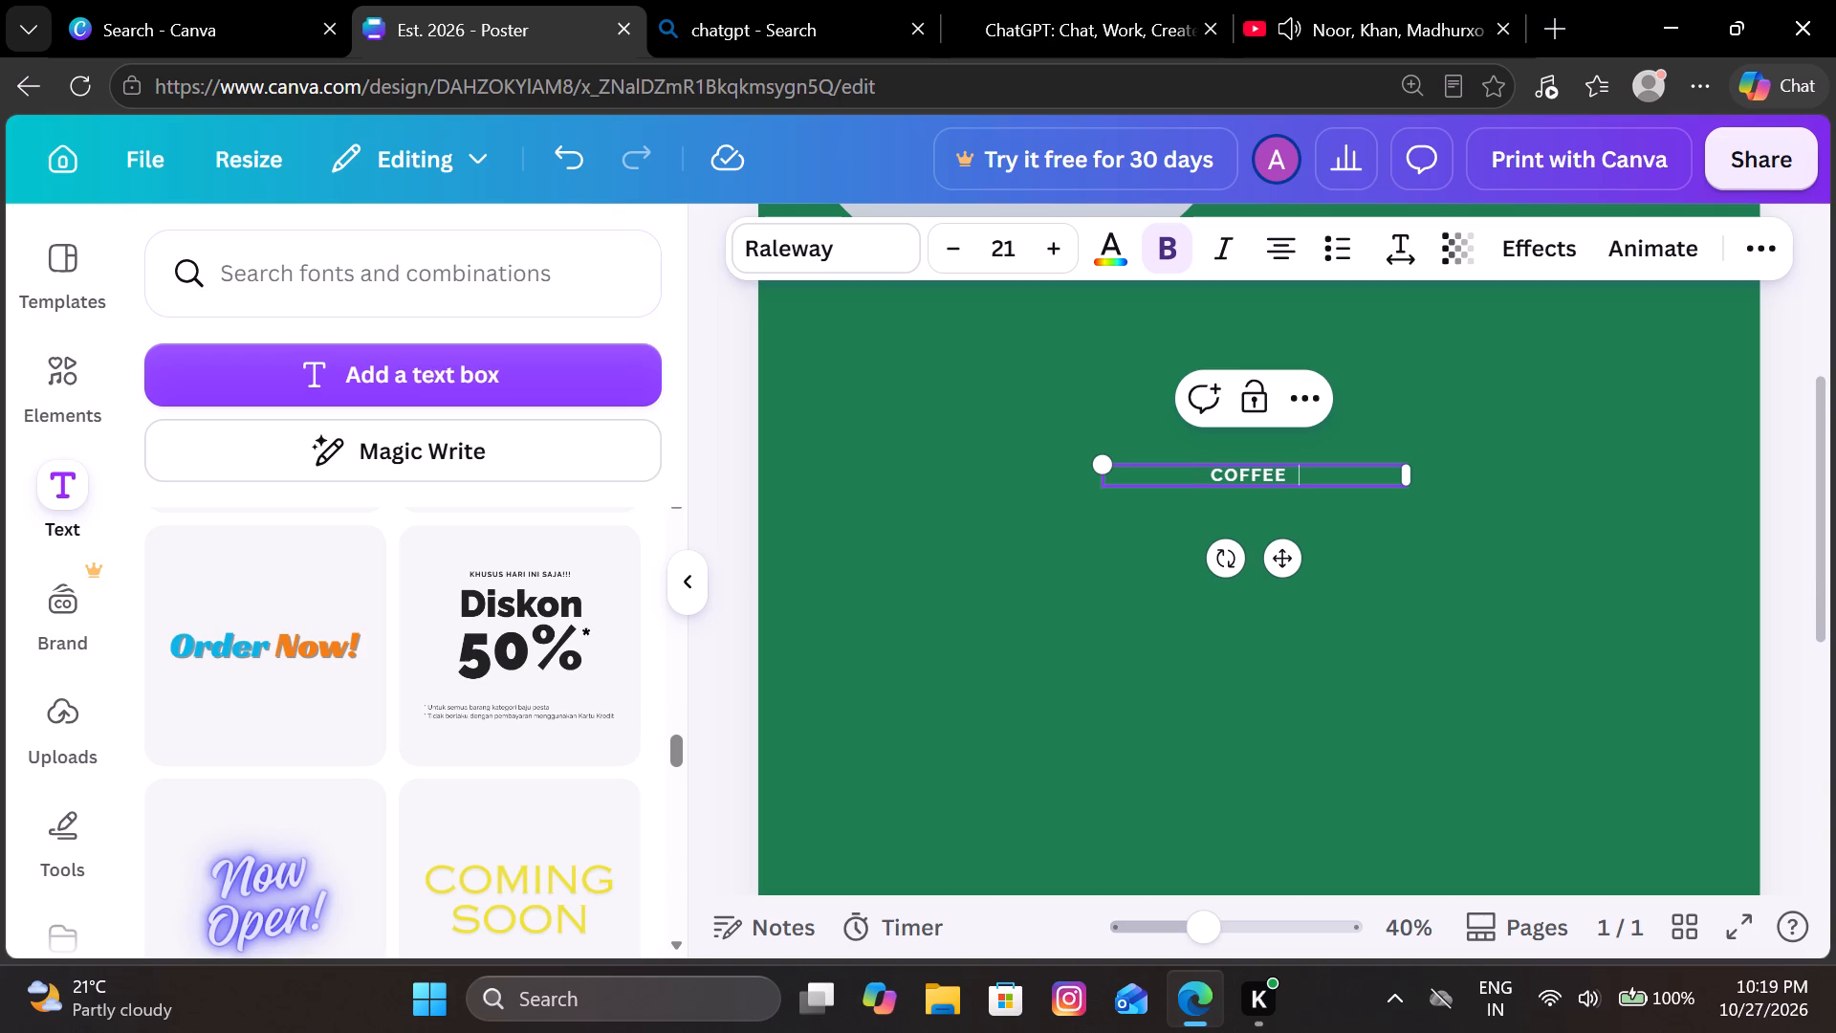
text(bytes)
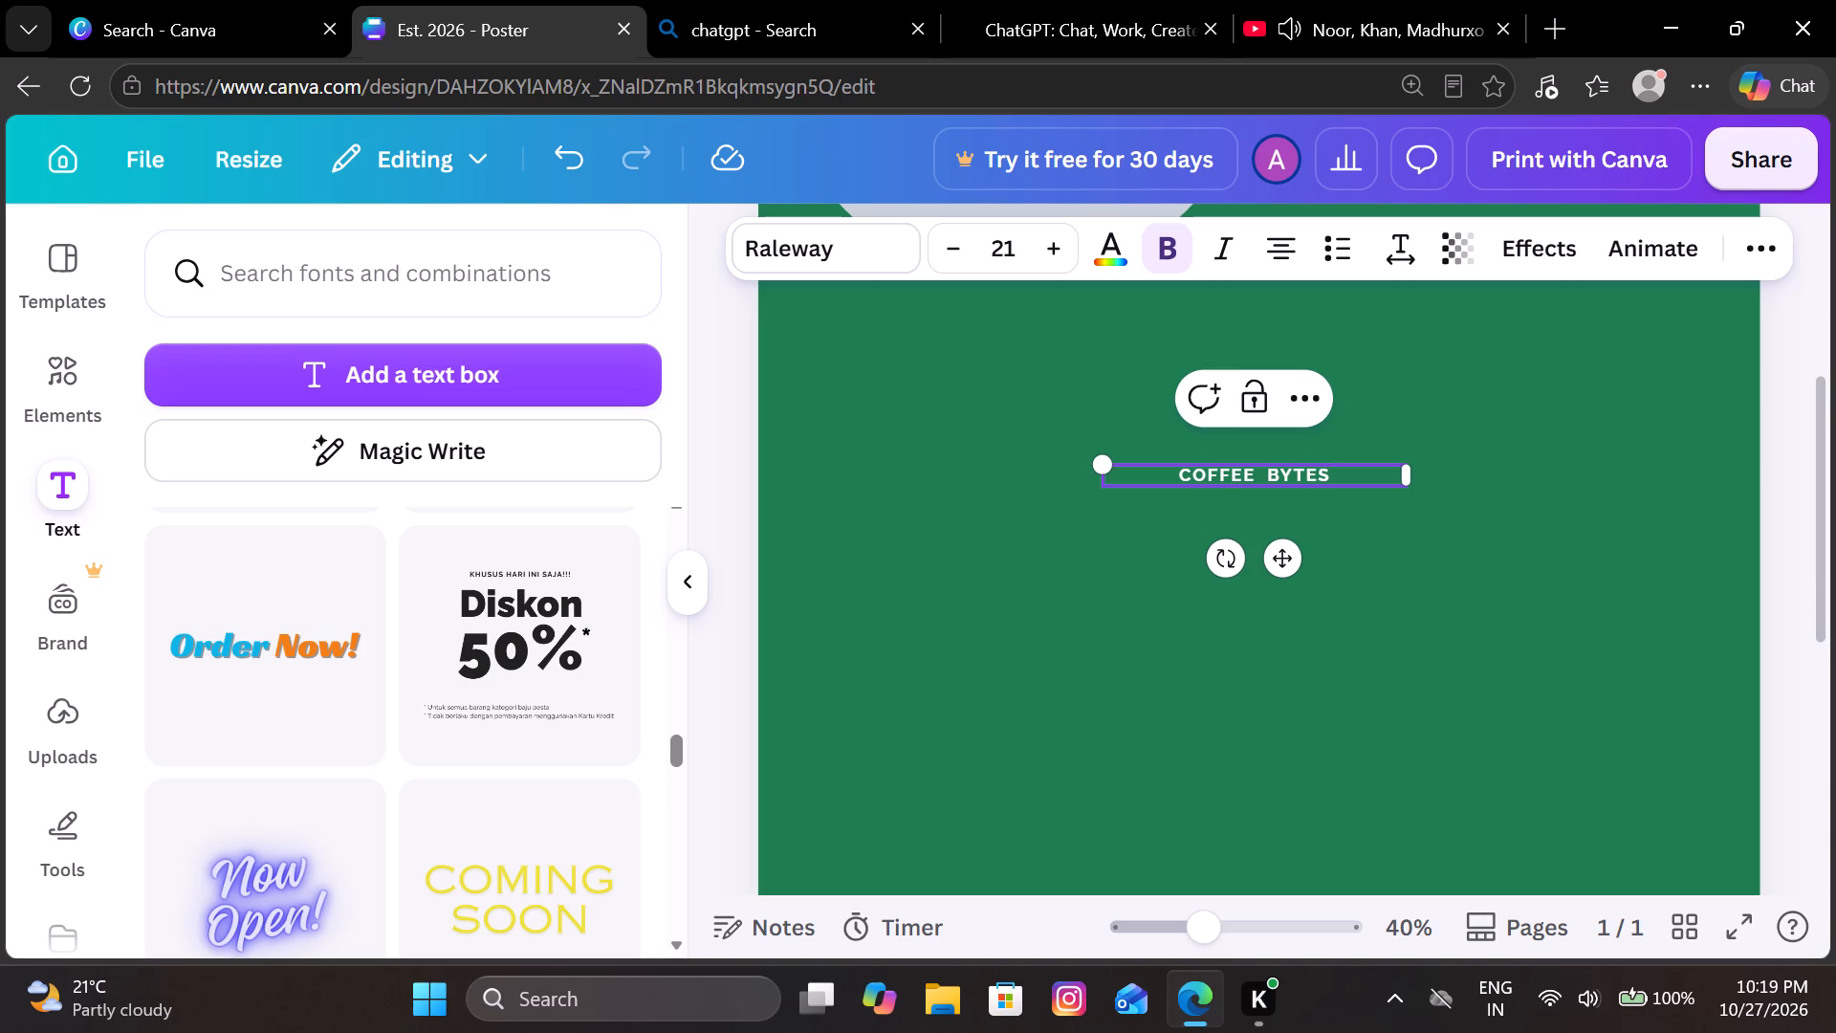
click(1261, 473)
key(BackSpace)
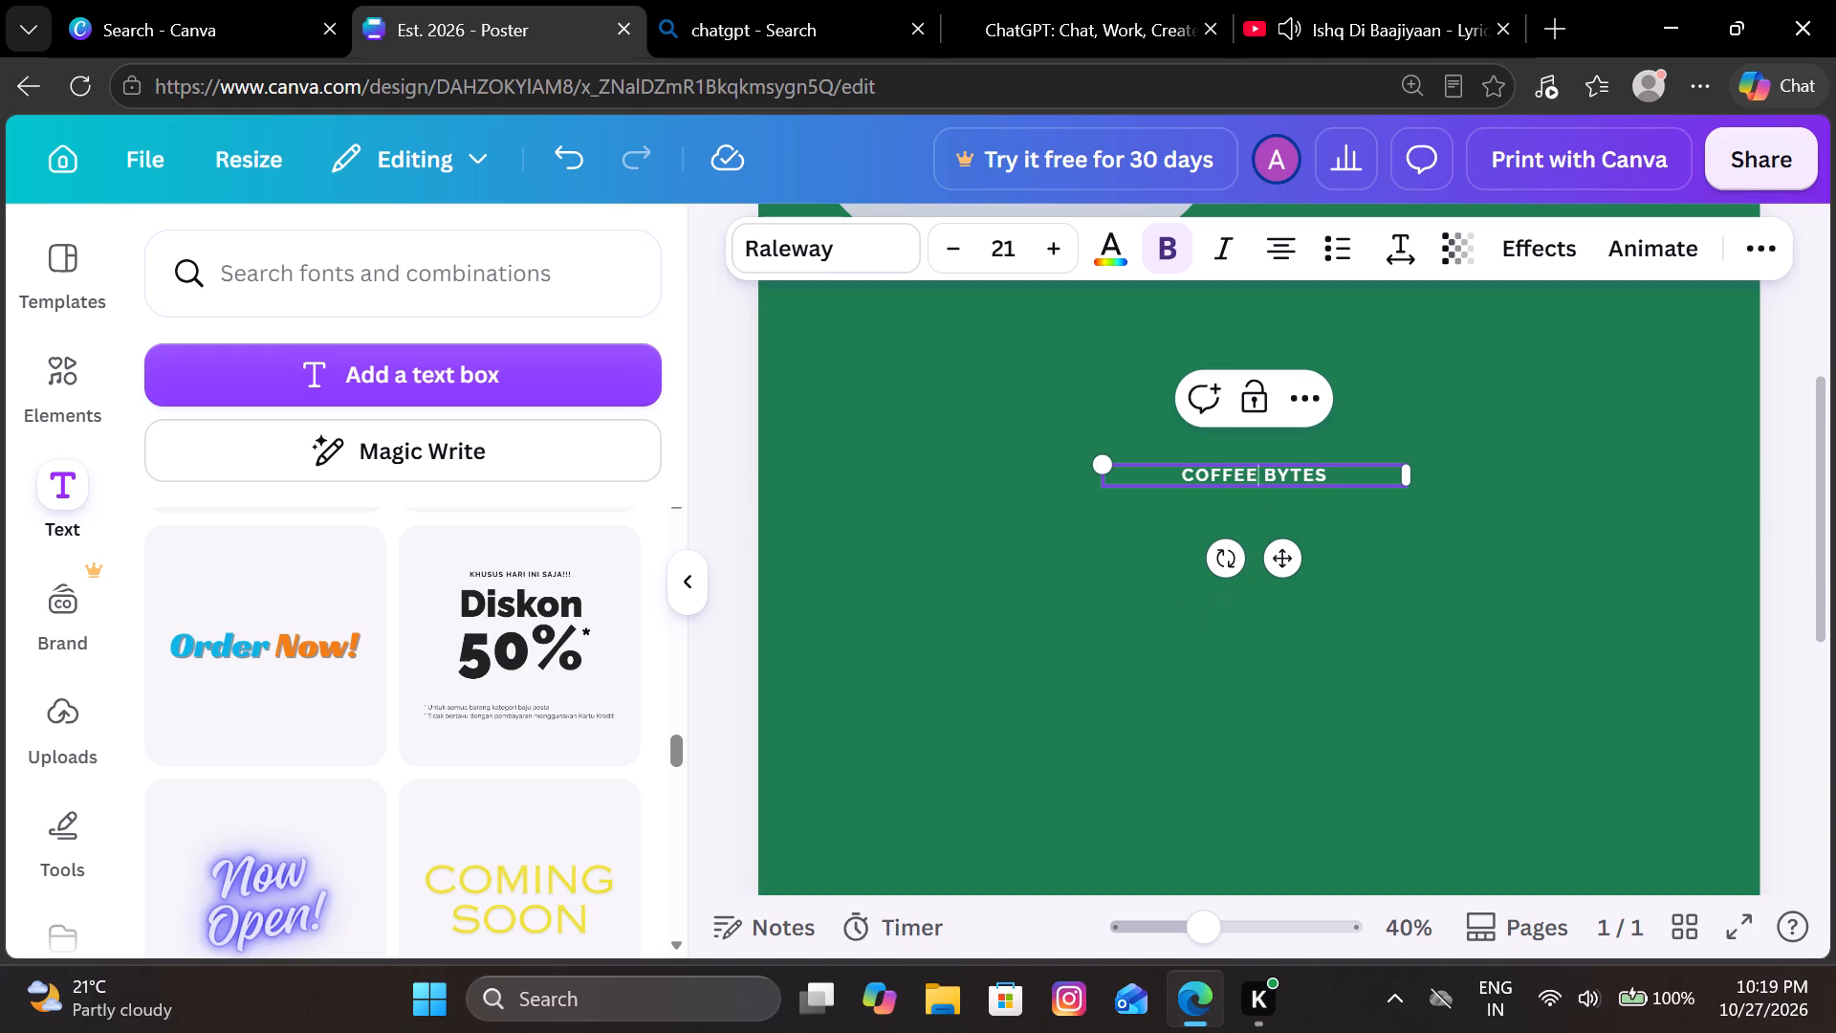
key(space)
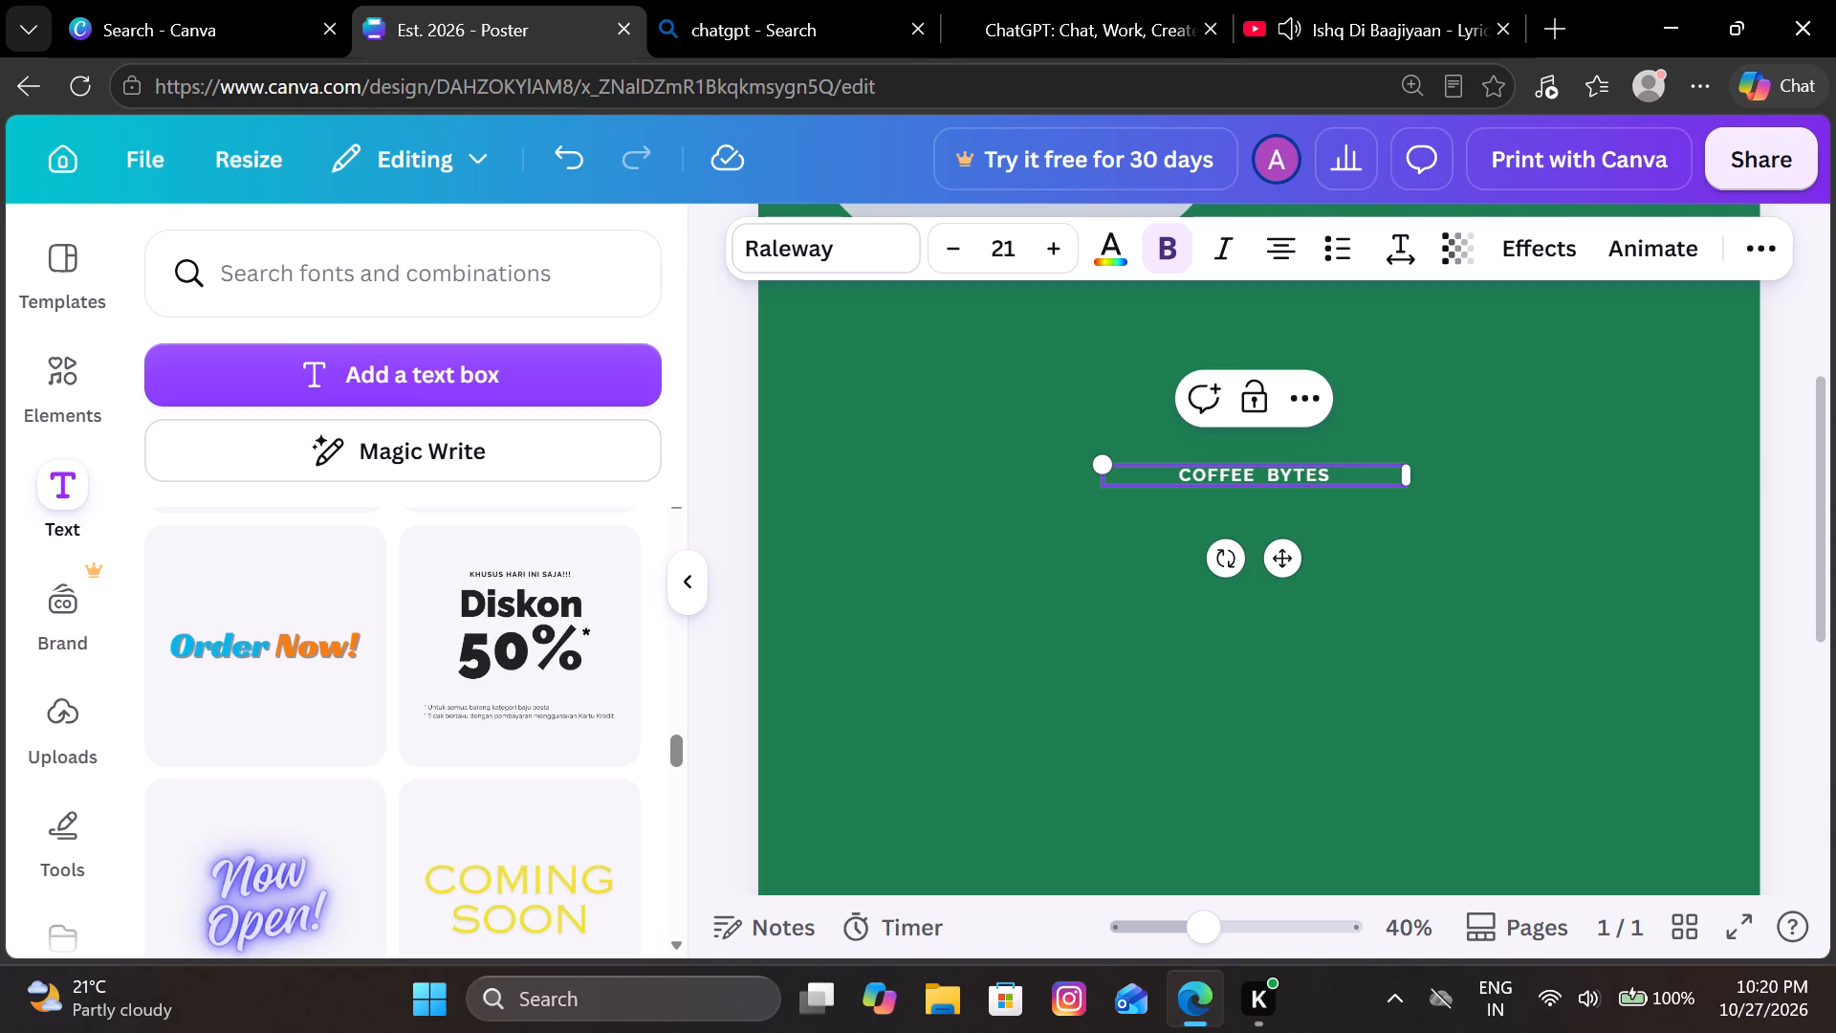
key(shift+bar)
click(1359, 470)
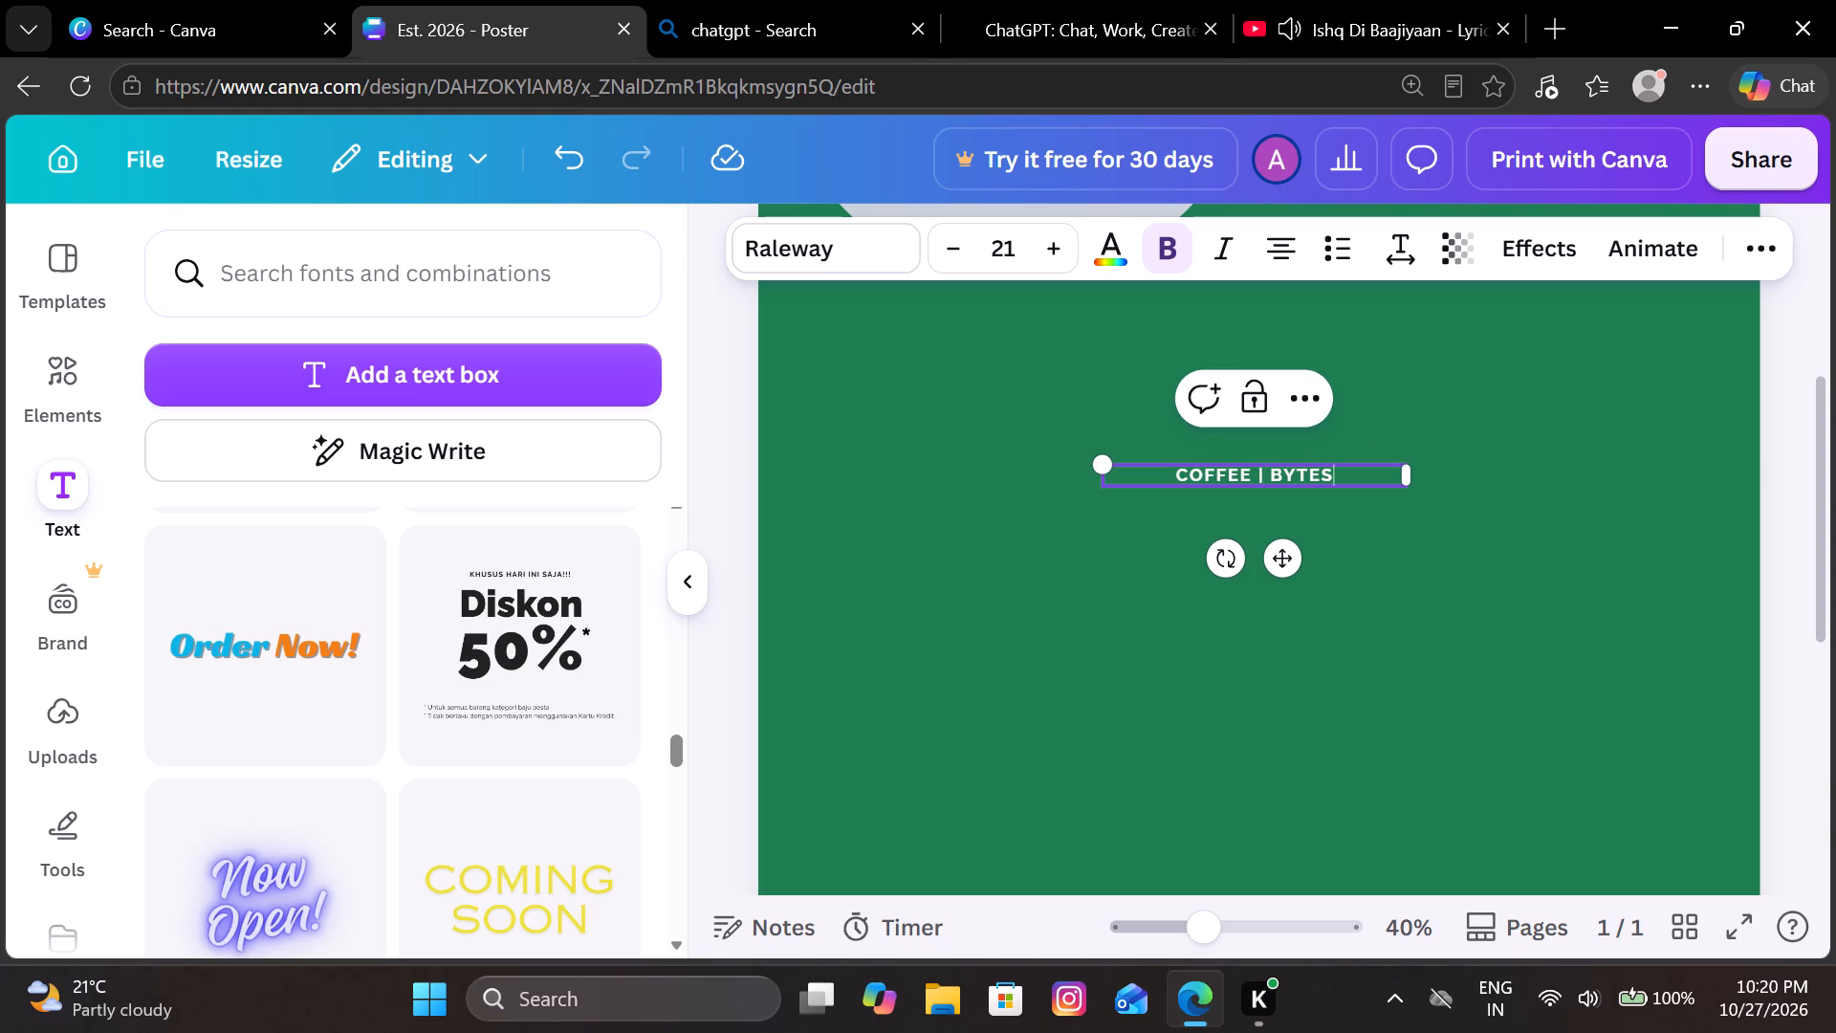
key(space)
key(shift+bar)
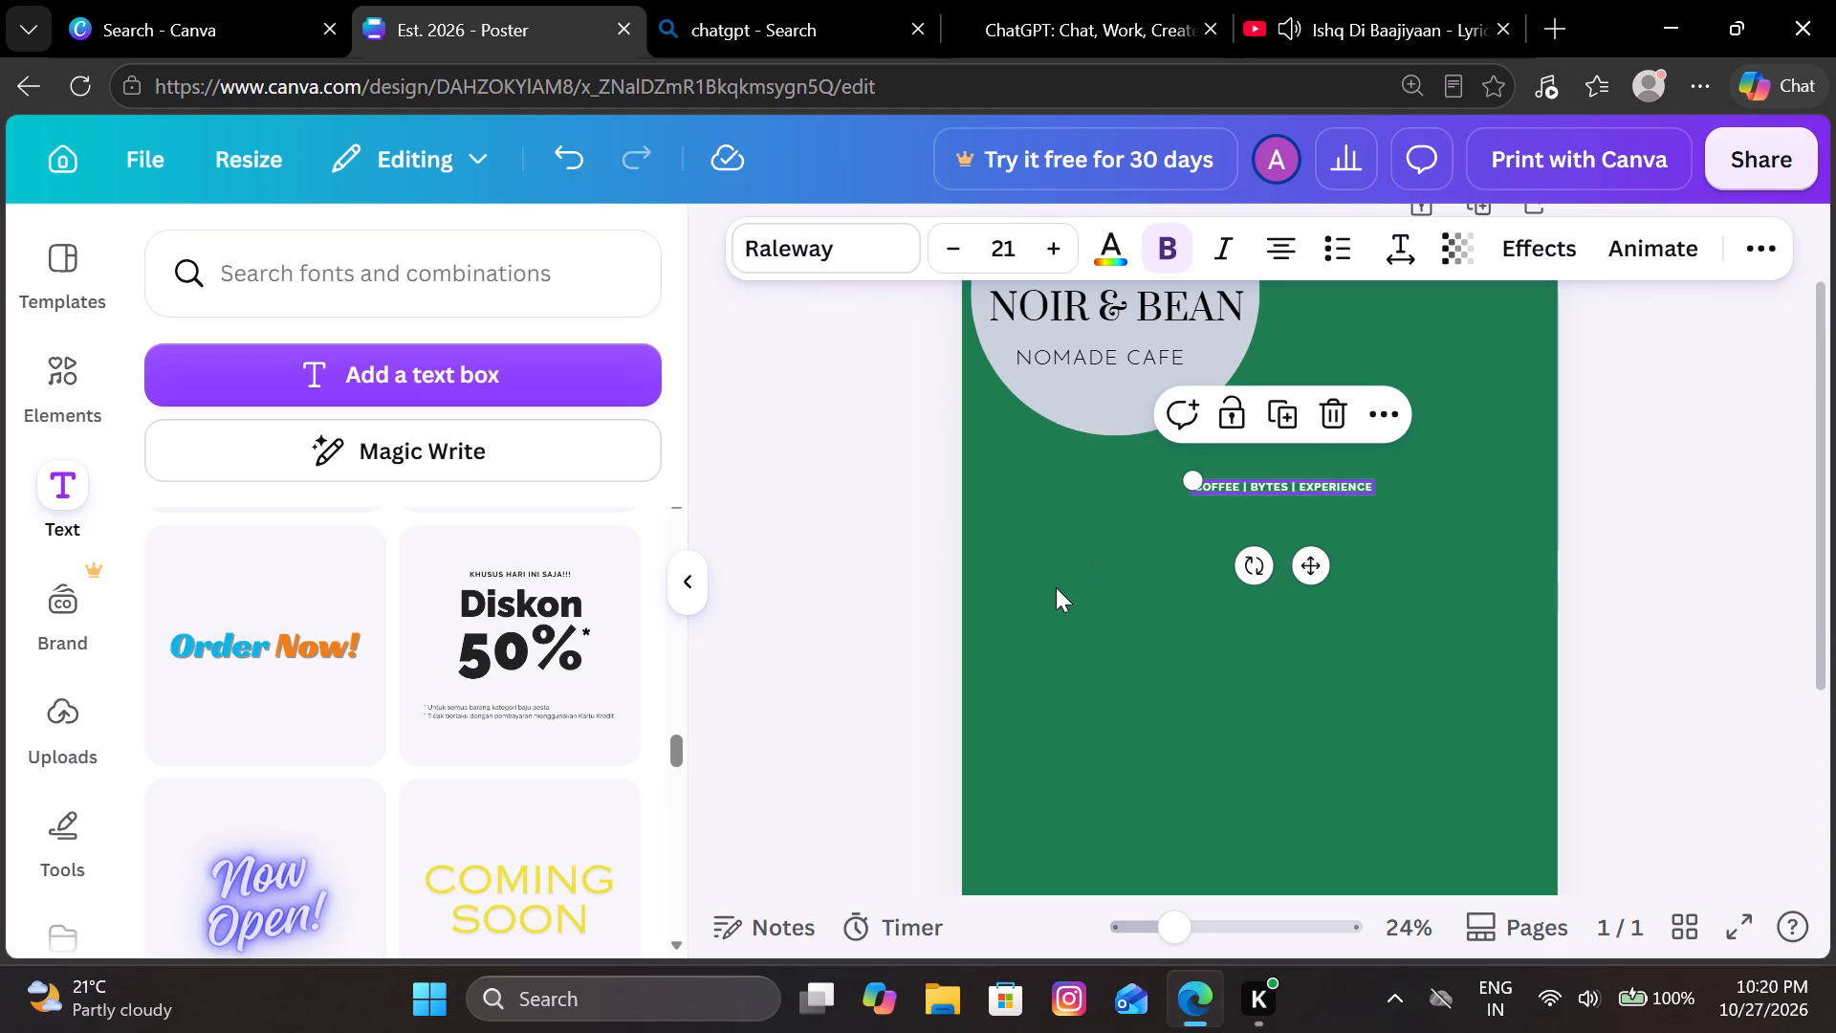
click(1281, 484)
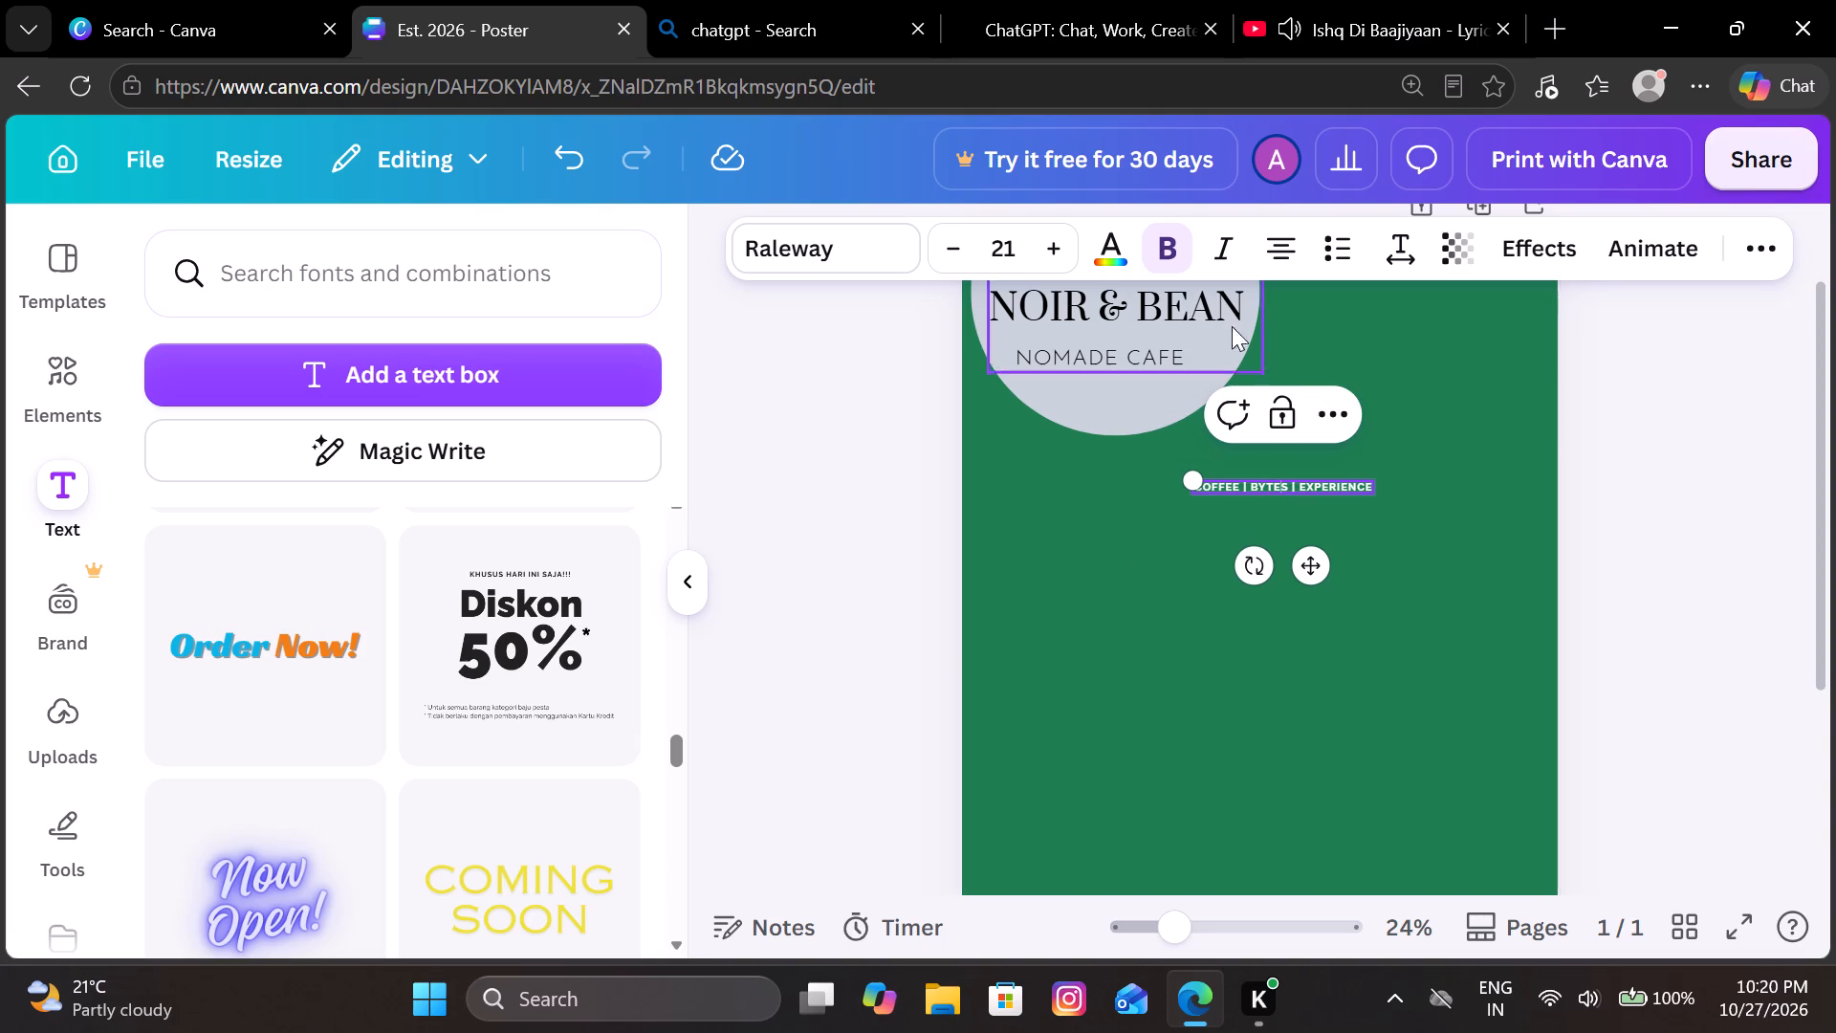
click(1114, 244)
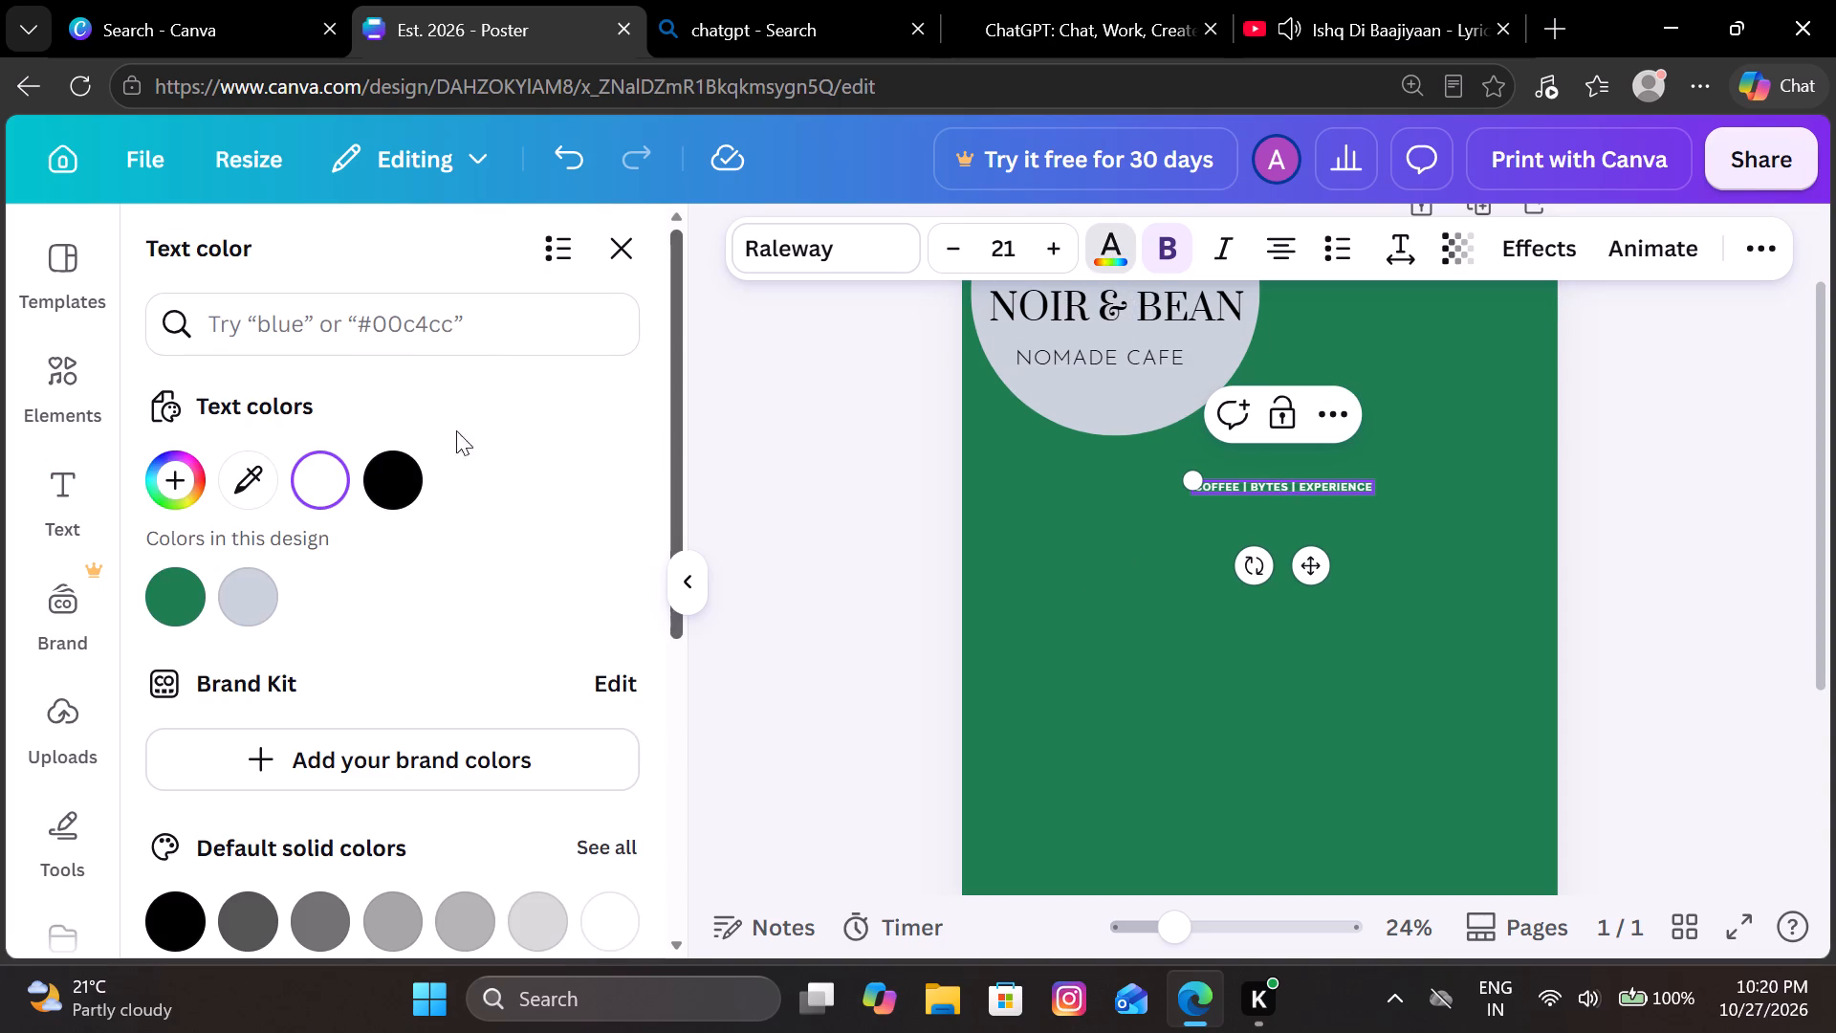
click(377, 499)
ctrl+scroll(1068, 647, up, 2)
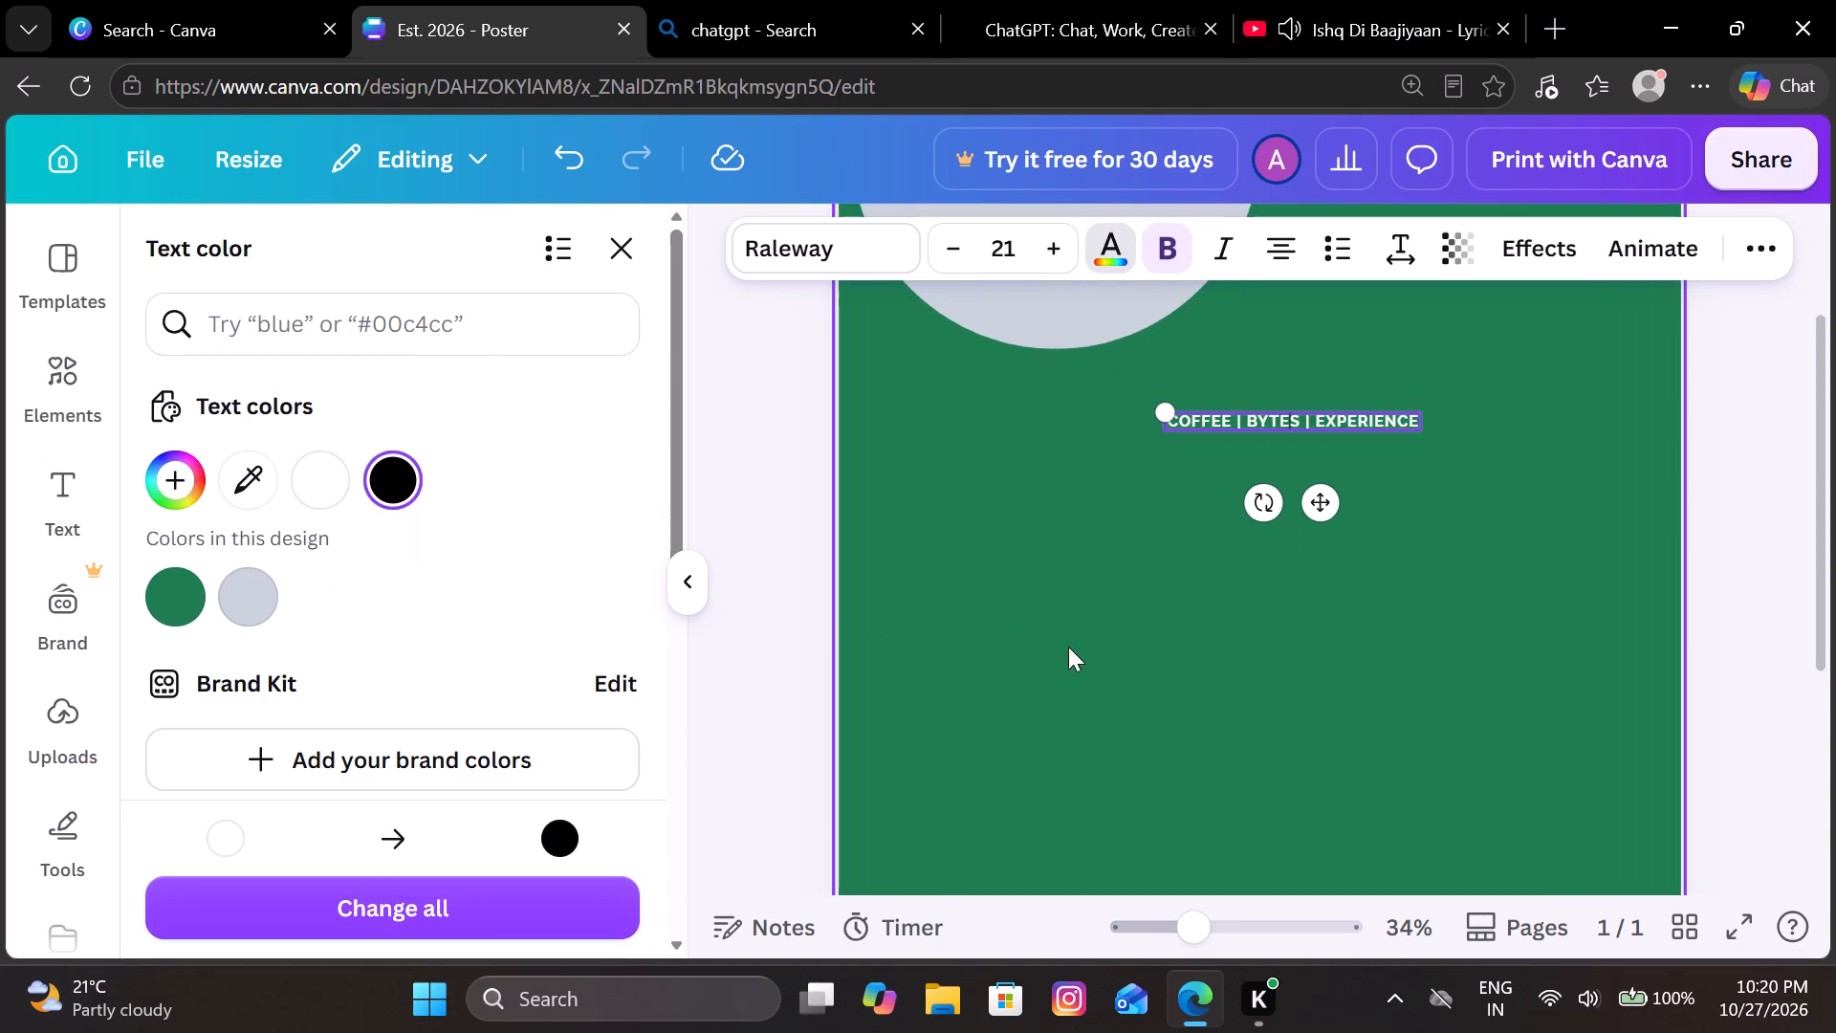
scroll(1068, 647, up, 1)
ctrl+scroll(1068, 647, down, 1)
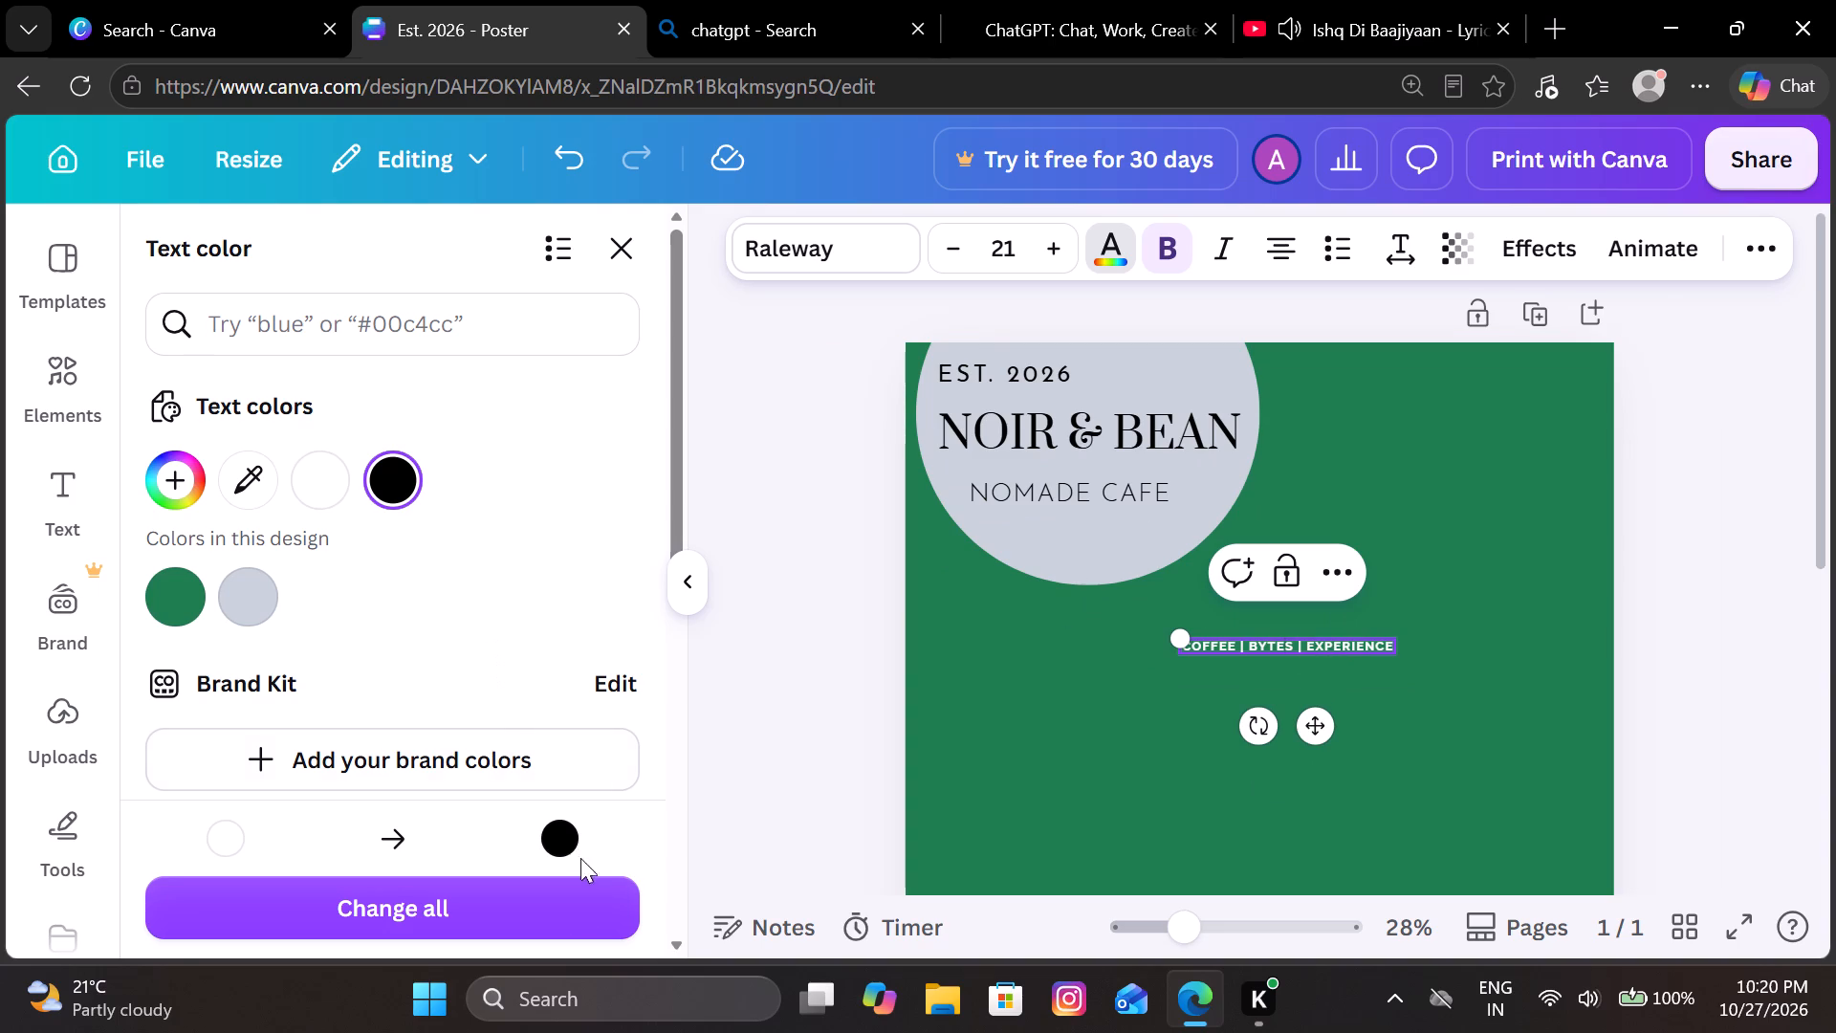
click(582, 898)
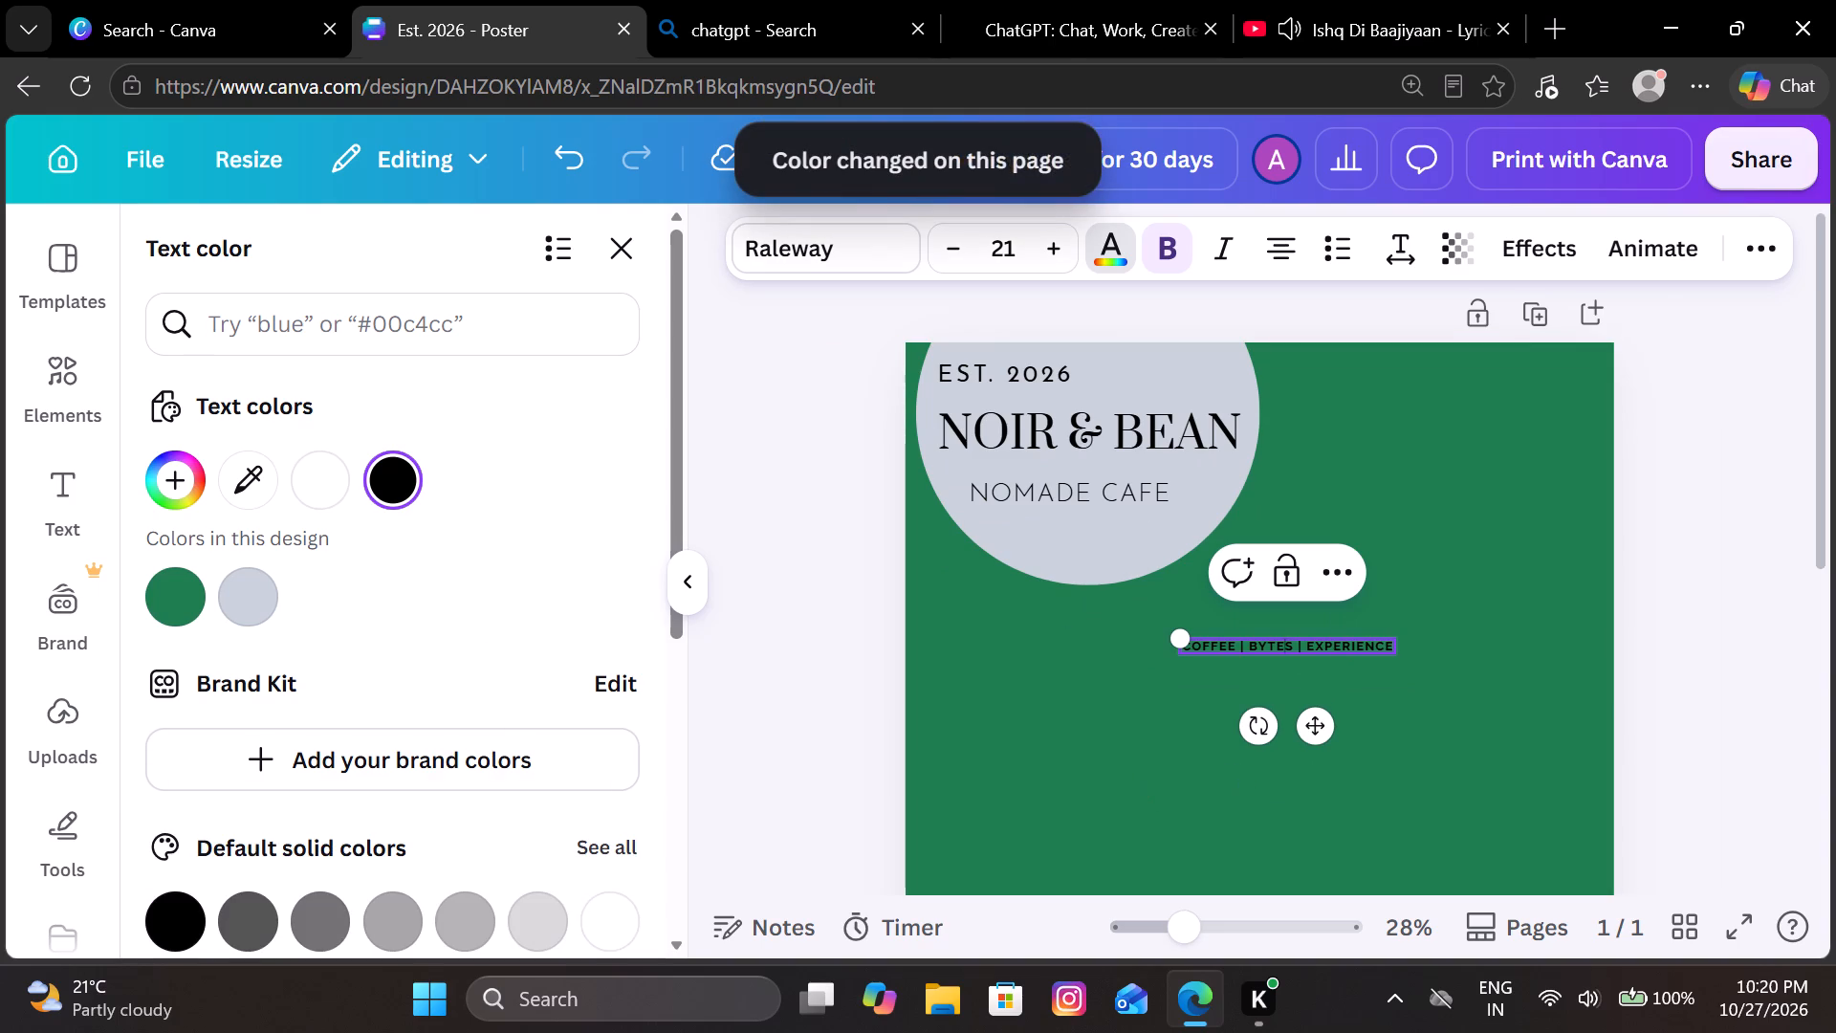
click(1458, 606)
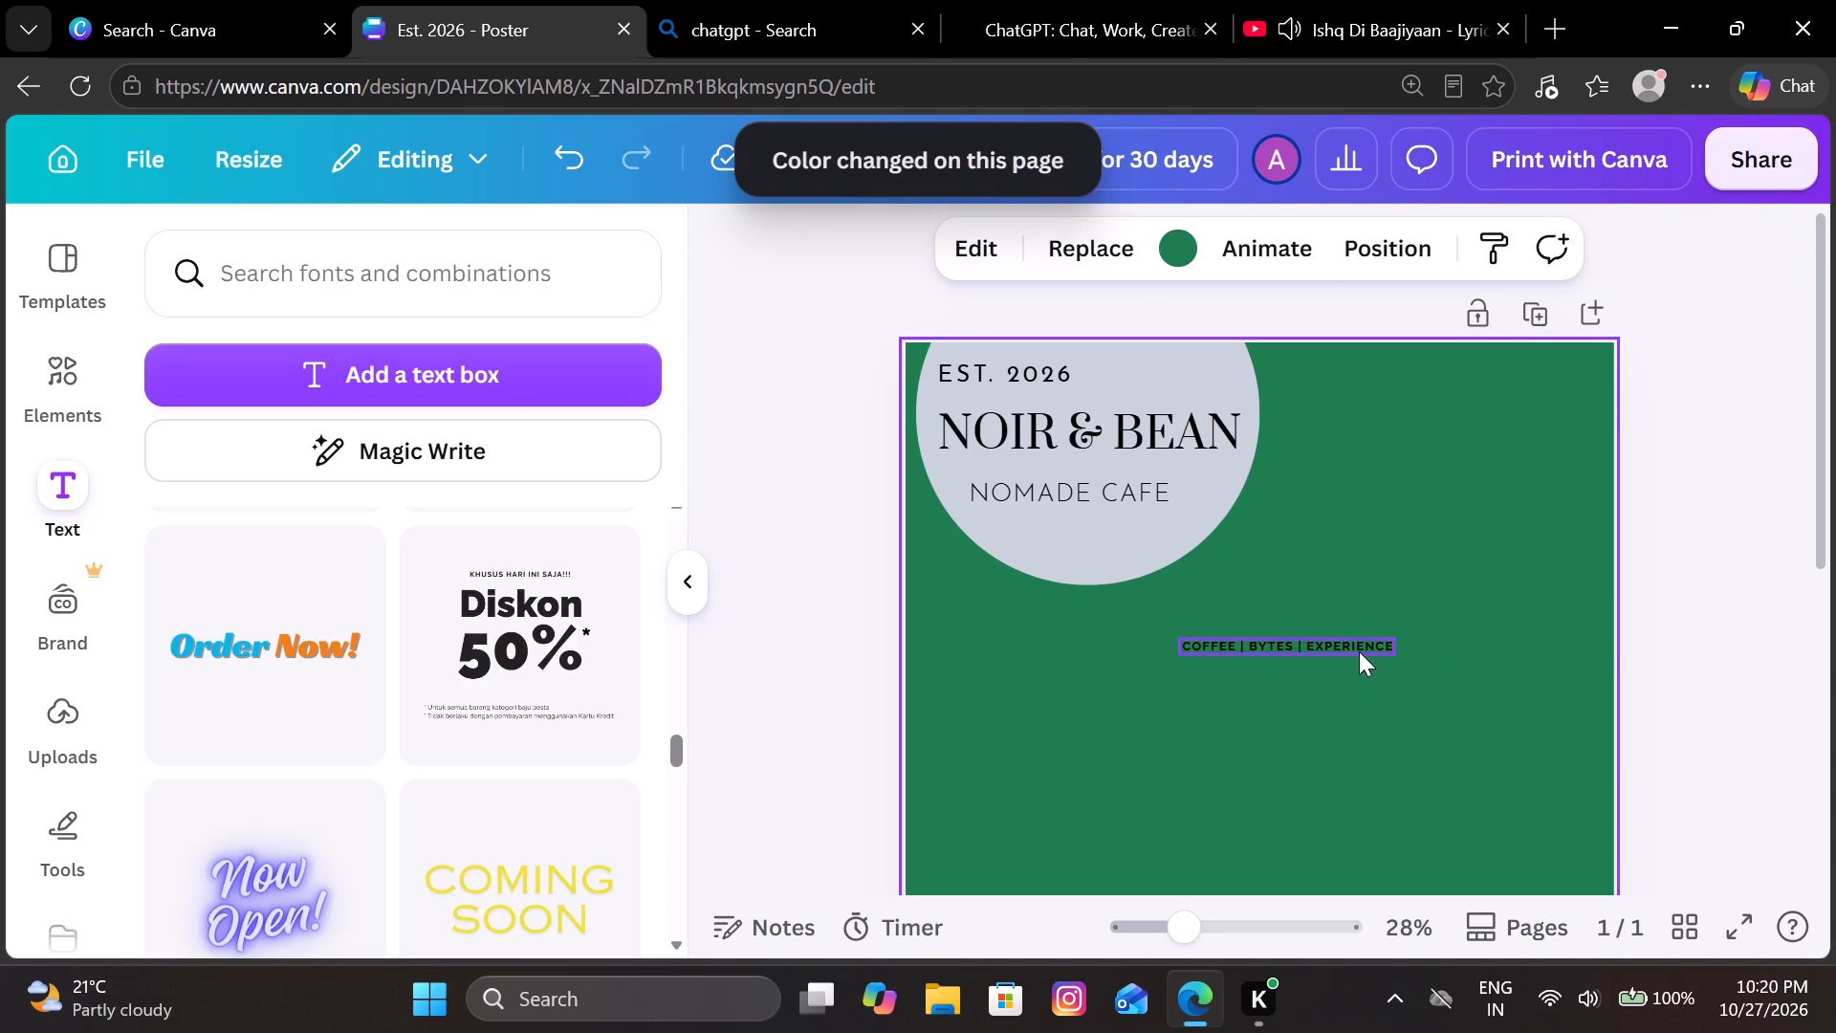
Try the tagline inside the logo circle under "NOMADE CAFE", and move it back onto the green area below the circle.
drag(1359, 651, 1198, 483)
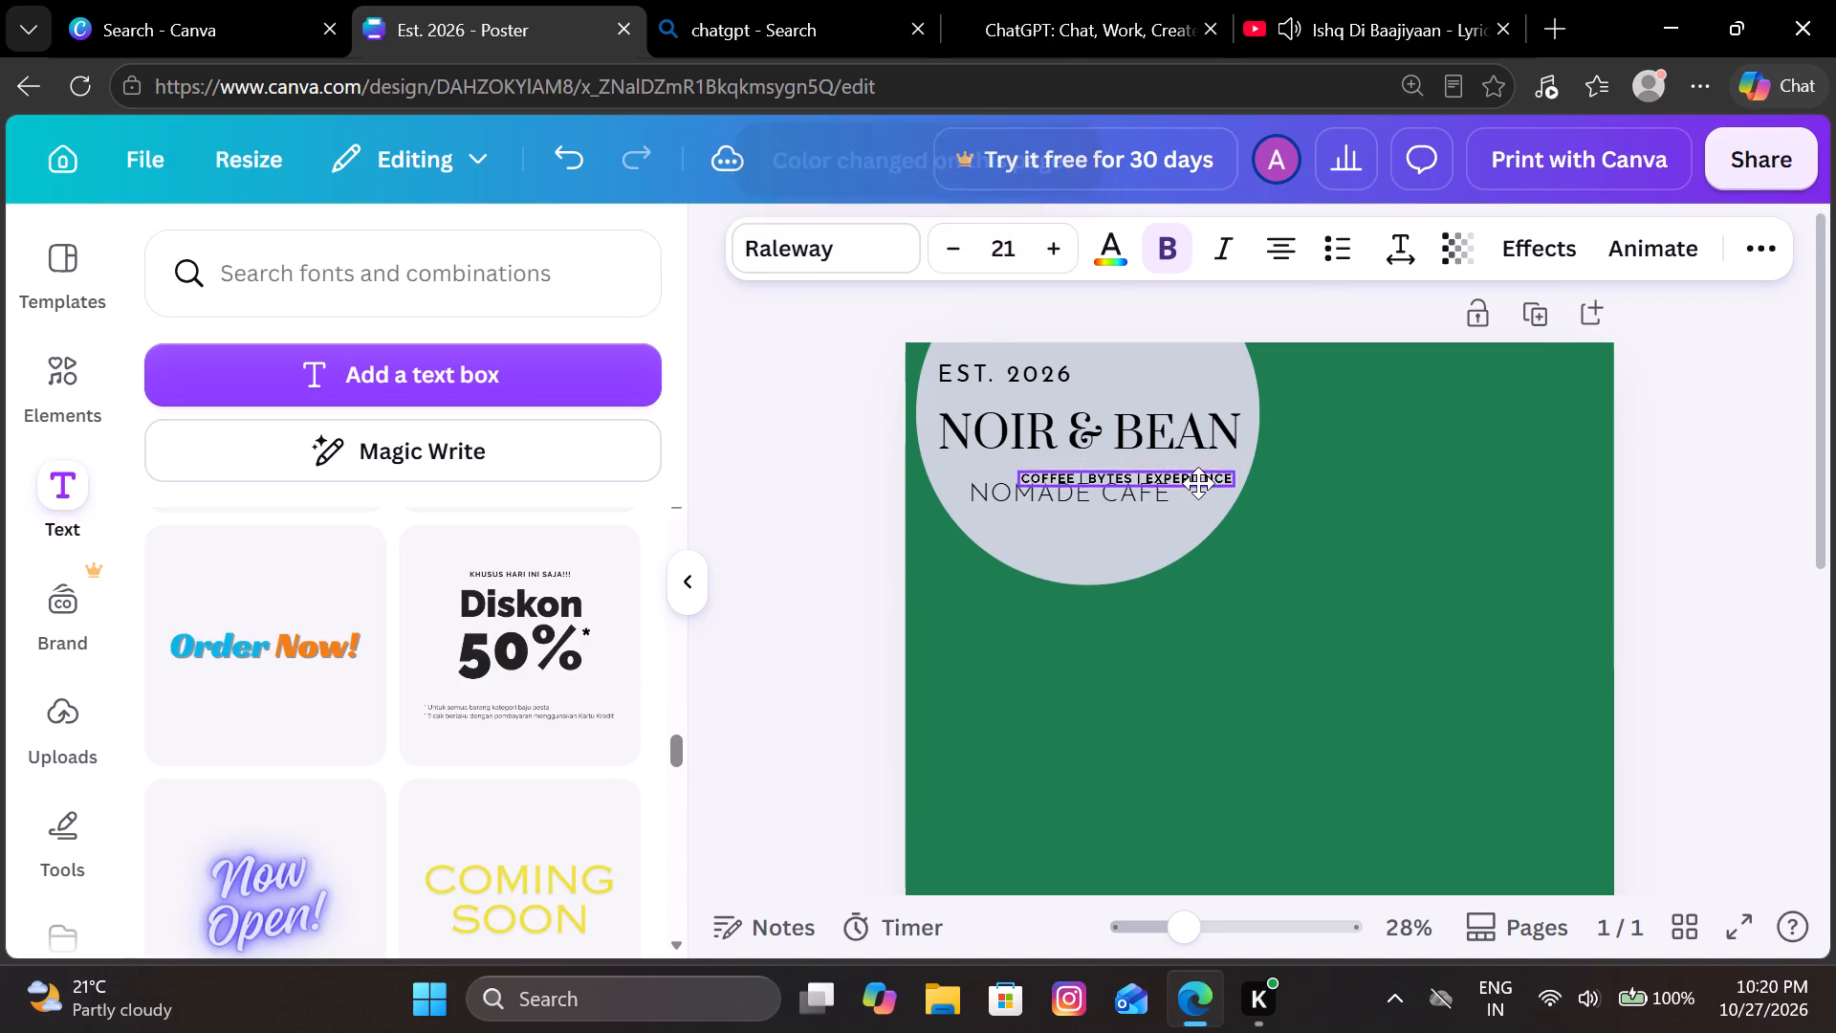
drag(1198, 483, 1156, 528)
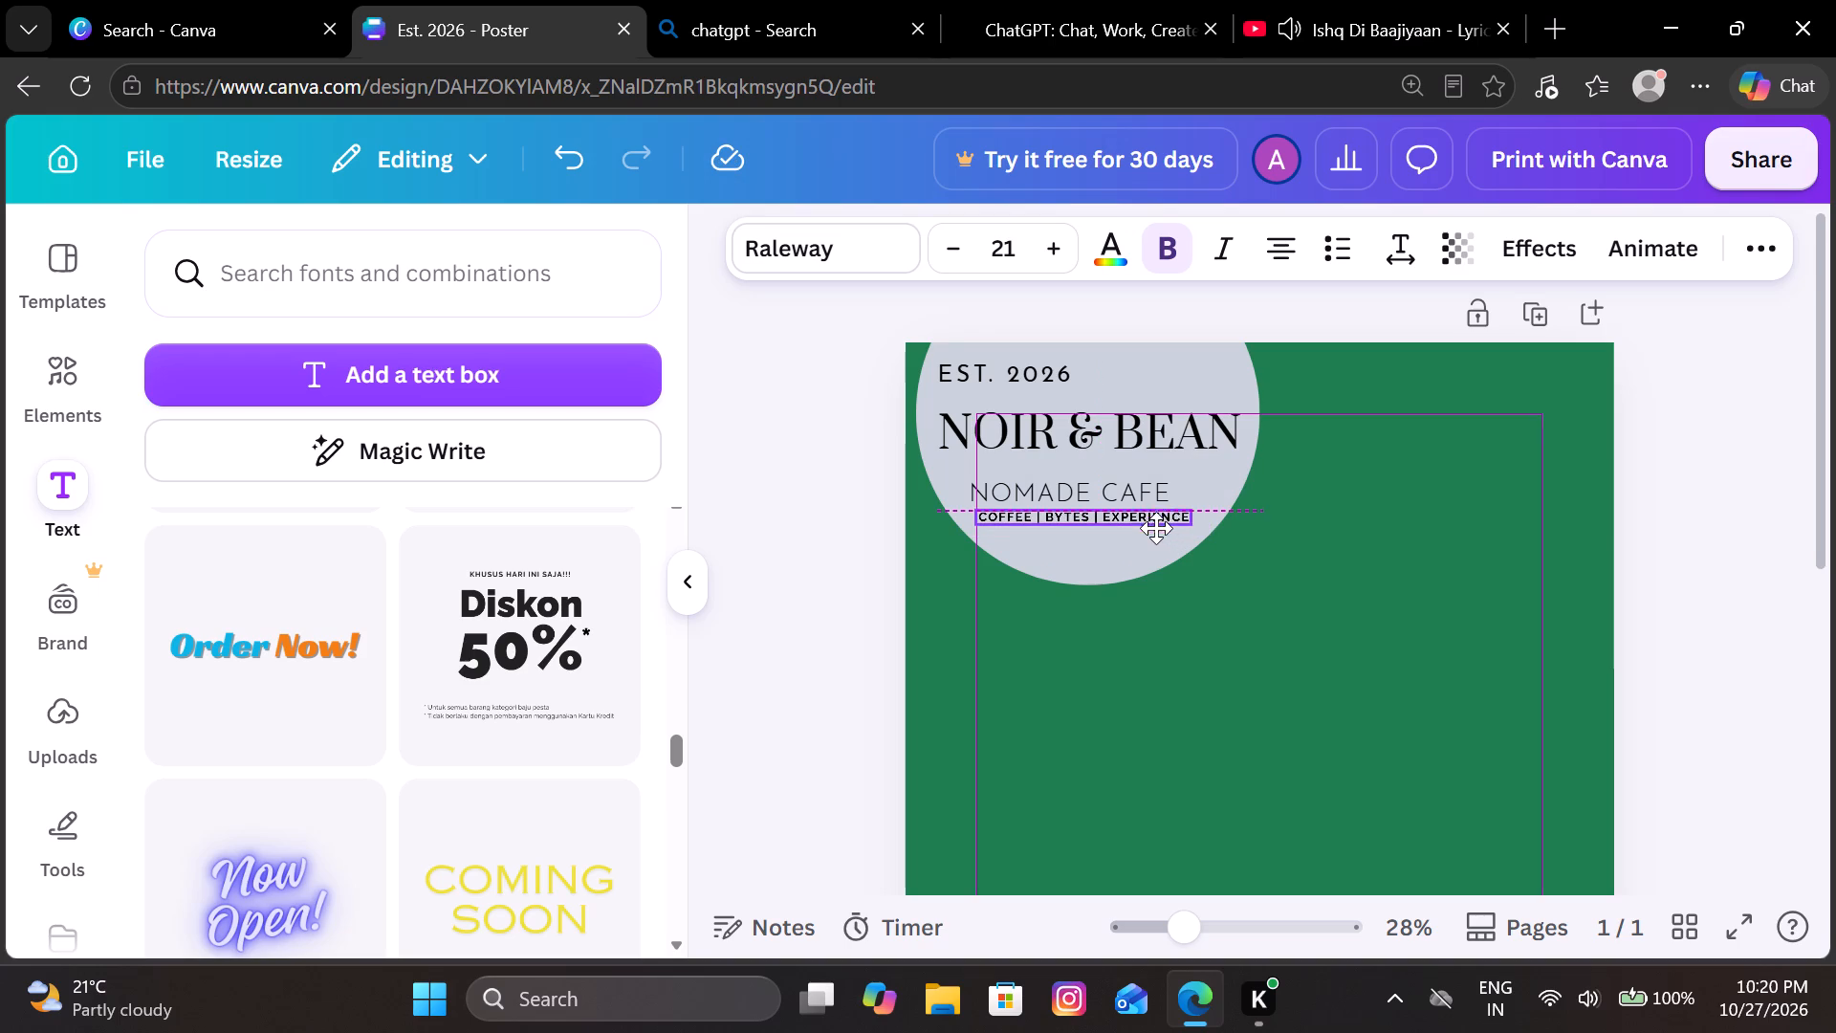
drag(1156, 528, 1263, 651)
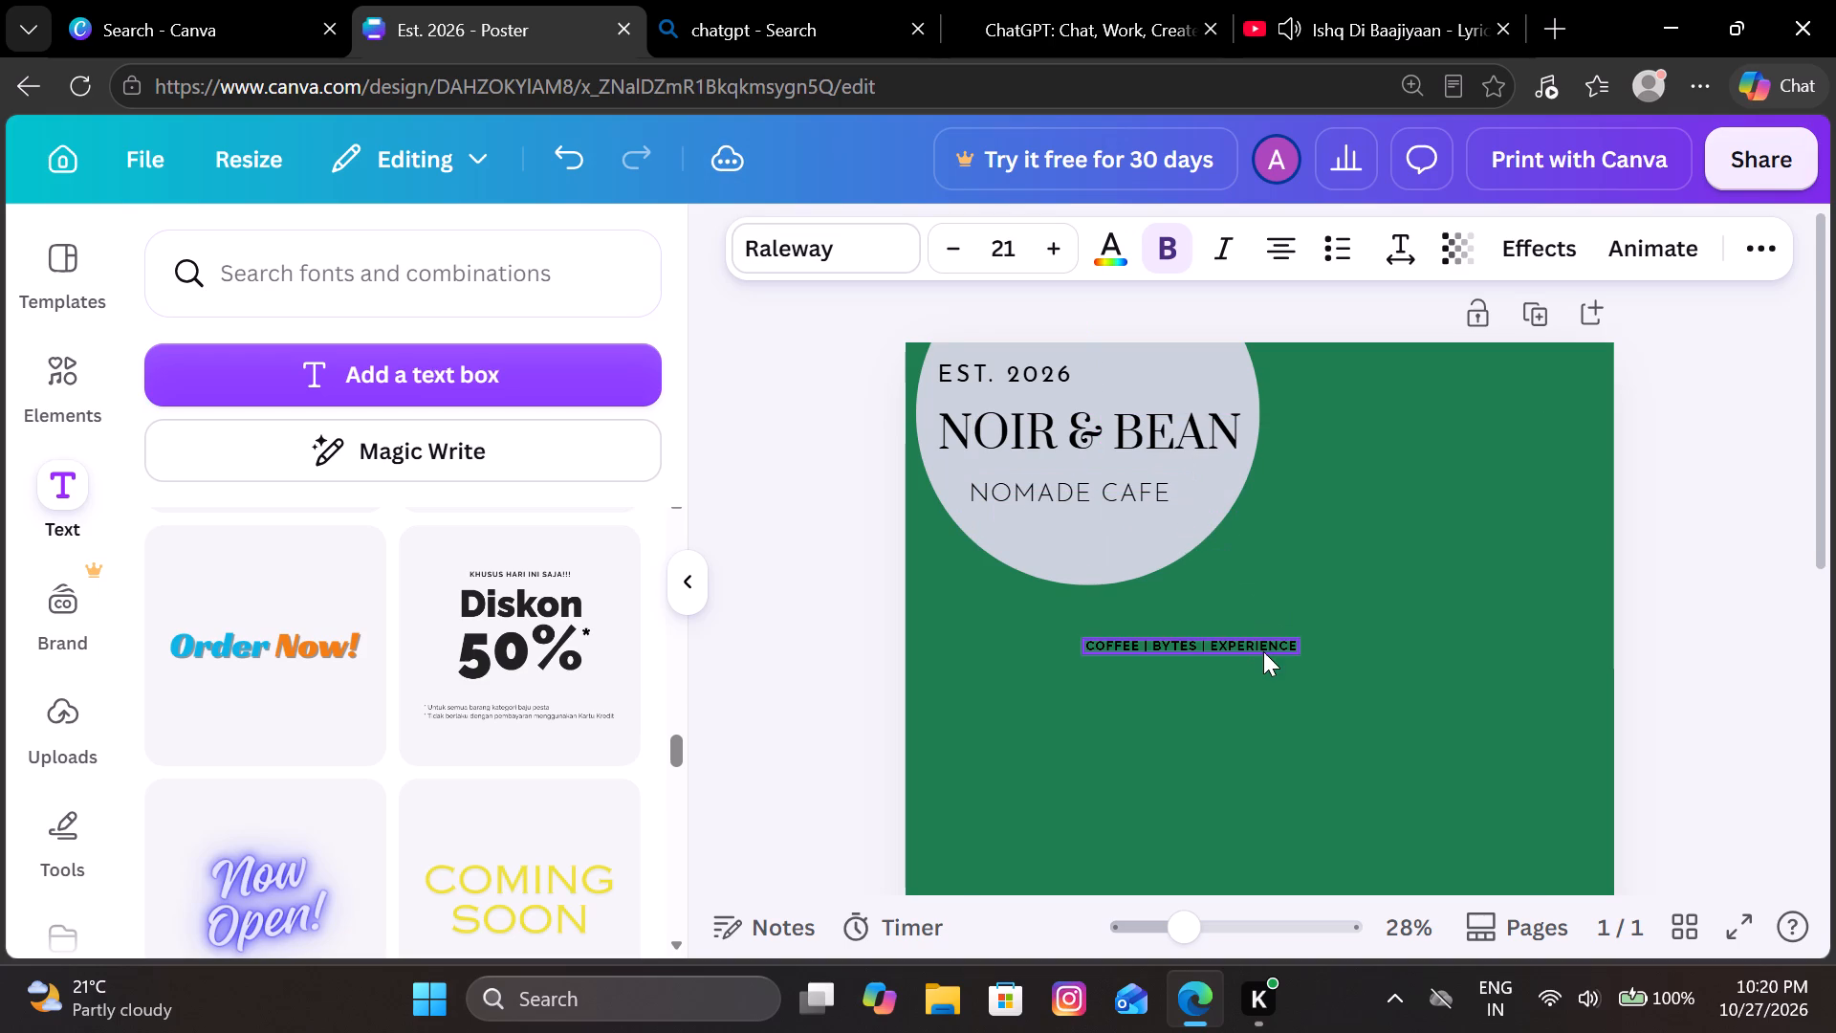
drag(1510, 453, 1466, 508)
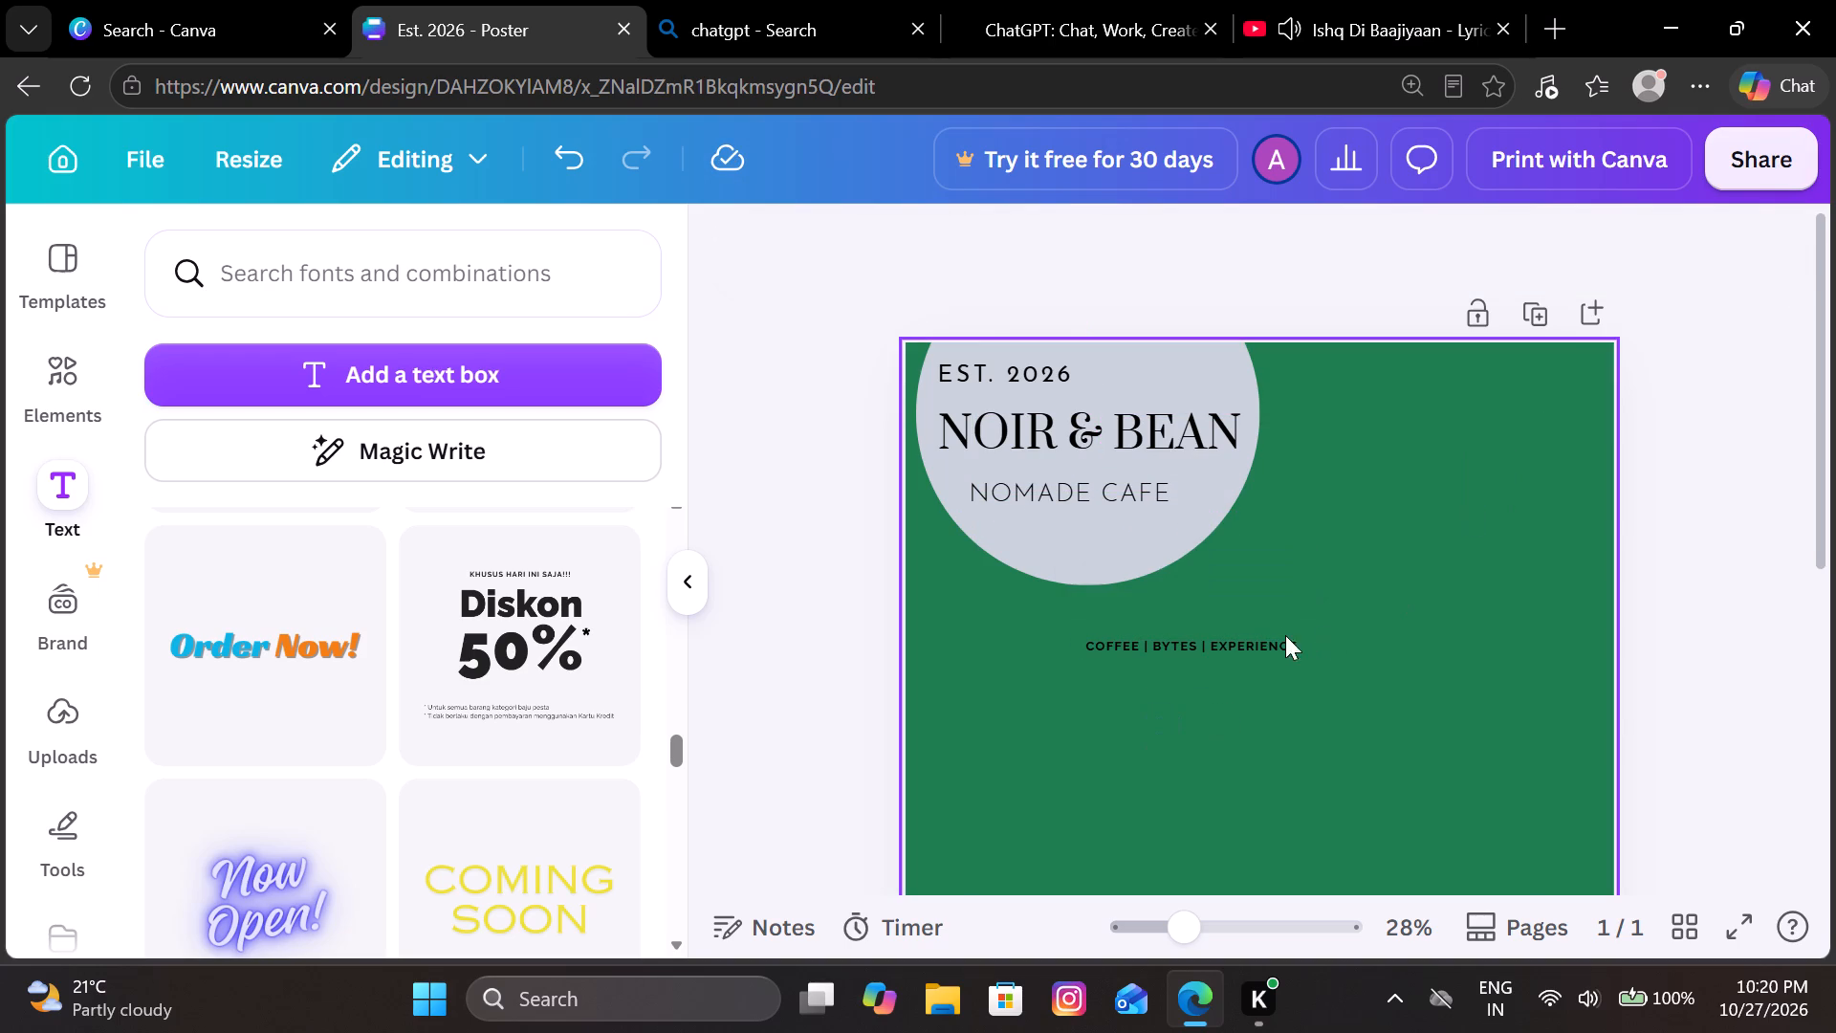
Move the tagline to the green area right of the logo circle, near the height of "EST. 2026".
drag(1252, 646, 1470, 352)
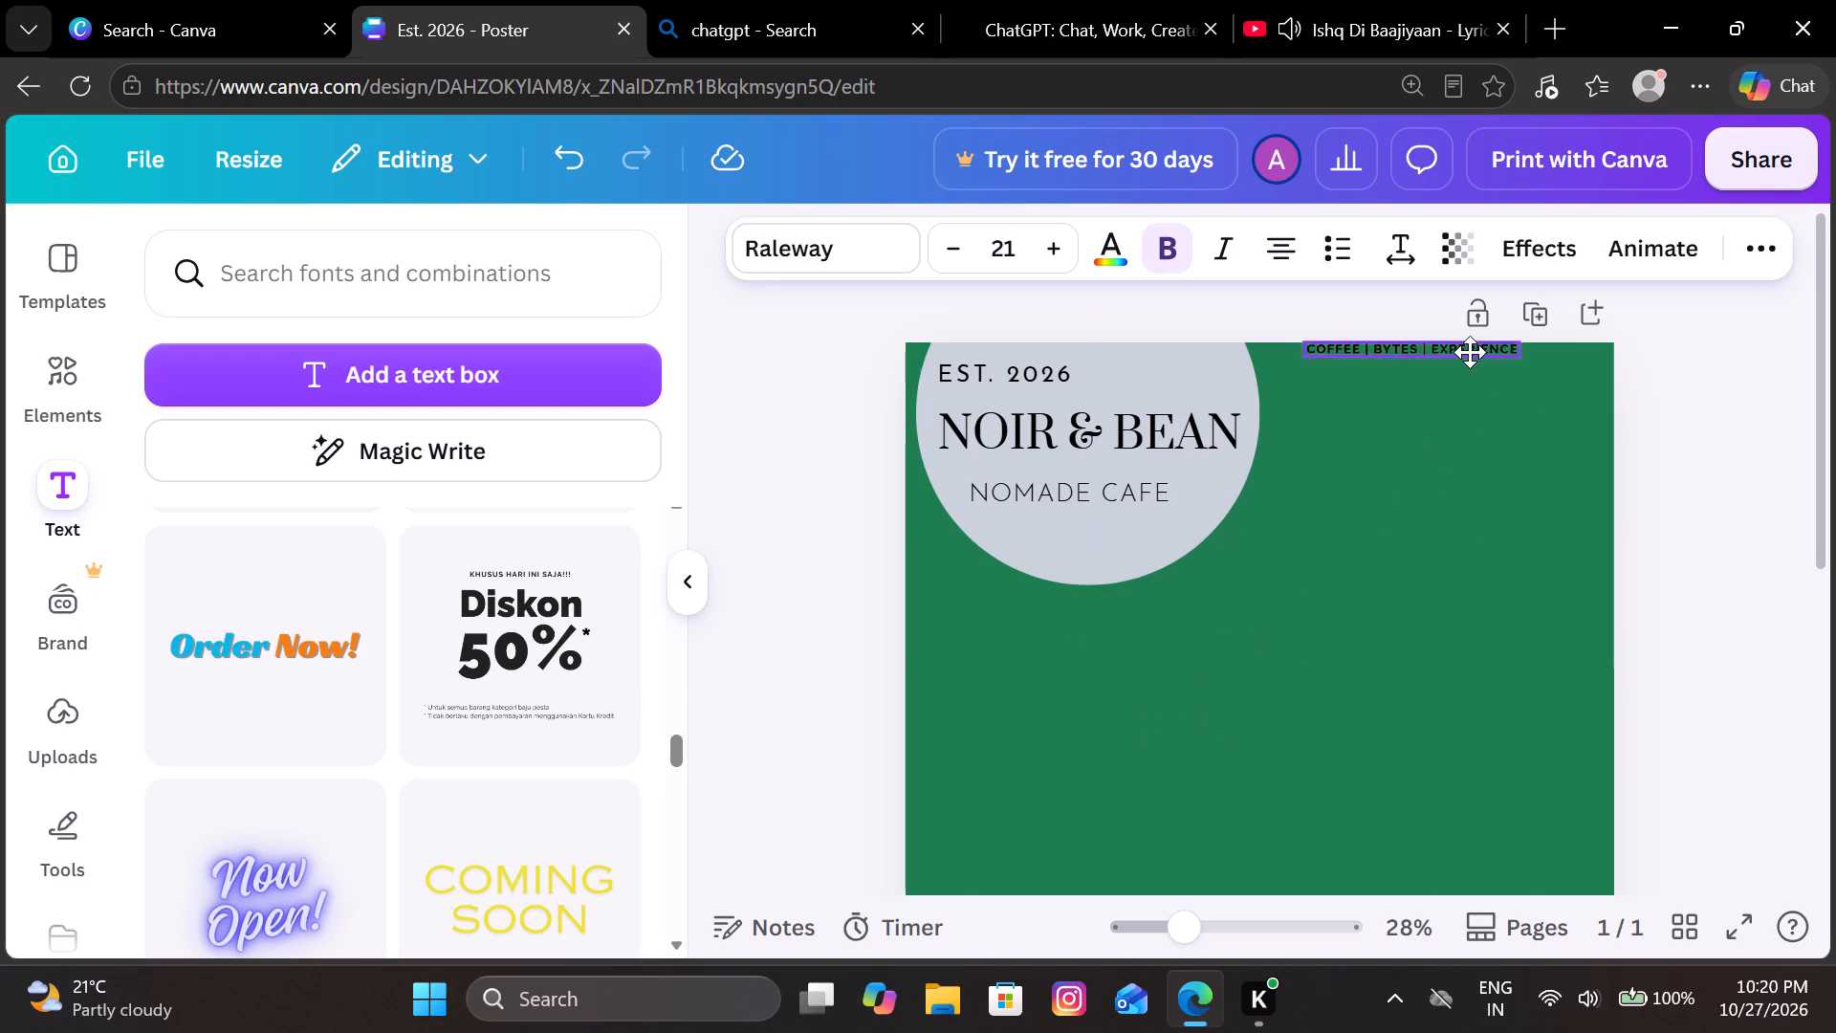
drag(1470, 352, 1478, 388)
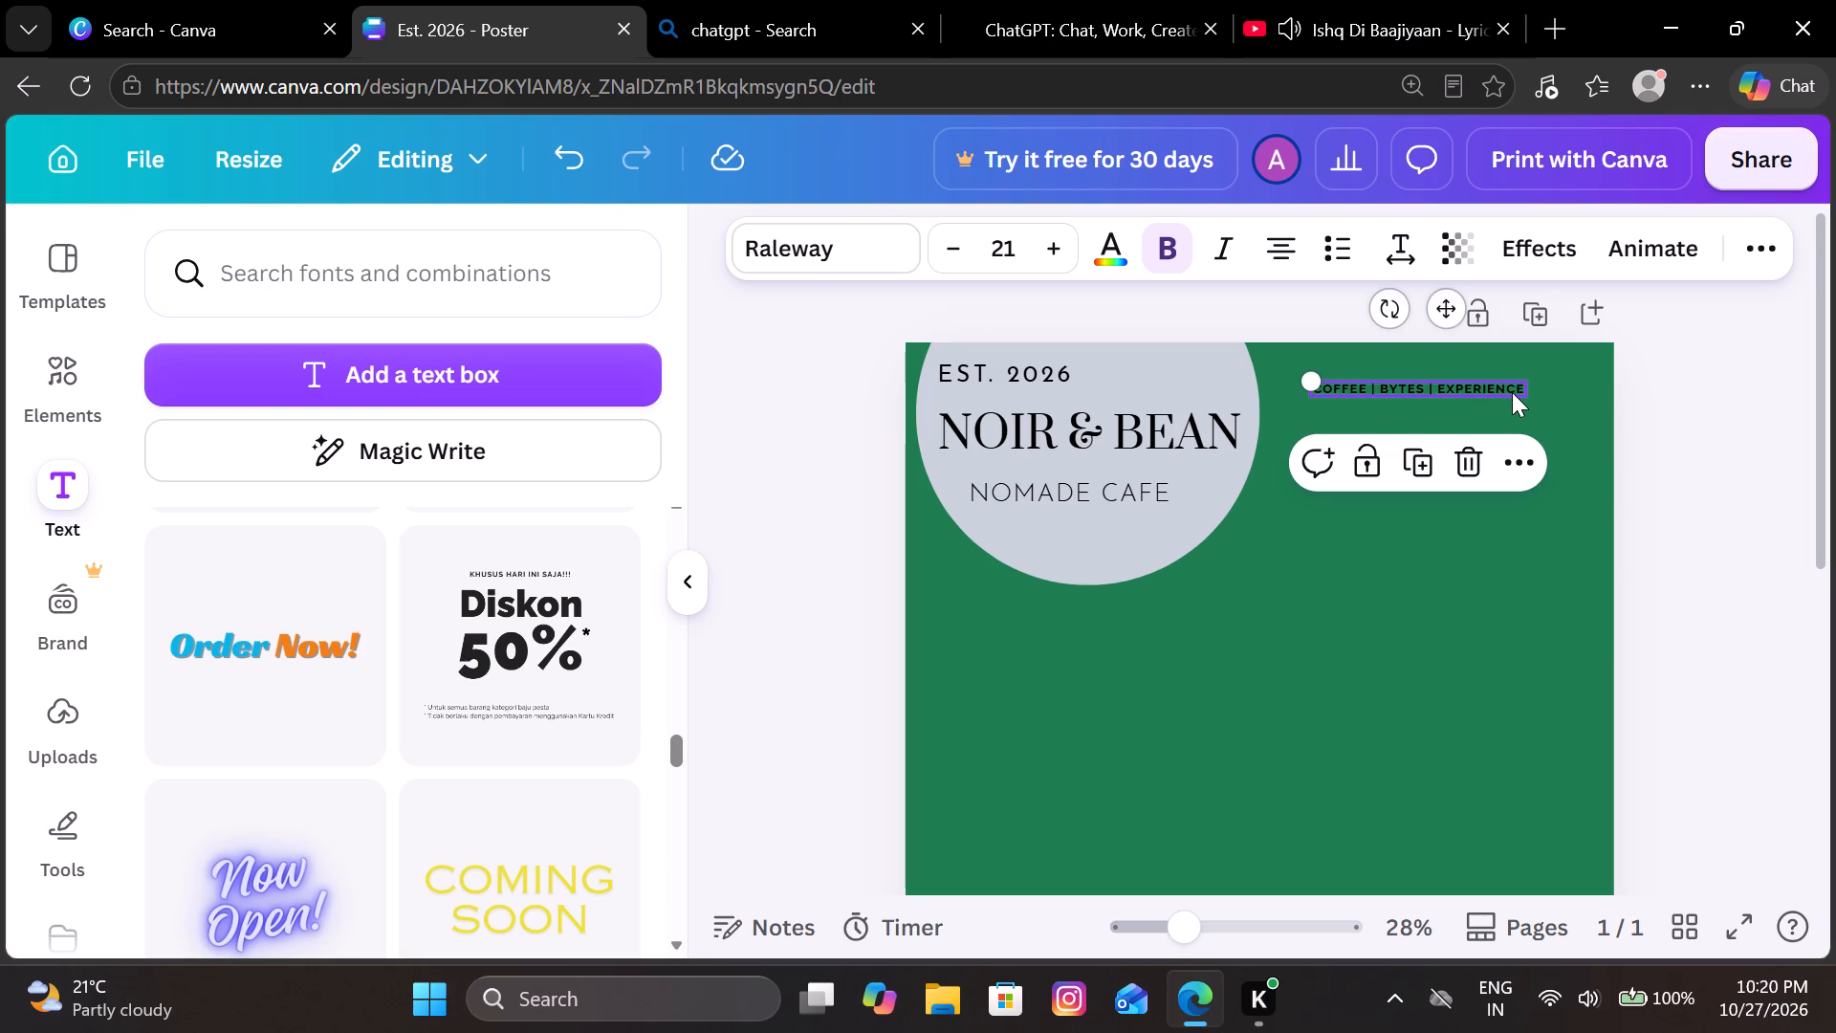
Enlarge the tagline toward the logo circle to a font size of 26.
drag(1300, 370, 1274, 351)
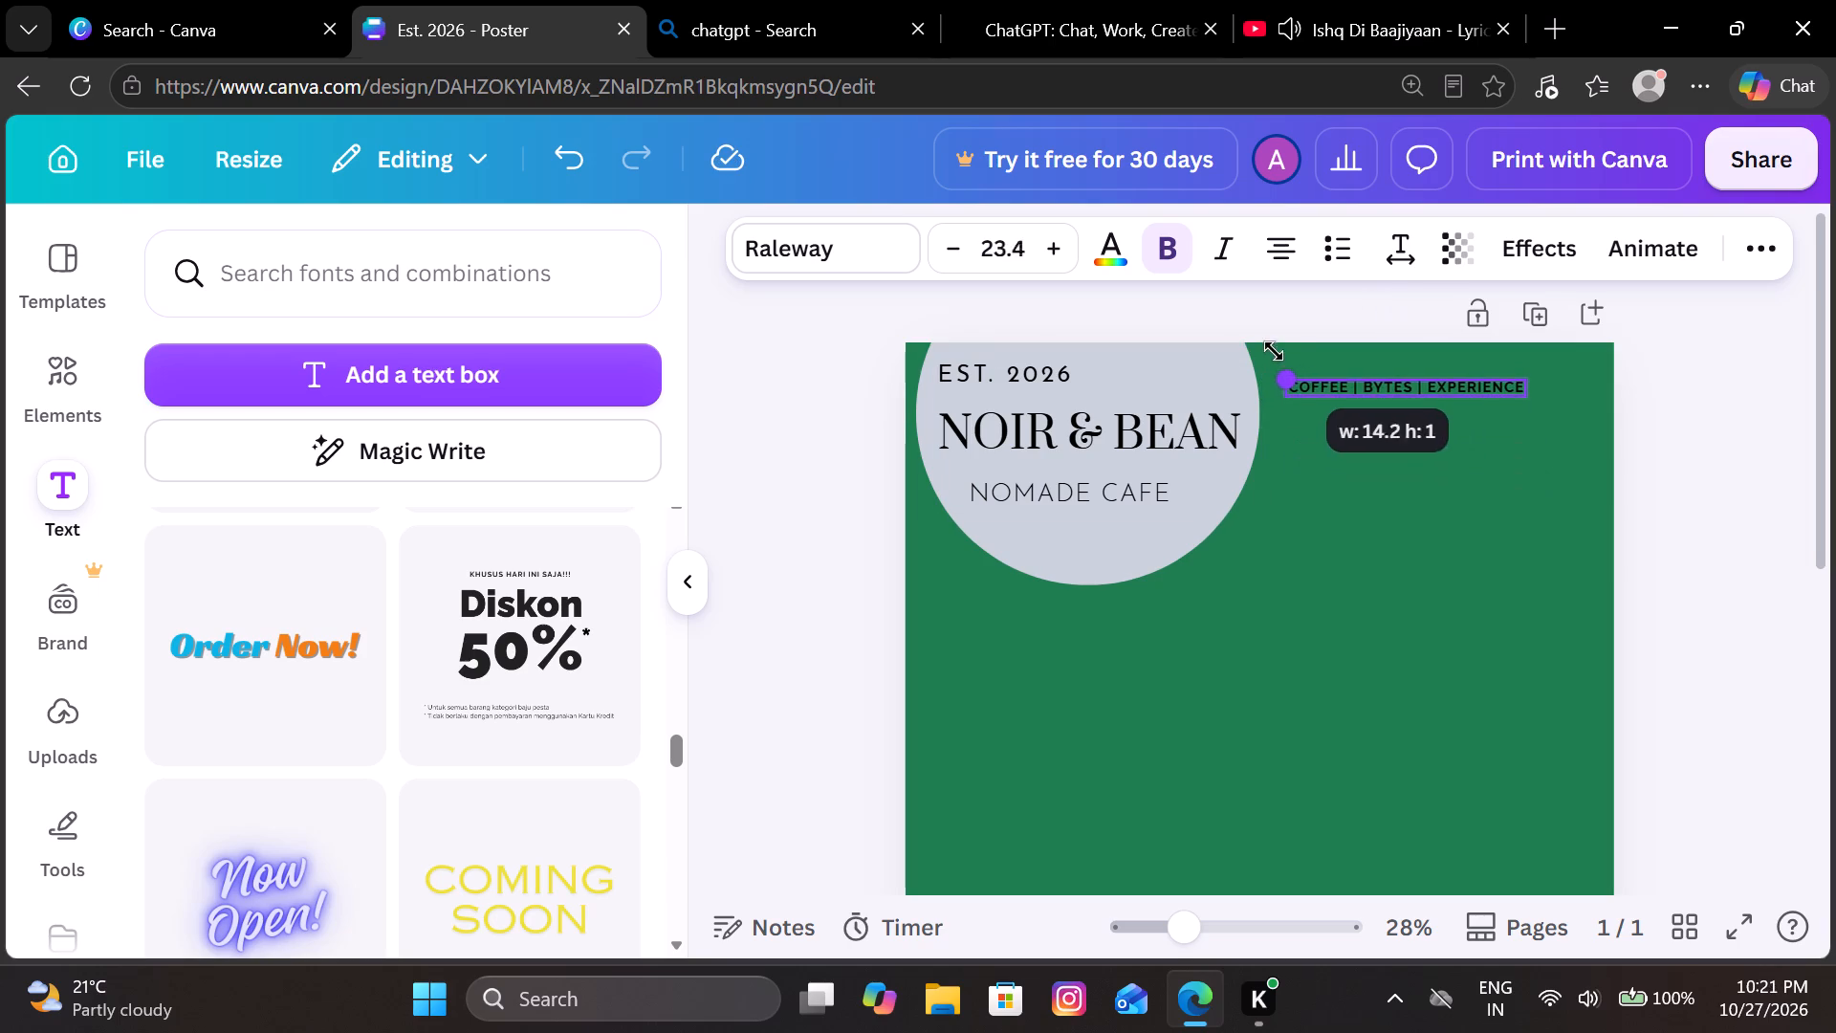
drag(1274, 351, 1247, 334)
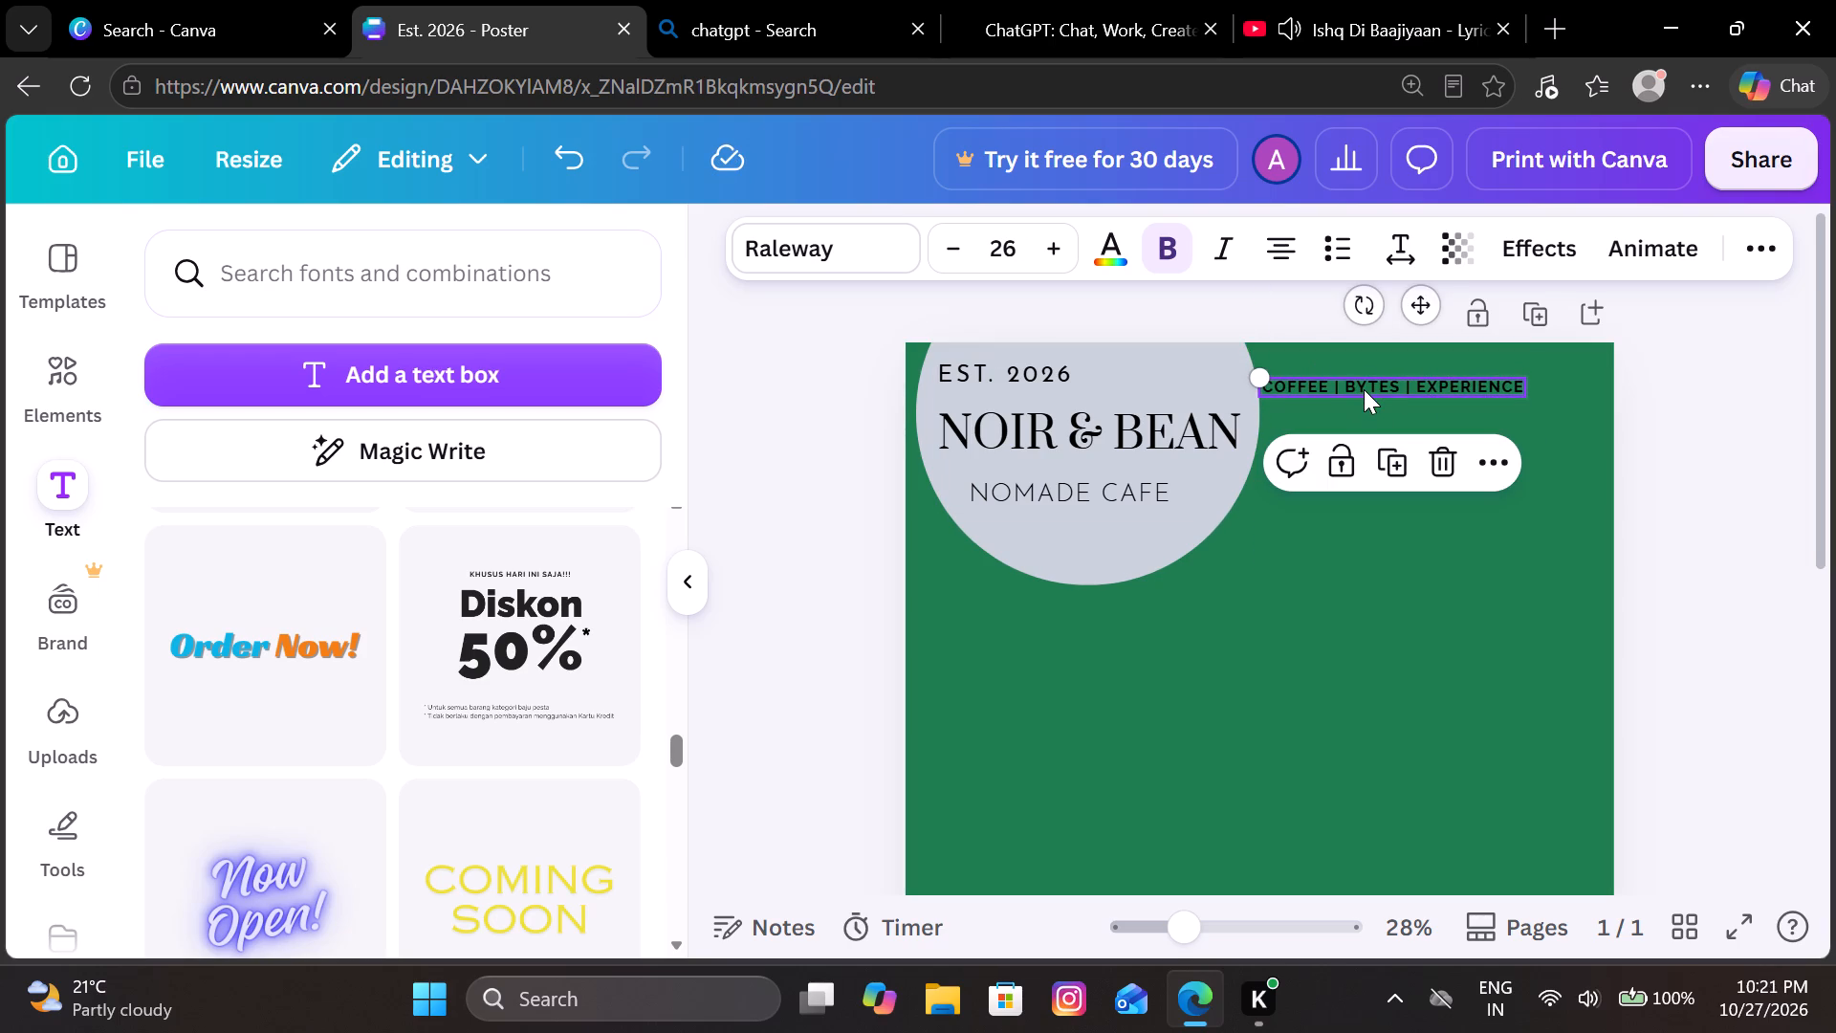
Move the tagline slightly right and up on the green area, leaving a gap from the logo circle.
drag(1364, 389, 1398, 380)
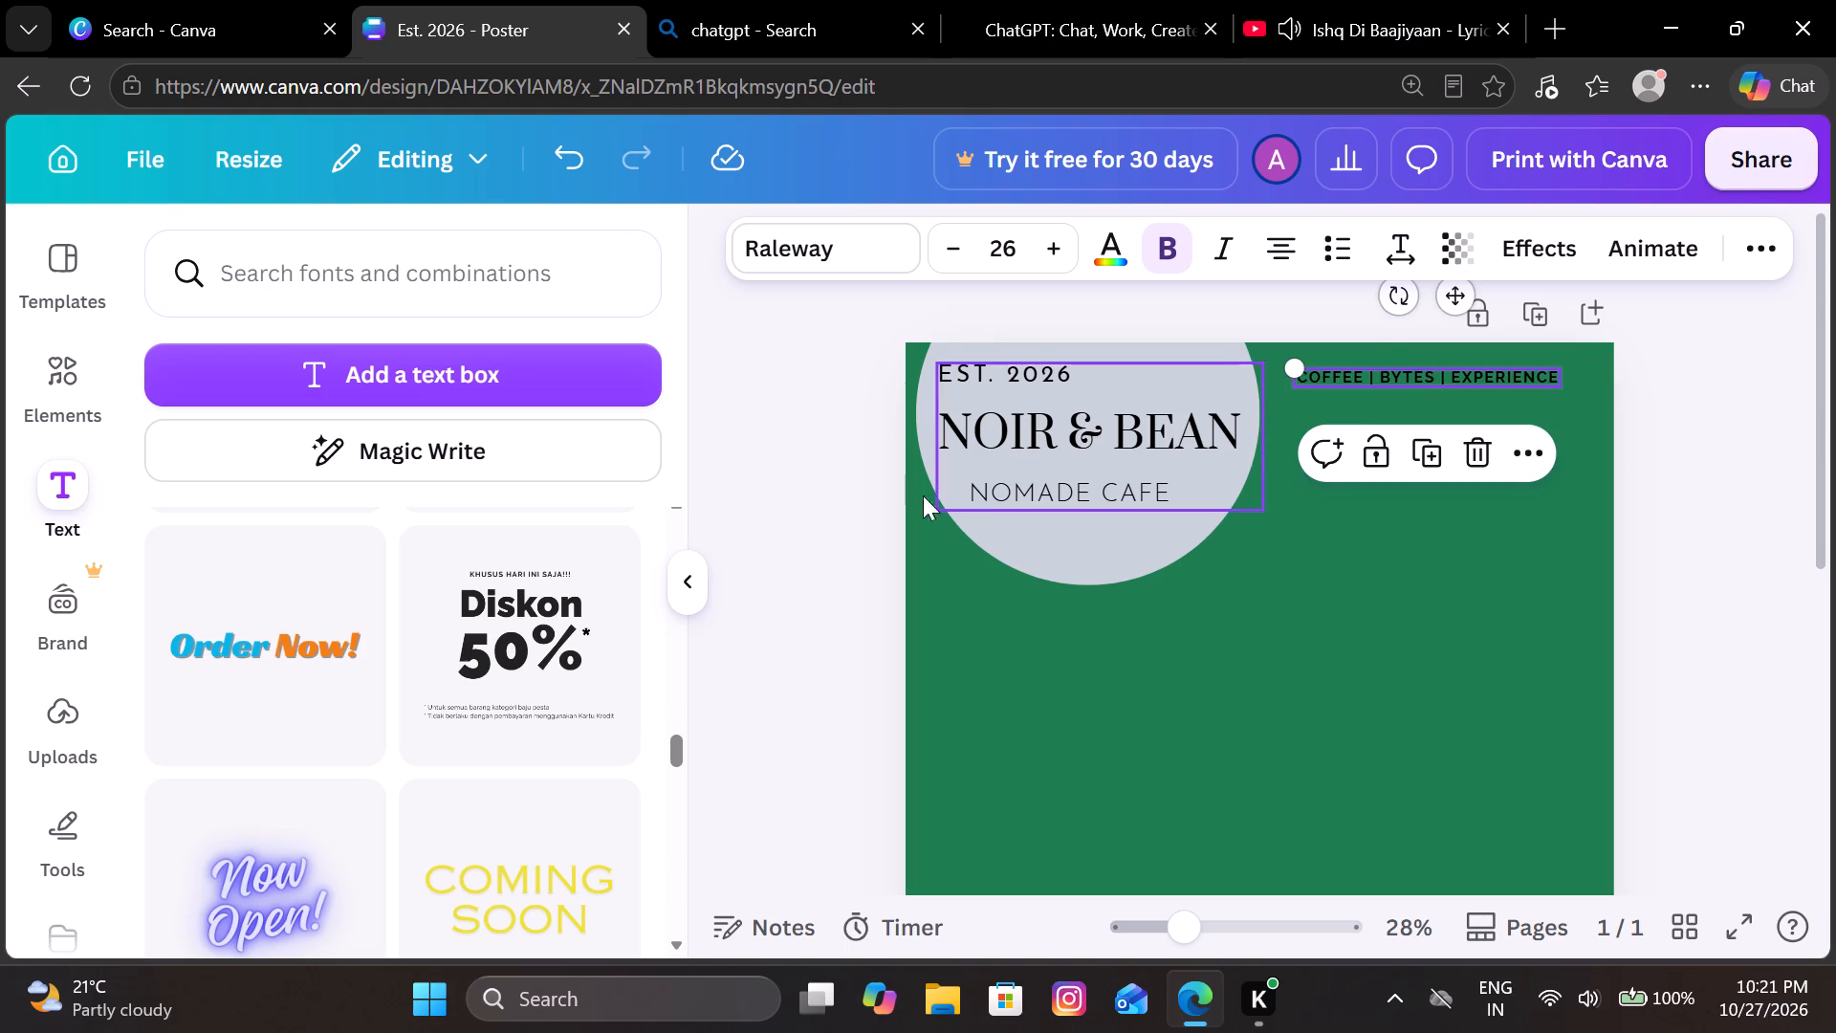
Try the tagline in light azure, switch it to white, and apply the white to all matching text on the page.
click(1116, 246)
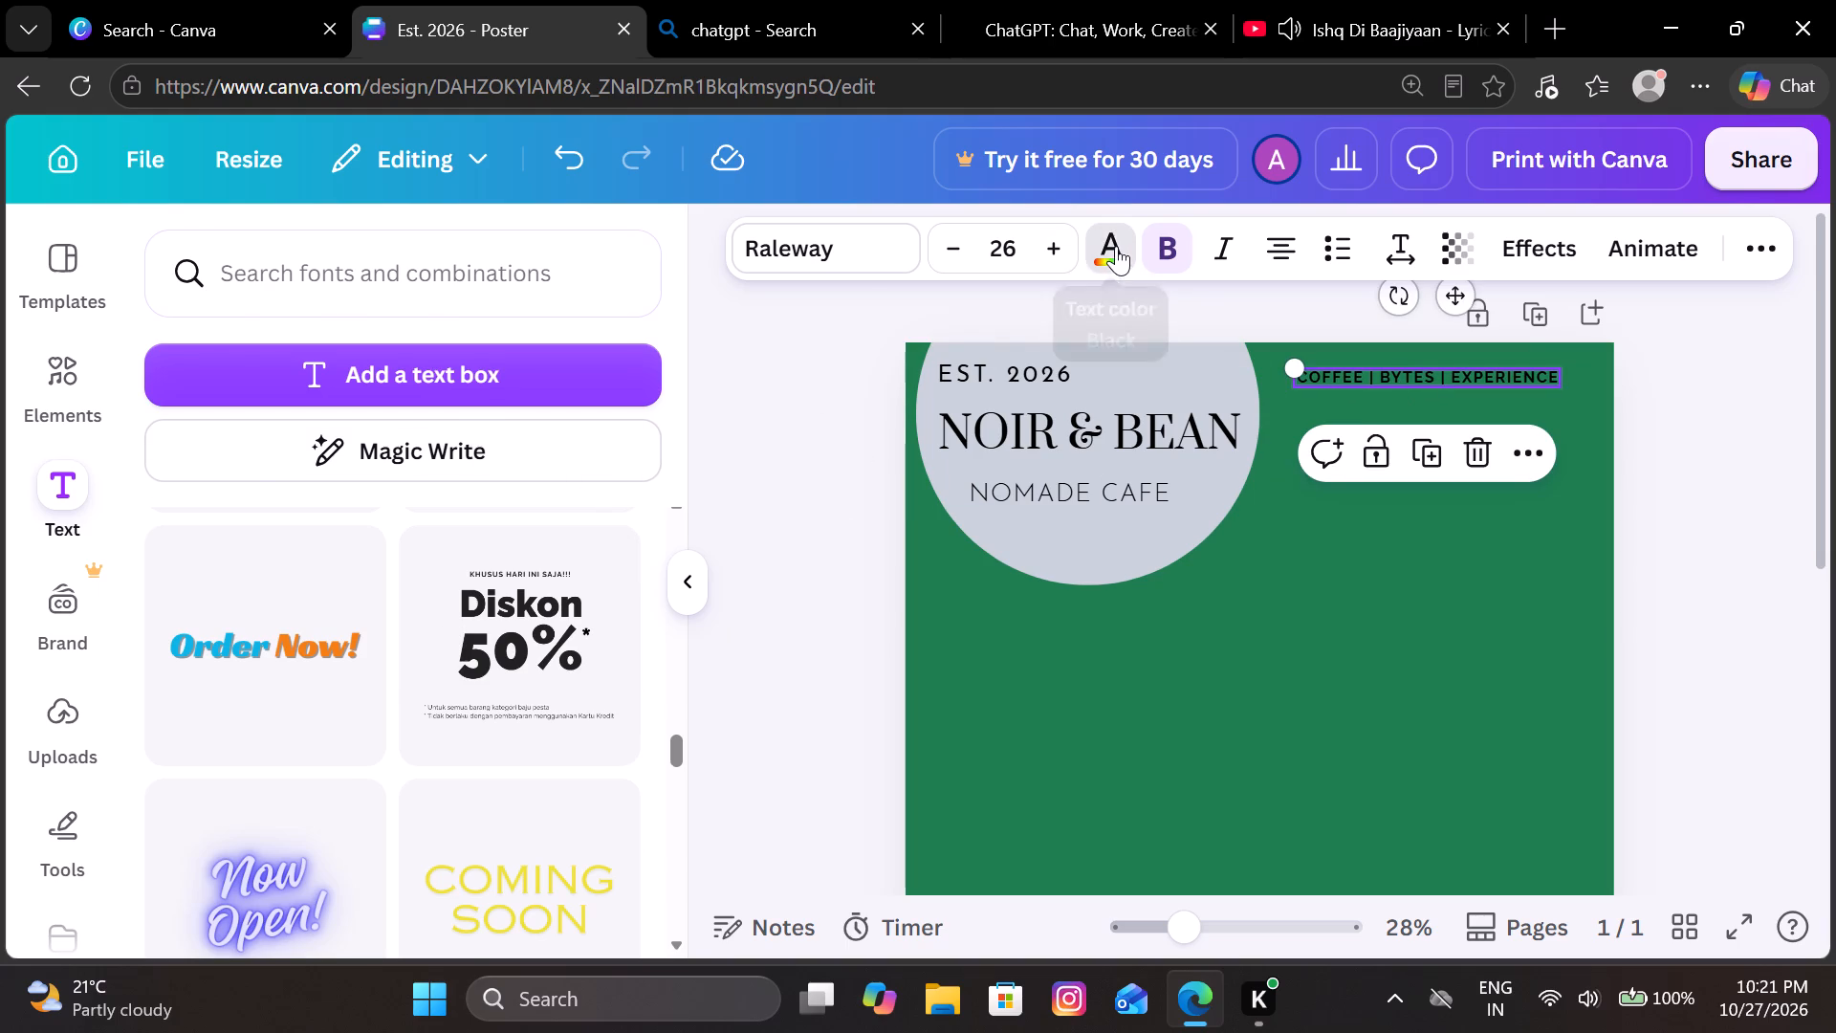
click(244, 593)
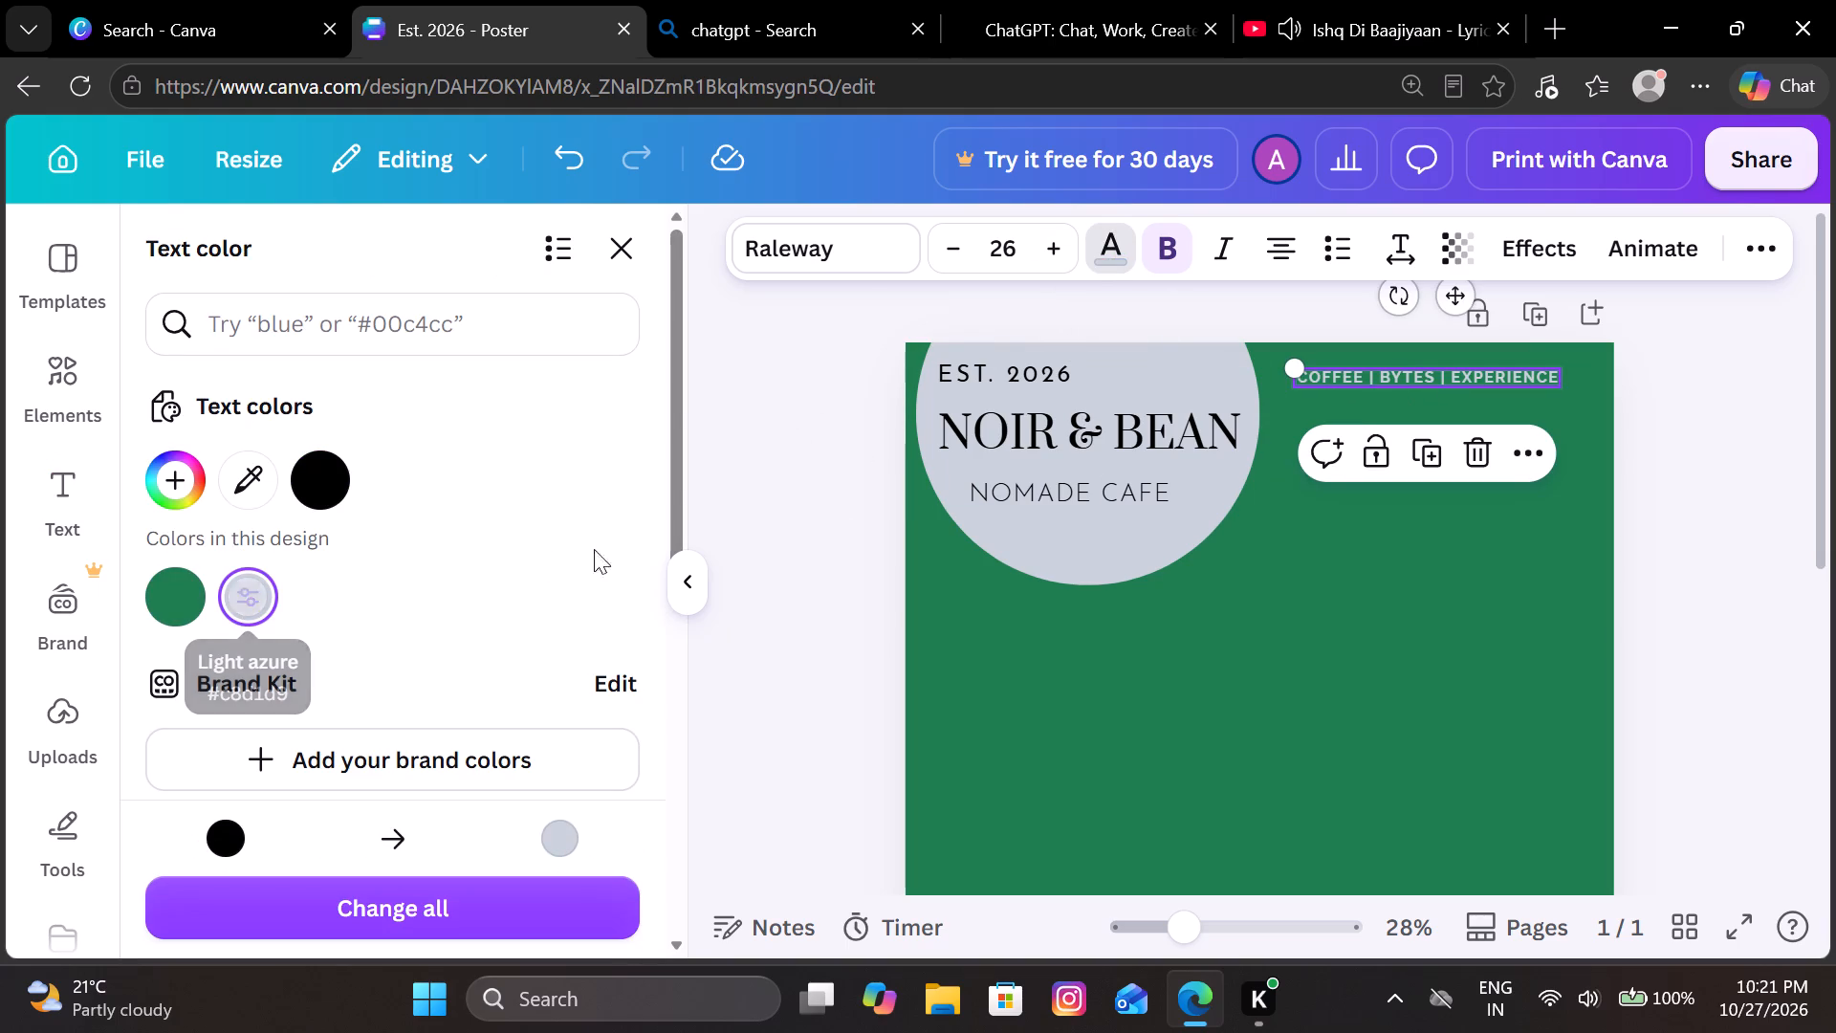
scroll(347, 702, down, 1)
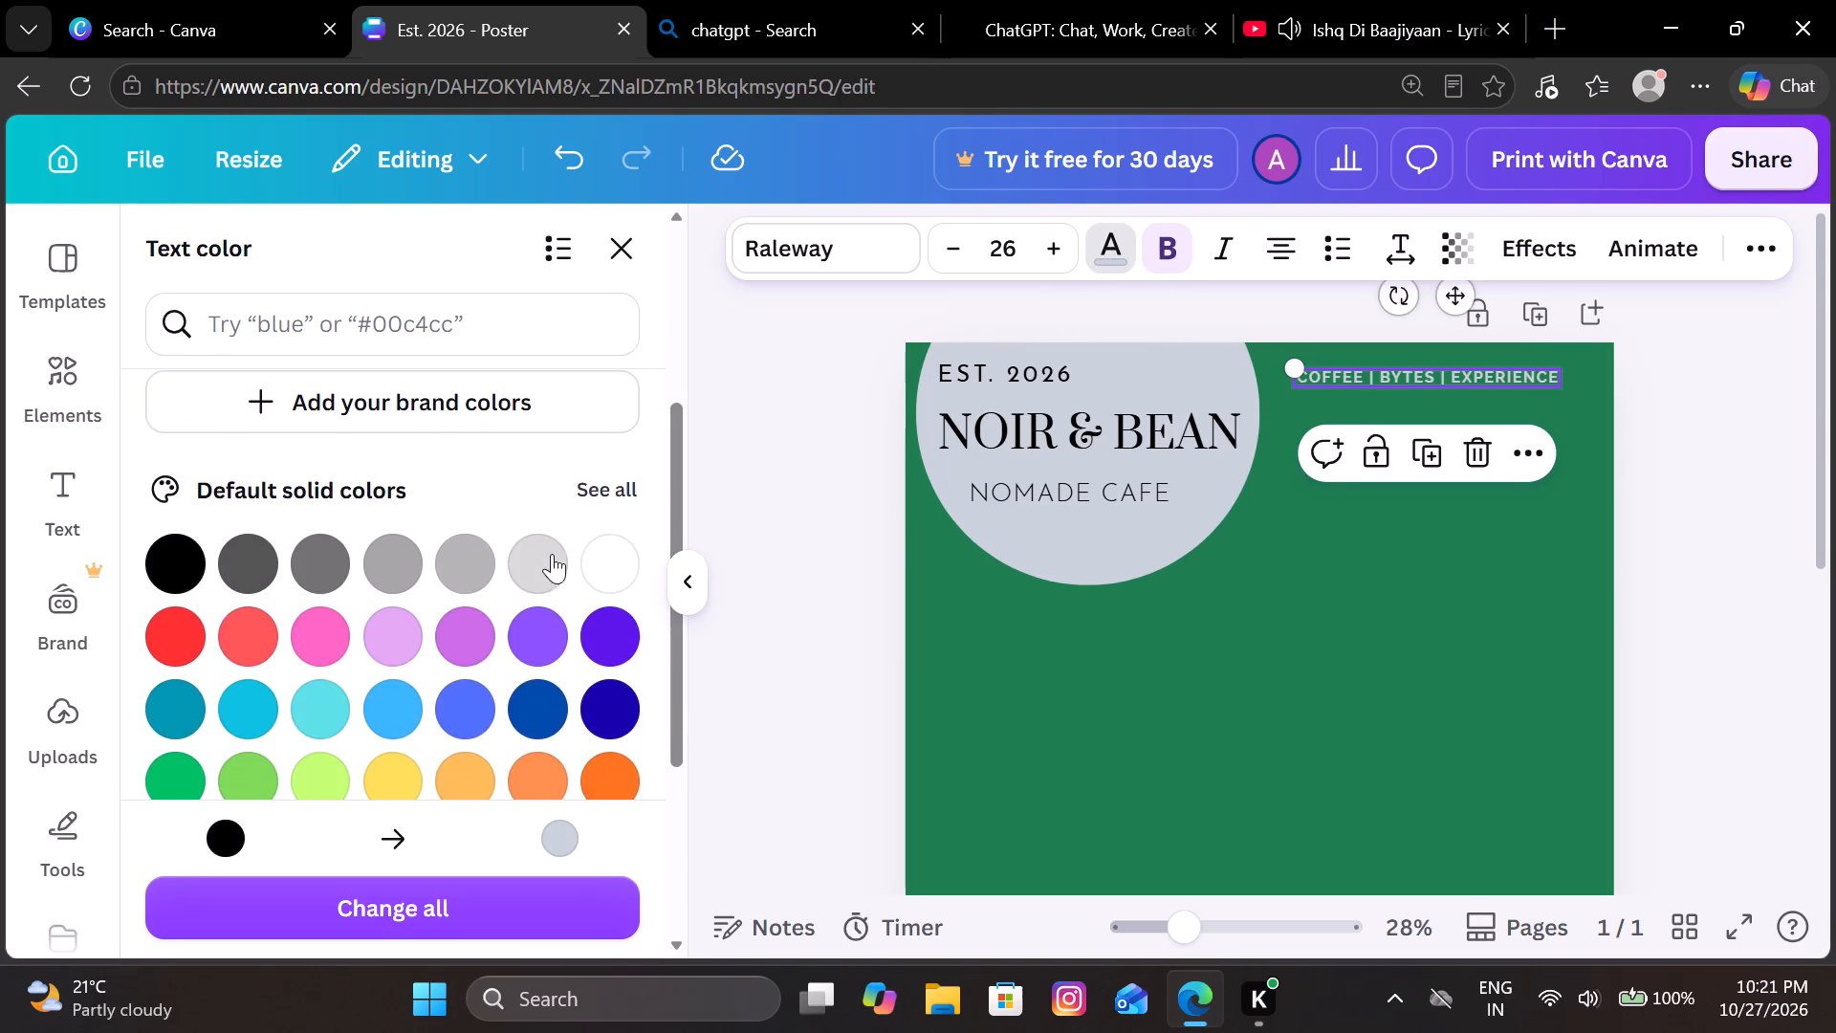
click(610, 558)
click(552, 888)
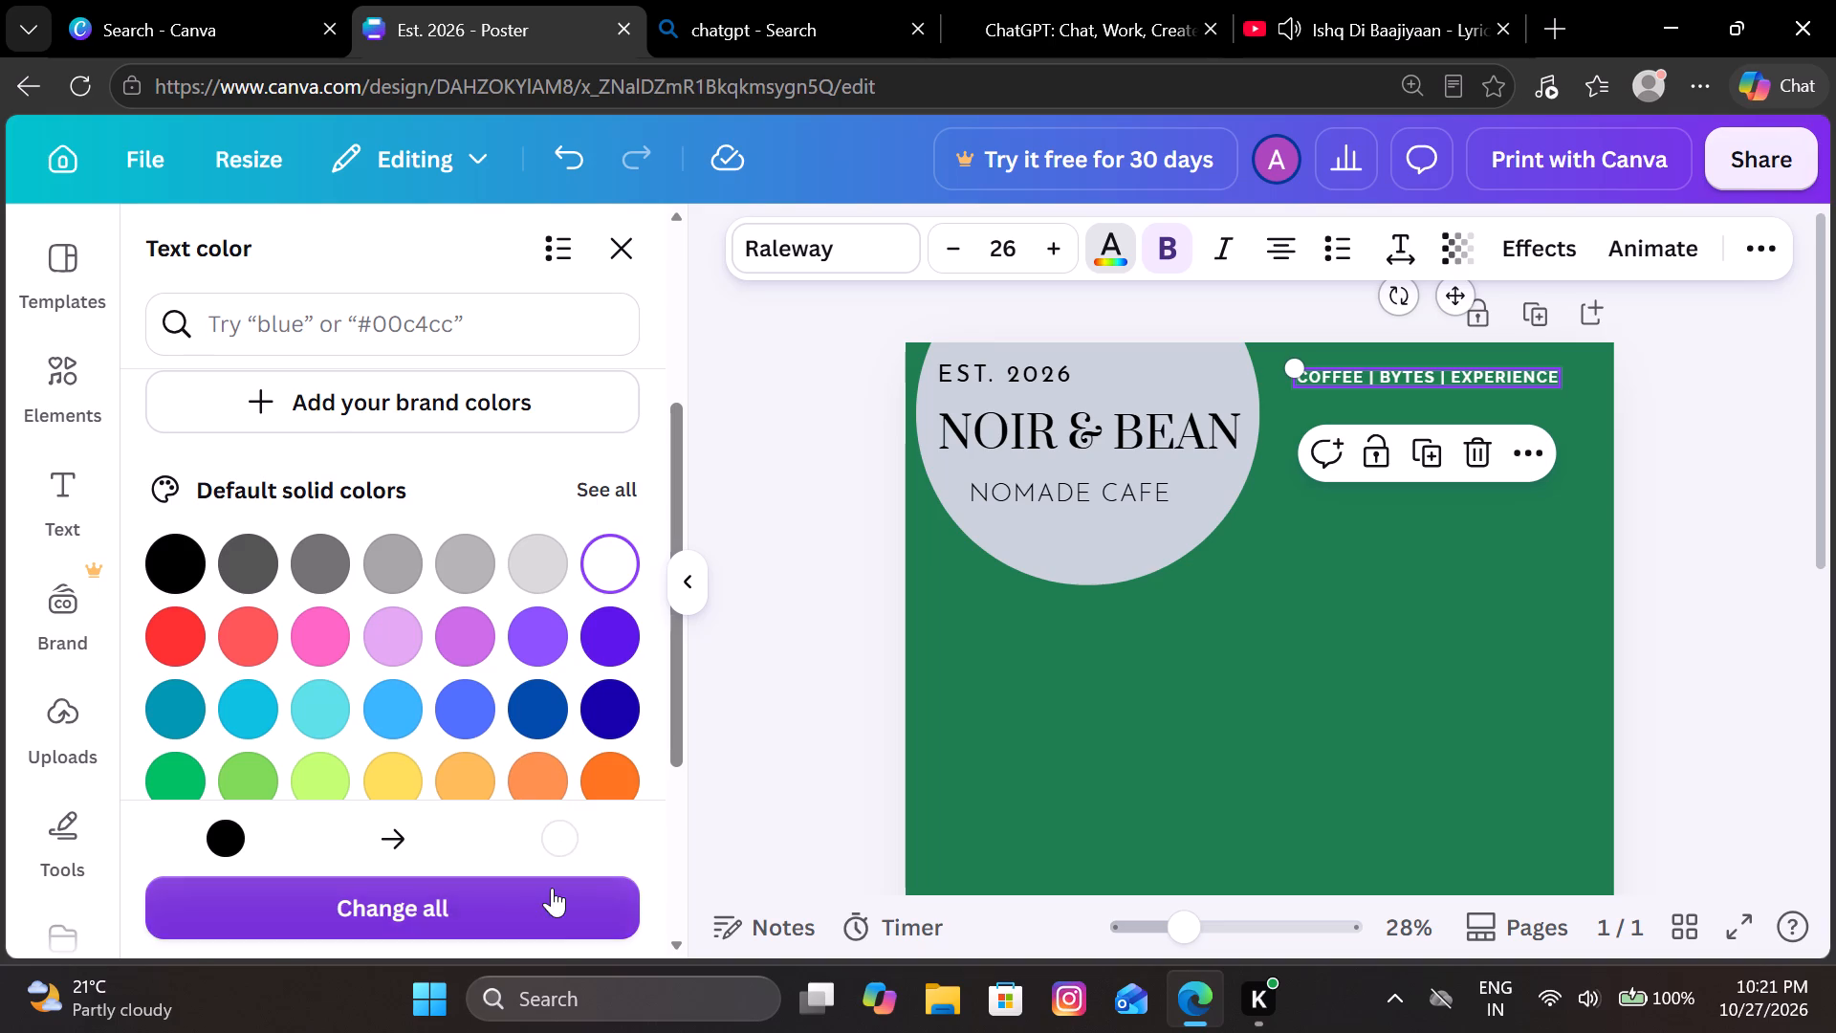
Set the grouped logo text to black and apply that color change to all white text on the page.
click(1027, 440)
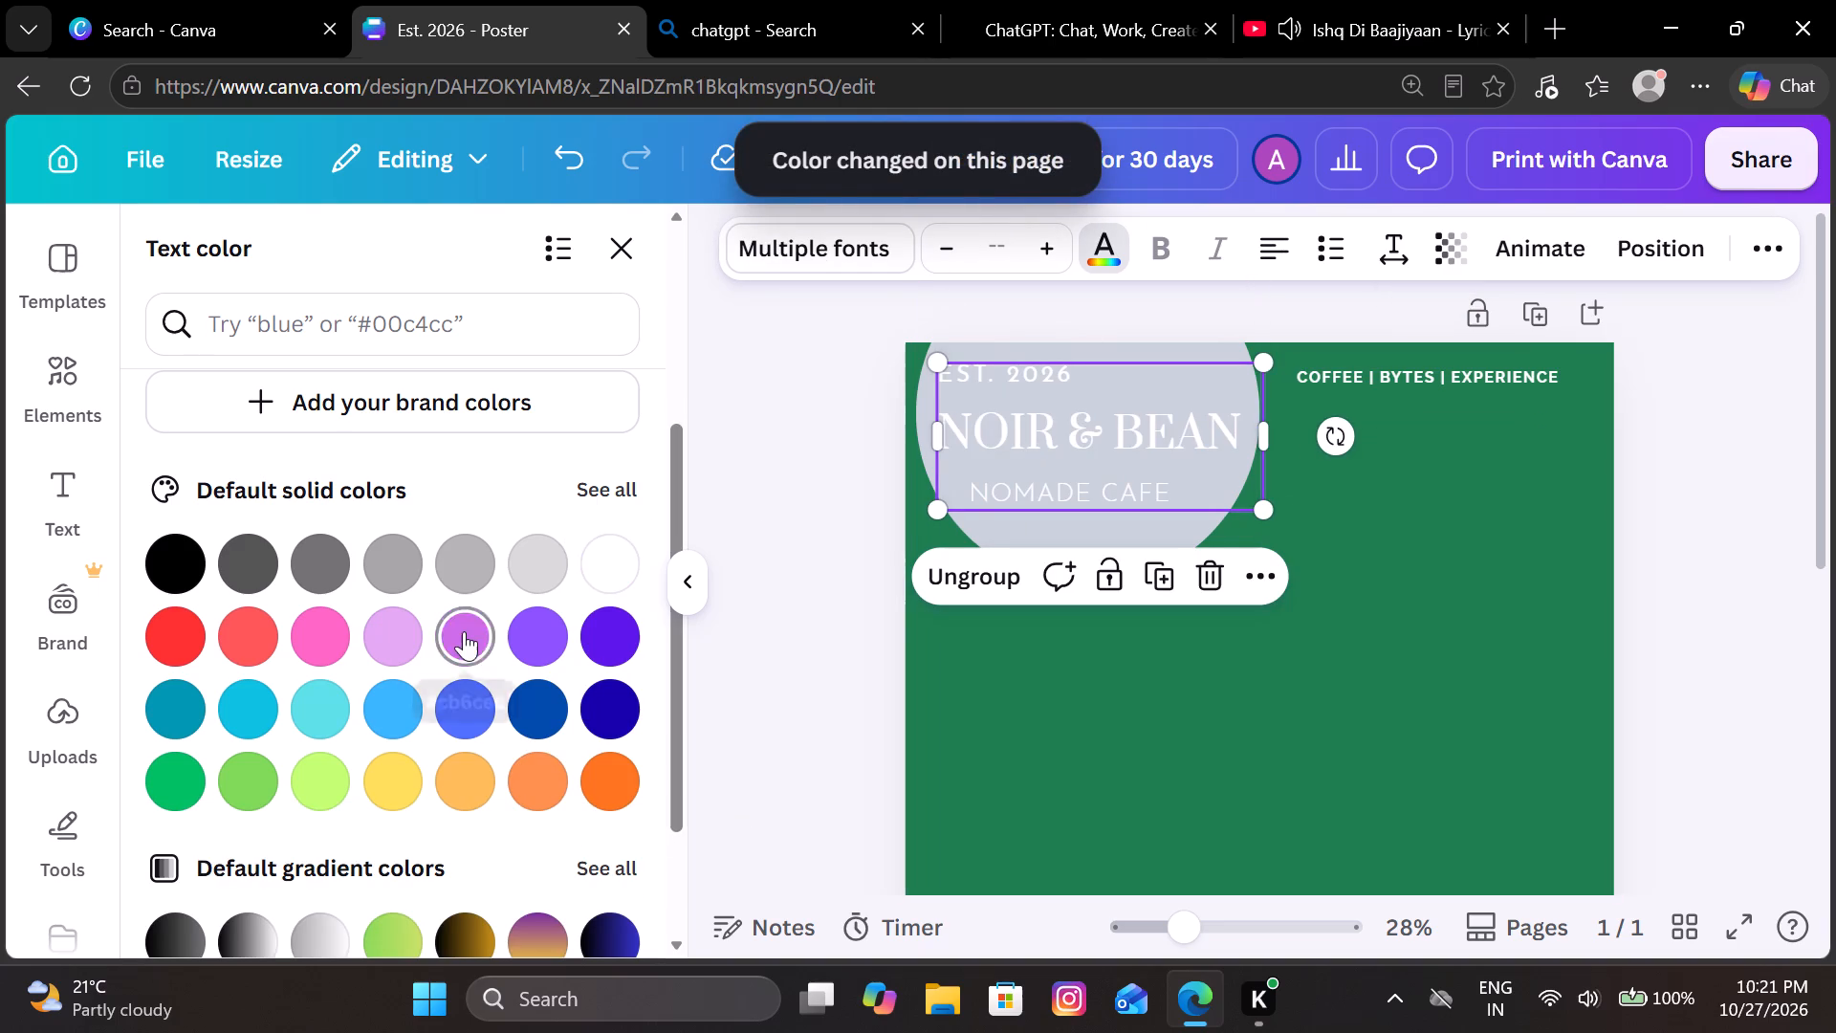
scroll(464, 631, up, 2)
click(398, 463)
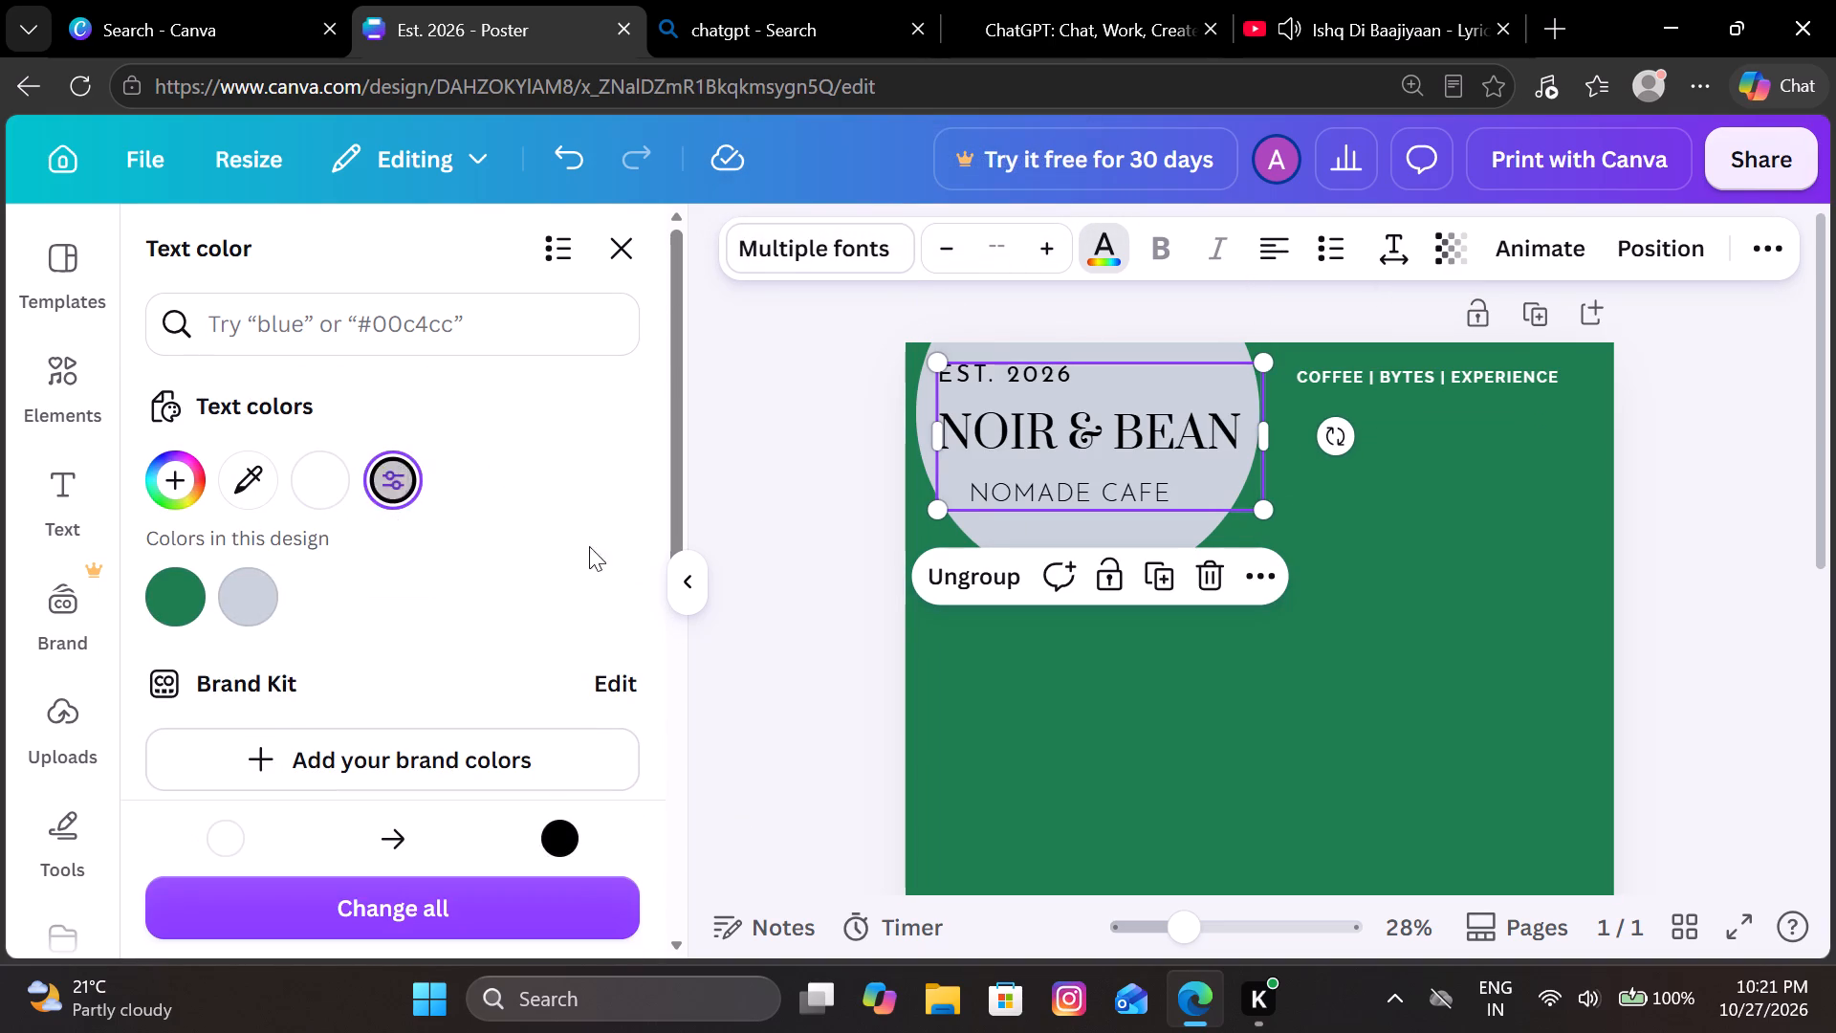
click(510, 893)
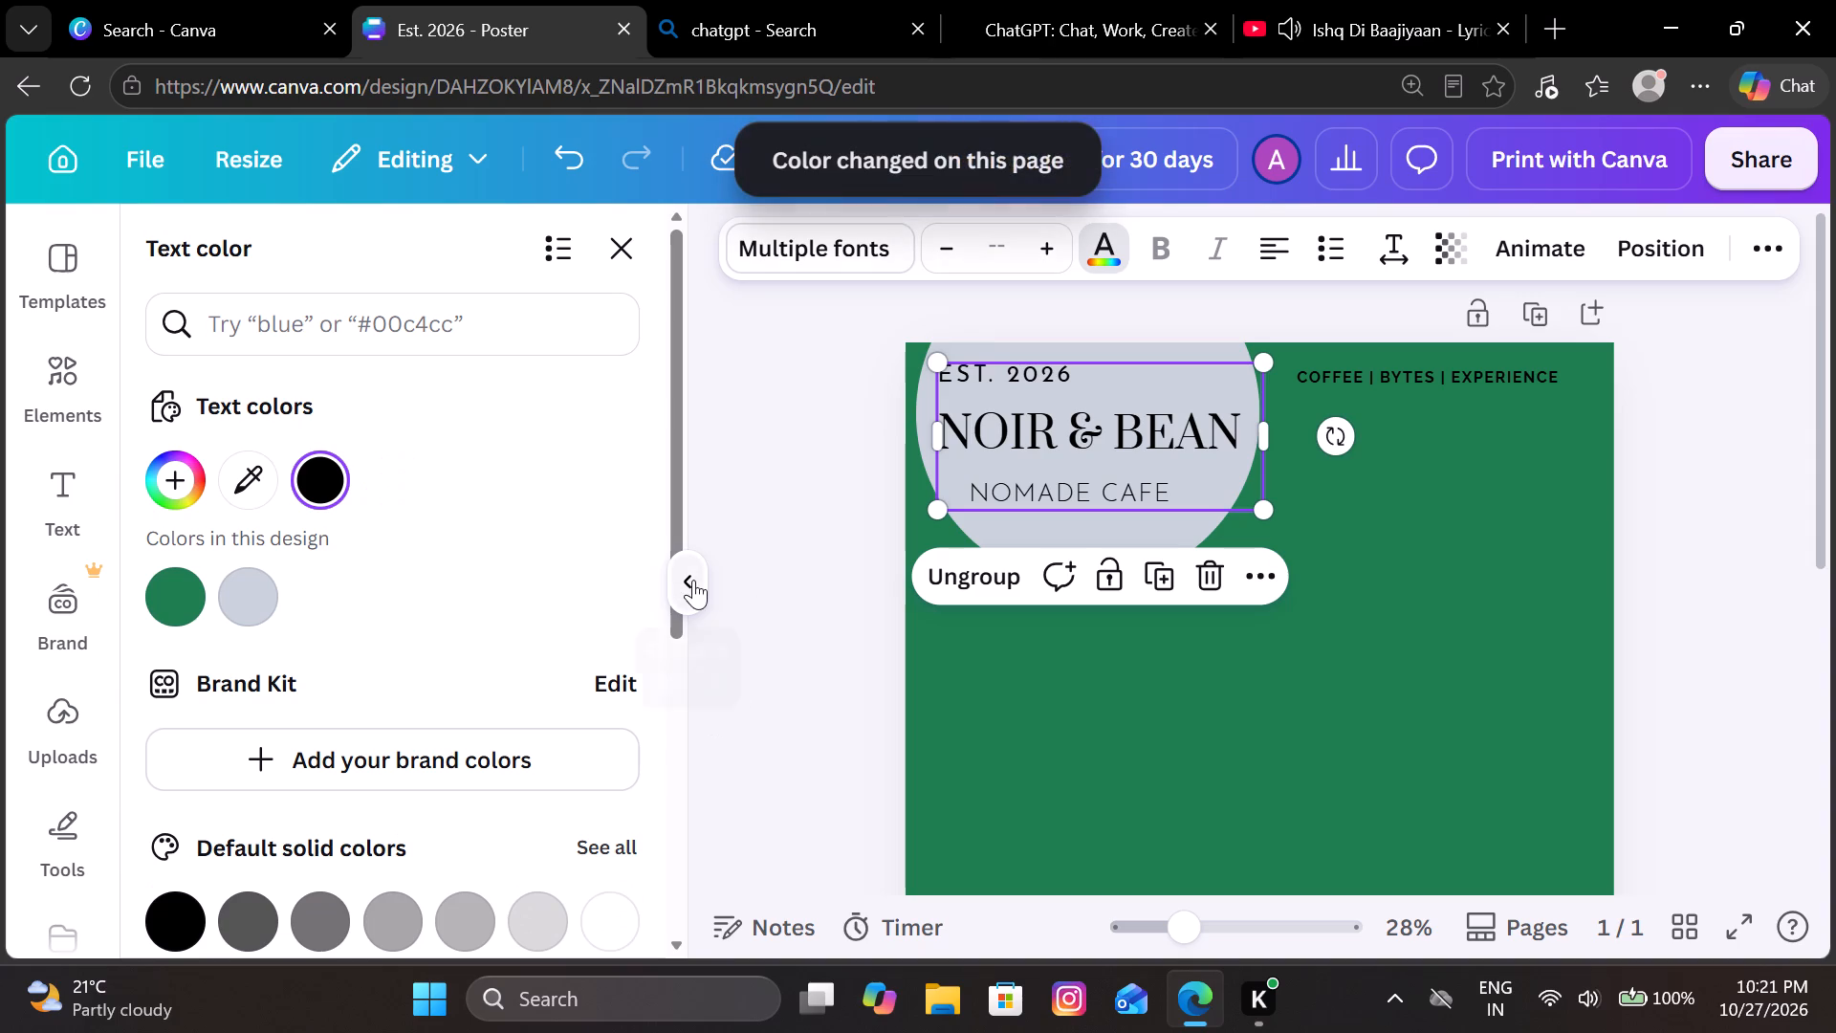
Set the "COFFEE | BYTES | EXPERIENCE" tagline to white and apply the change to all black text on the page.
click(1353, 385)
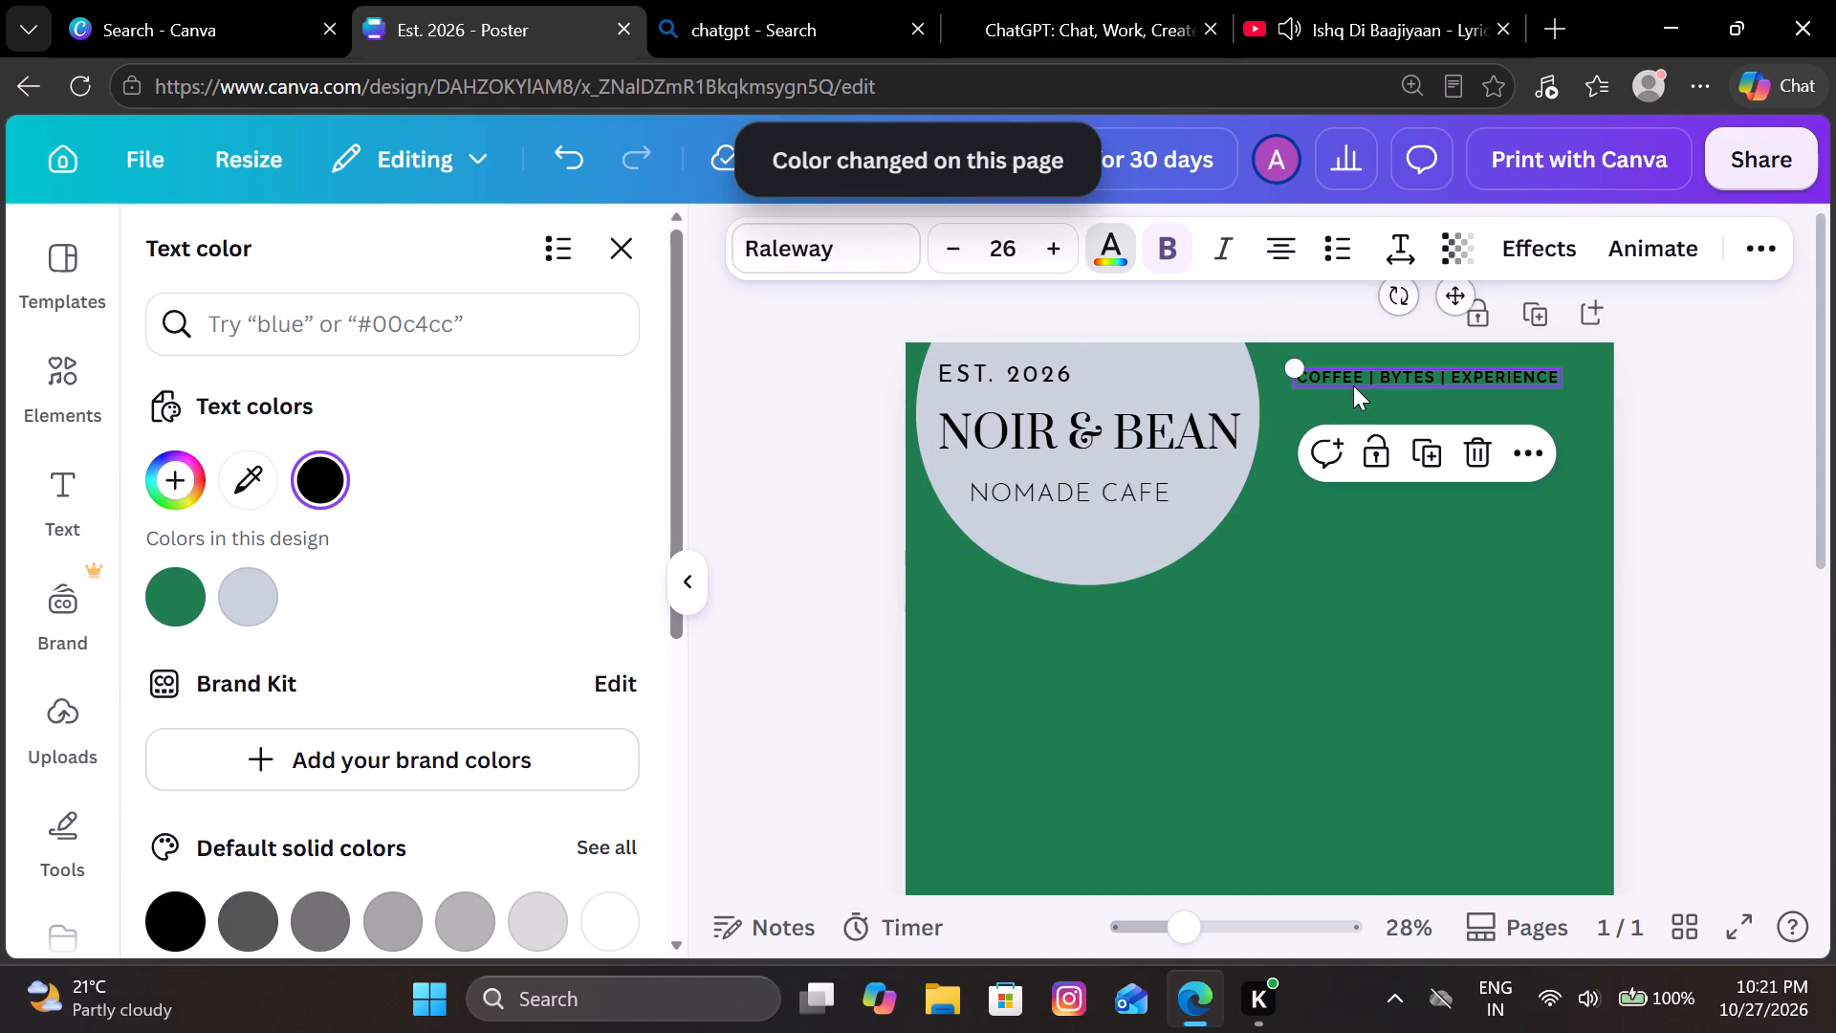
click(1097, 254)
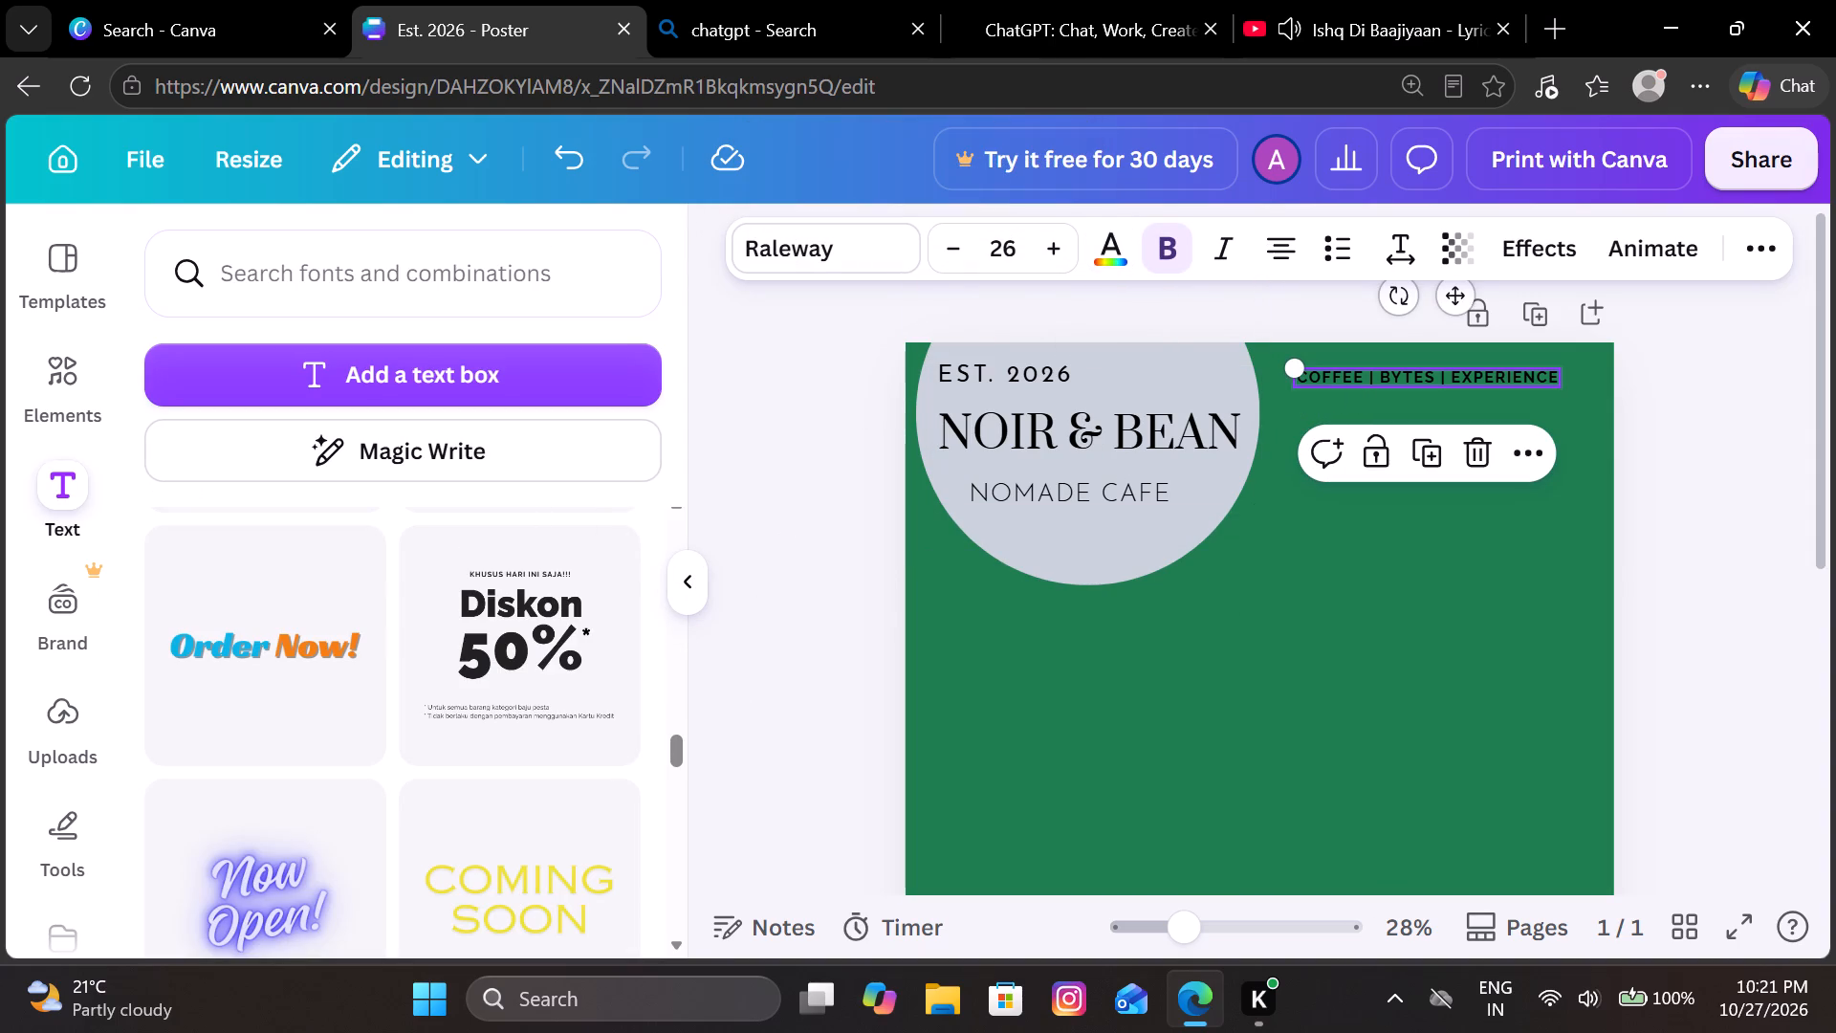
click(1123, 235)
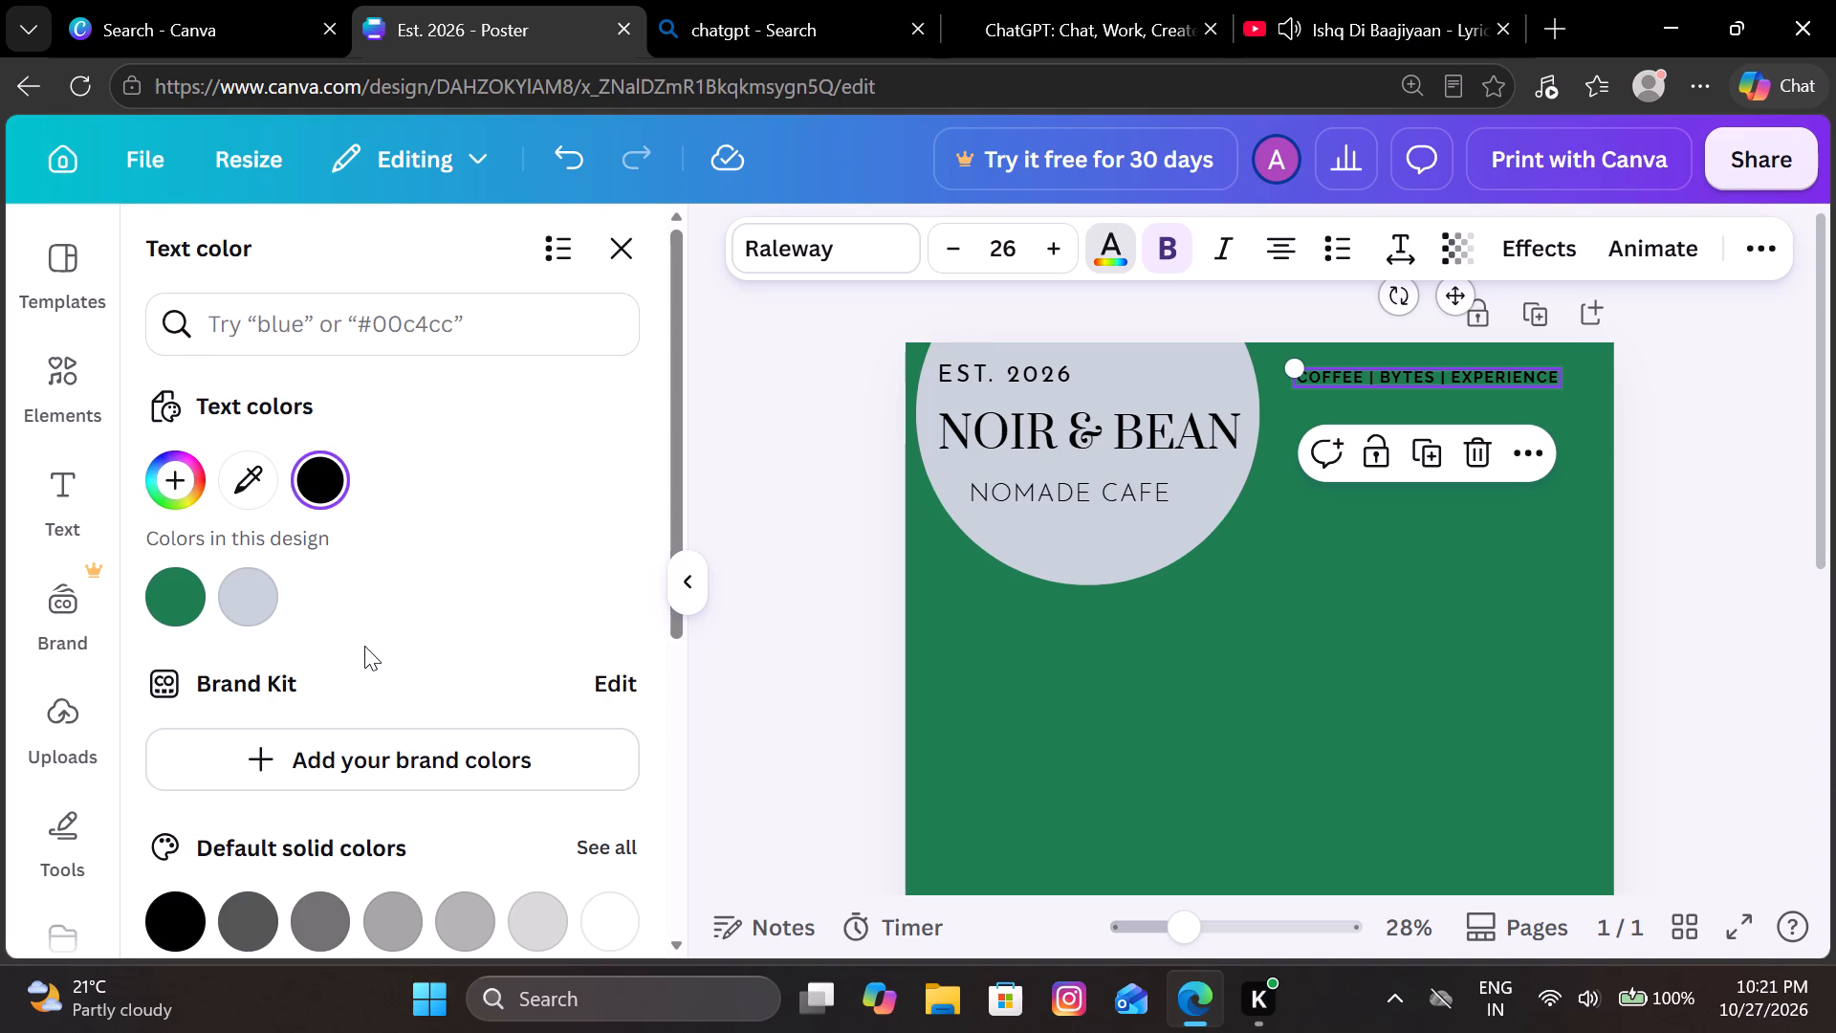
click(601, 925)
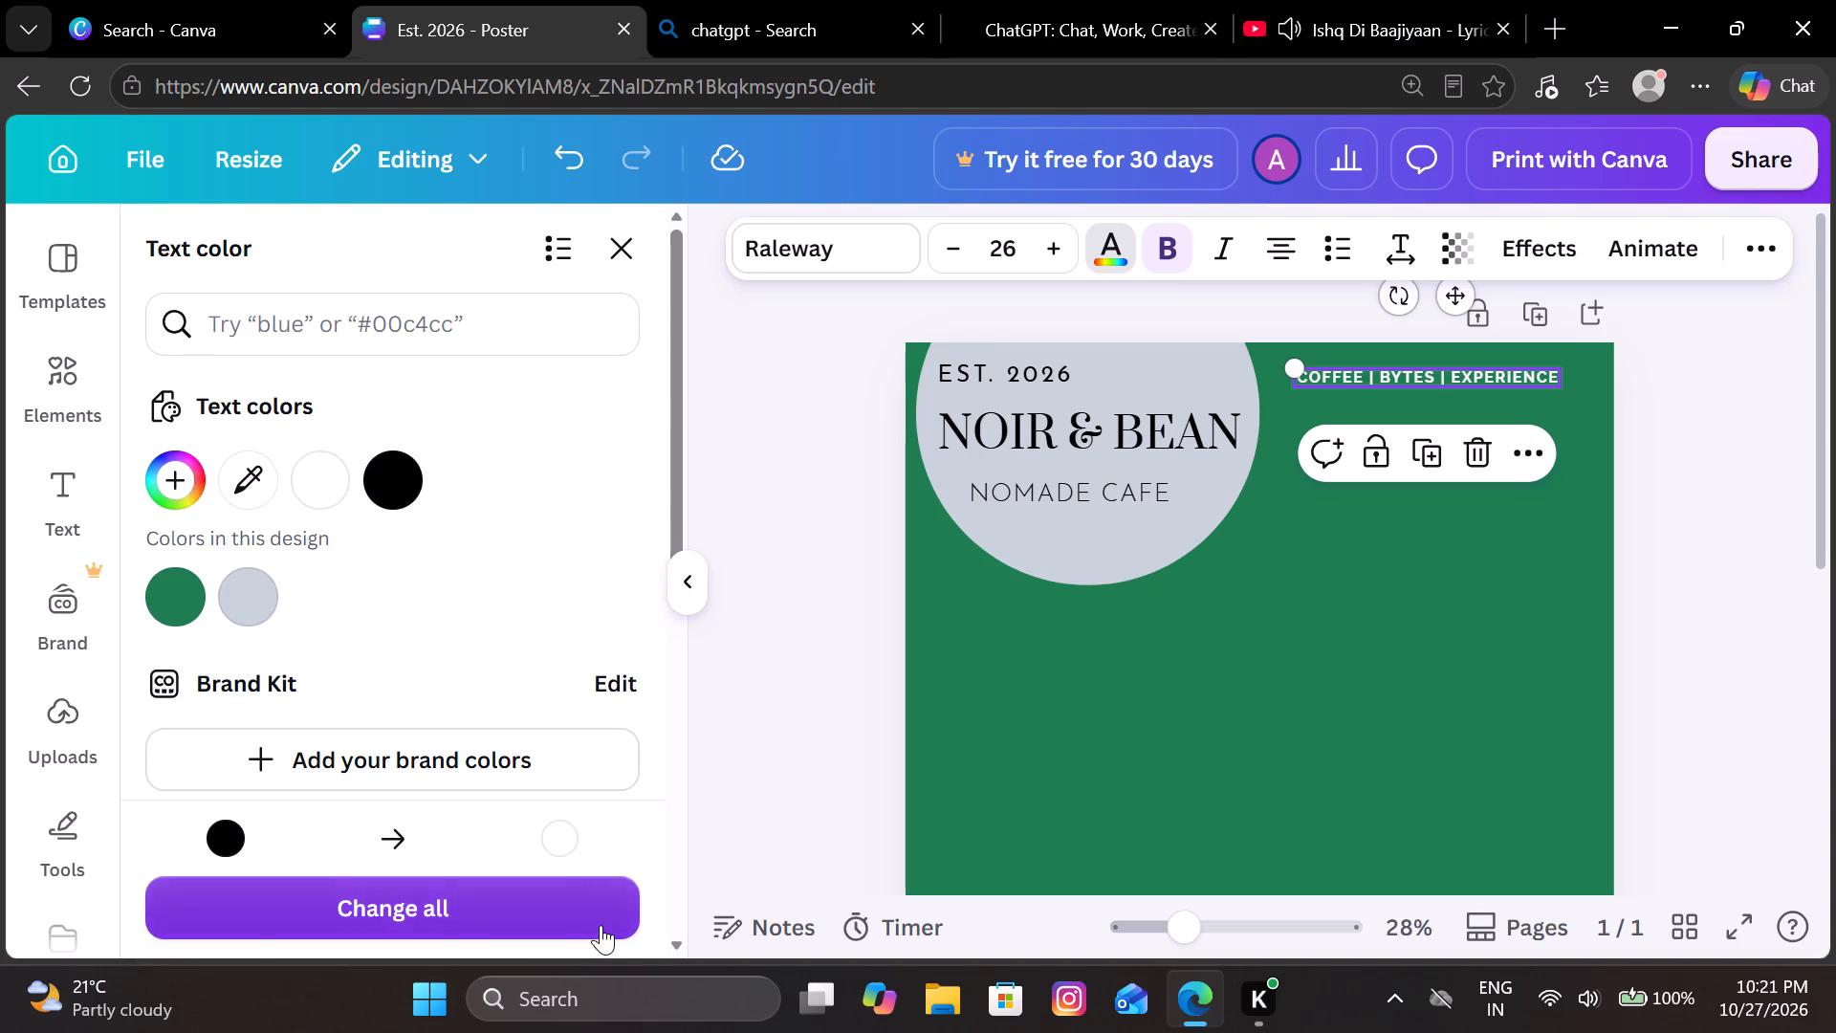
click(601, 925)
Set only the grouped logo text in the circle to black, without applying the change to the whole page.
click(1009, 473)
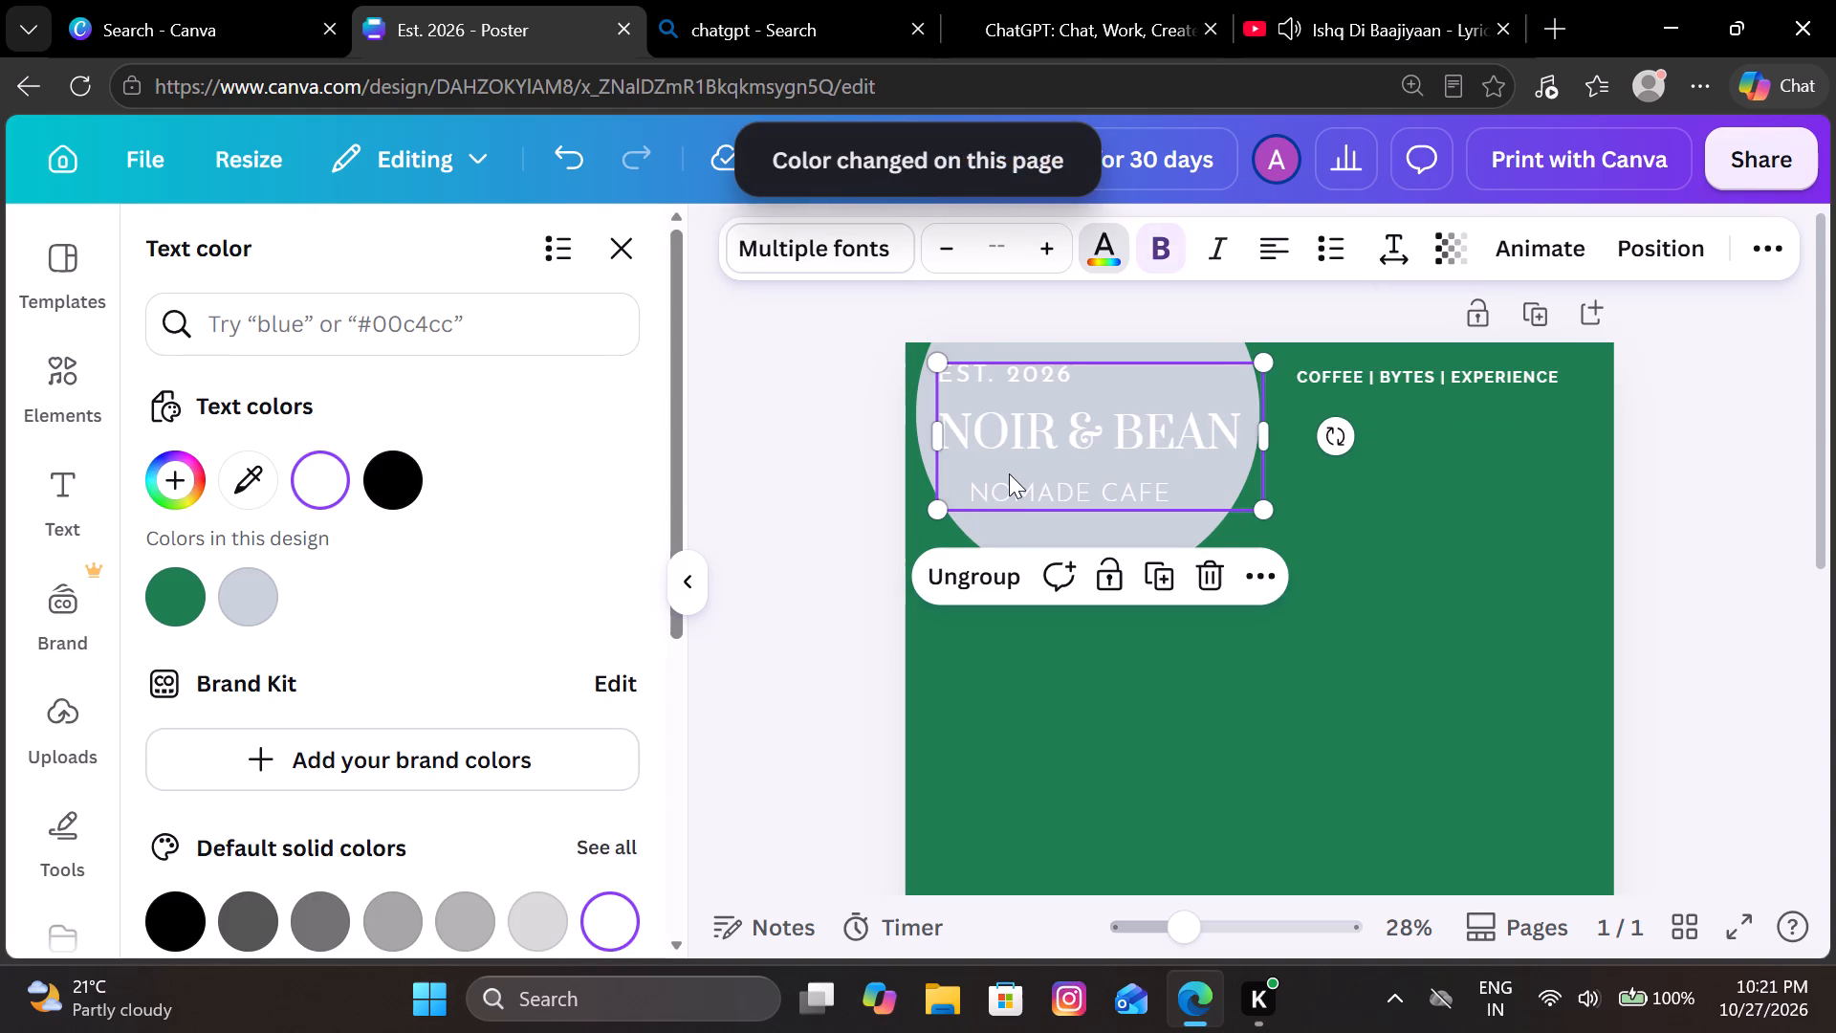
click(415, 469)
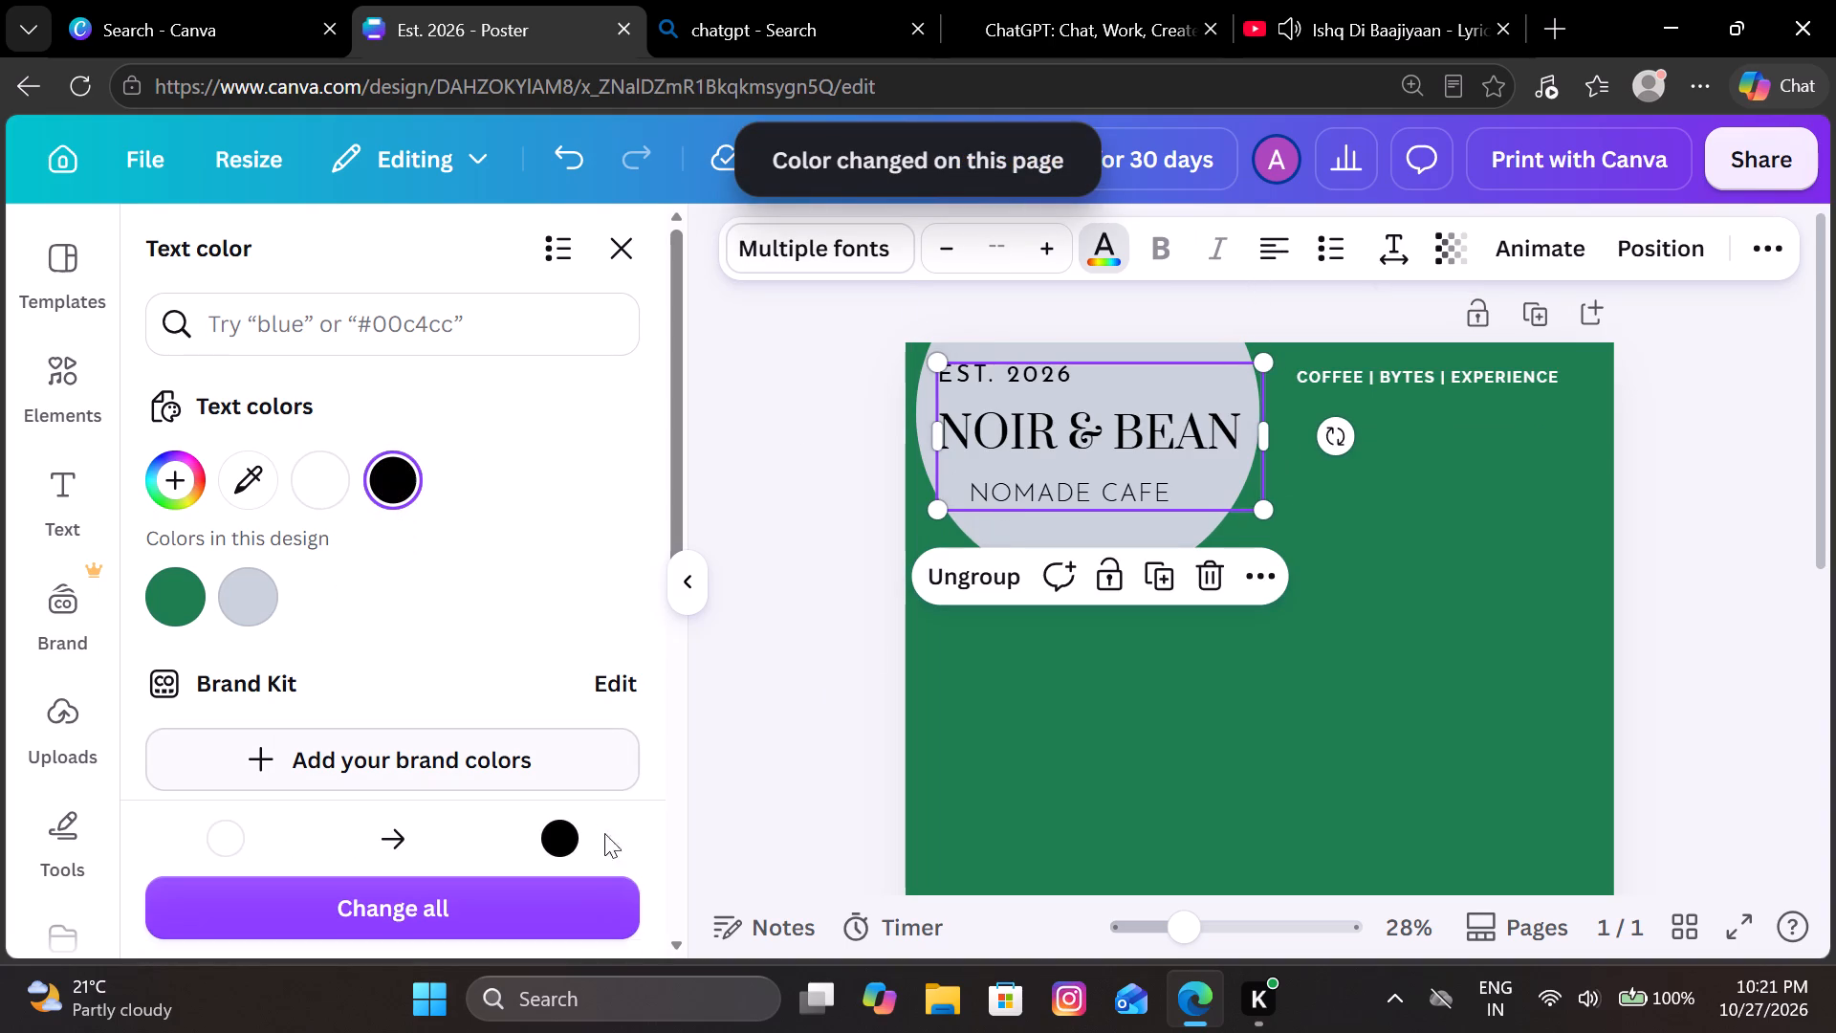
click(544, 583)
click(1070, 724)
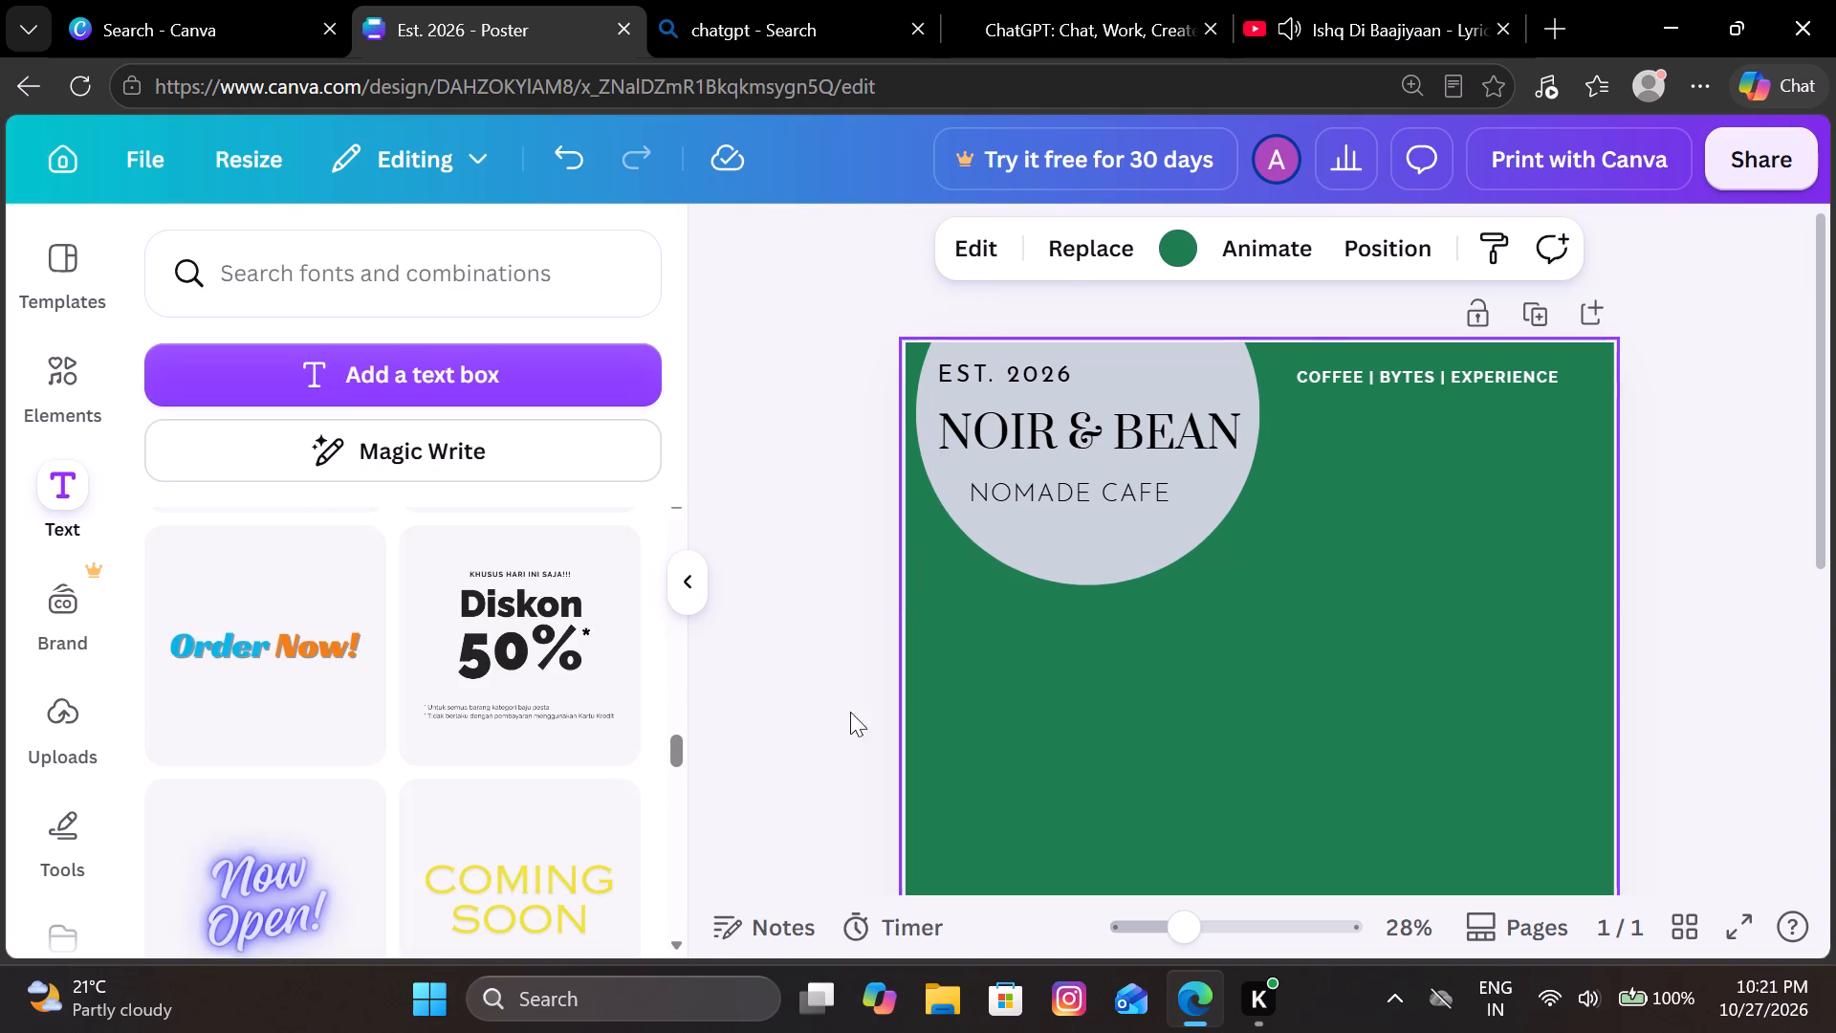
scroll(673, 656, down, 1)
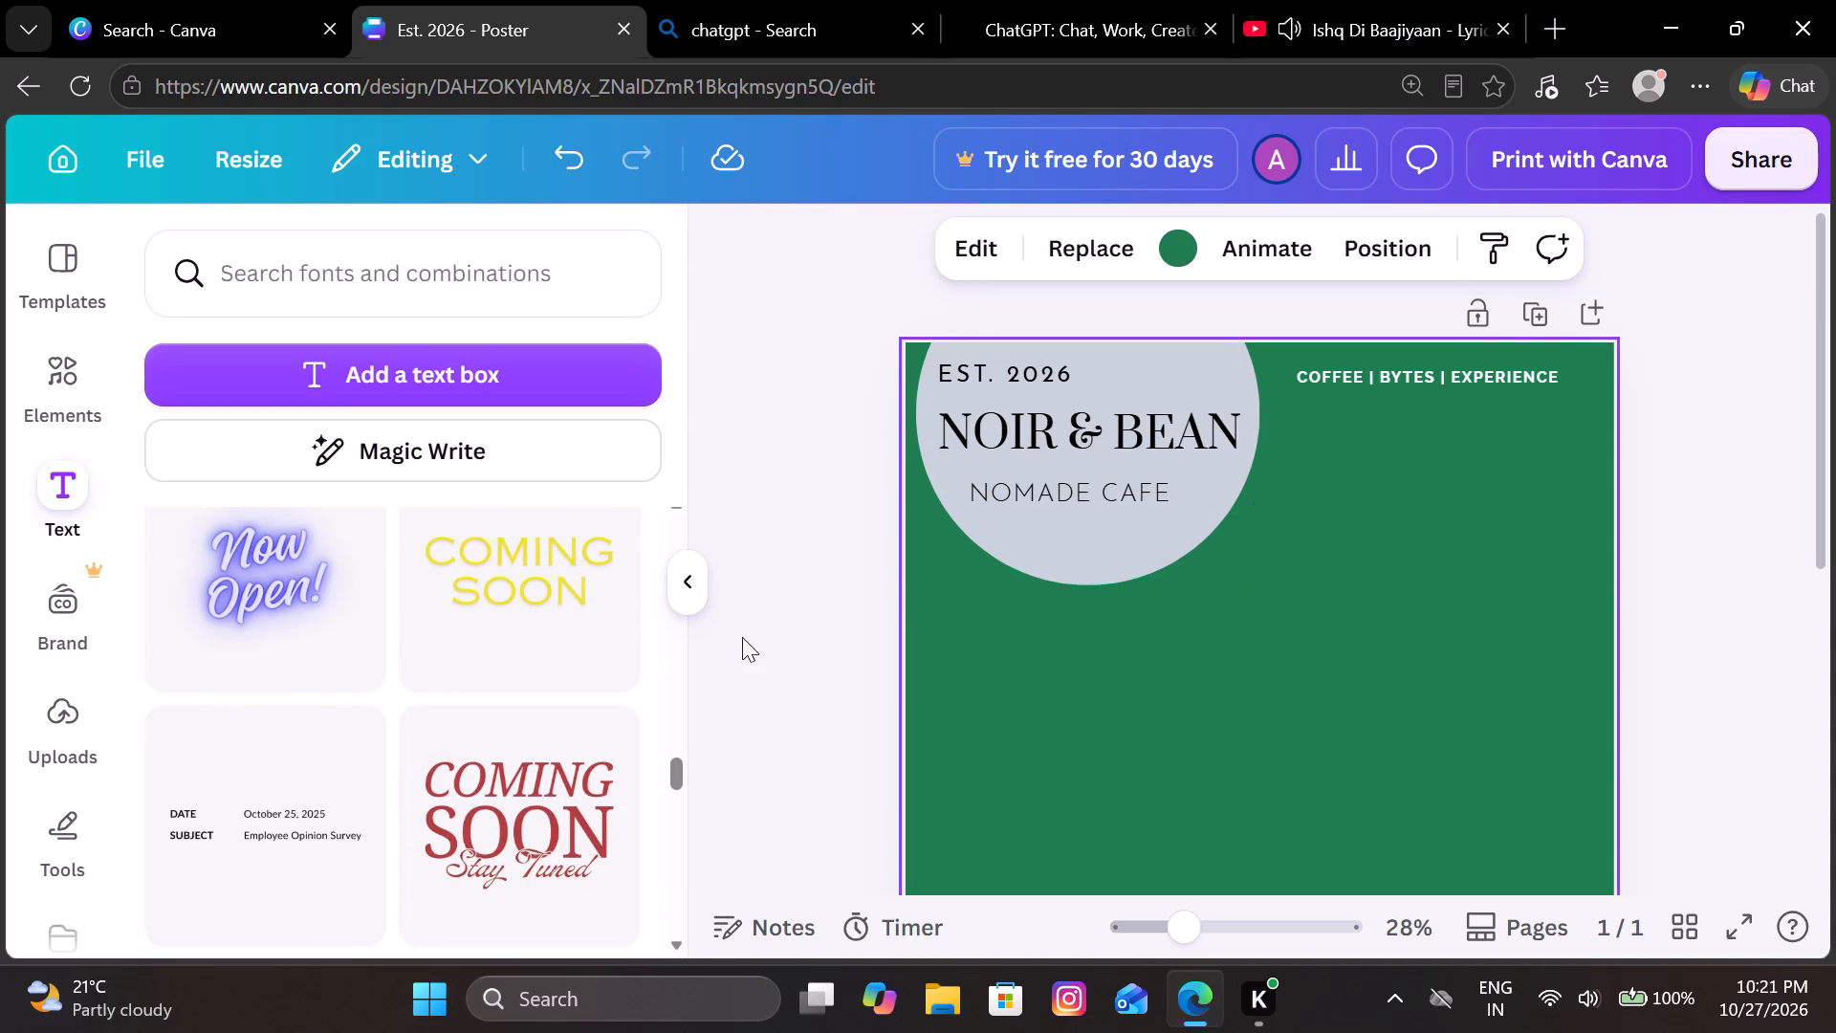
scroll(742, 637, down, 1)
scroll(742, 637, up, 1)
ctrl+scroll(742, 637, down, 1)
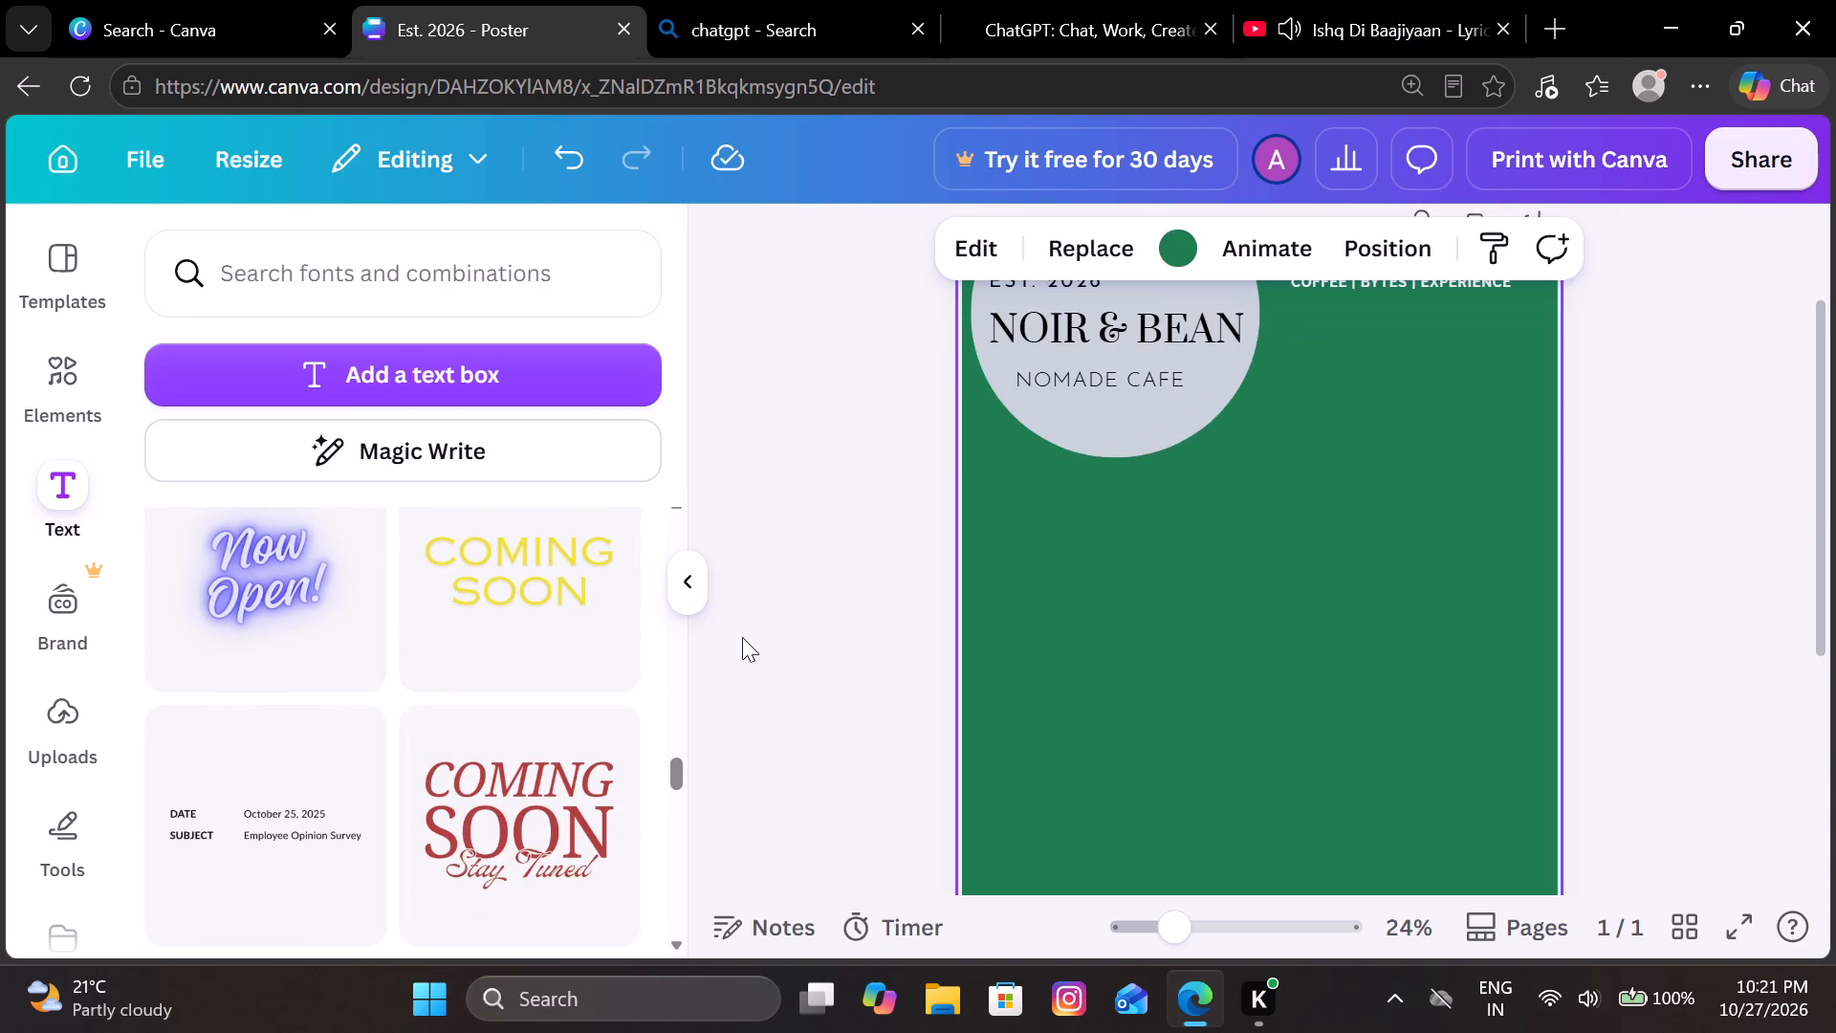
scroll(742, 637, up, 1)
scroll(742, 637, down, 1)
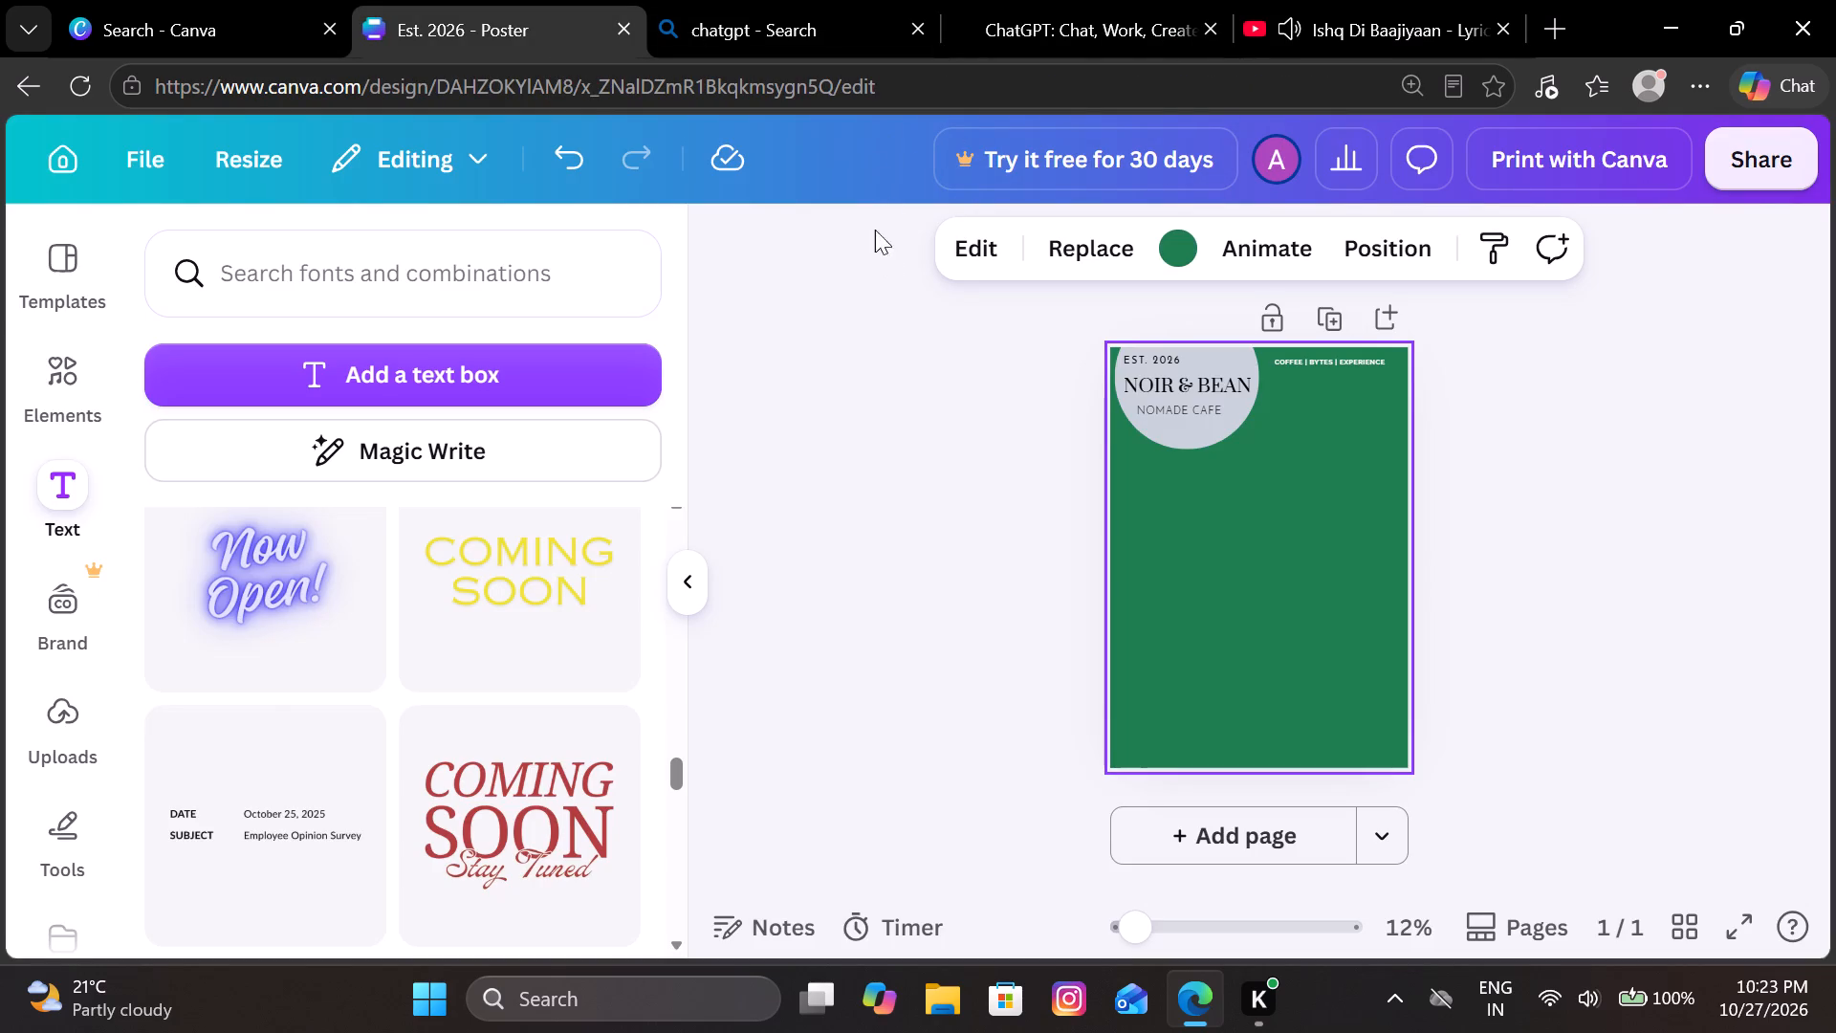
scroll(447, 650, up, 1)
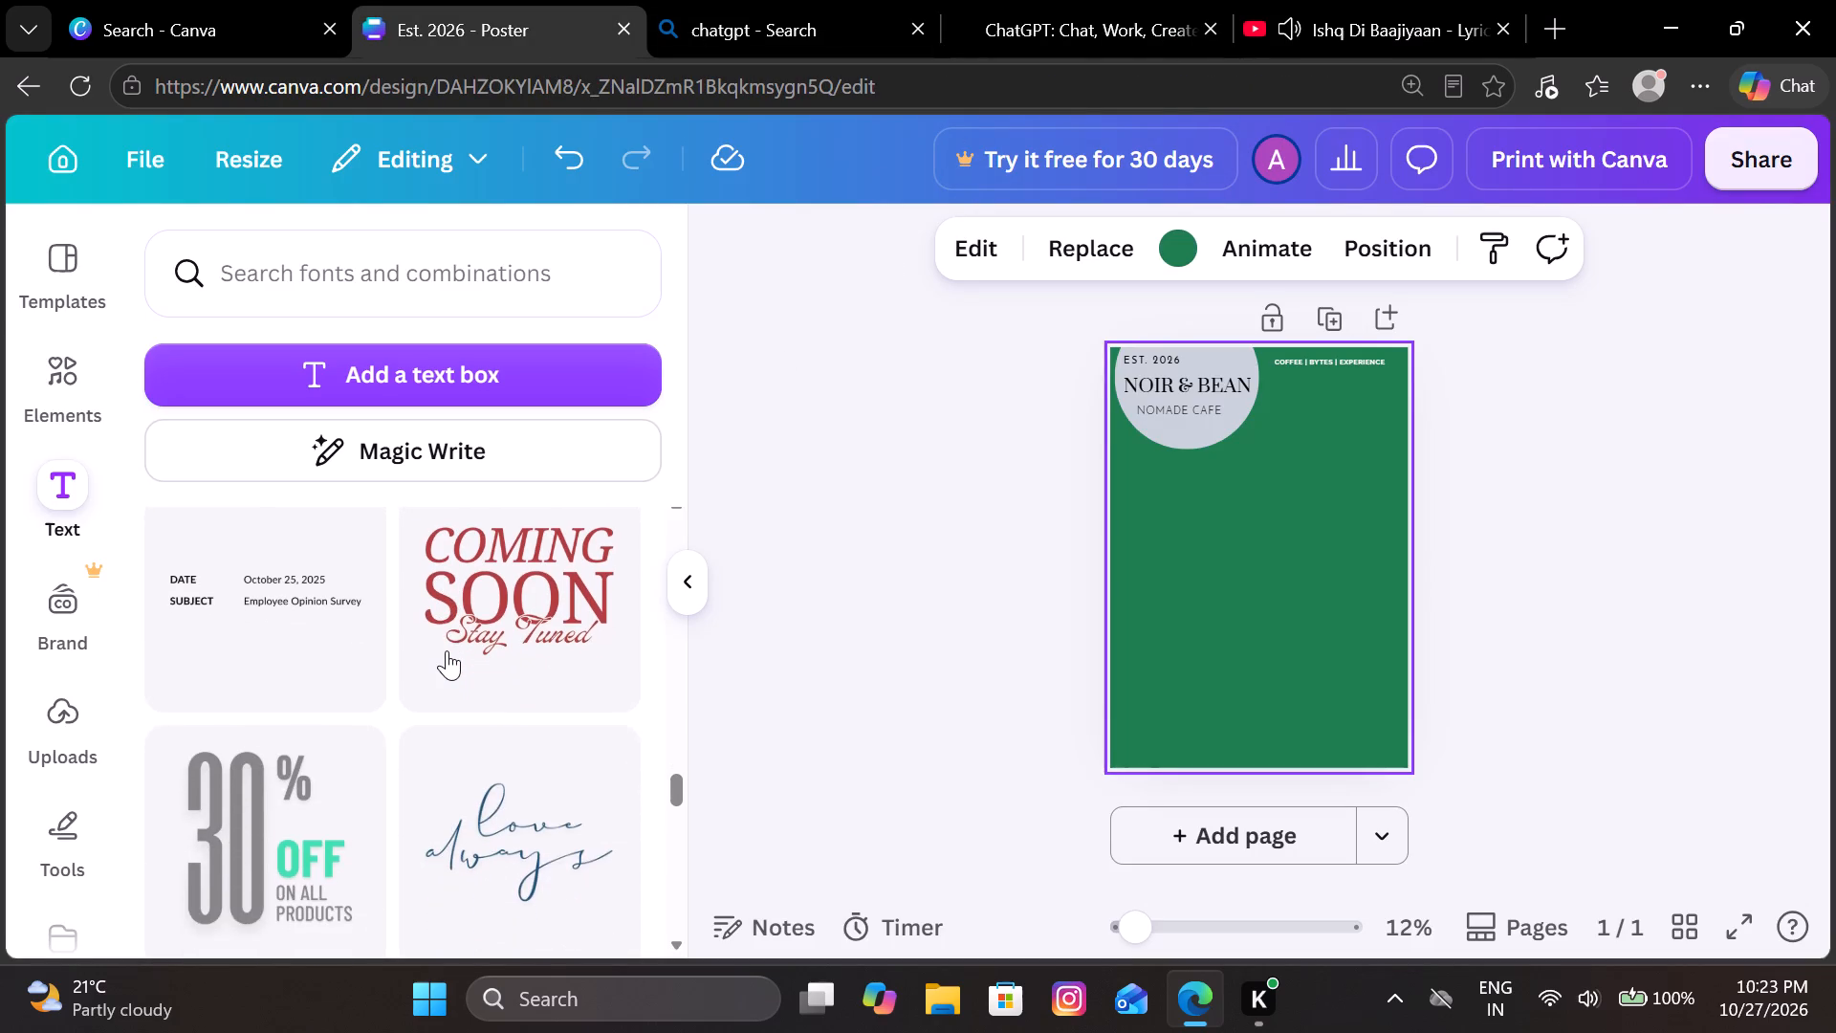
scroll(447, 650, up, 2)
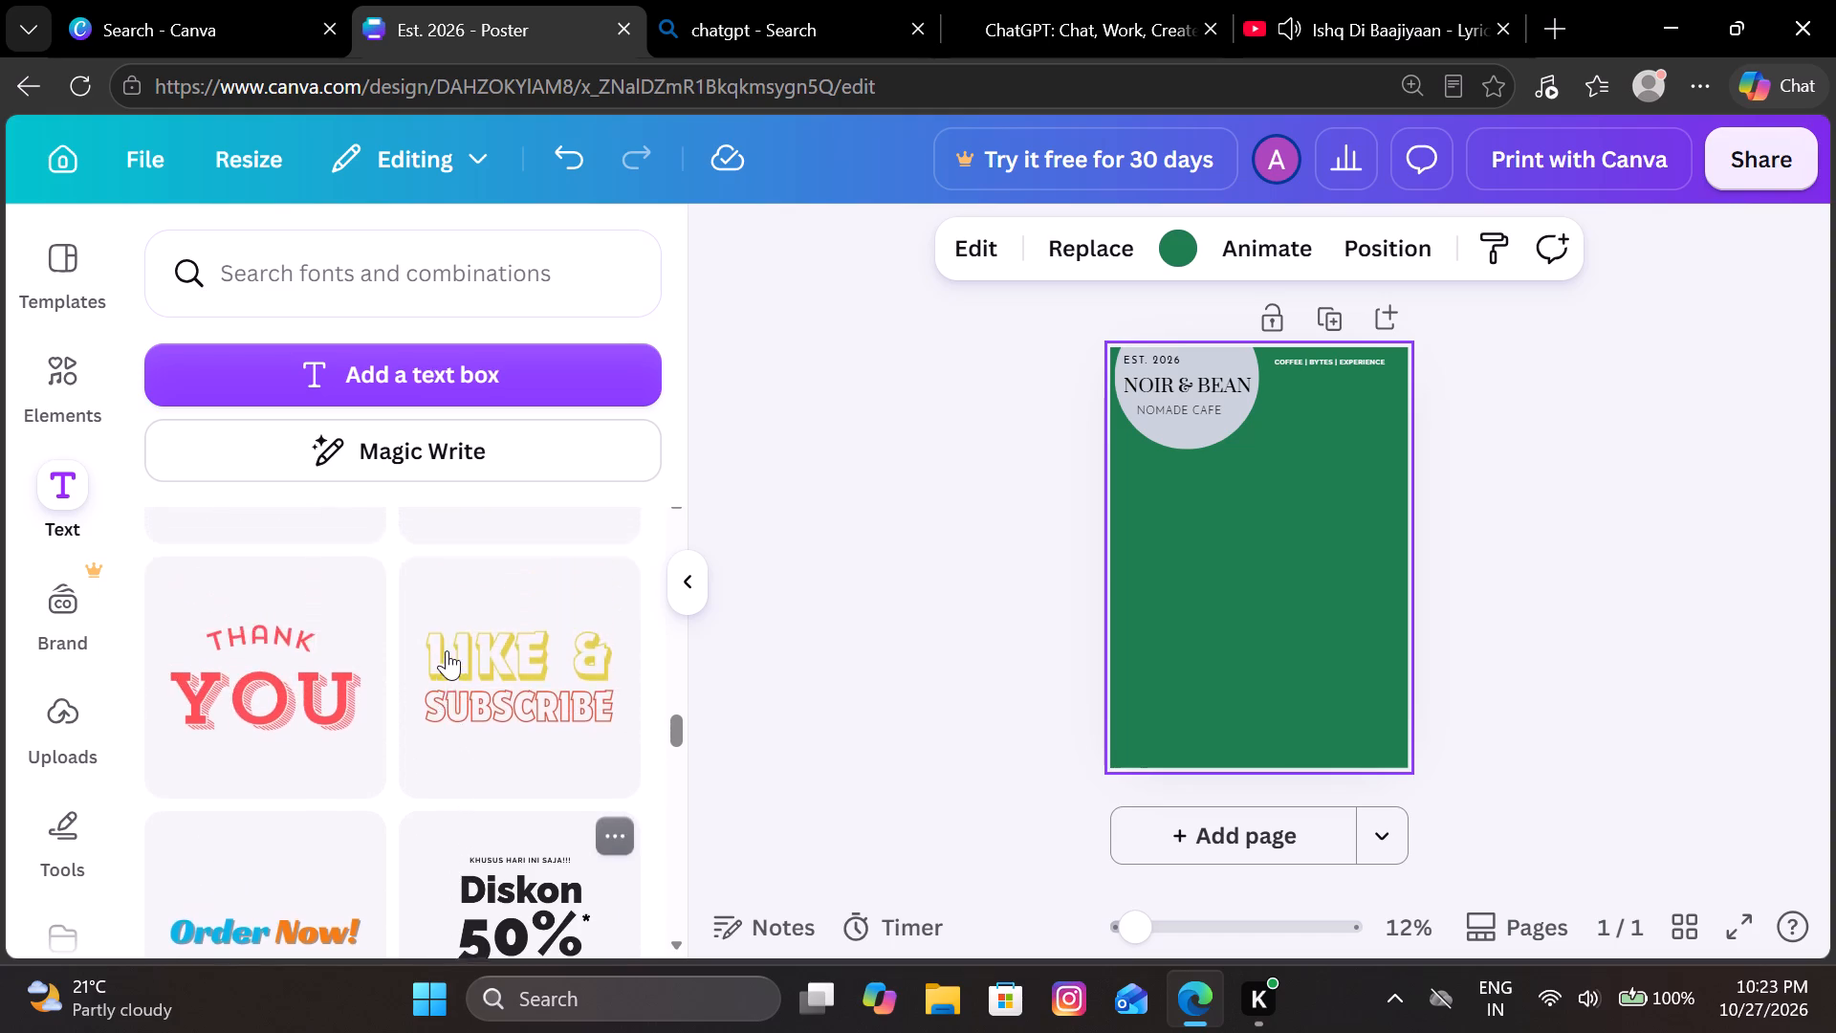
scroll(447, 650, up, 3)
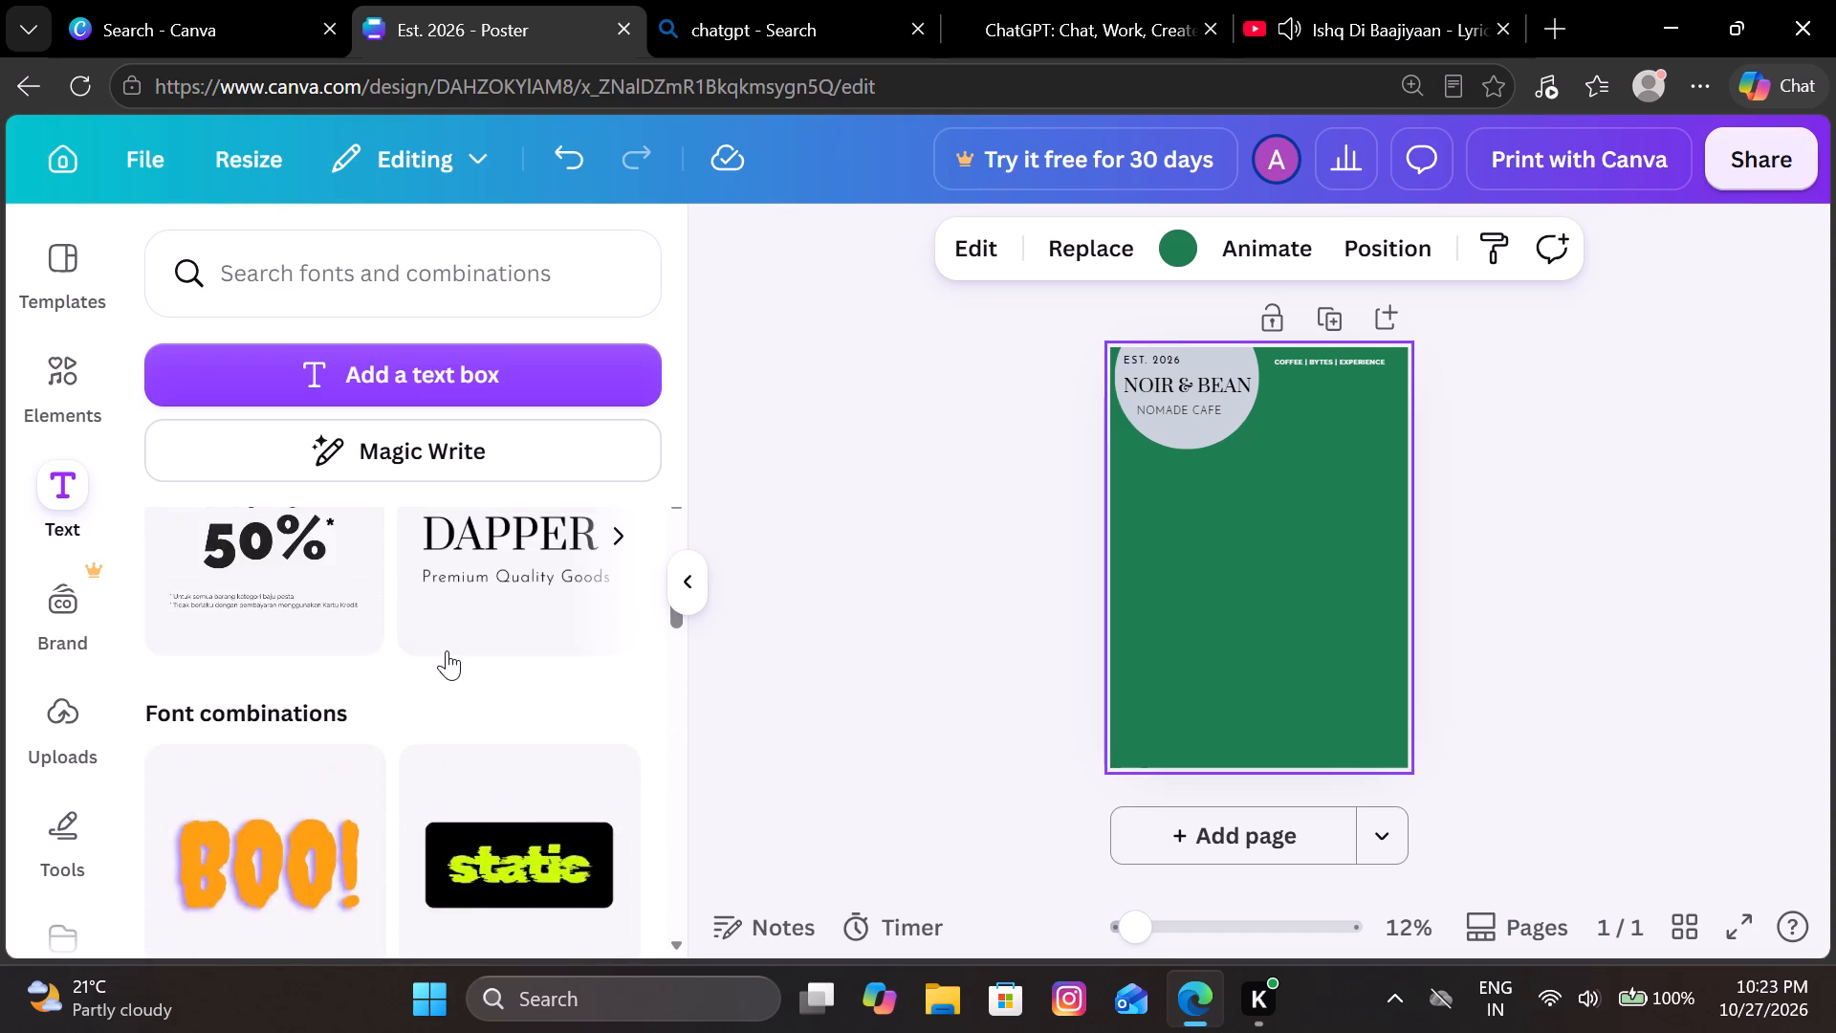
scroll(447, 650, up, 2)
scroll(447, 650, down, 3)
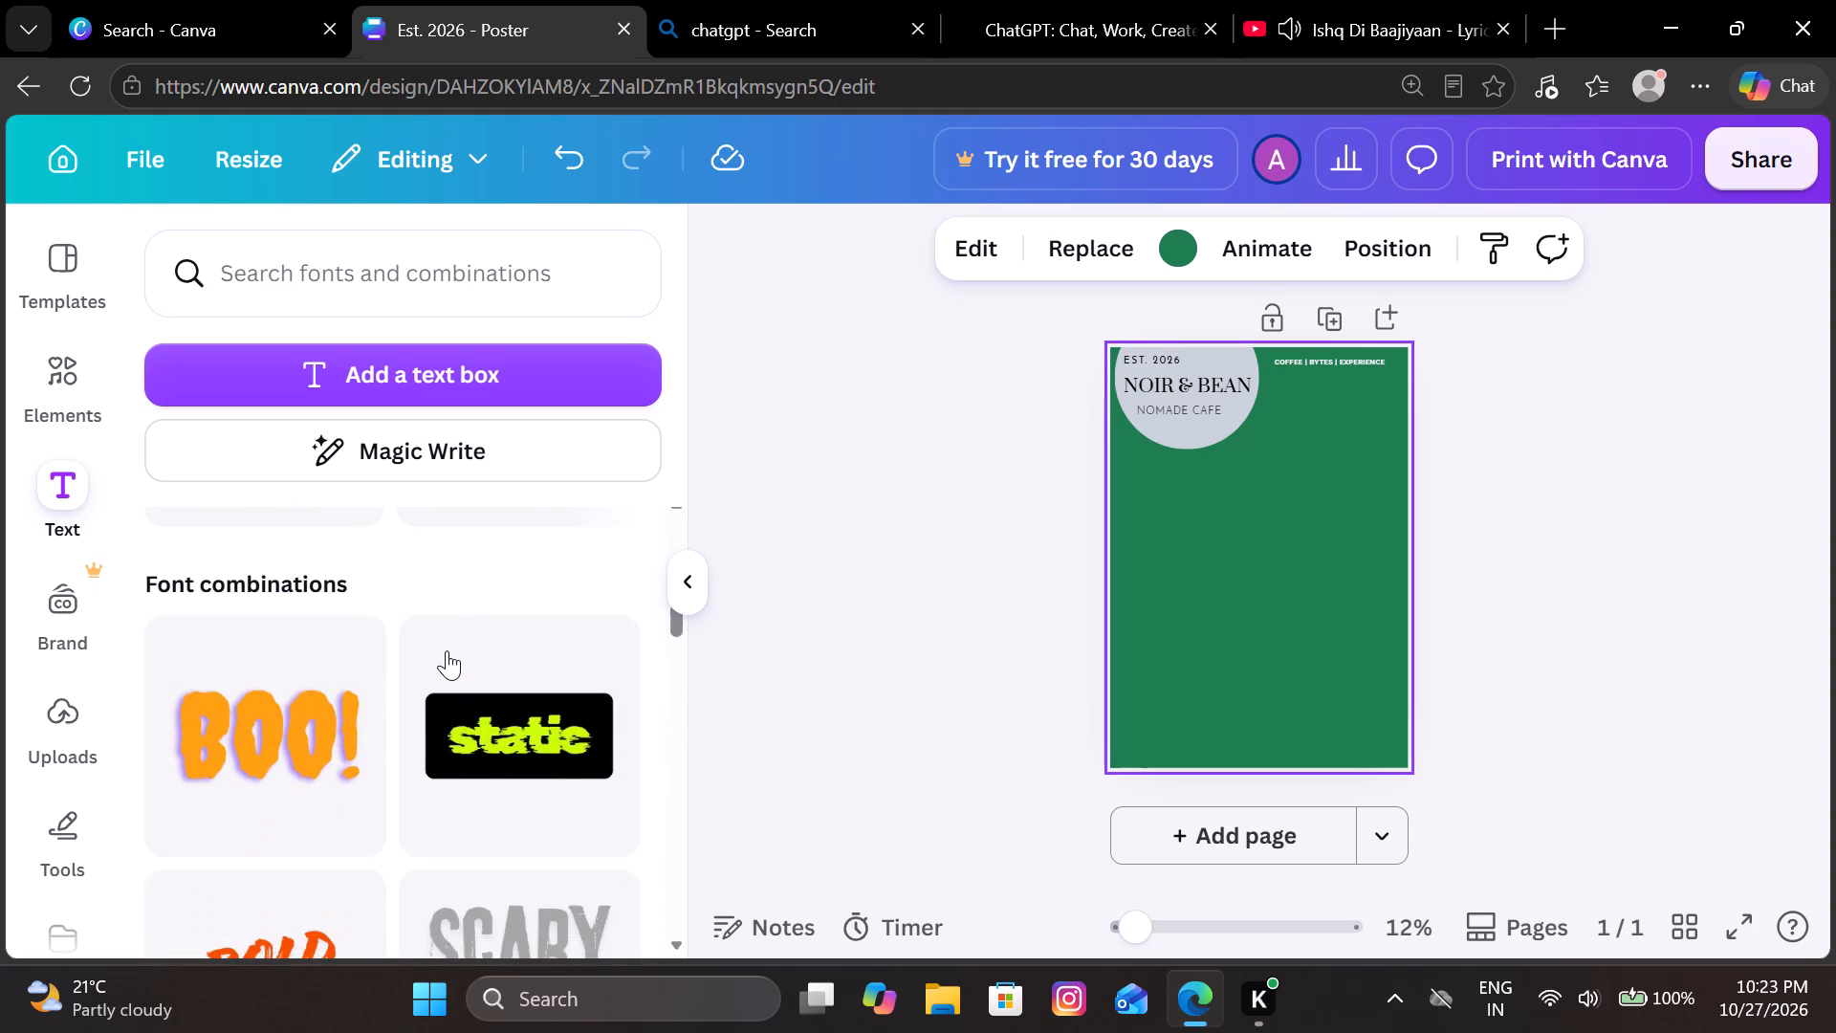
scroll(447, 650, up, 1)
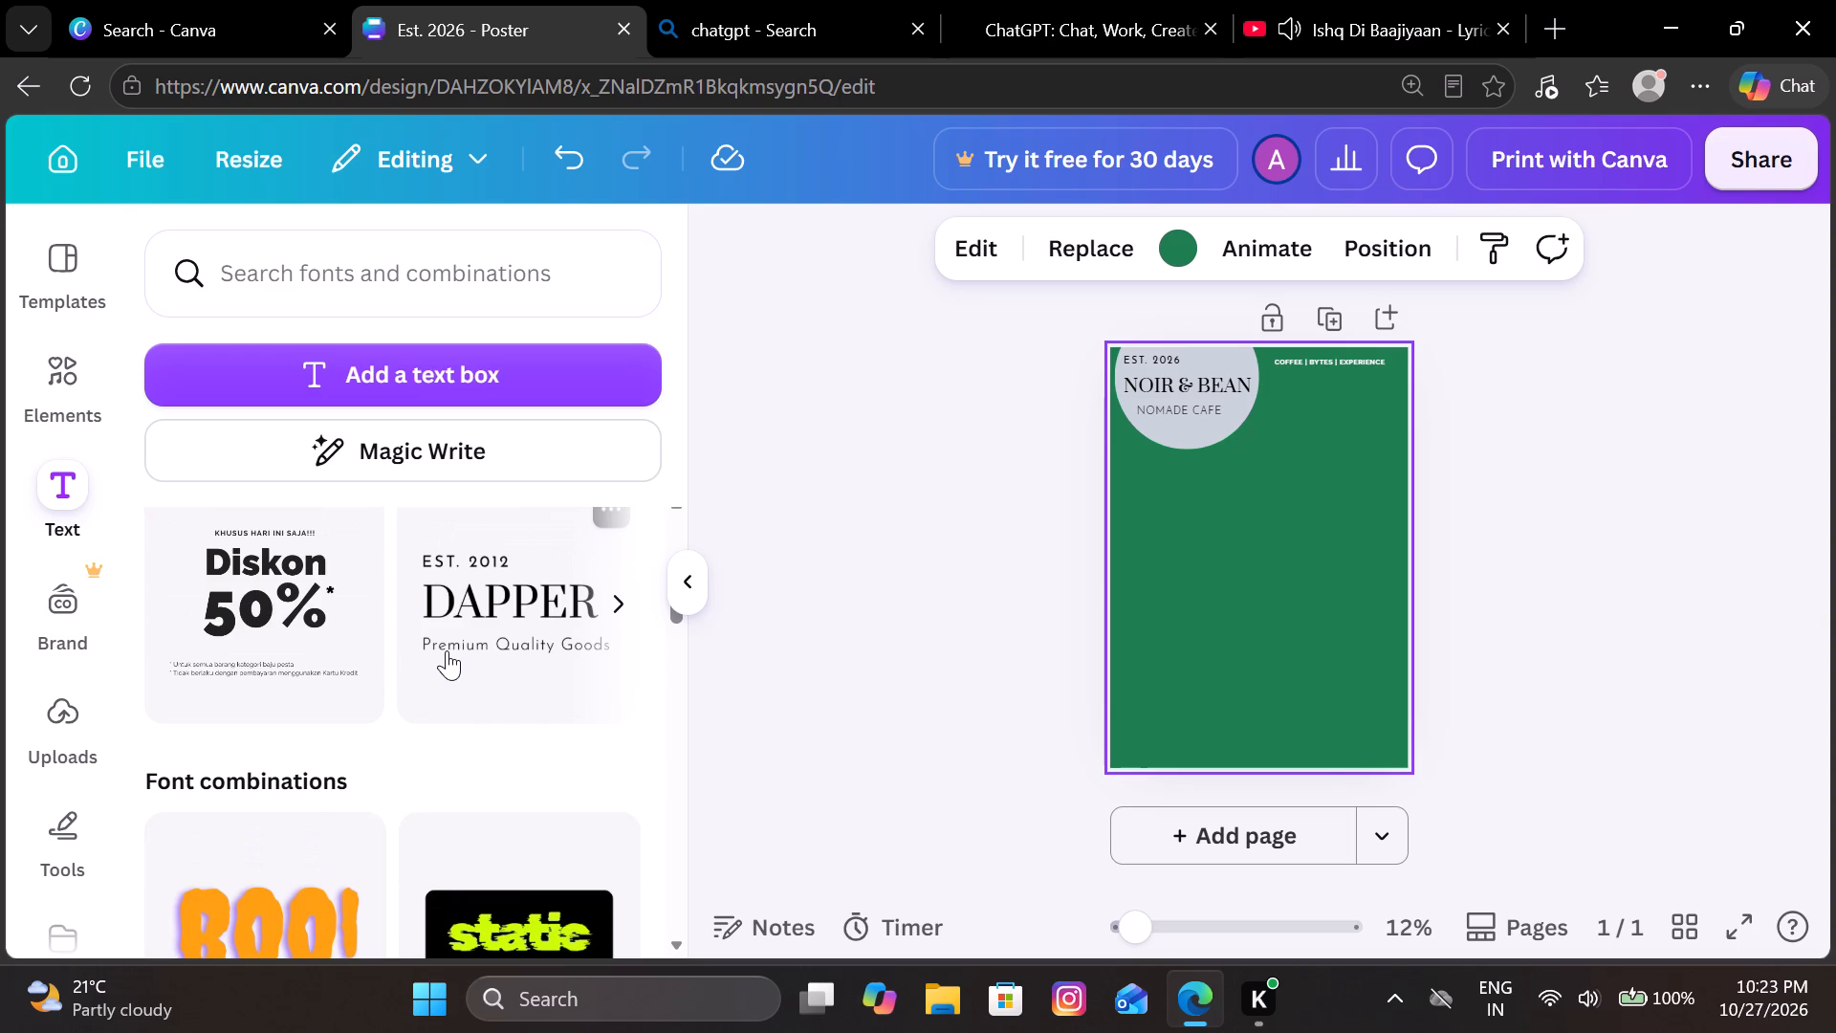
scroll(447, 650, down, 4)
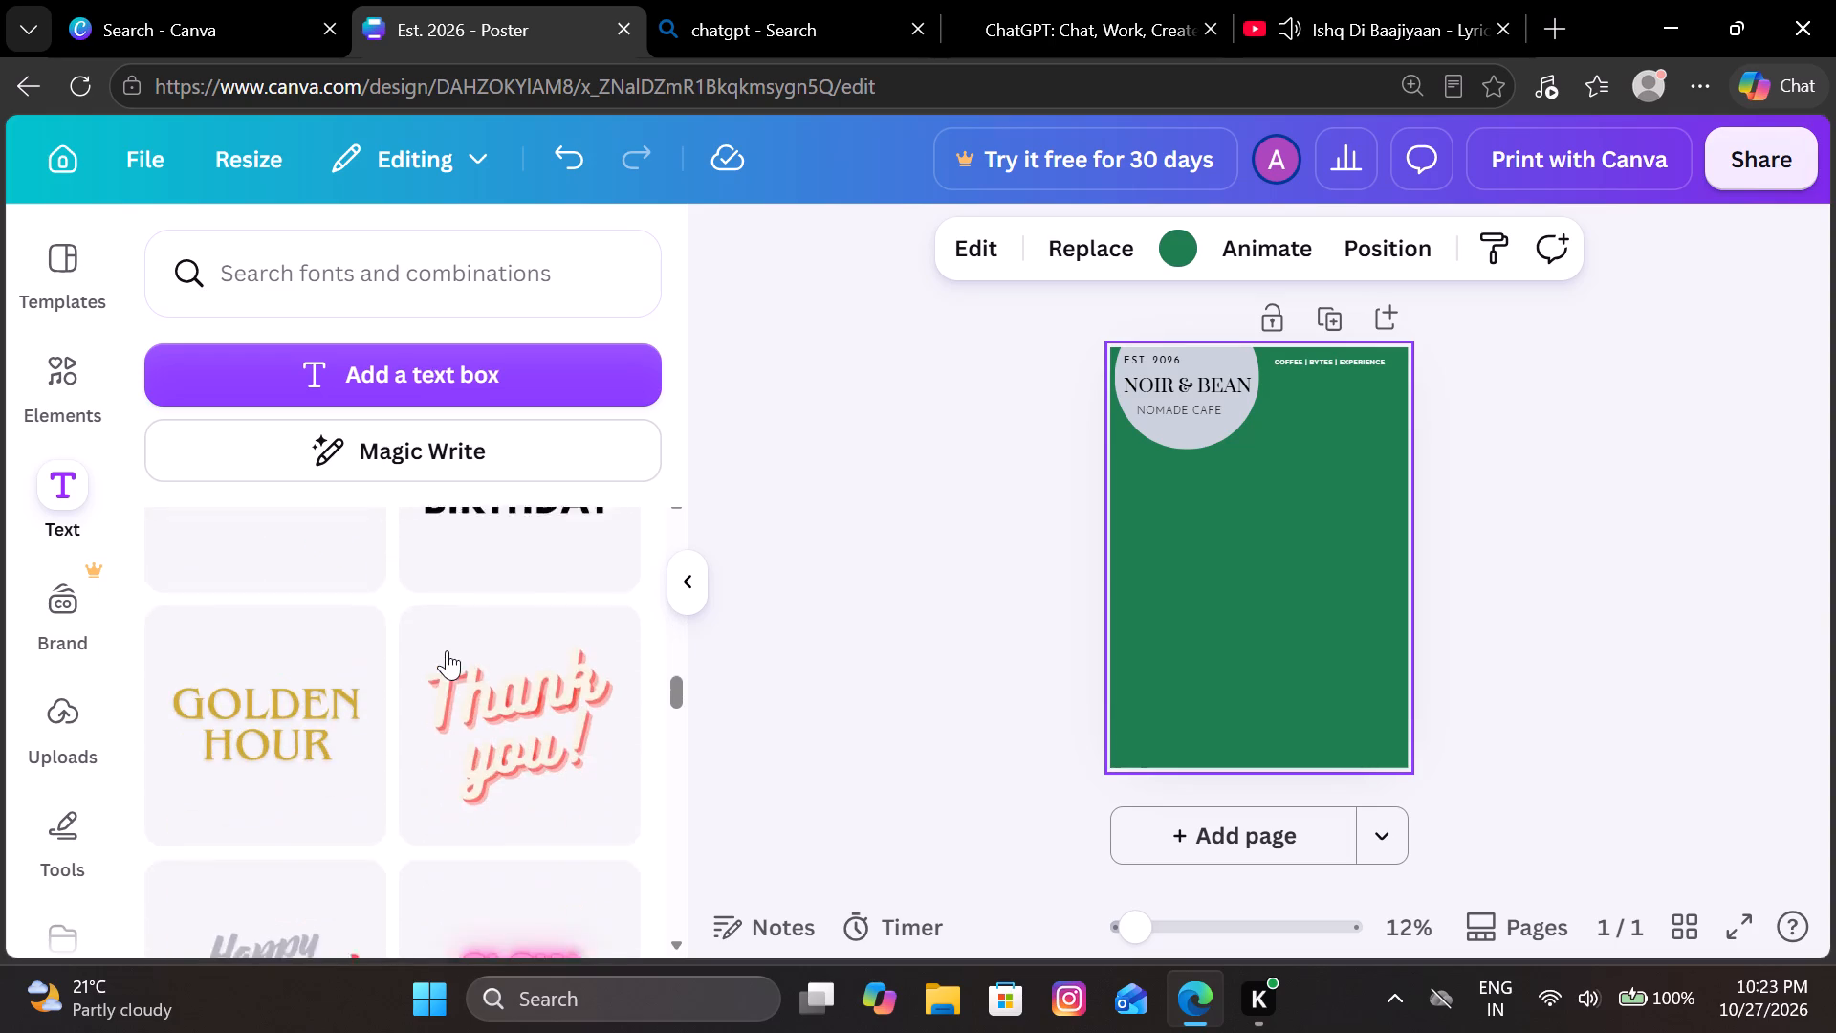
scroll(447, 650, down, 4)
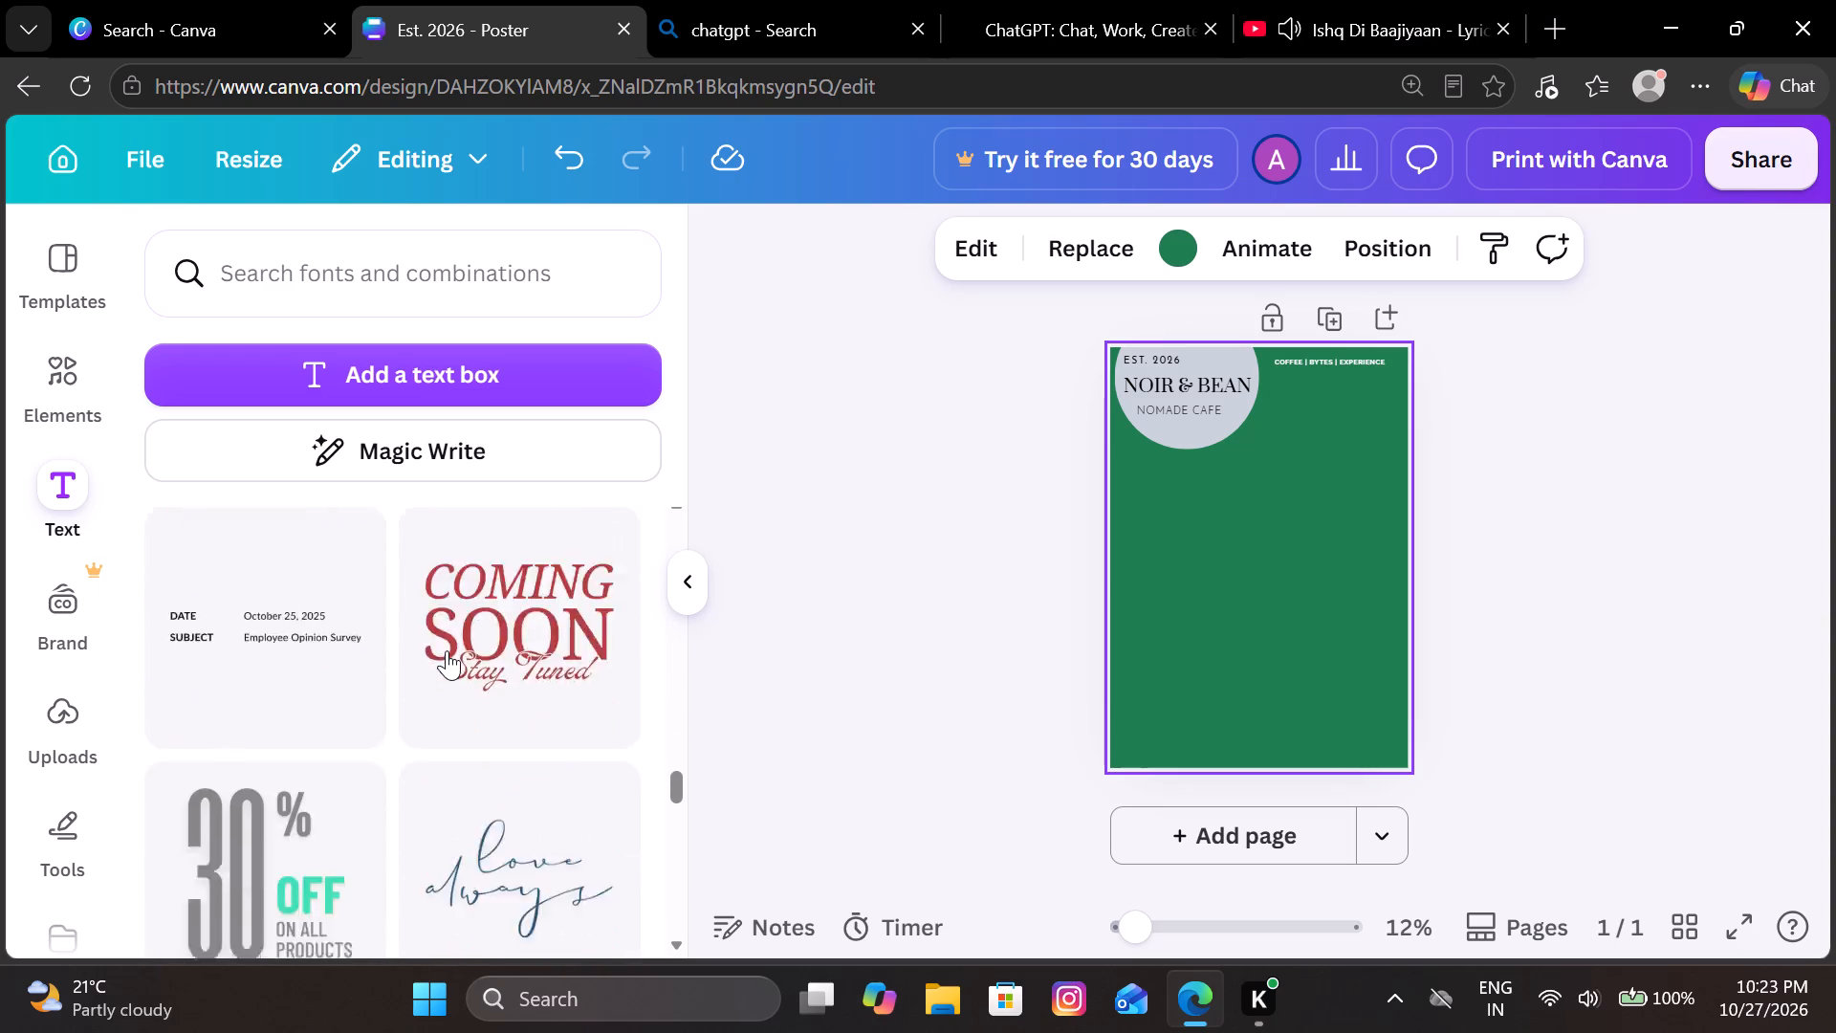
scroll(447, 650, down, 4)
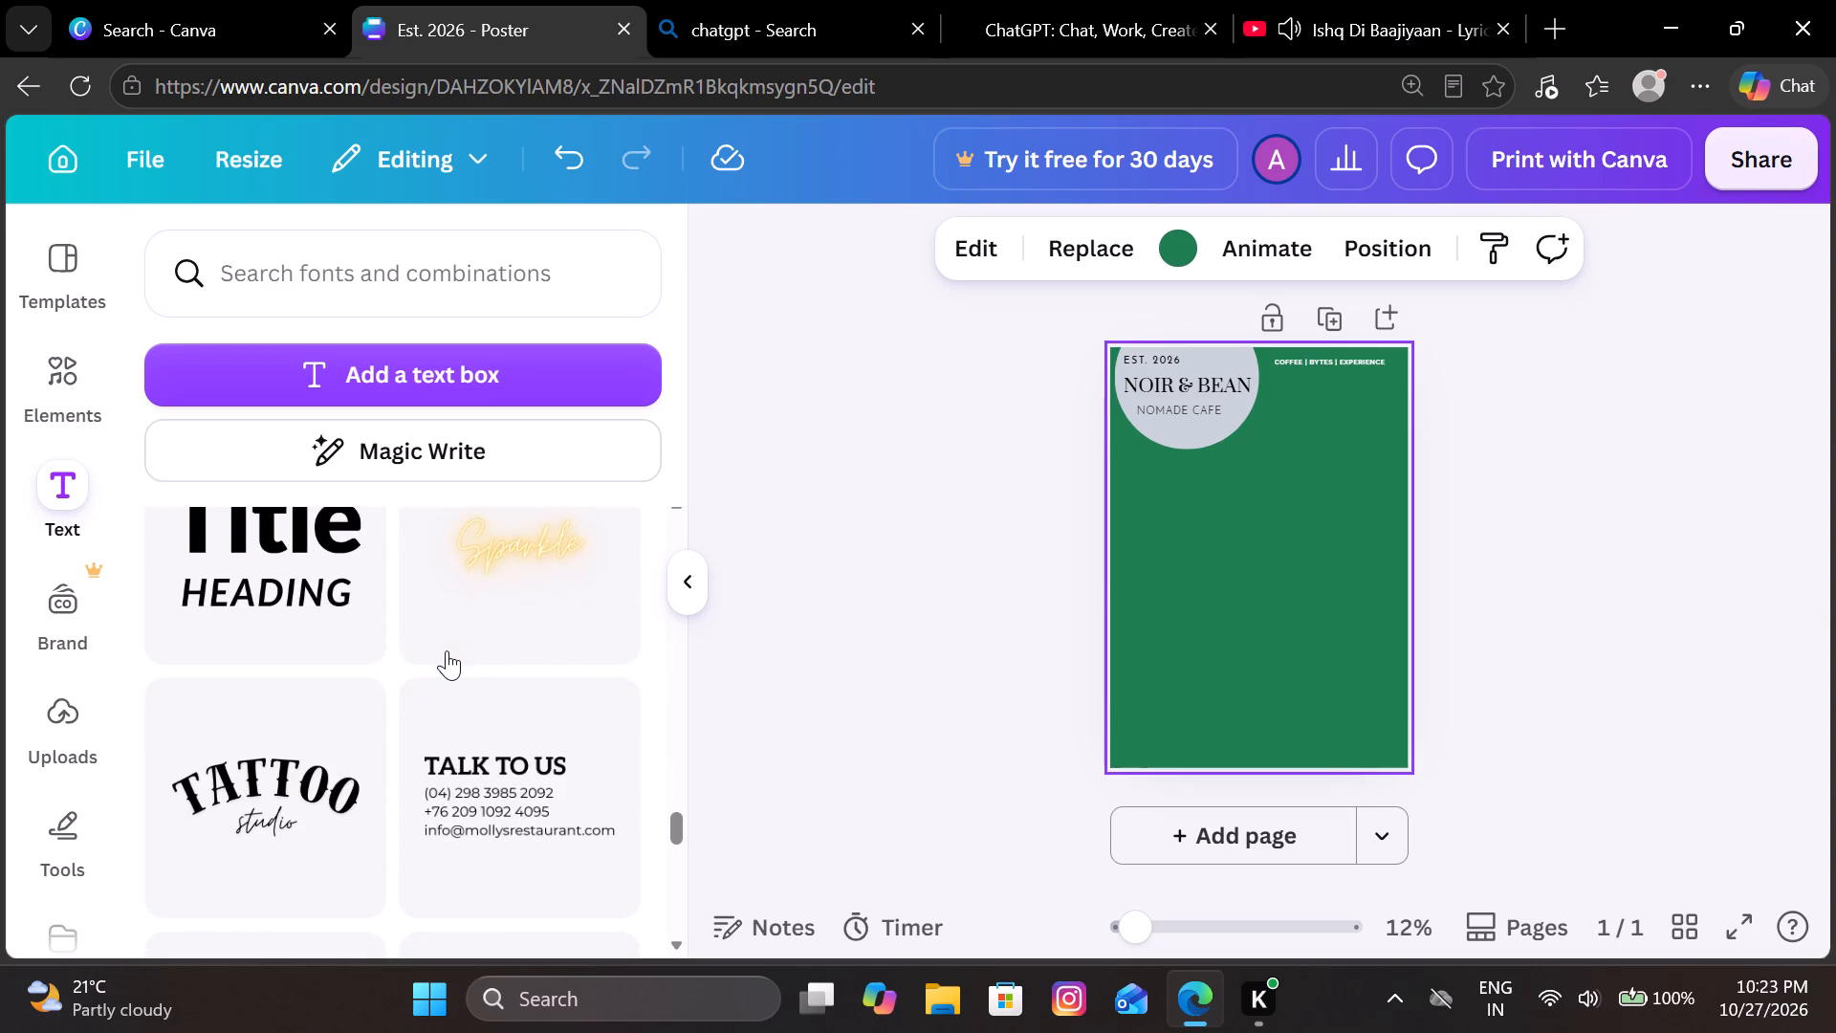
click(277, 653)
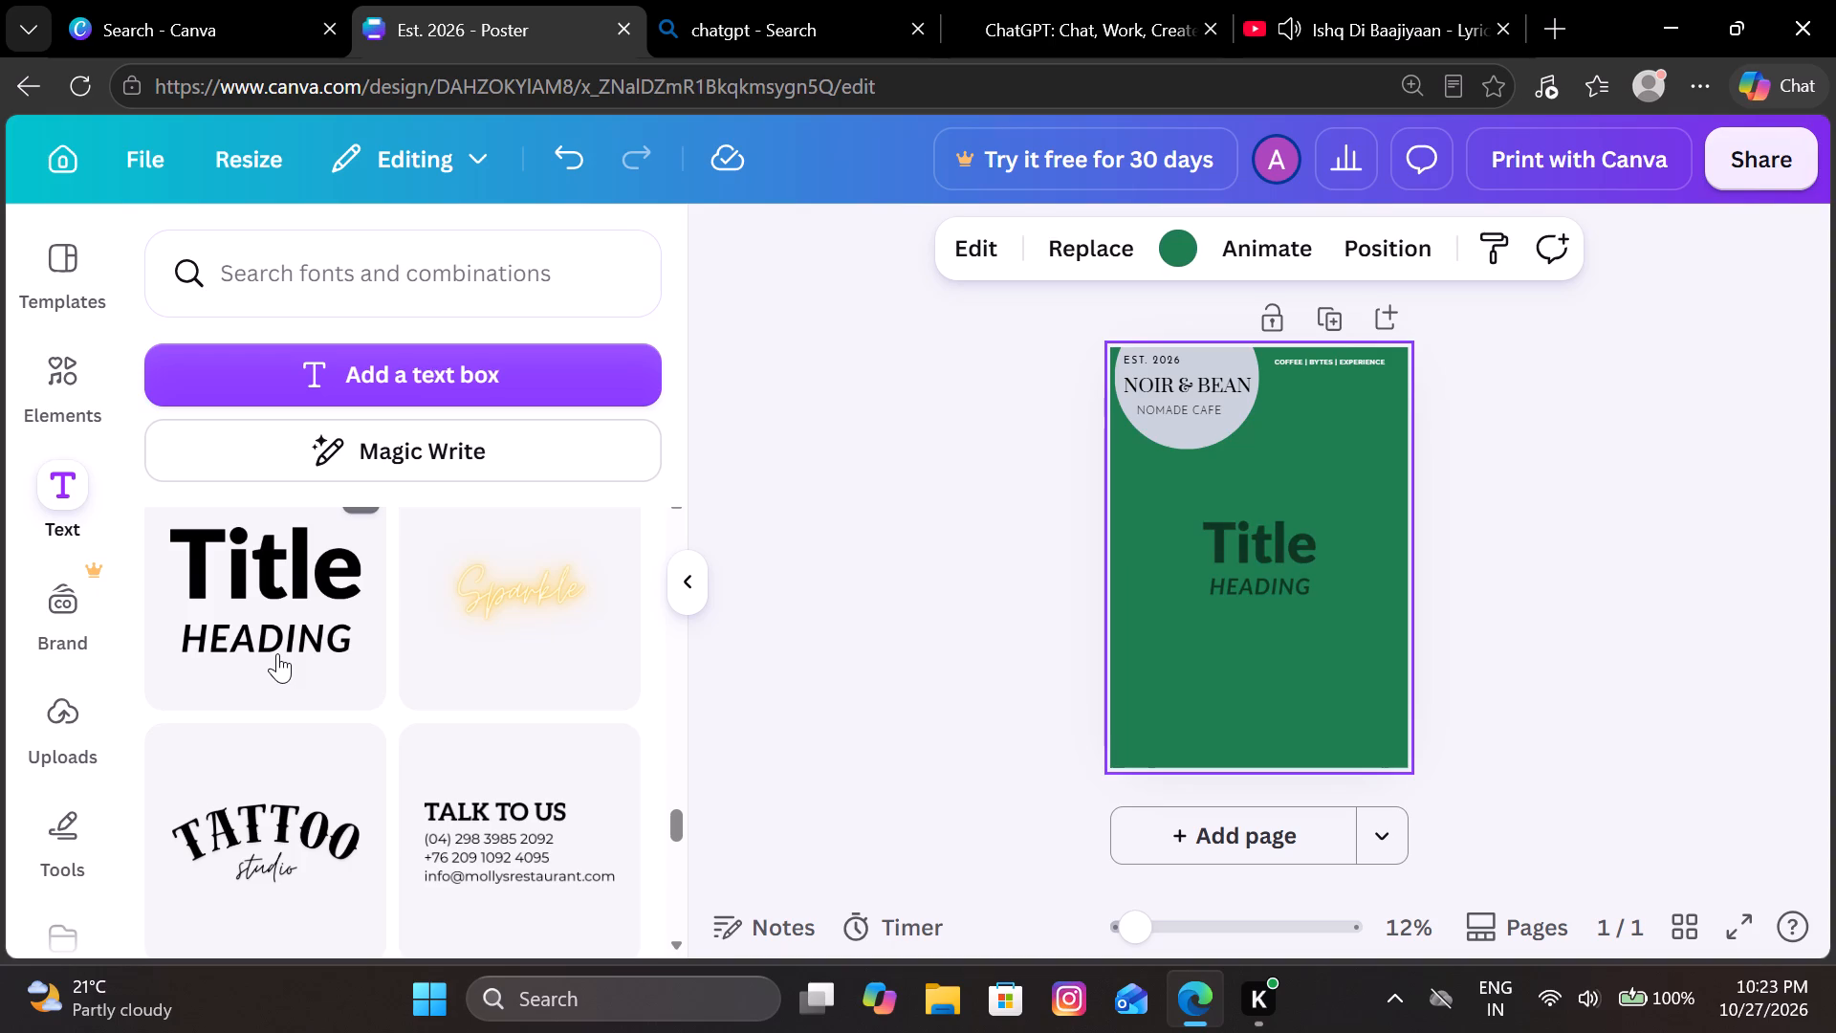
Replace the "Title" text in the new combination with "NOT JUST A COFFEE".
click(1235, 552)
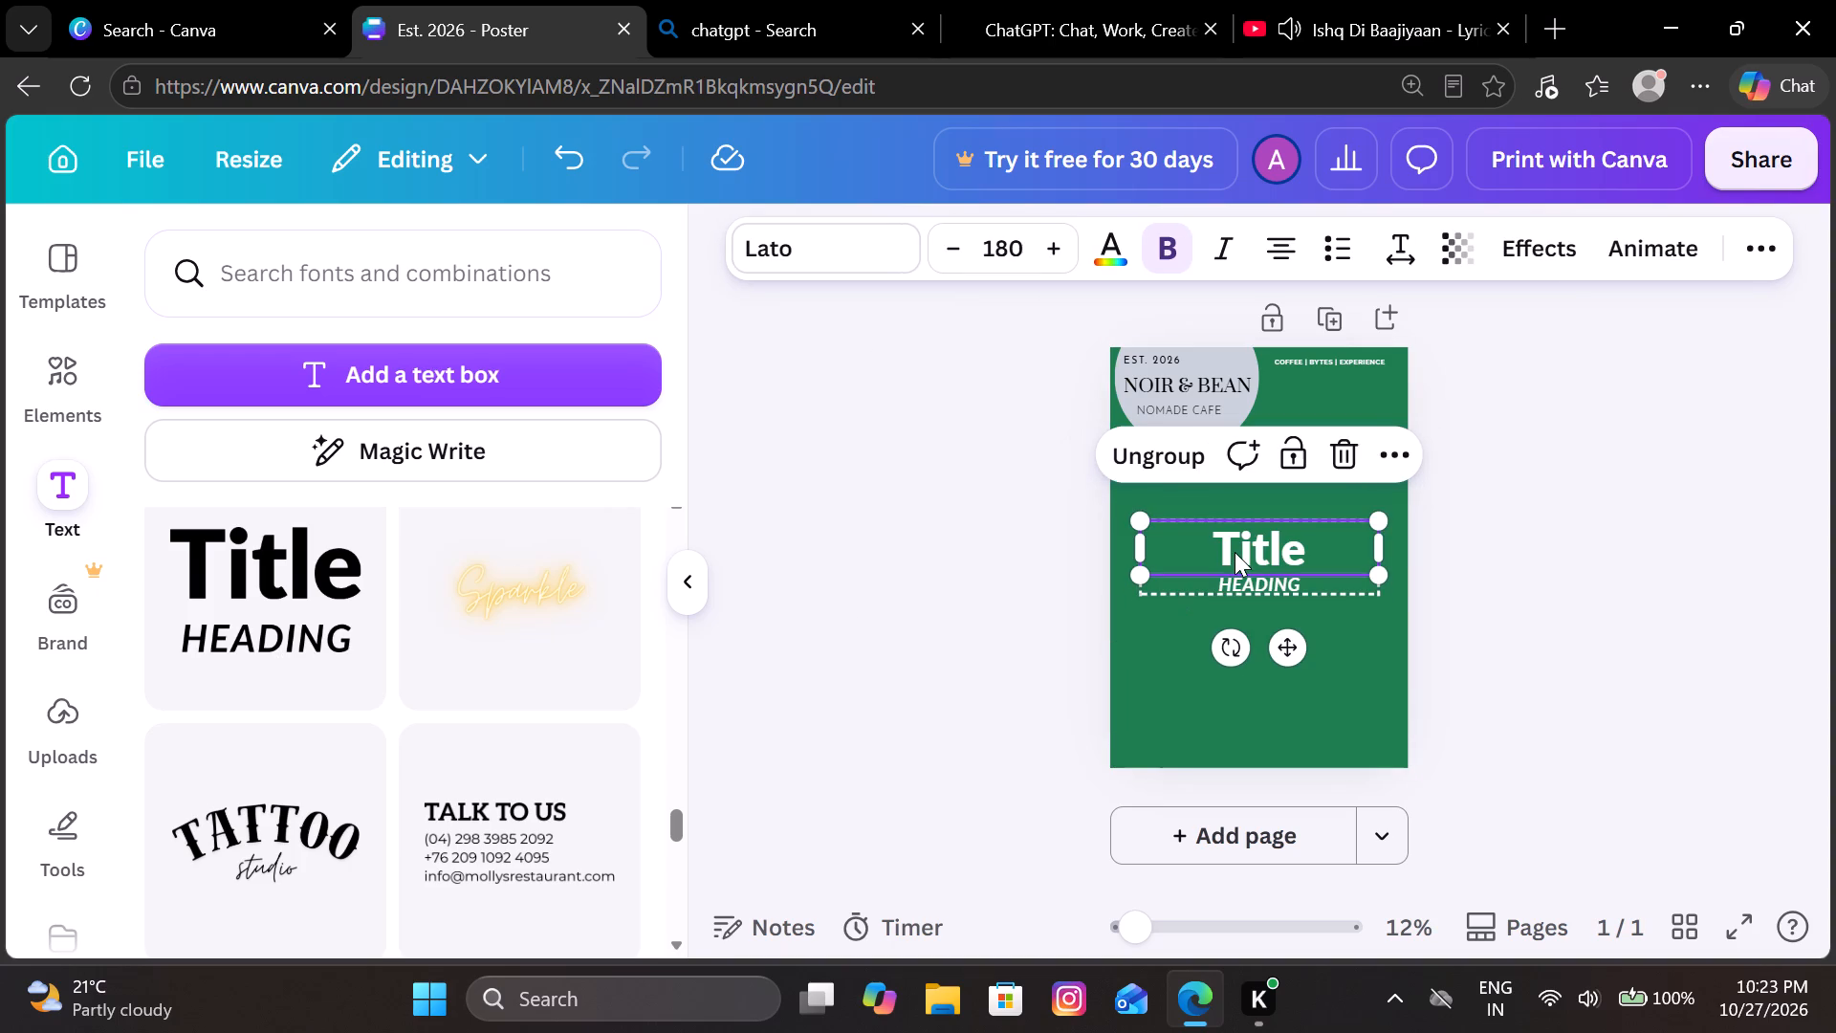
key(n)
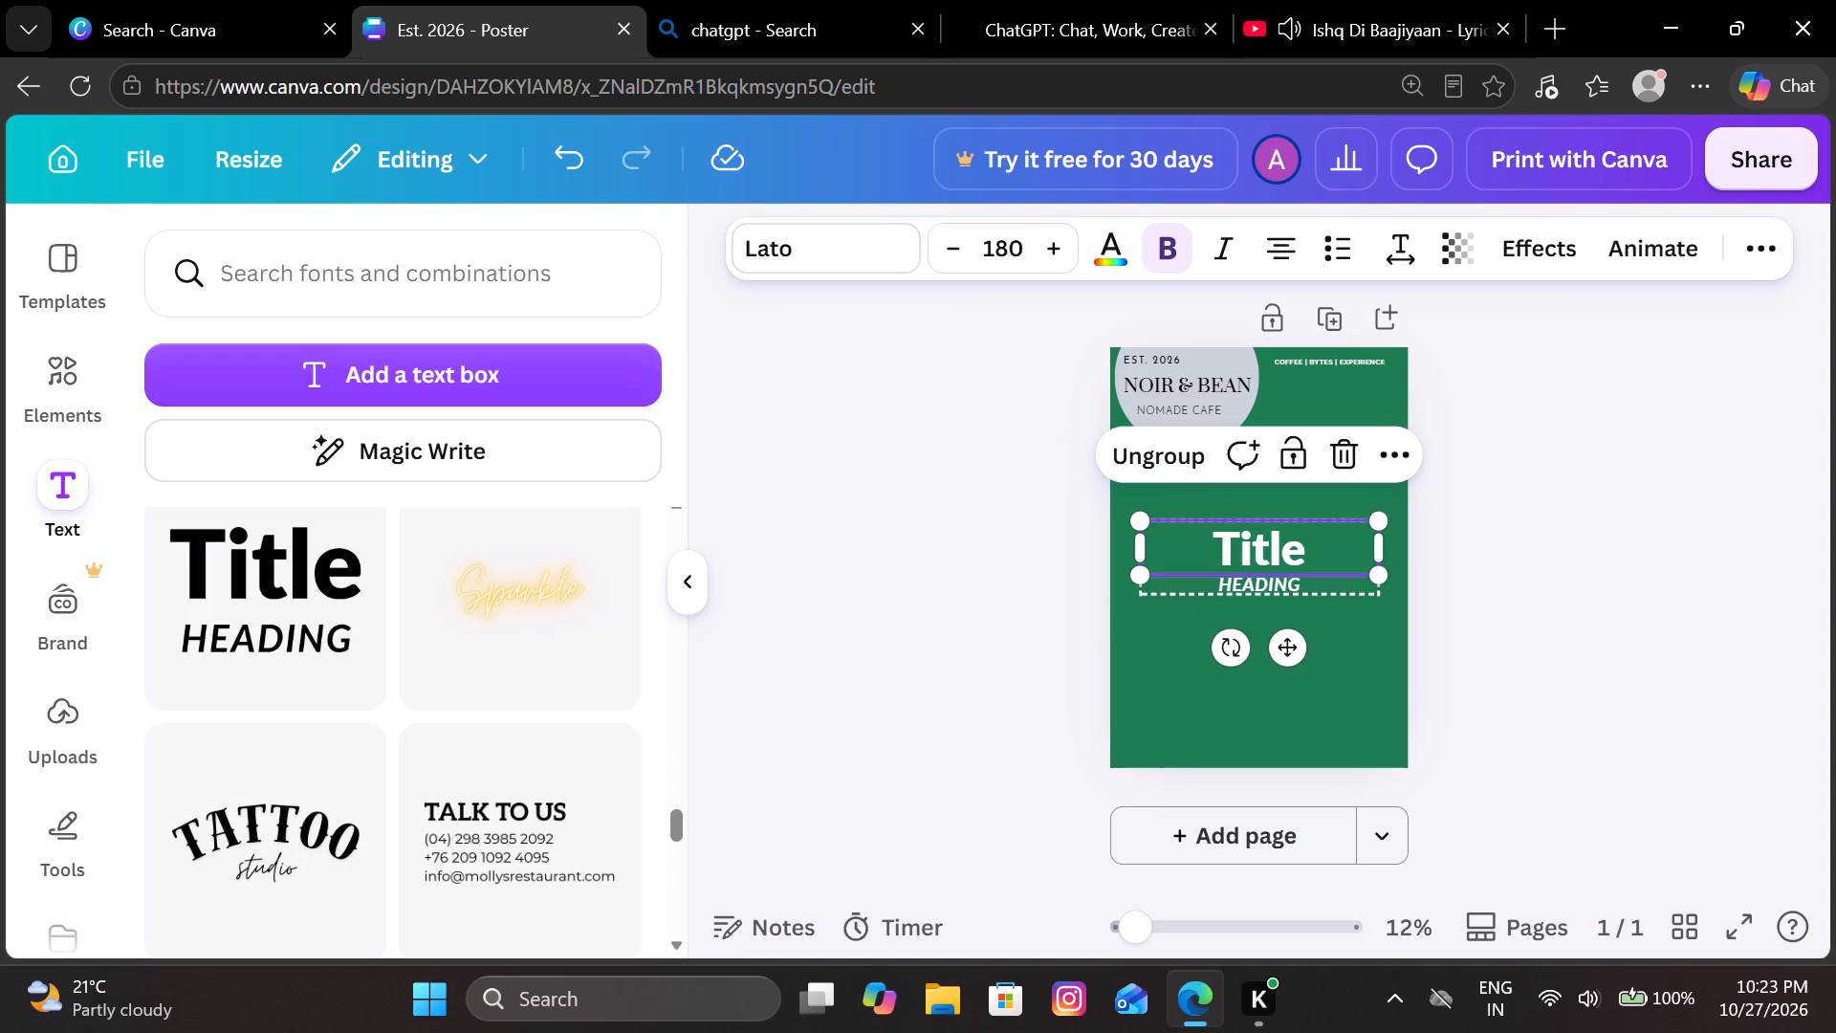
click(1213, 561)
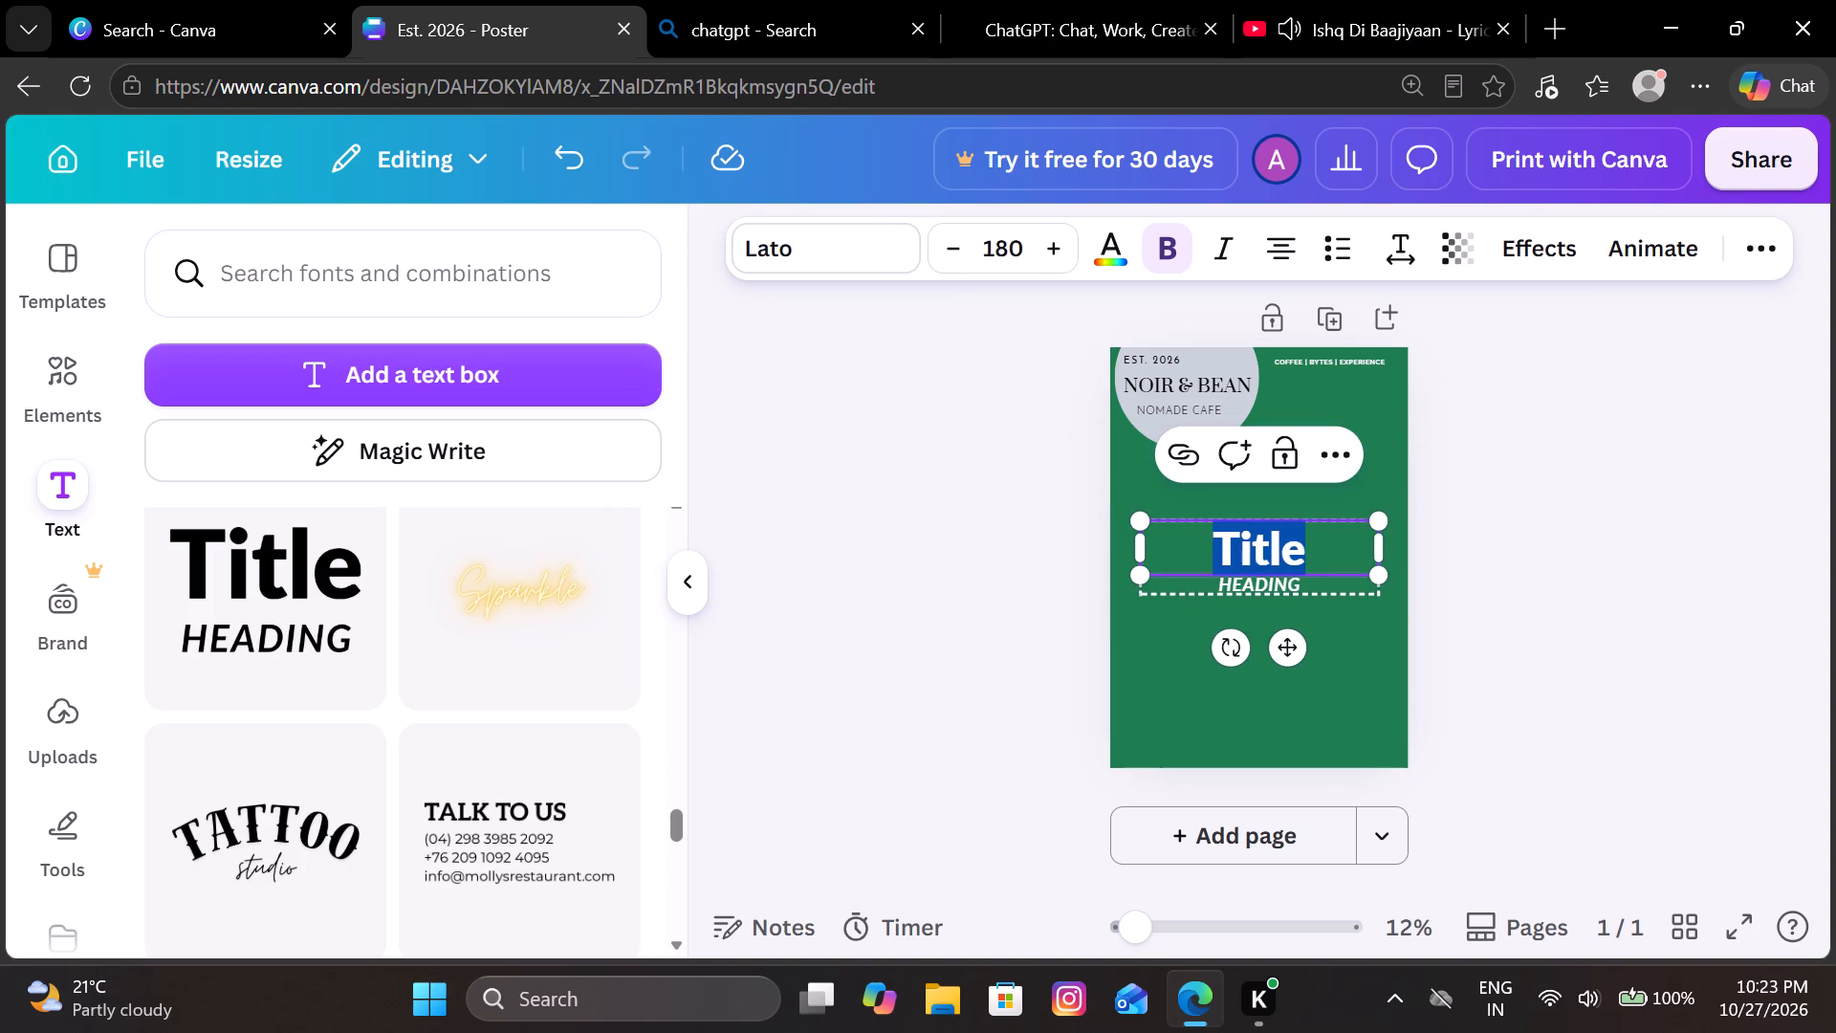
text(no)
key(BackSpace)
key(BackSpace)
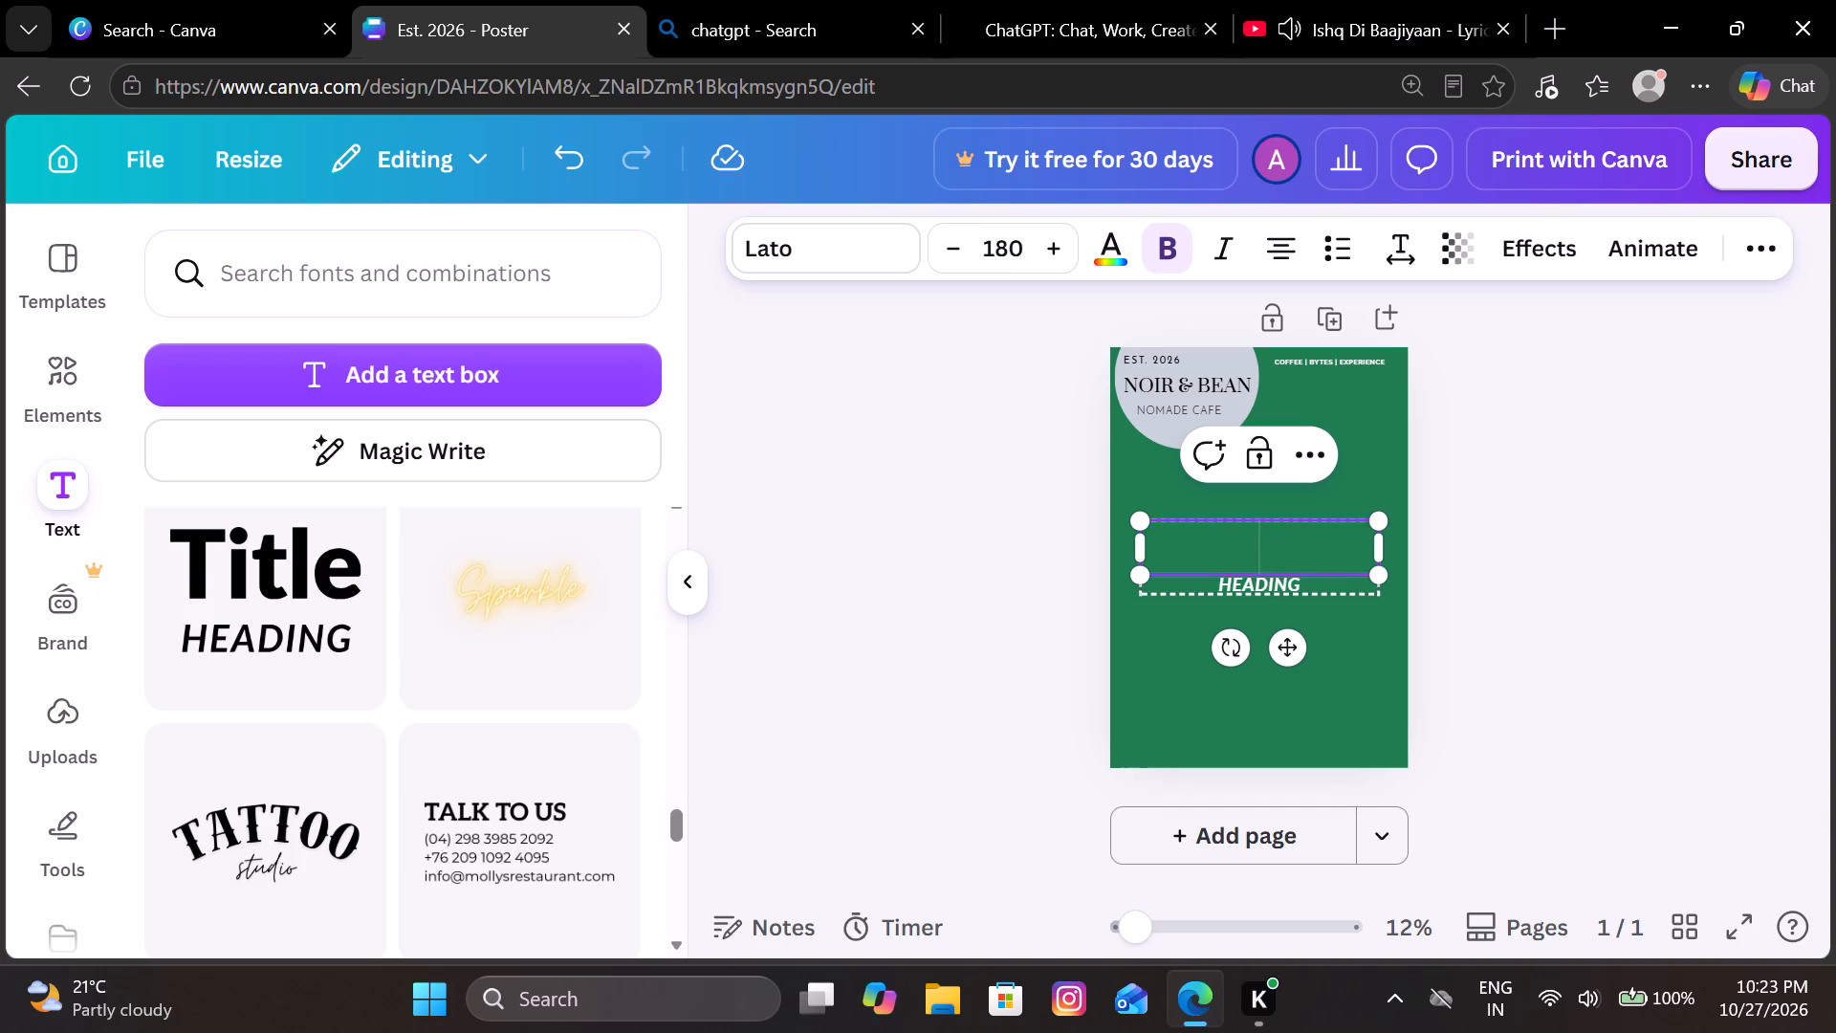
text(NOT)
key(space)
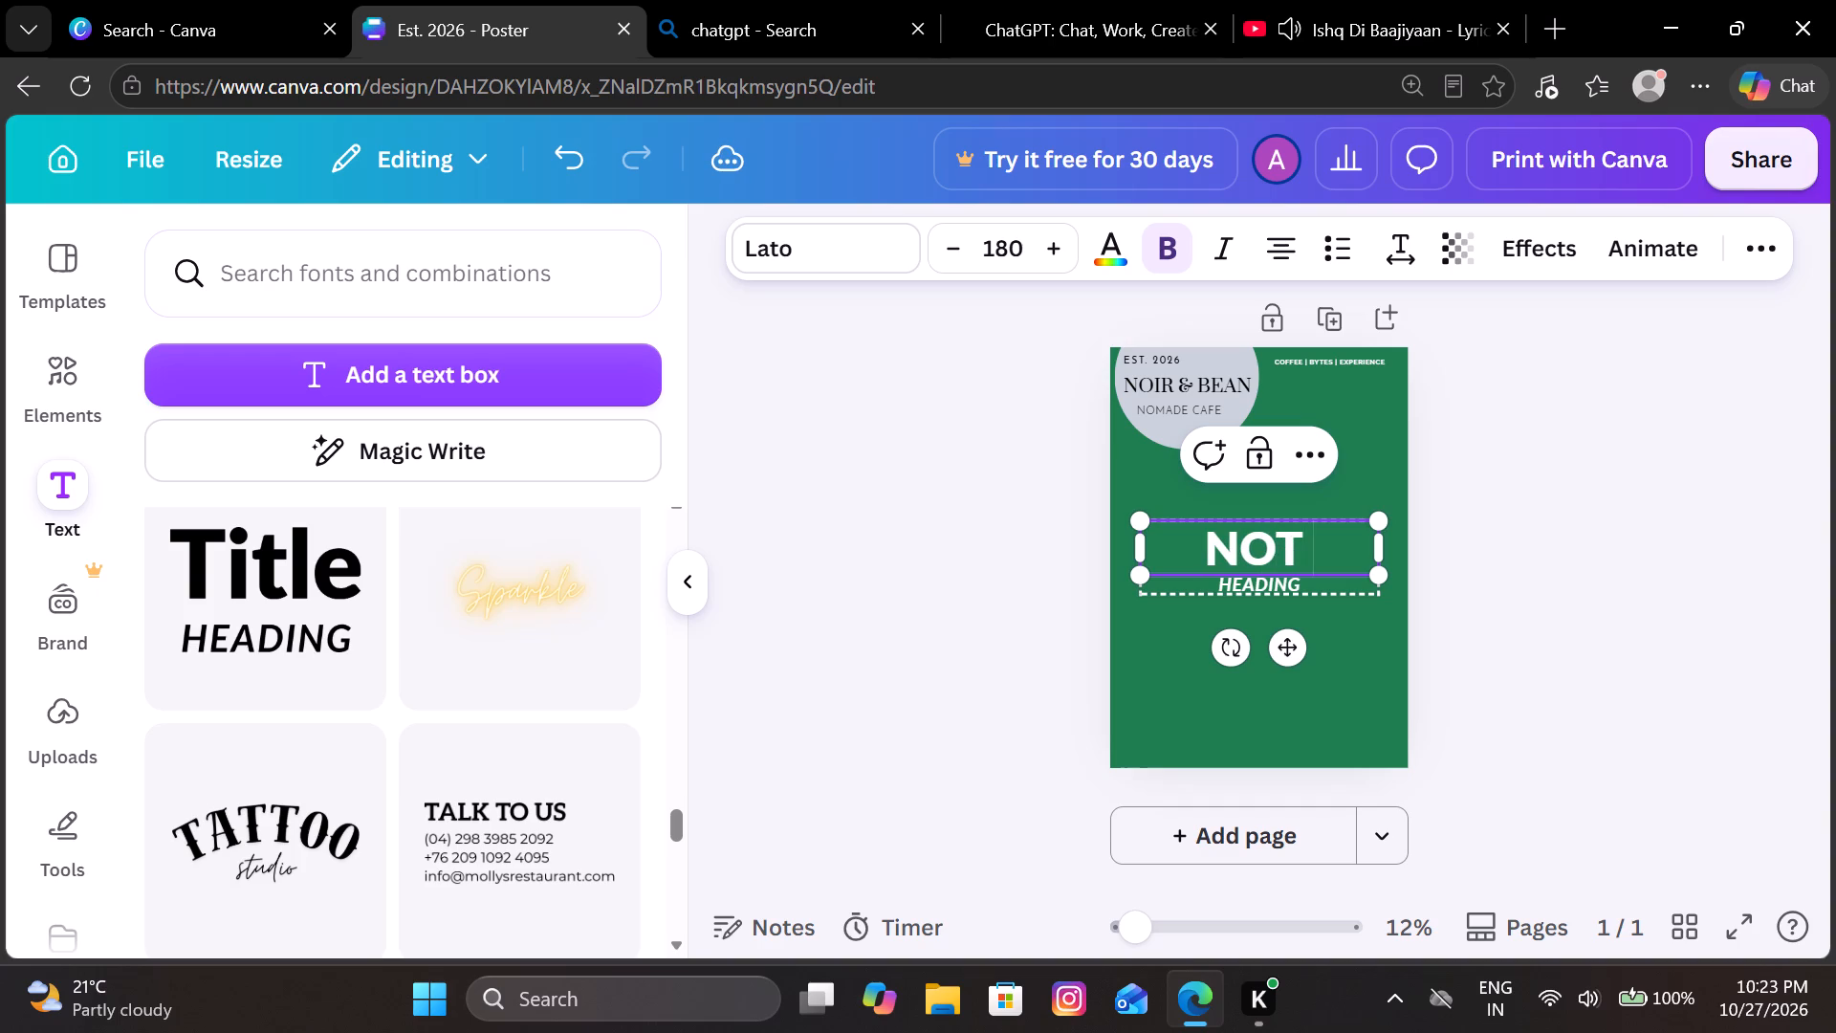
text(JUST A)
key(space)
text(CODD)
key(BackSpace)
key(BackSpace)
key(BackSpace)
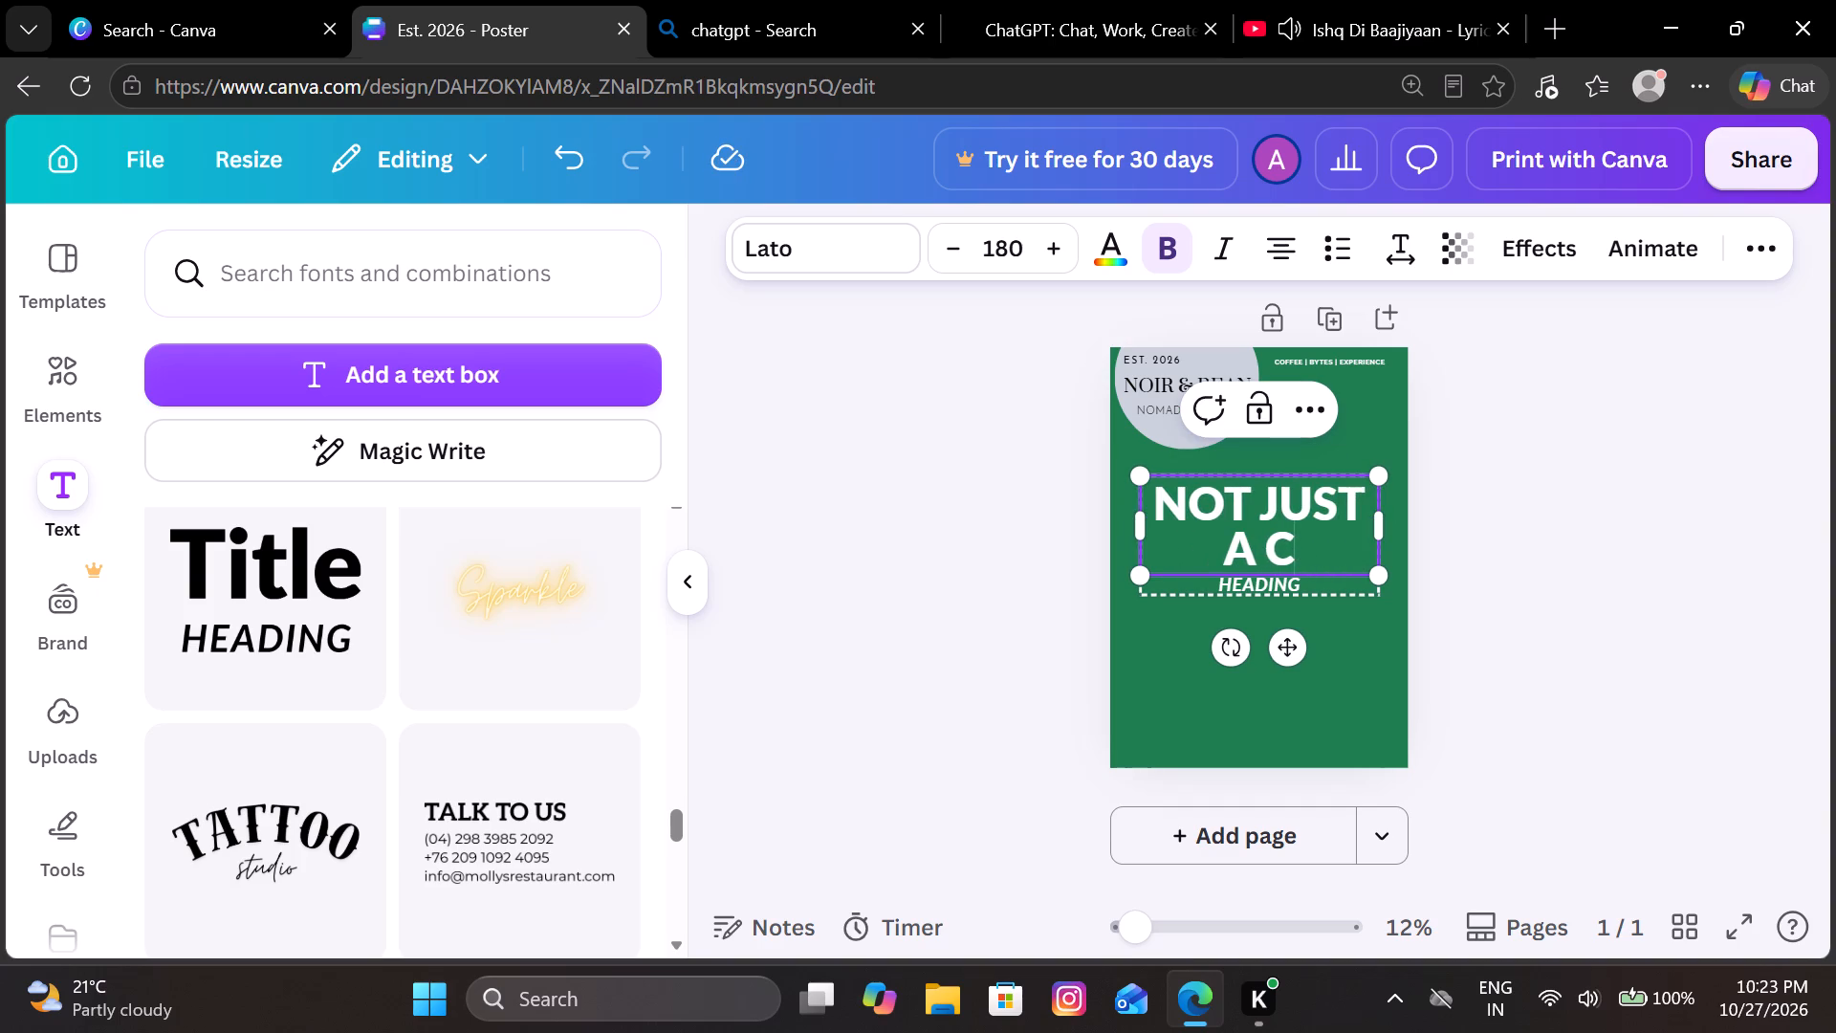
text(OFFEE)
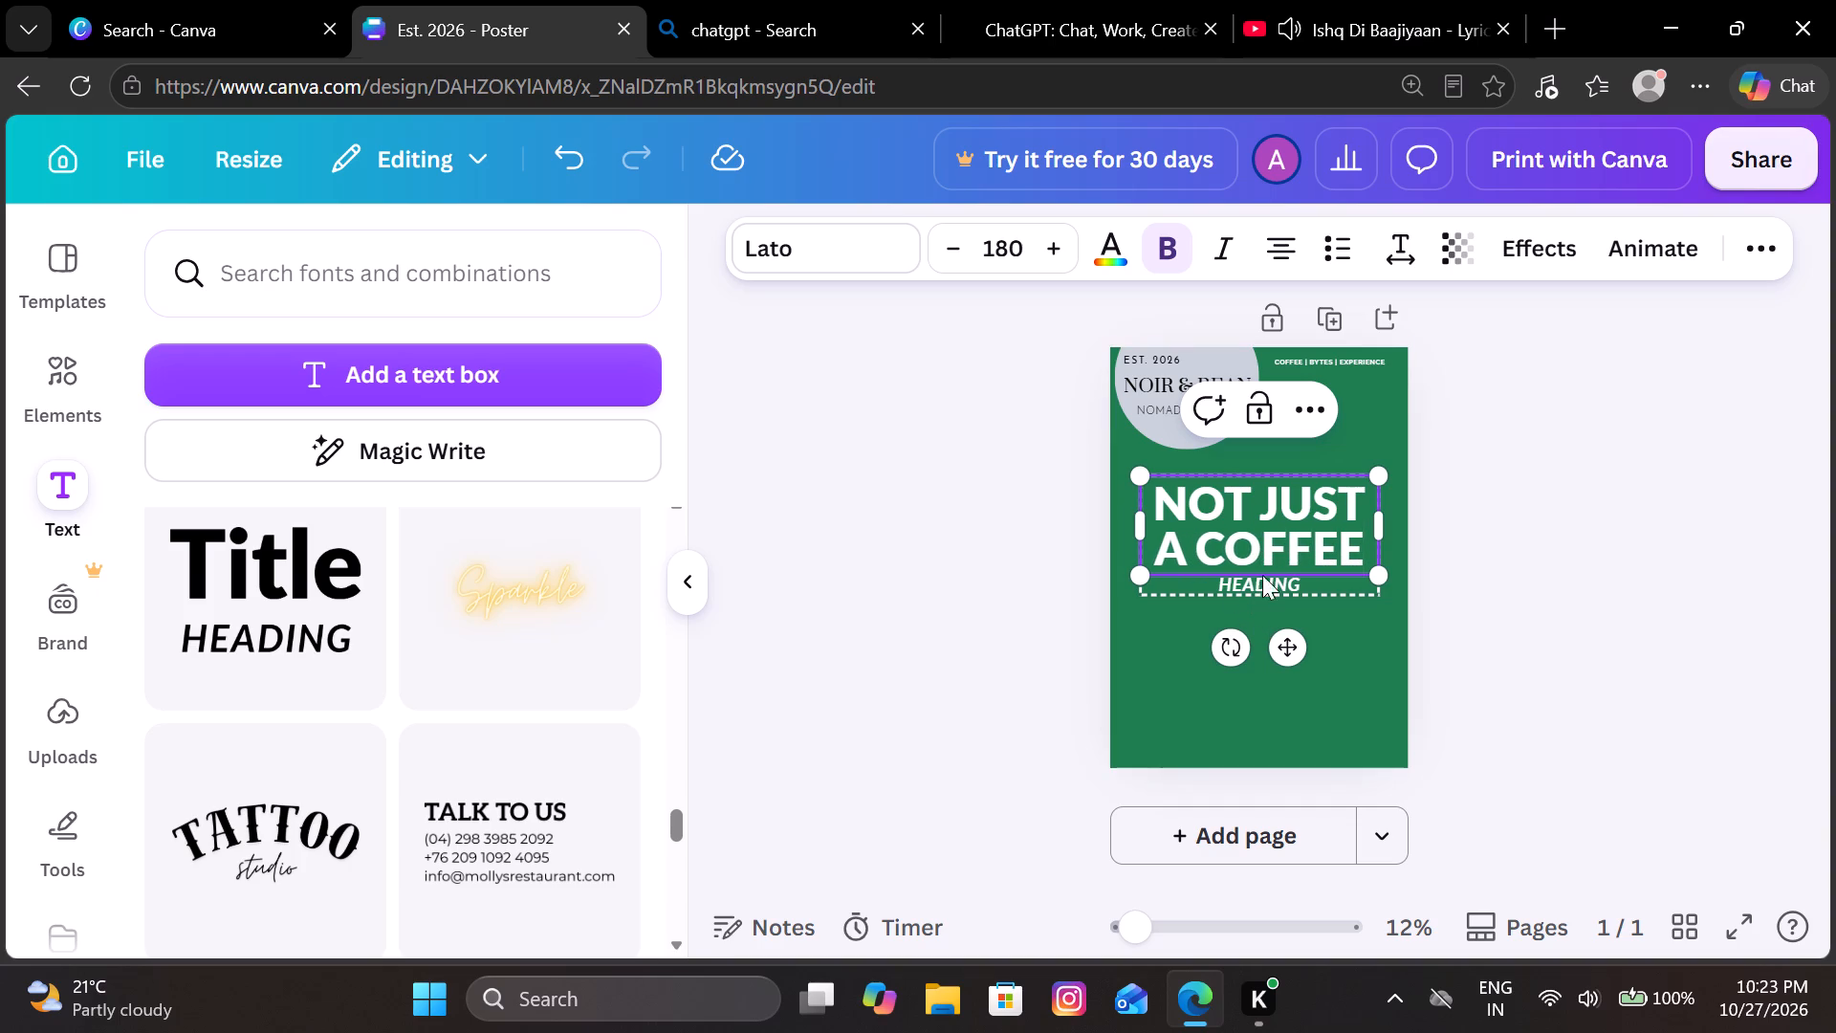
Widen the headline group until "NOT JUST A COFFEE" fits one line, scale it to about 43.6 wide, and place it below the logo.
double_click(1377, 519)
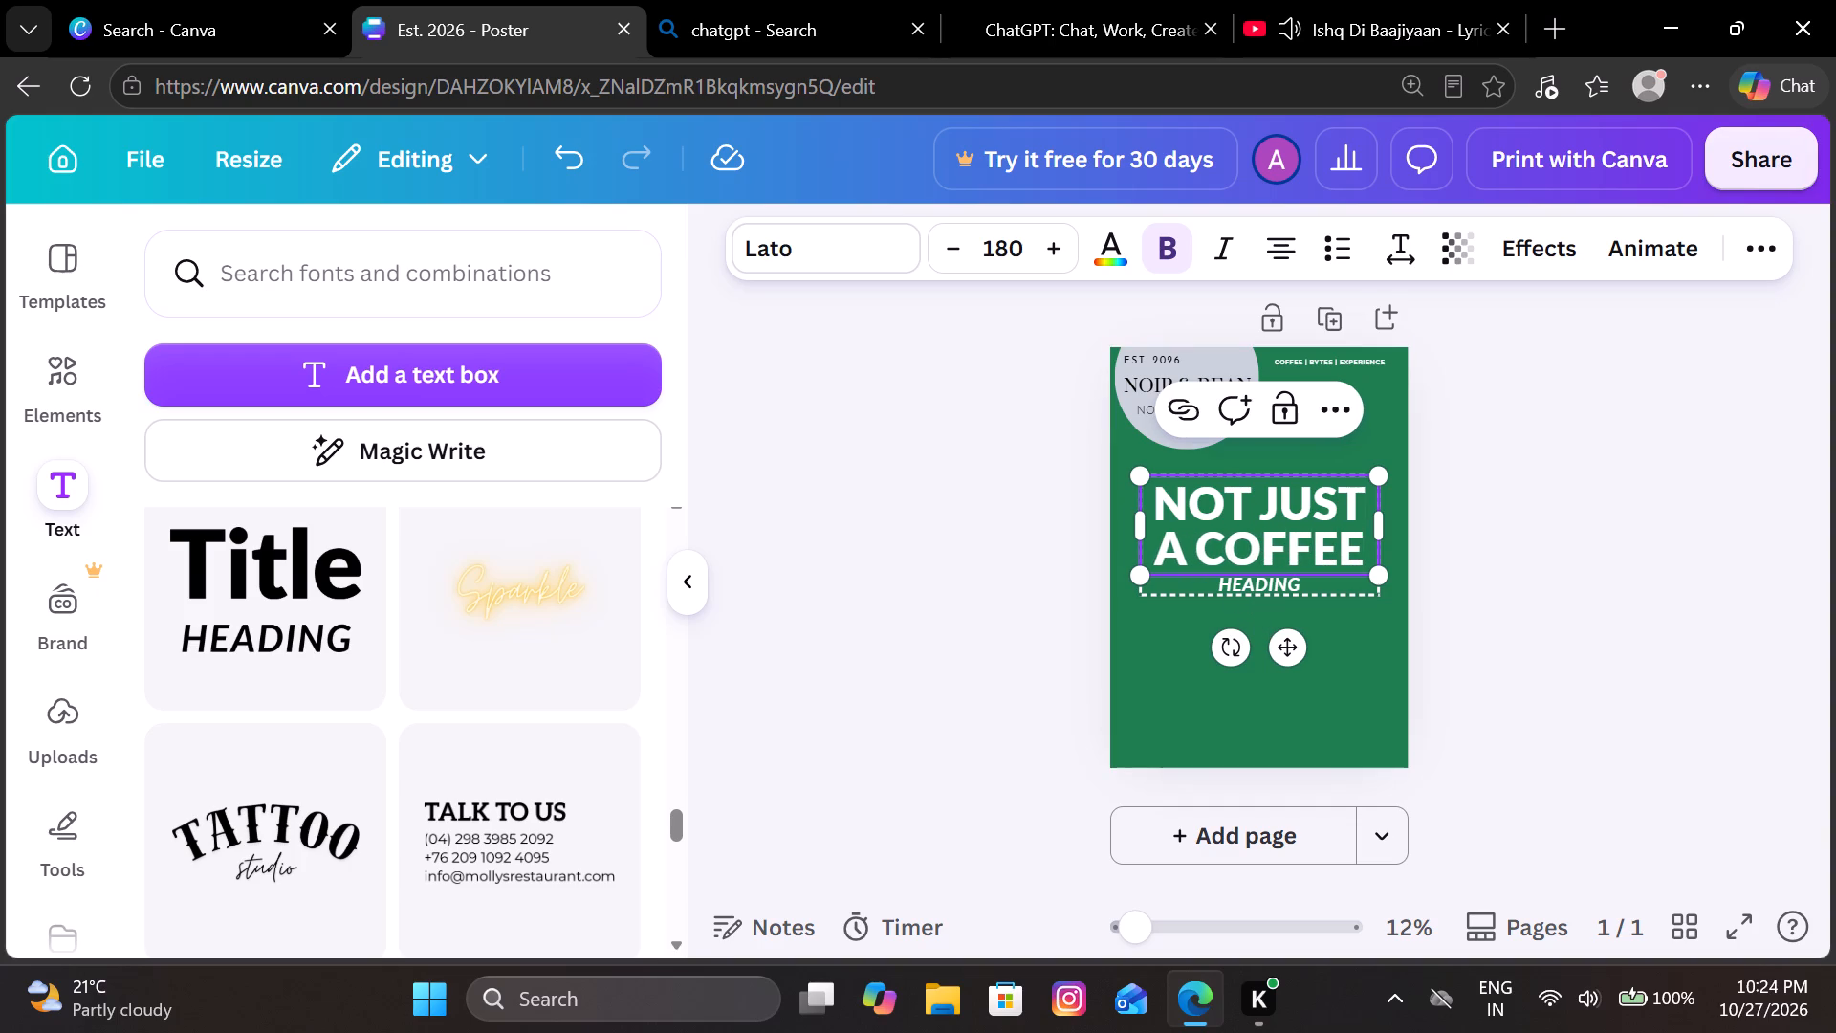
click(1460, 516)
click(1355, 521)
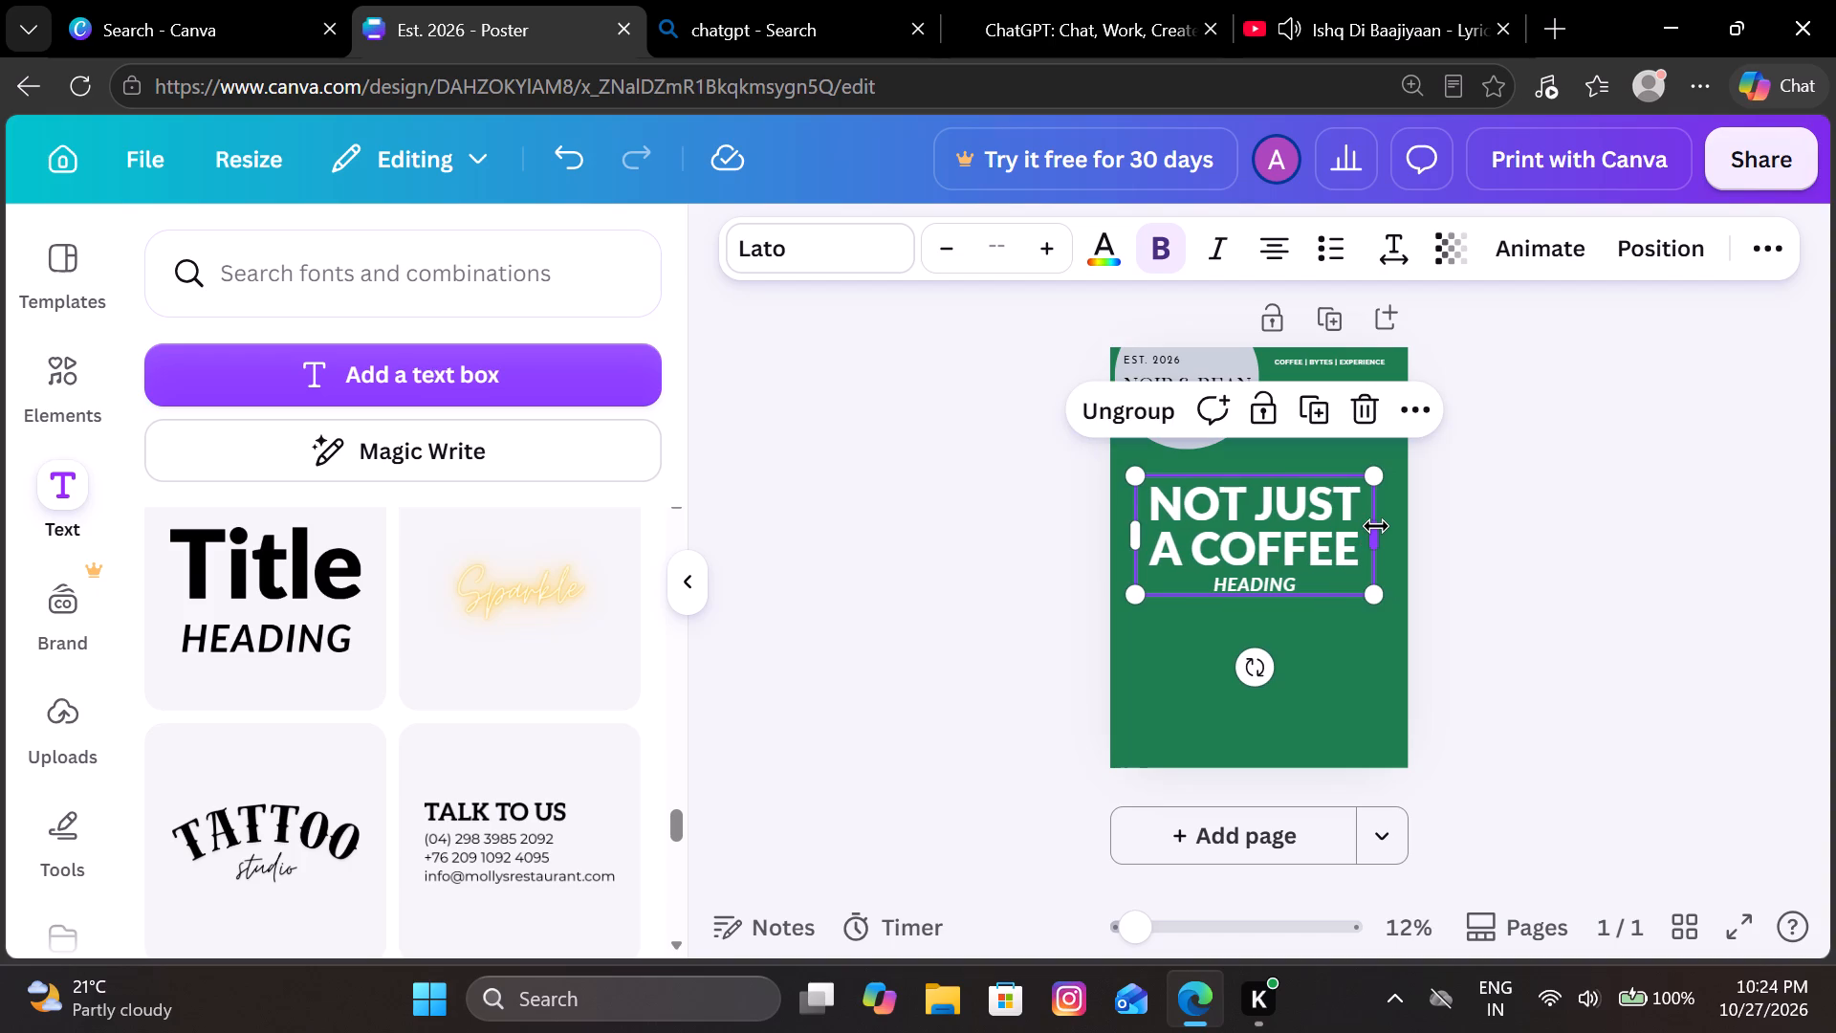
drag(1376, 526, 1543, 488)
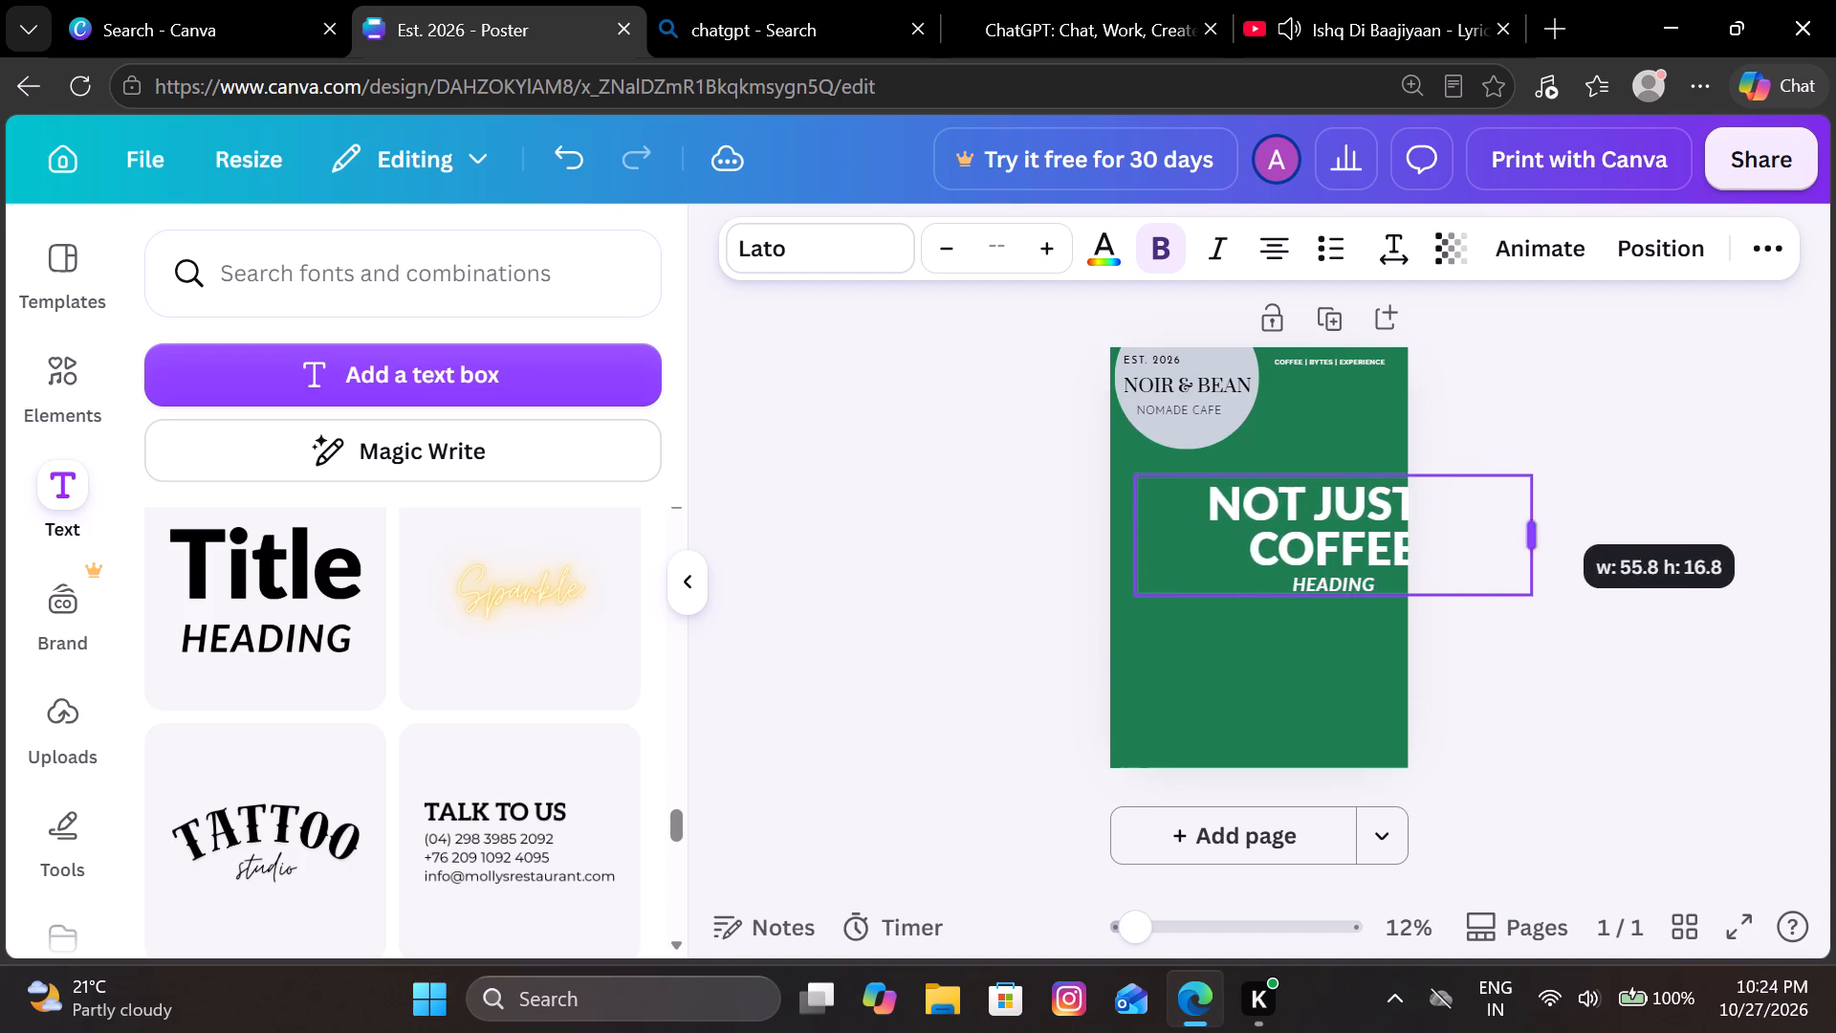
drag(1543, 488, 1606, 483)
drag(1497, 524, 1419, 518)
drag(1534, 563, 1445, 518)
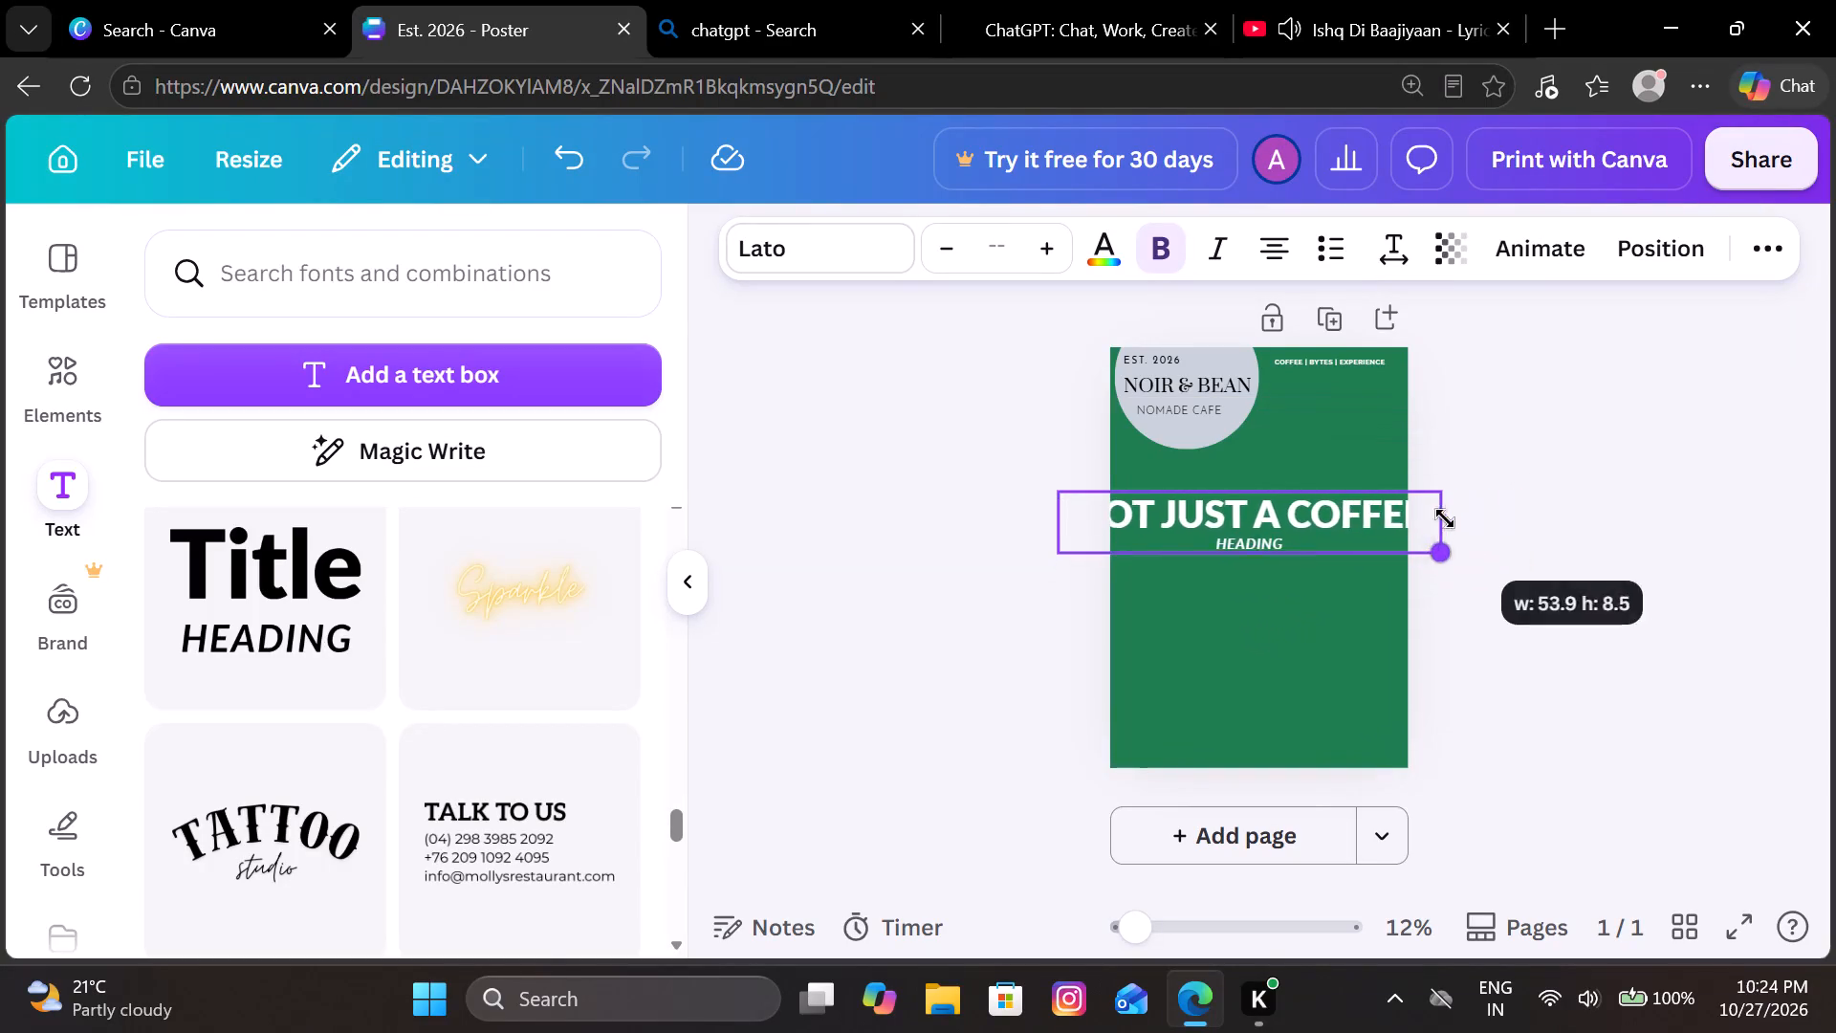
drag(1445, 518, 1383, 488)
drag(1301, 520, 1344, 495)
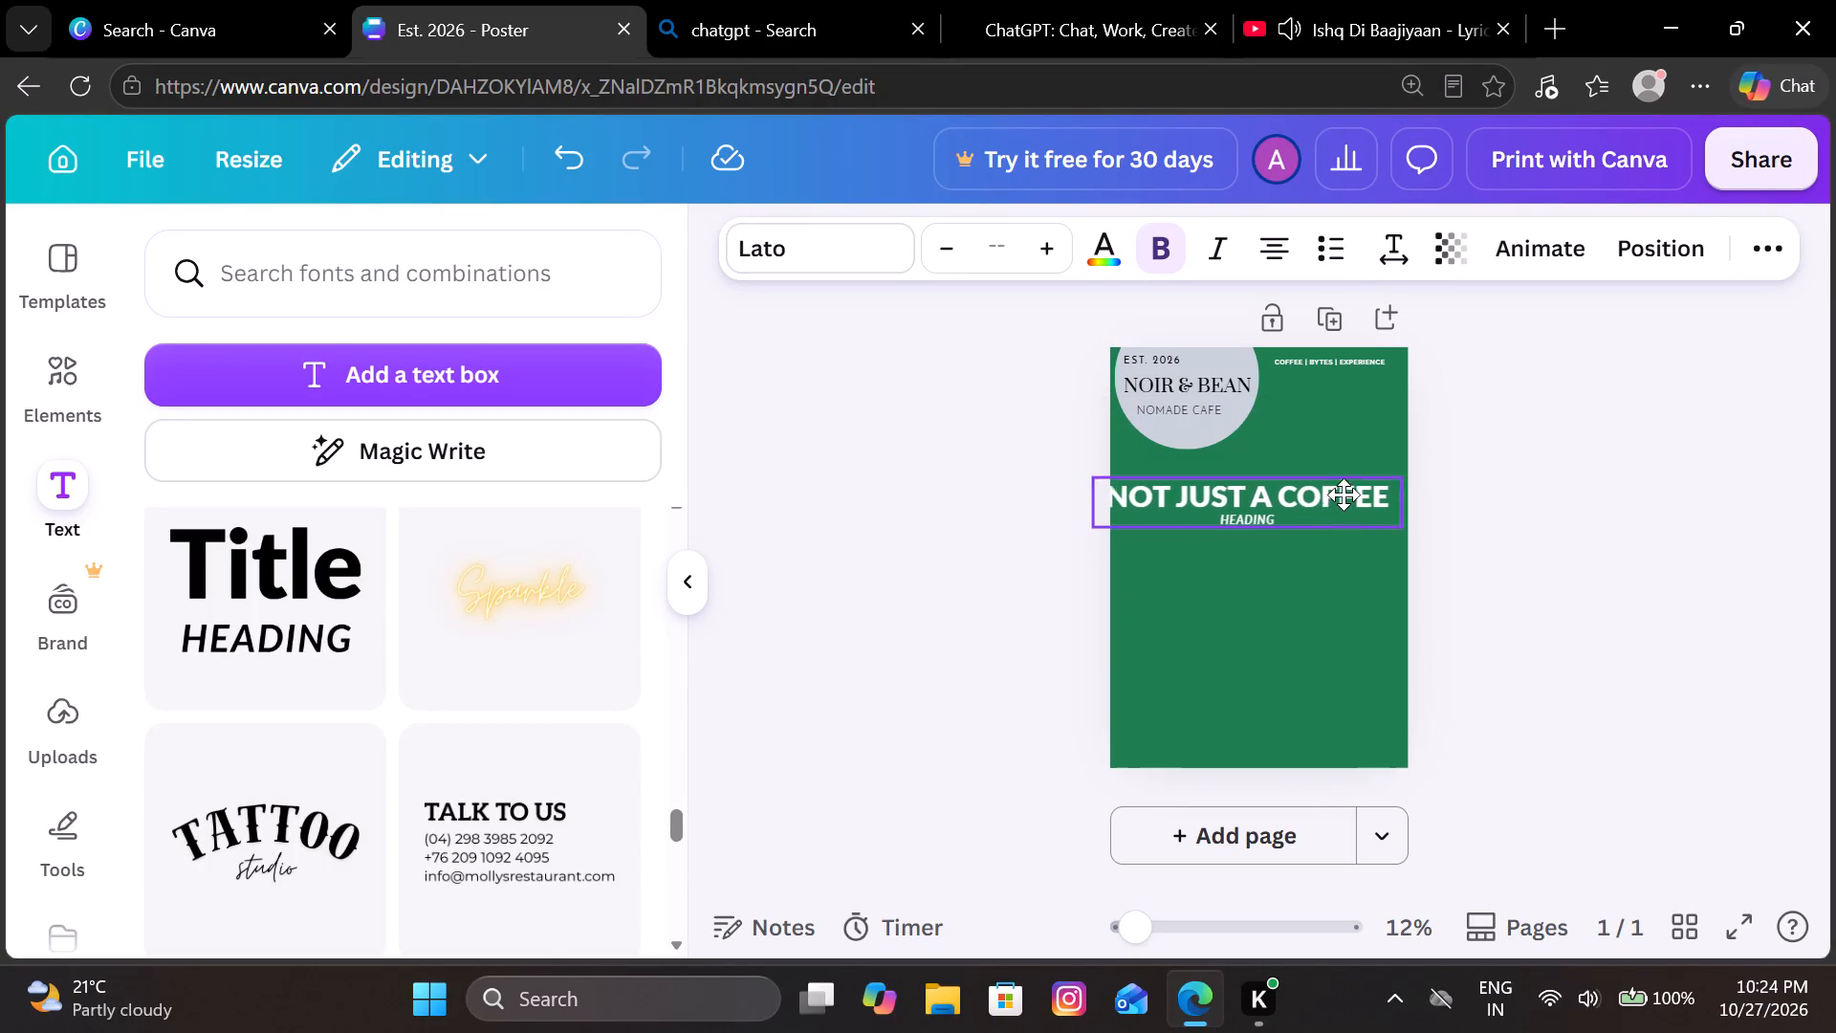
drag(1344, 495, 1339, 492)
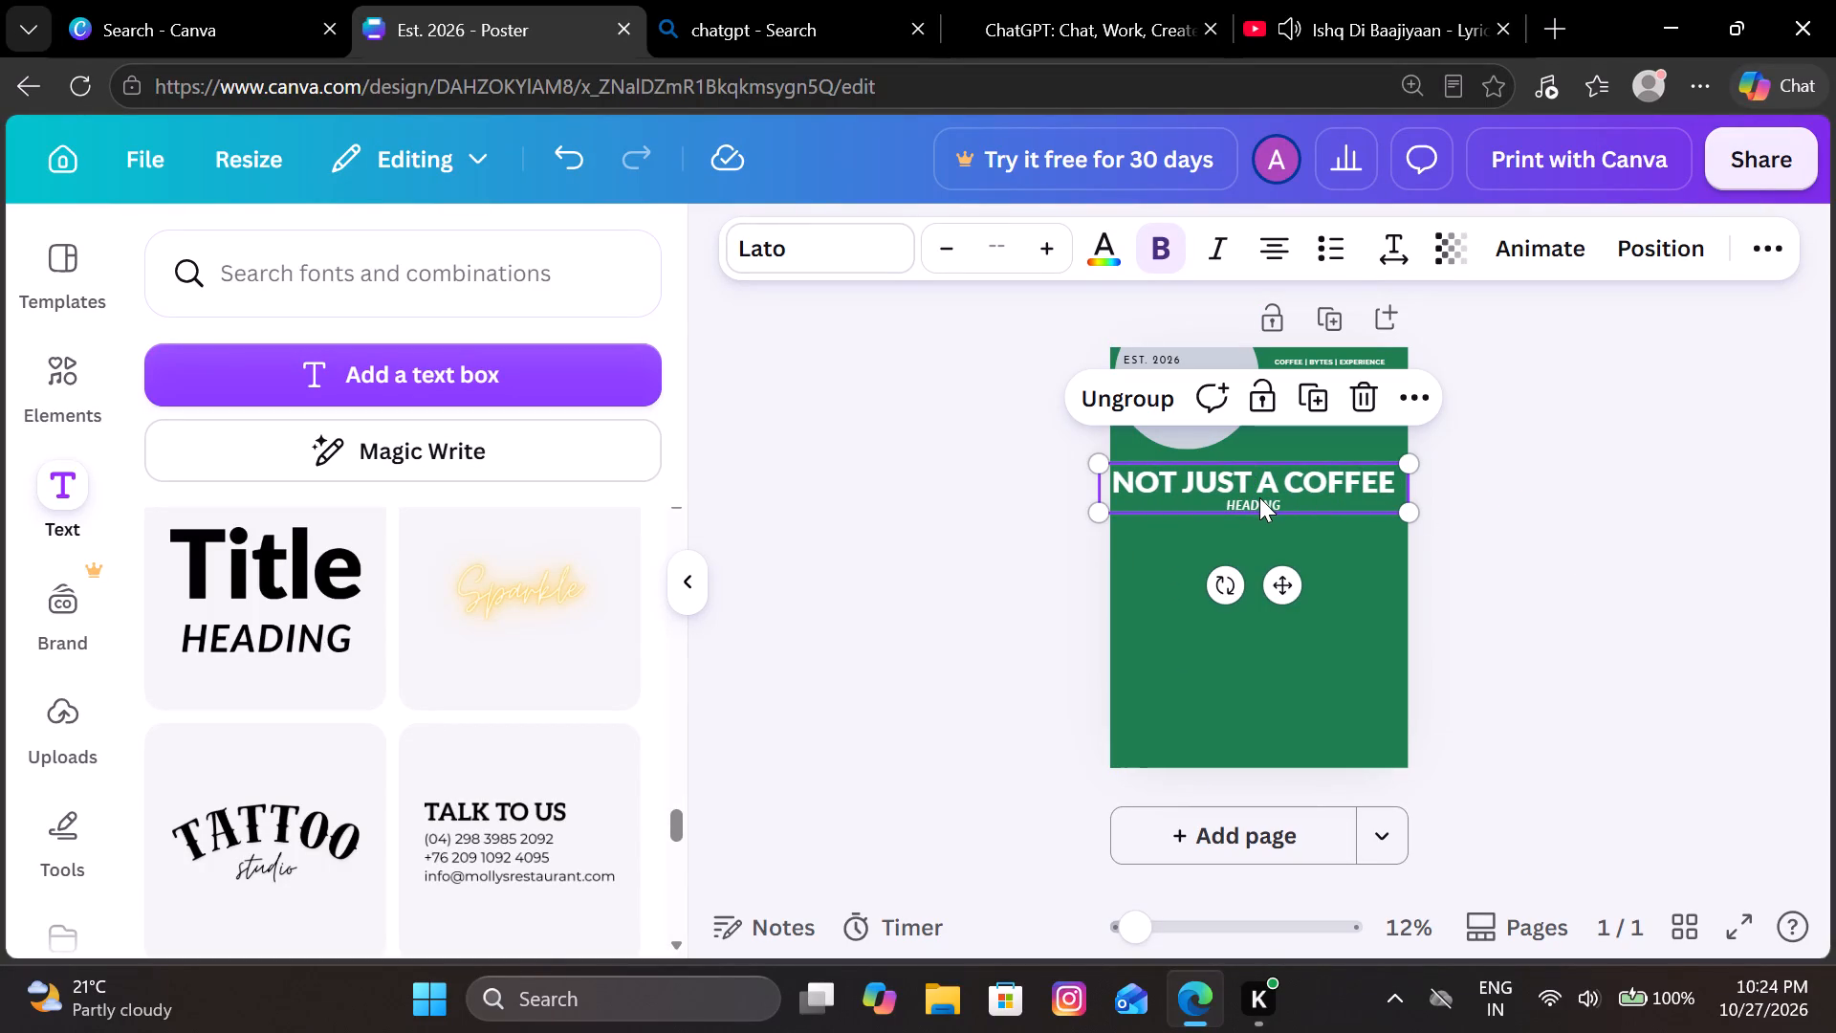
Replace the "HEADING" subtitle under the headline with "AN EXPERIENCE".
click(1258, 498)
click(1258, 498)
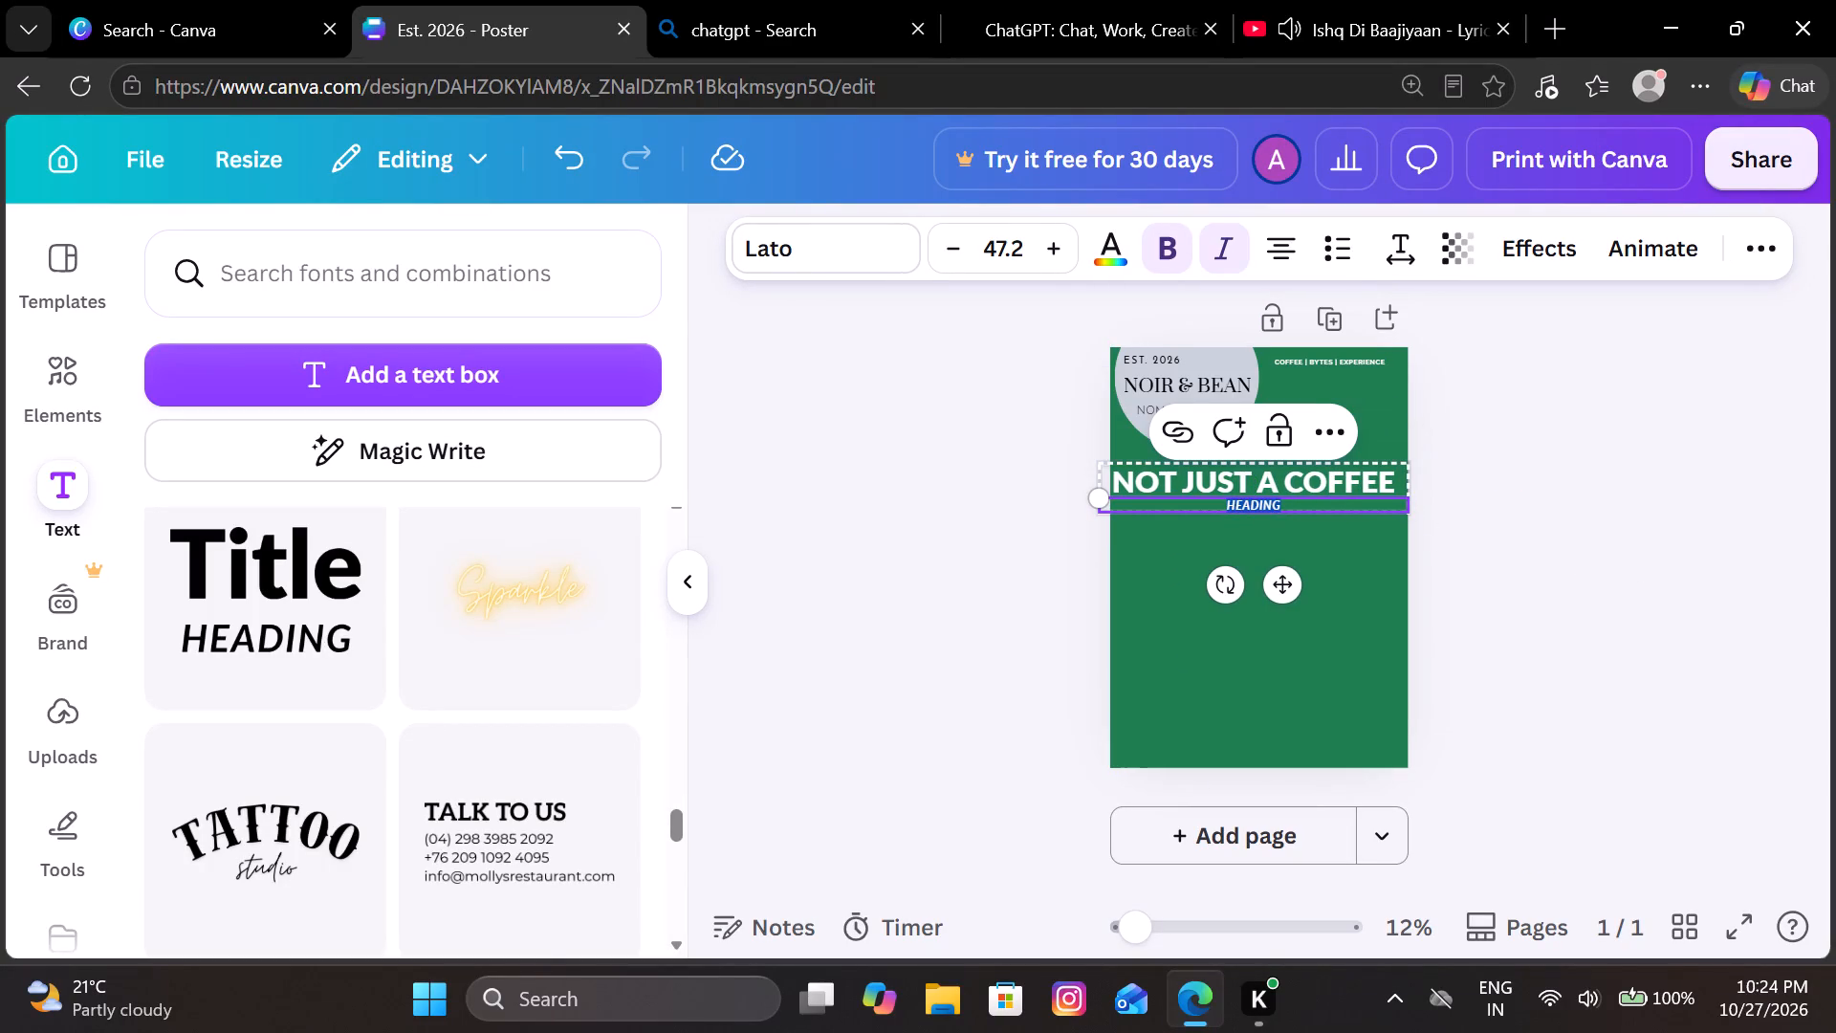
text(AN)
key(space)
text(EXPERIENCE)
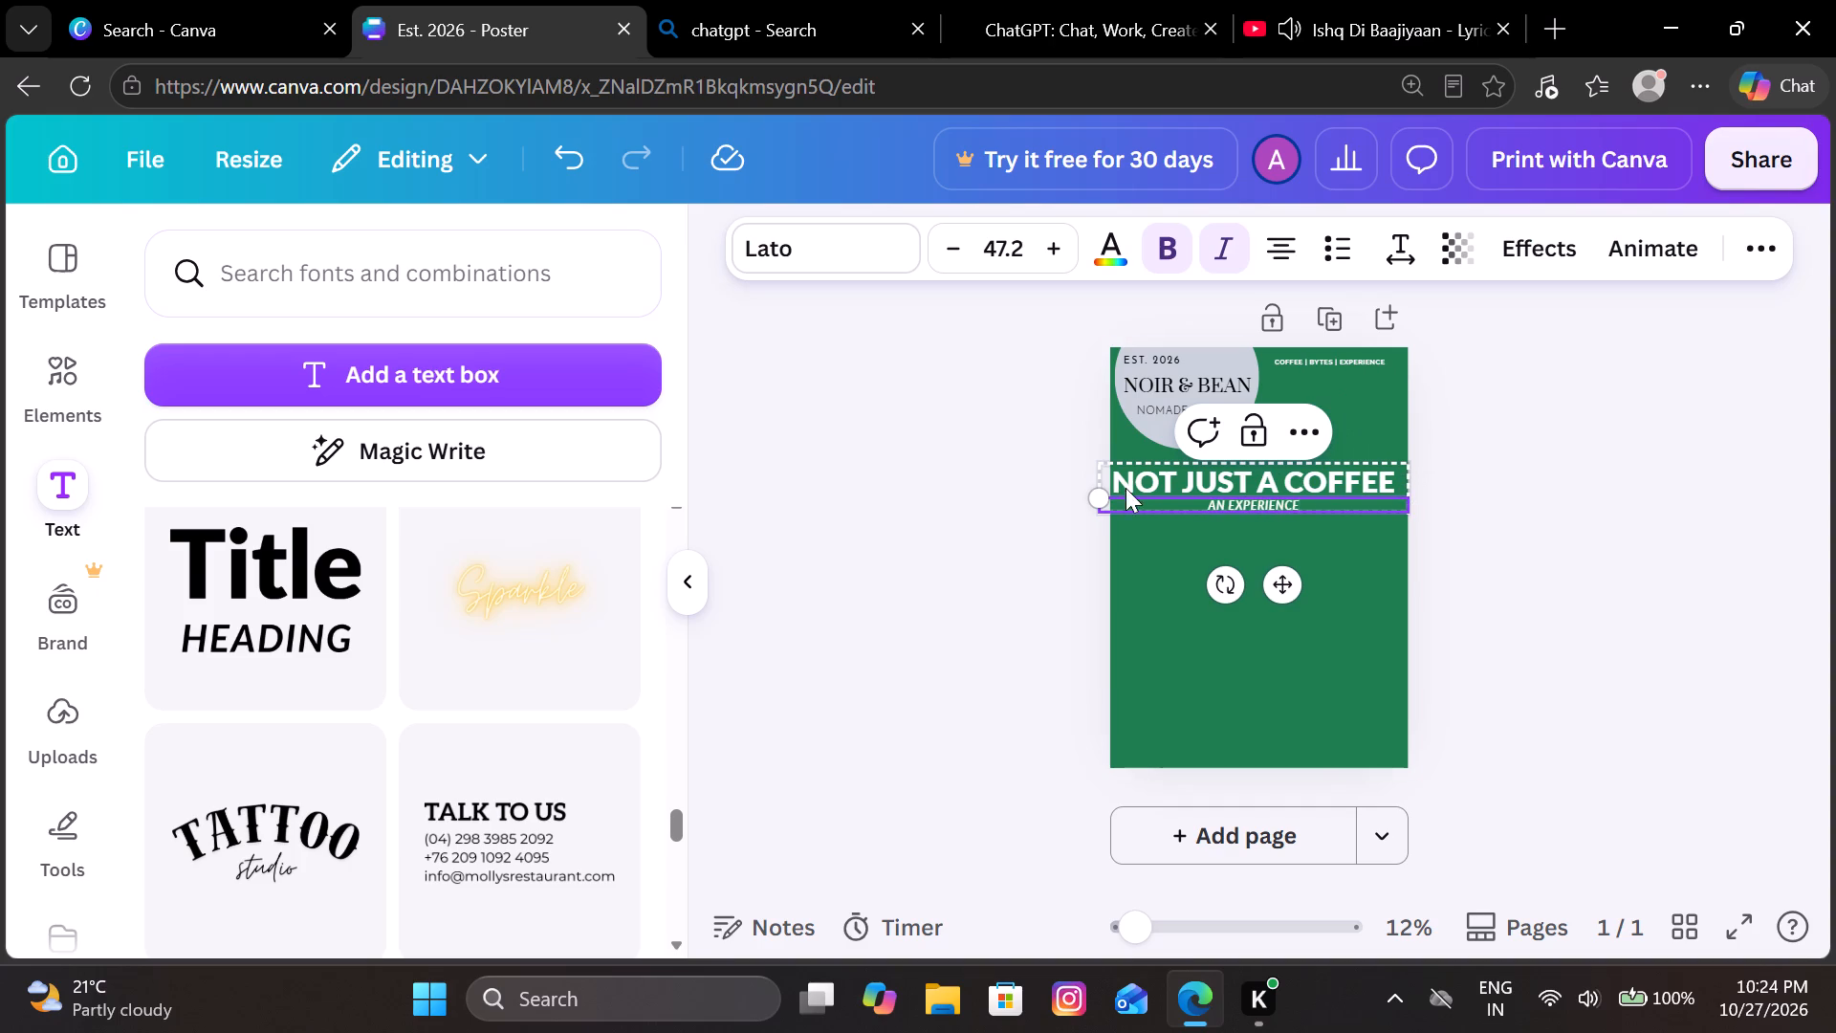
click(1005, 557)
Scale the headline and subtitle group down to about 30 wide and centre it horizontally on the poster below the logo.
click(1310, 476)
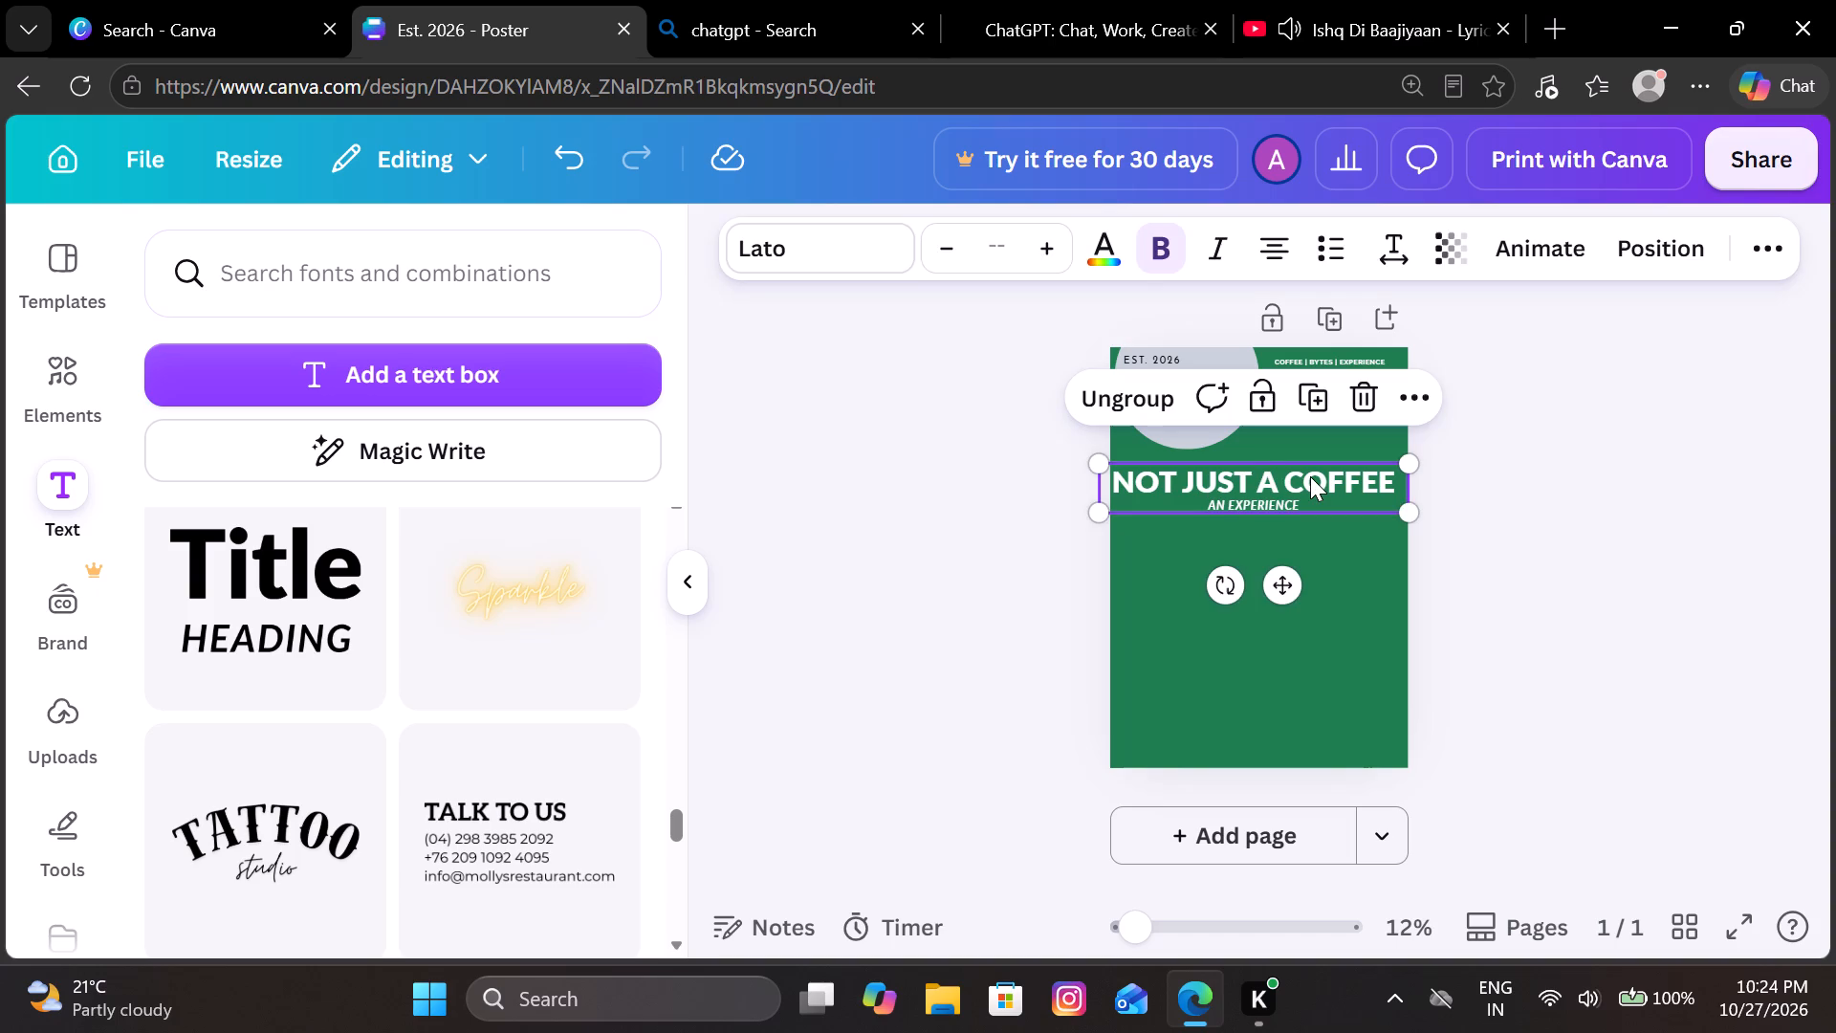
drag(1410, 510, 1297, 448)
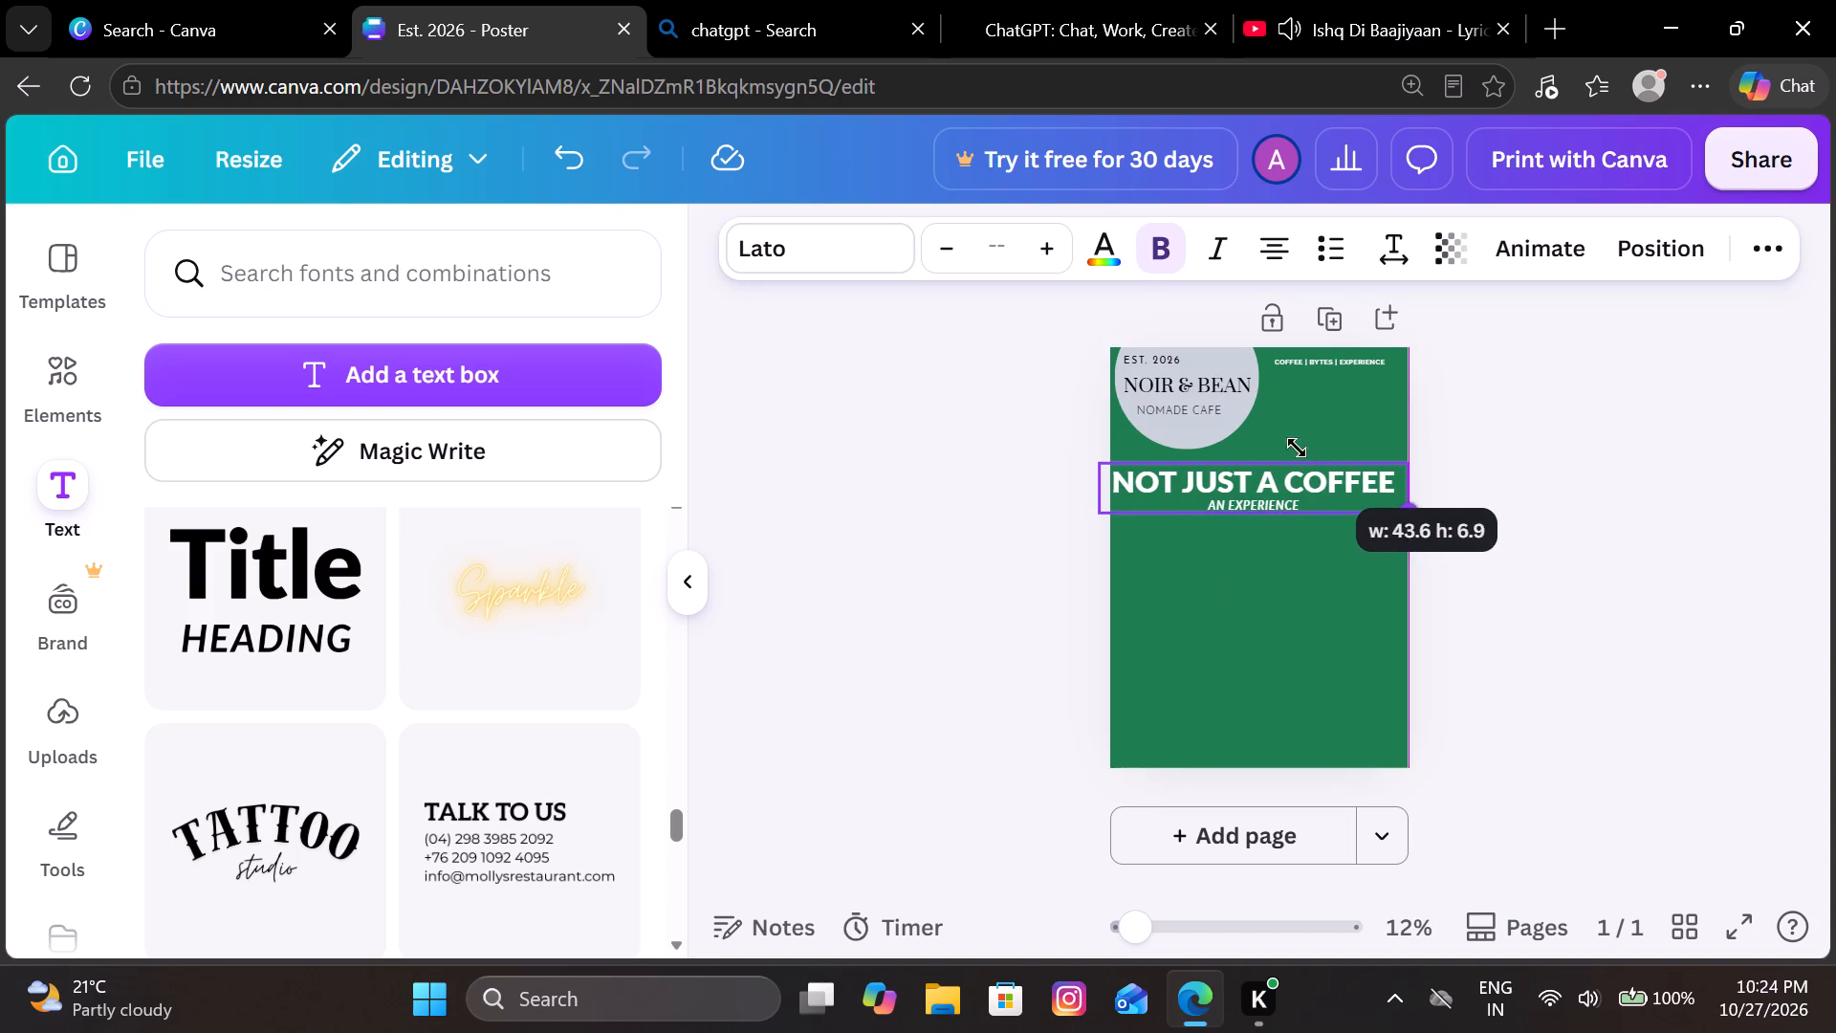
drag(1297, 448, 1129, 475)
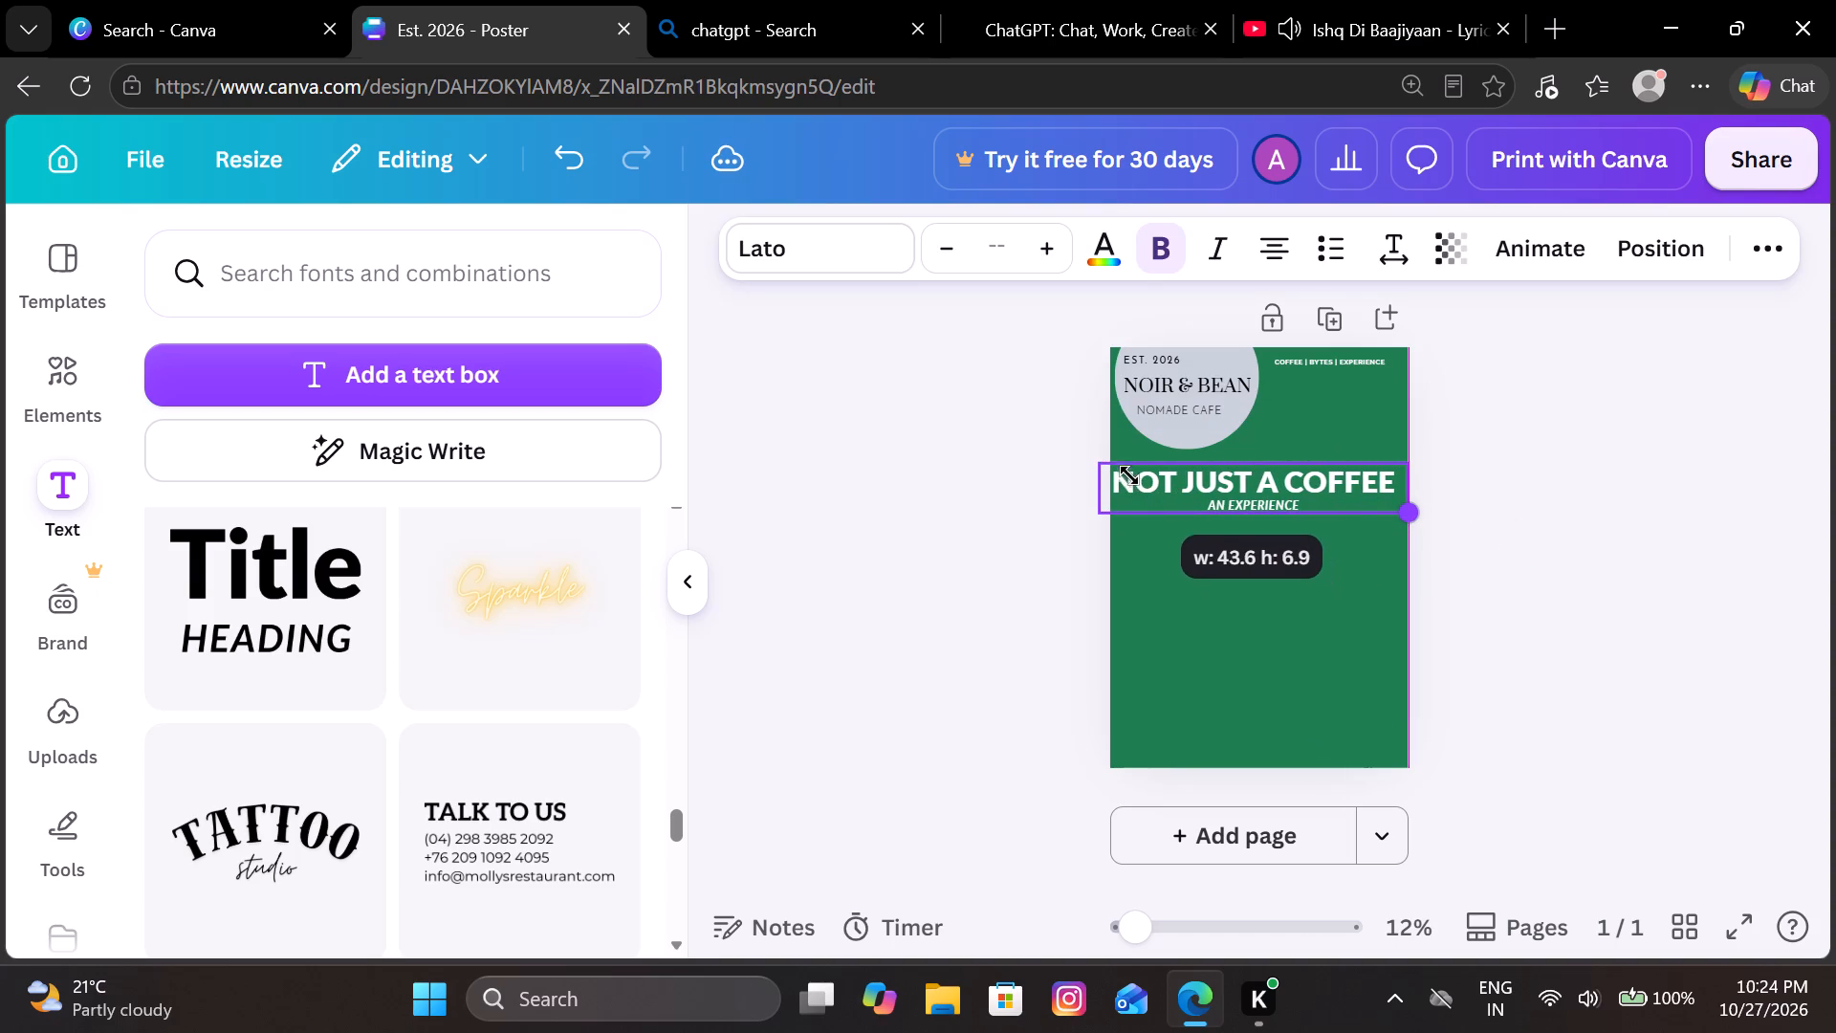
drag(1129, 475, 1126, 473)
drag(1091, 462, 1162, 476)
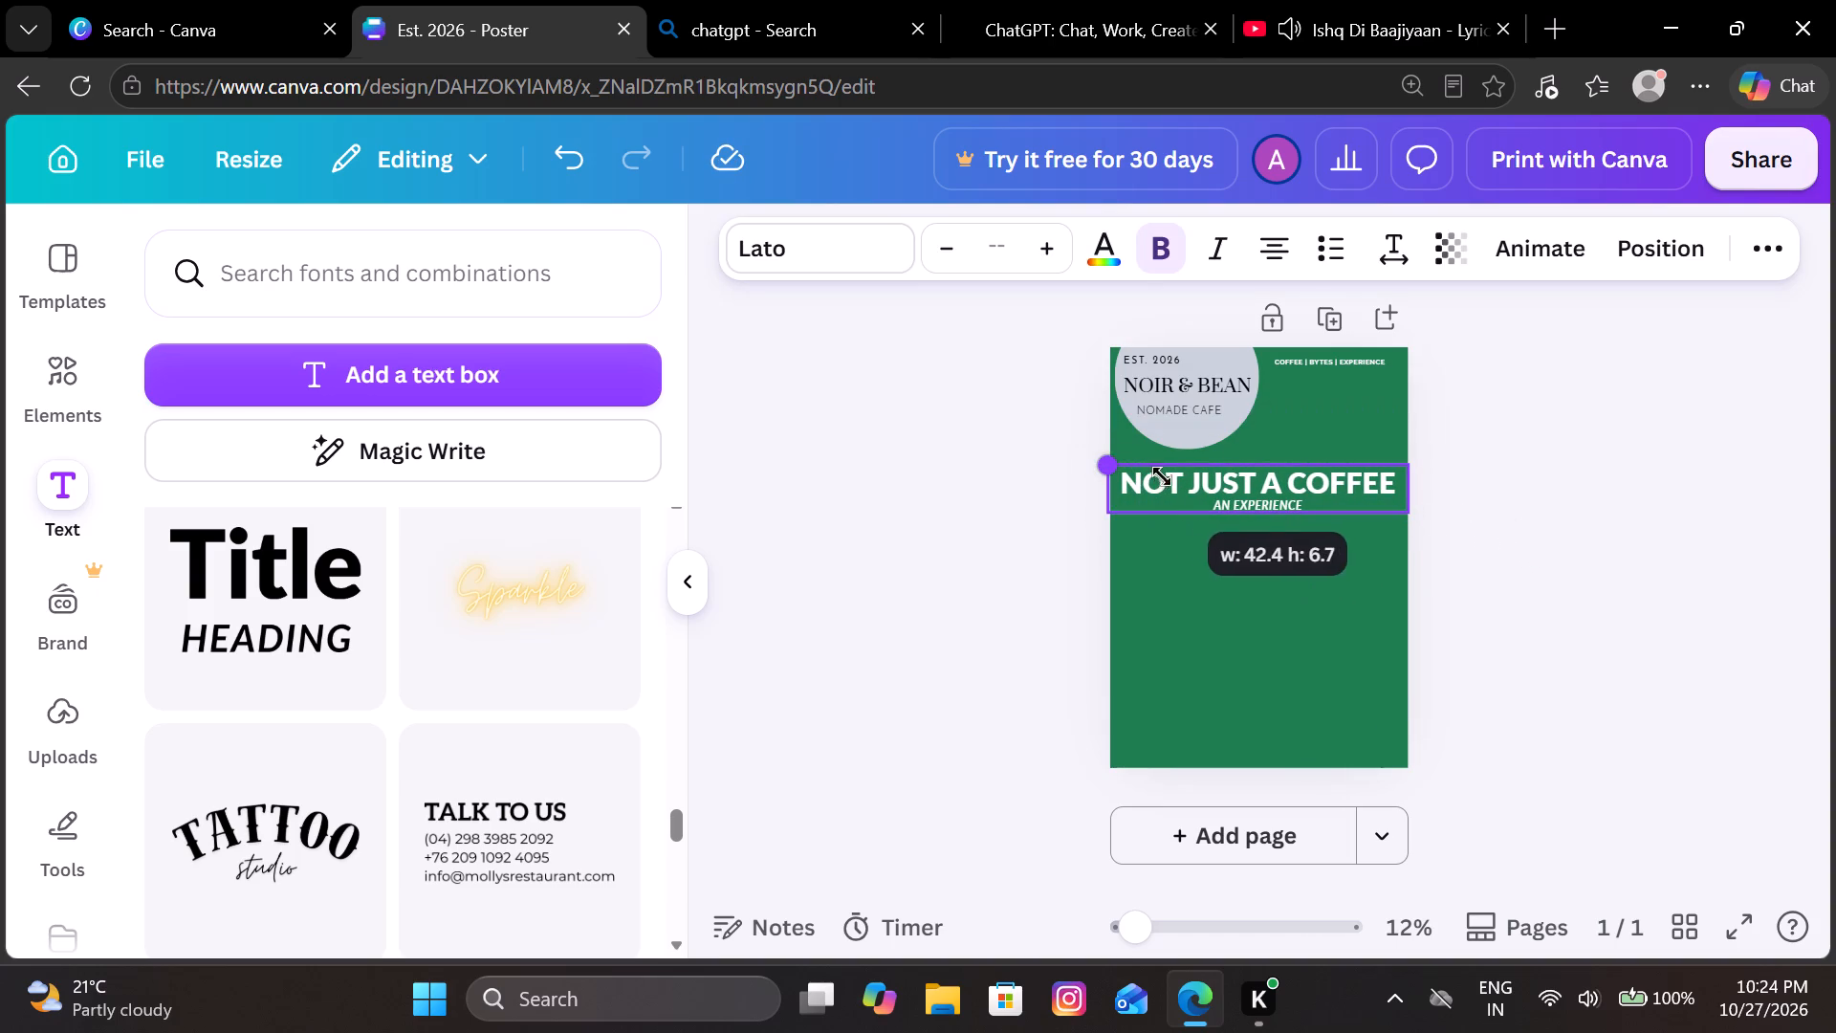
drag(1162, 476, 1176, 483)
scroll(1320, 493, up, 2)
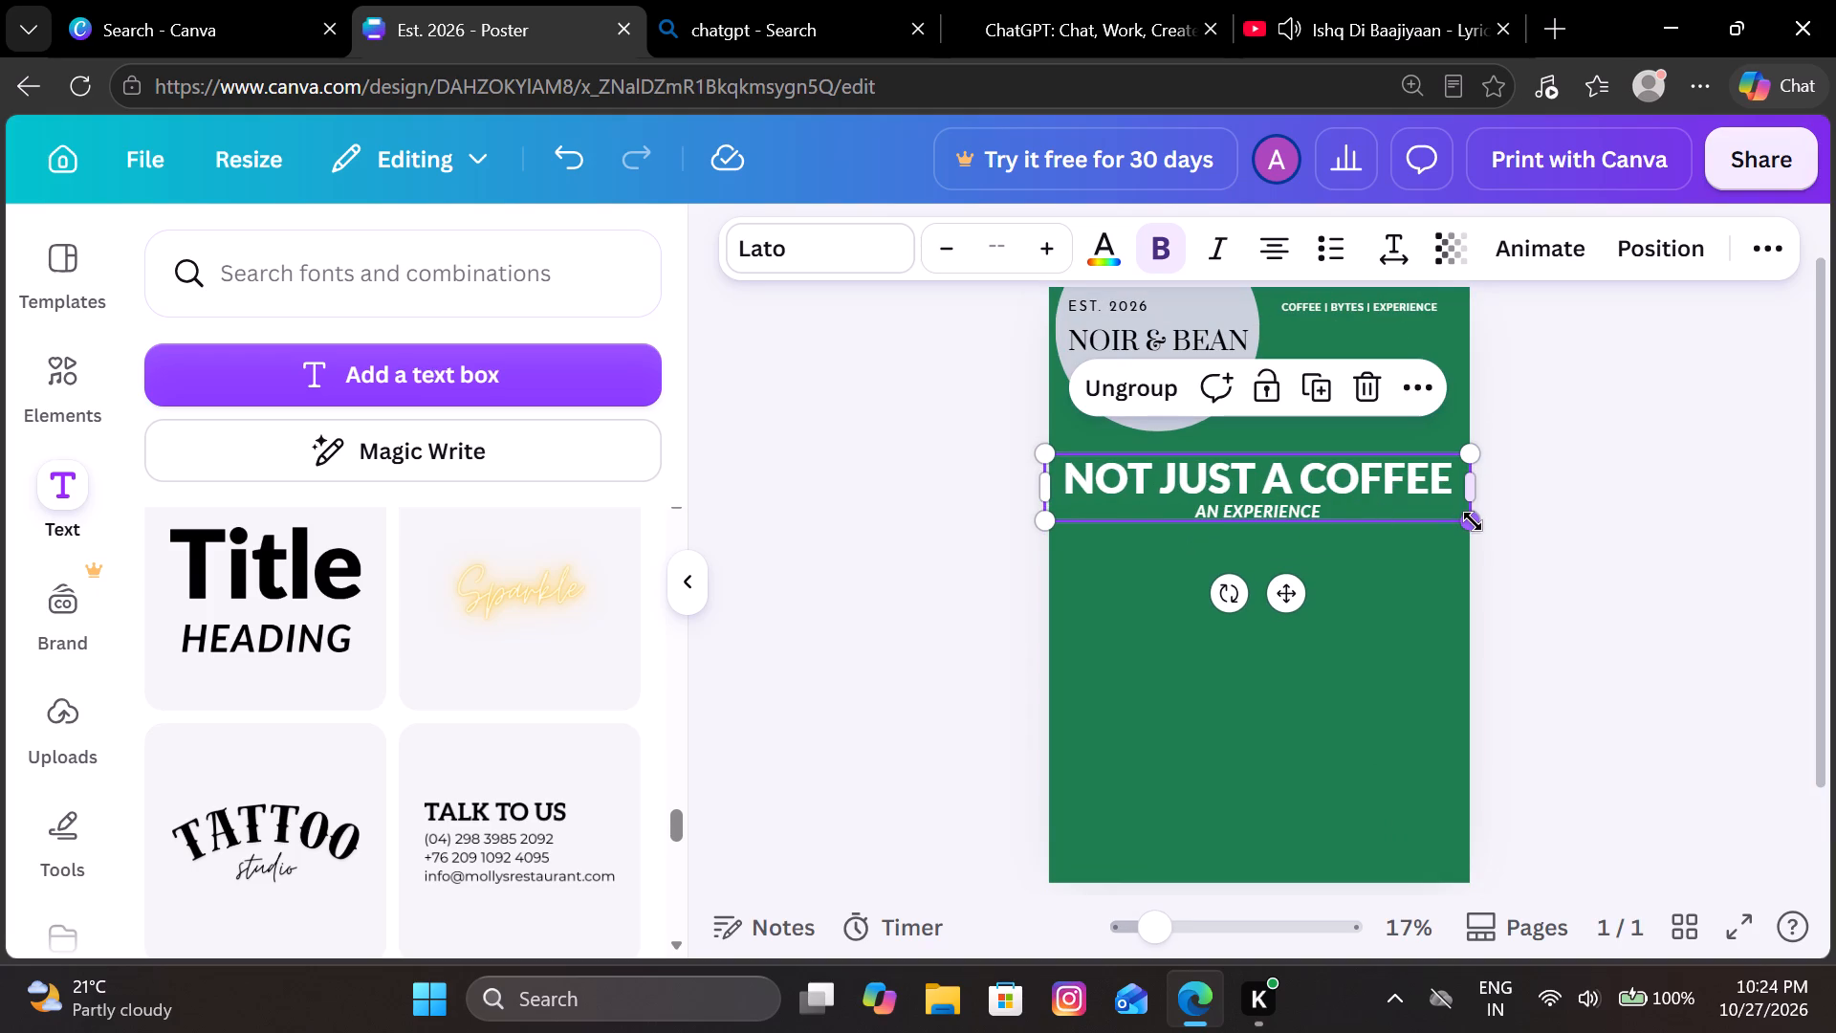
drag(1473, 522, 1345, 482)
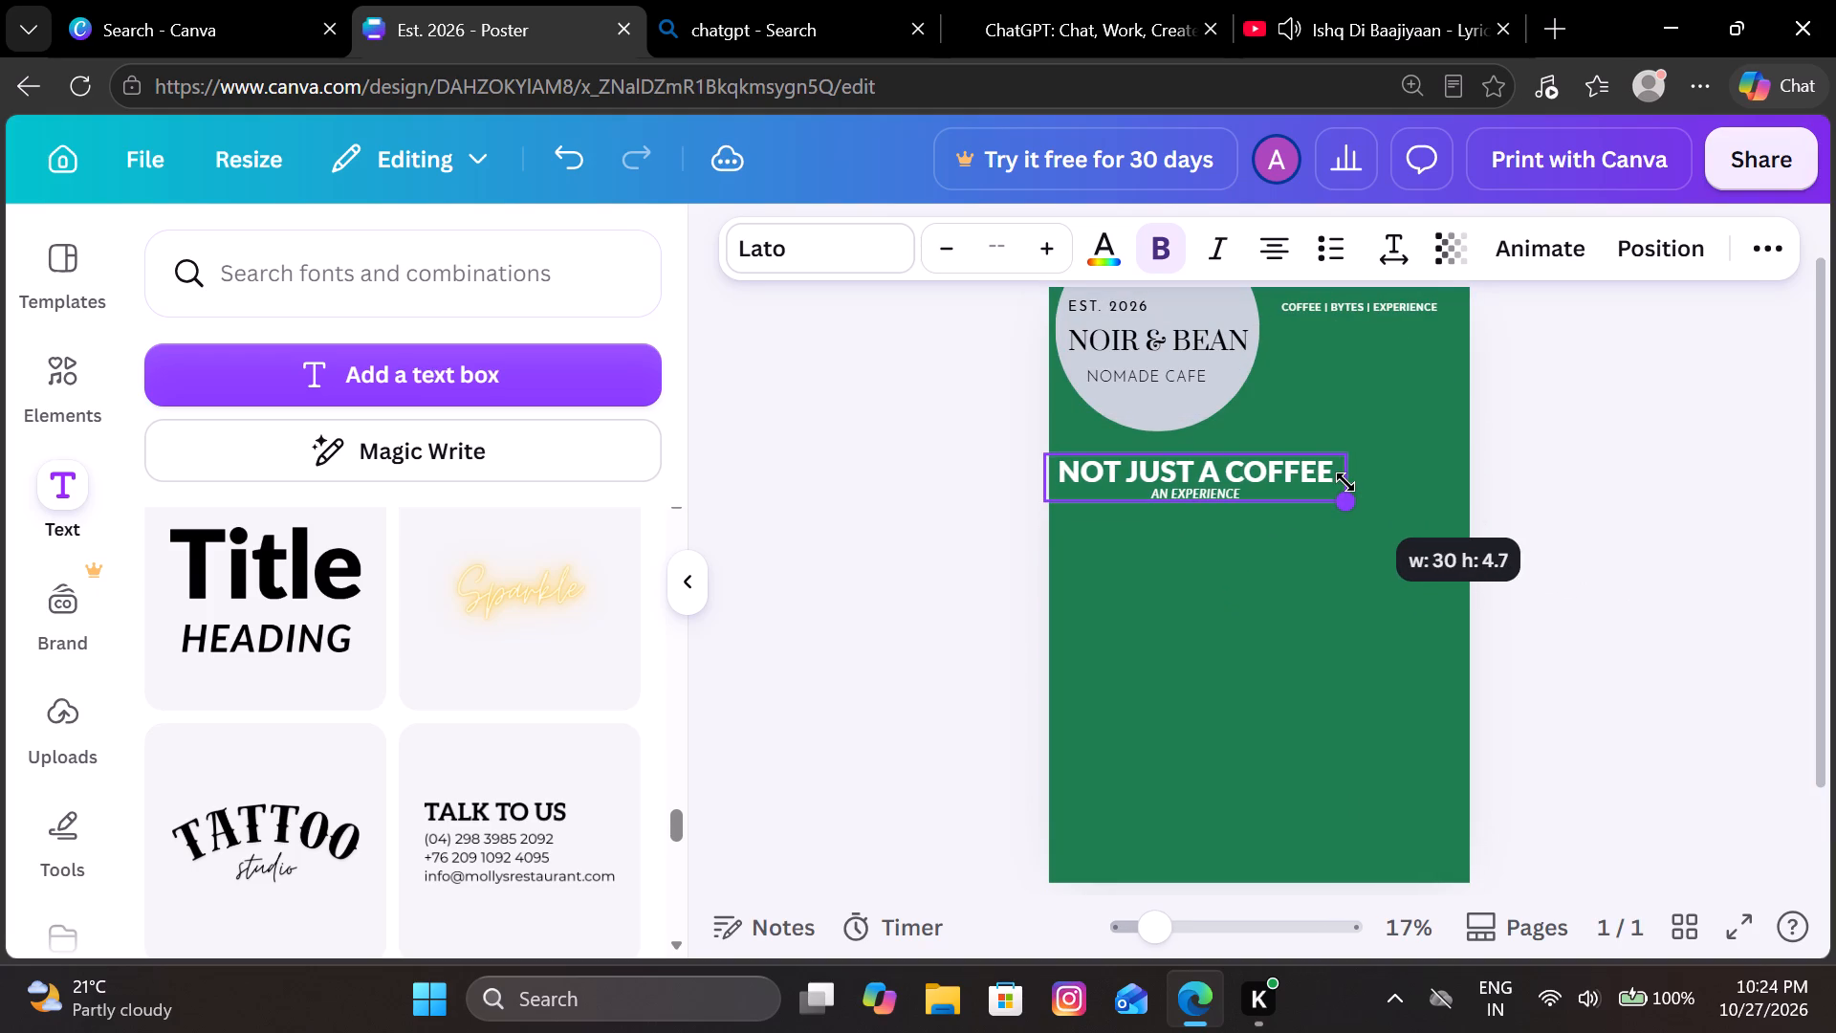
drag(1345, 482, 1313, 481)
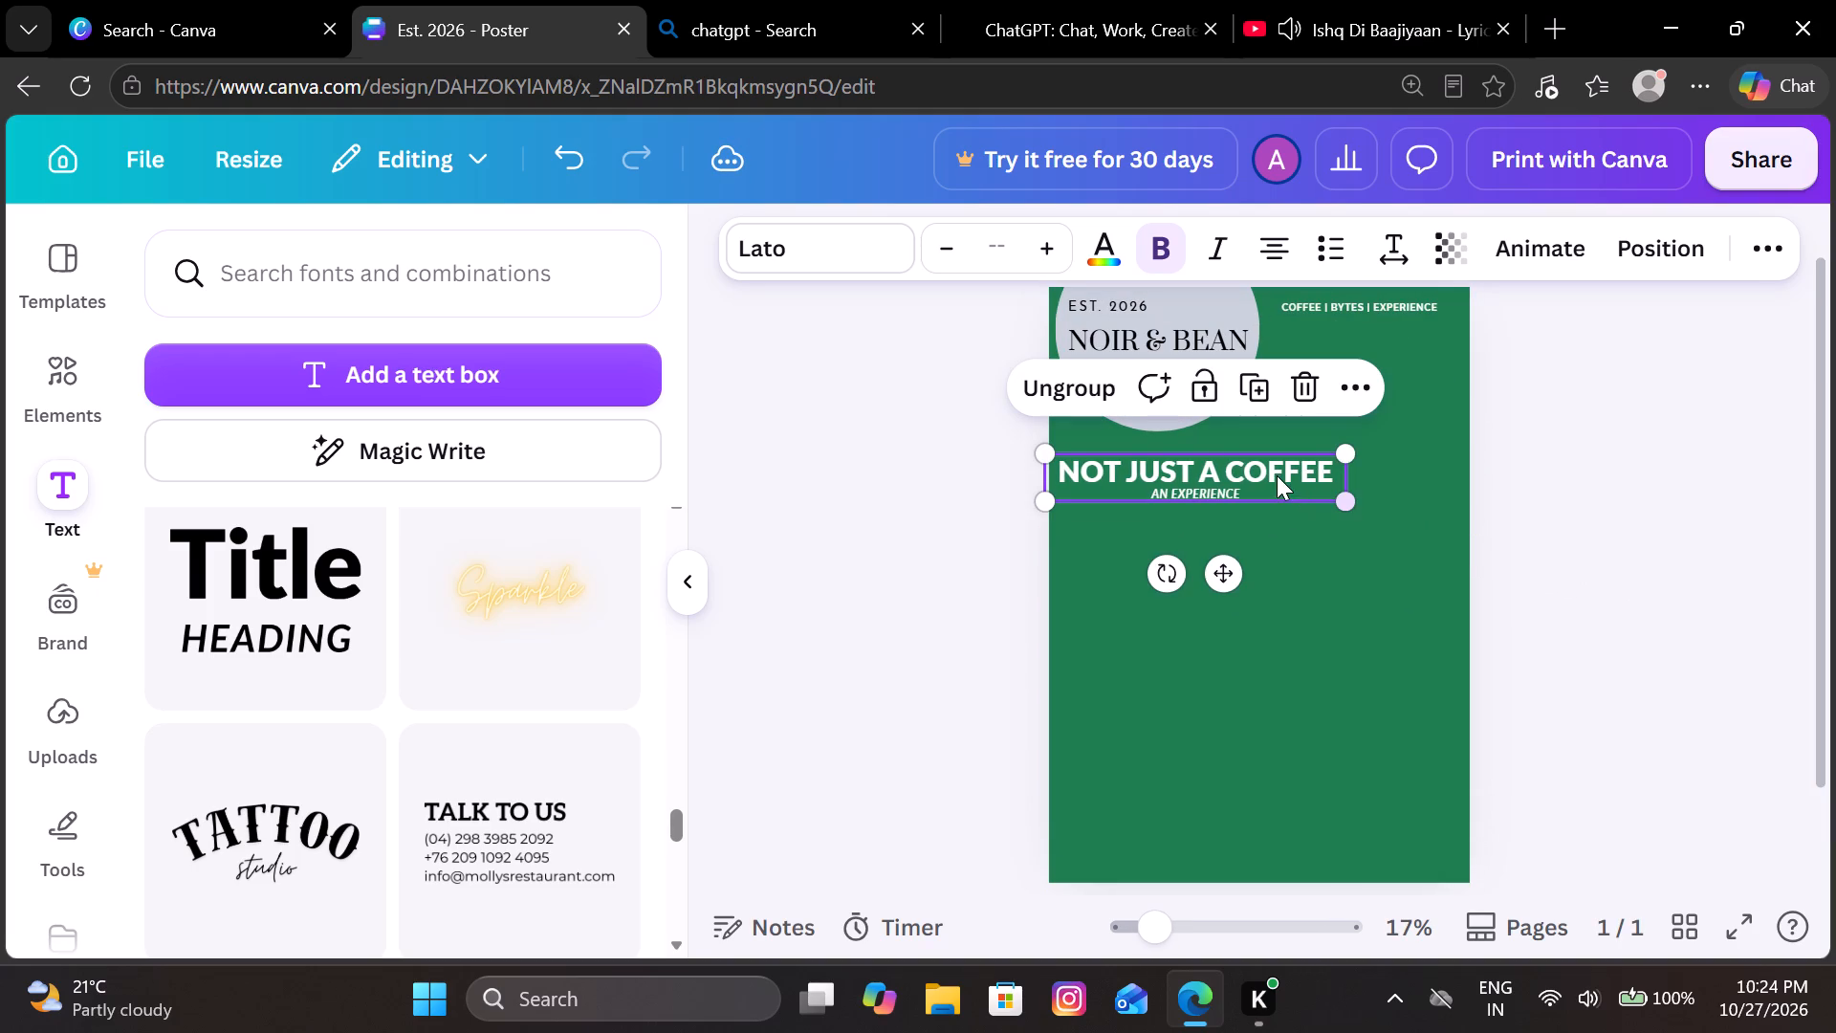
drag(1286, 485, 1348, 481)
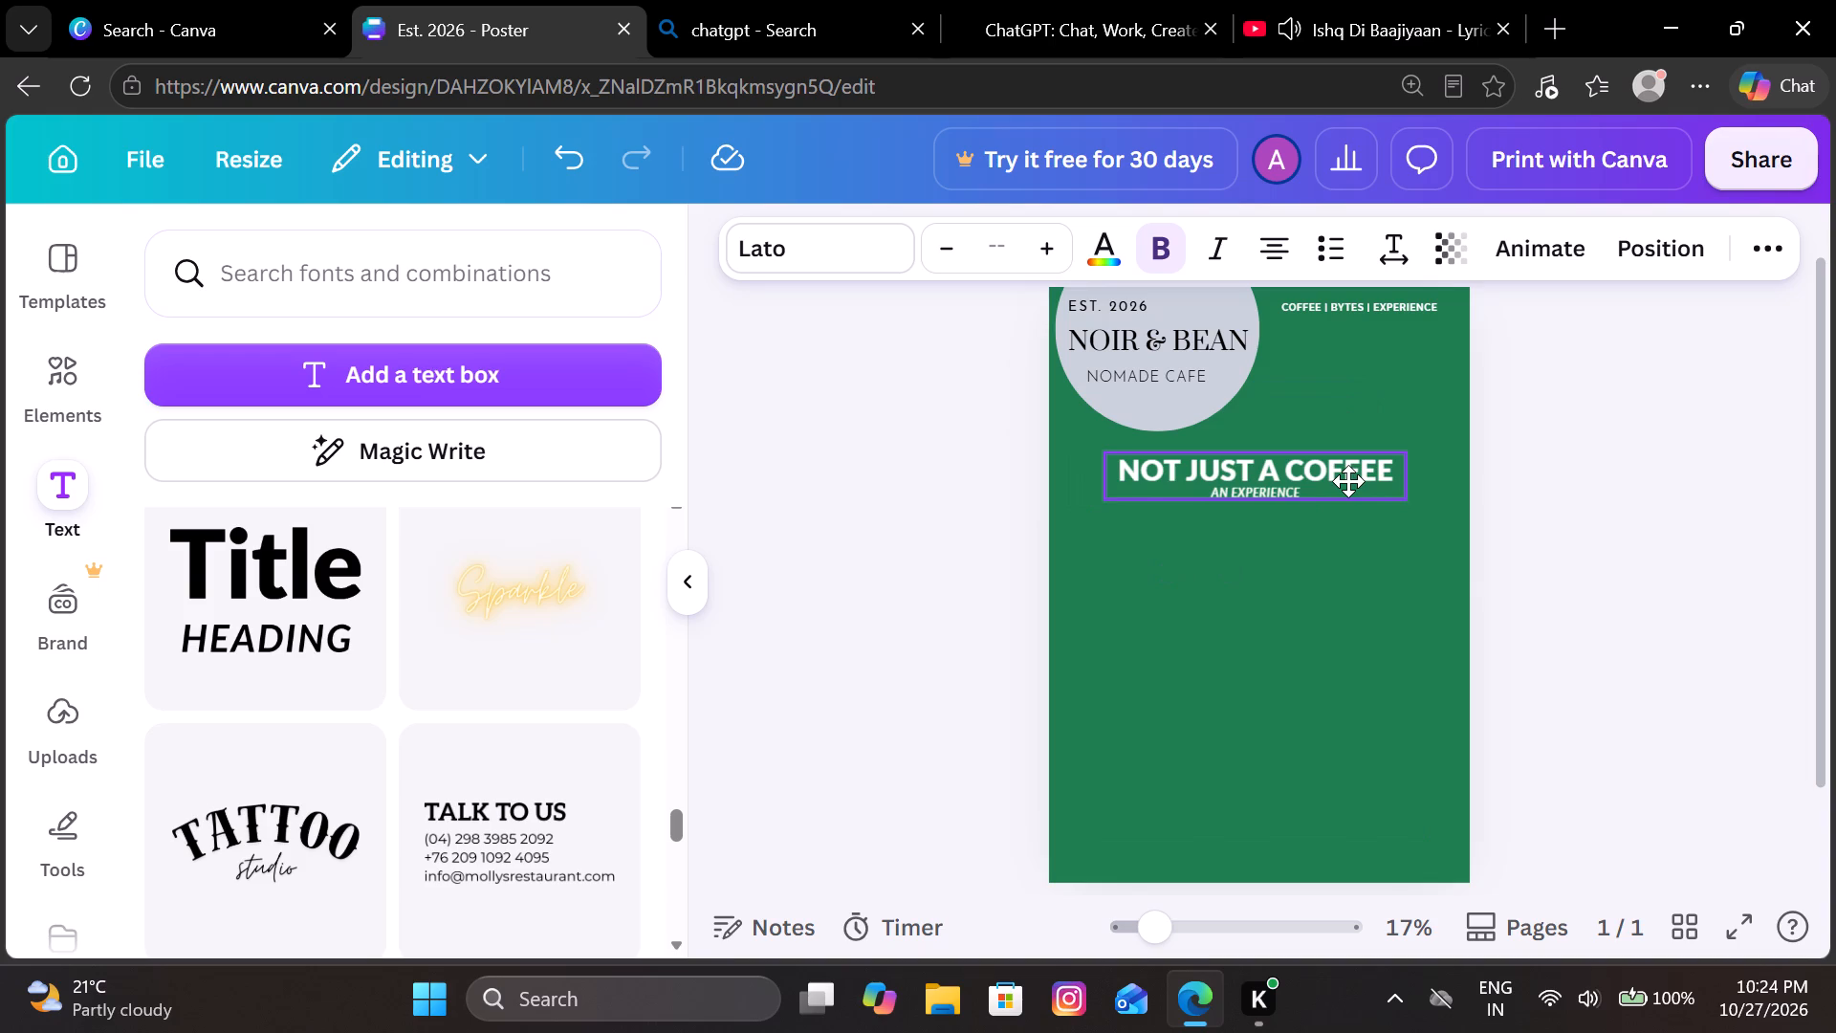
drag(1348, 481, 1348, 478)
click(1624, 495)
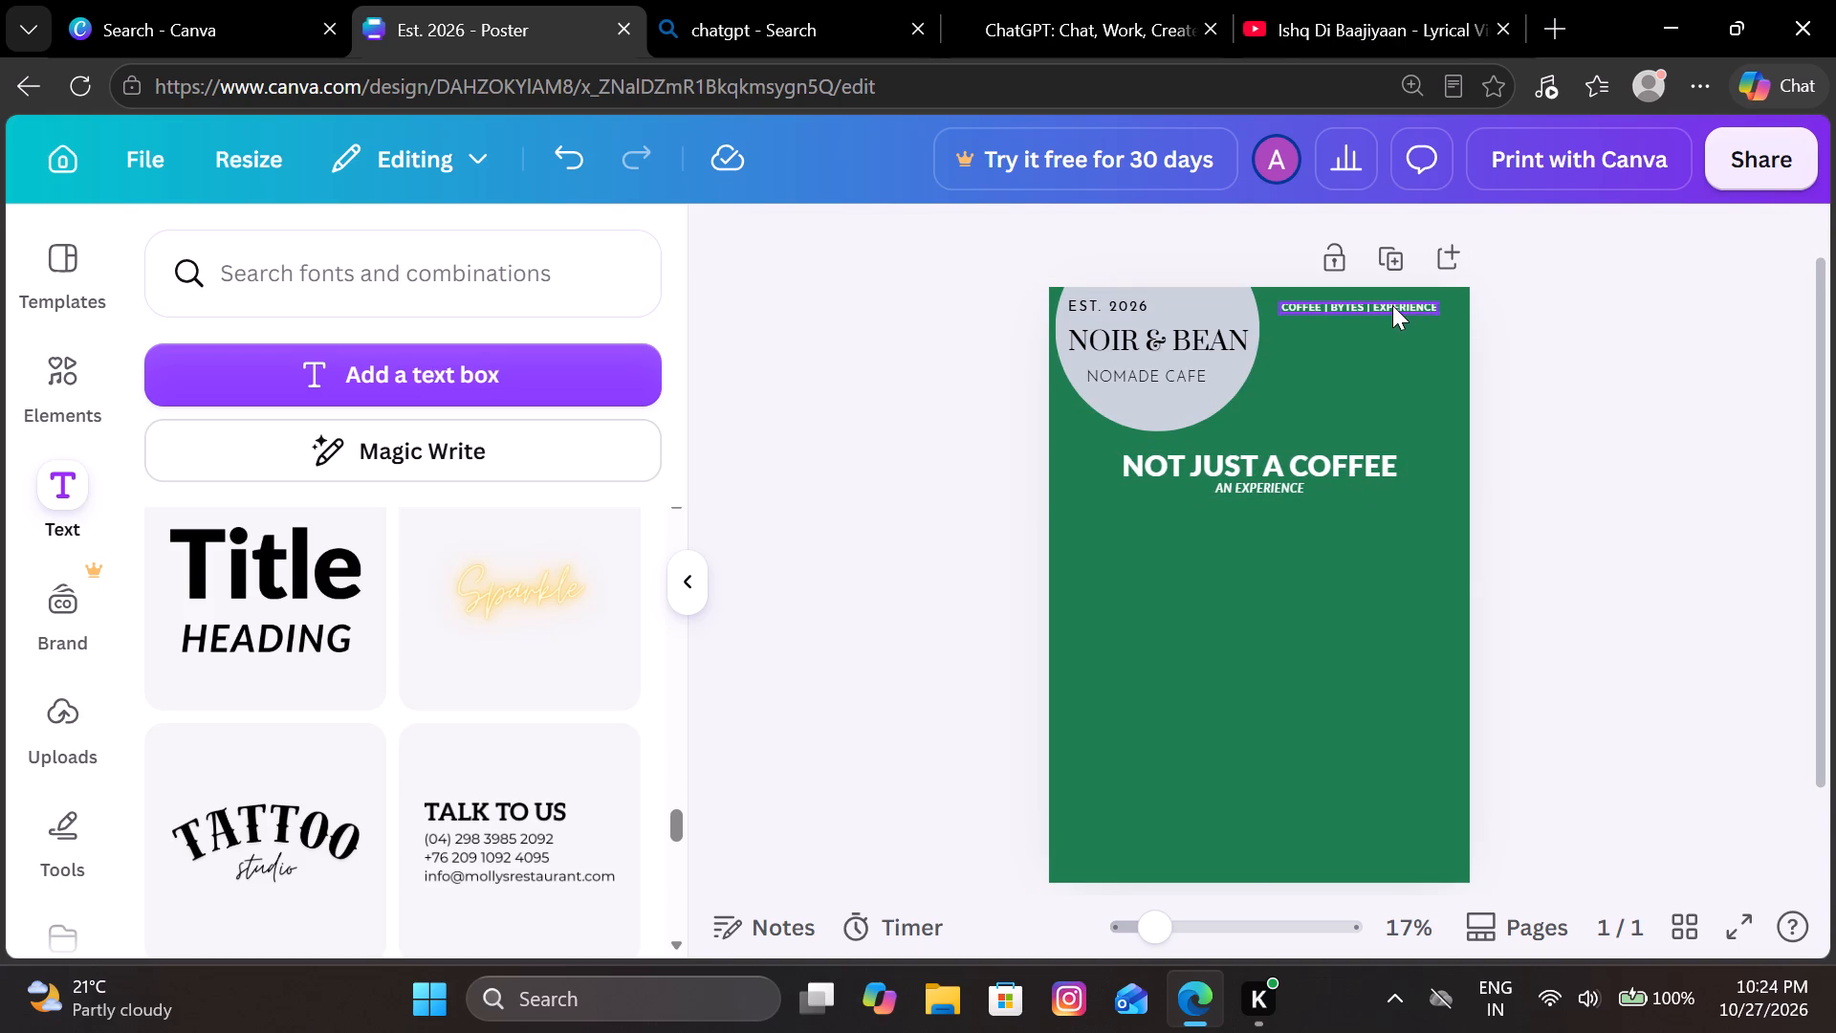
Enlarge the "COFFEE | BYTES | EXPERIENCE" tagline to about size 30.1 and move it lower beside the logo circle.
drag(1392, 305, 1390, 313)
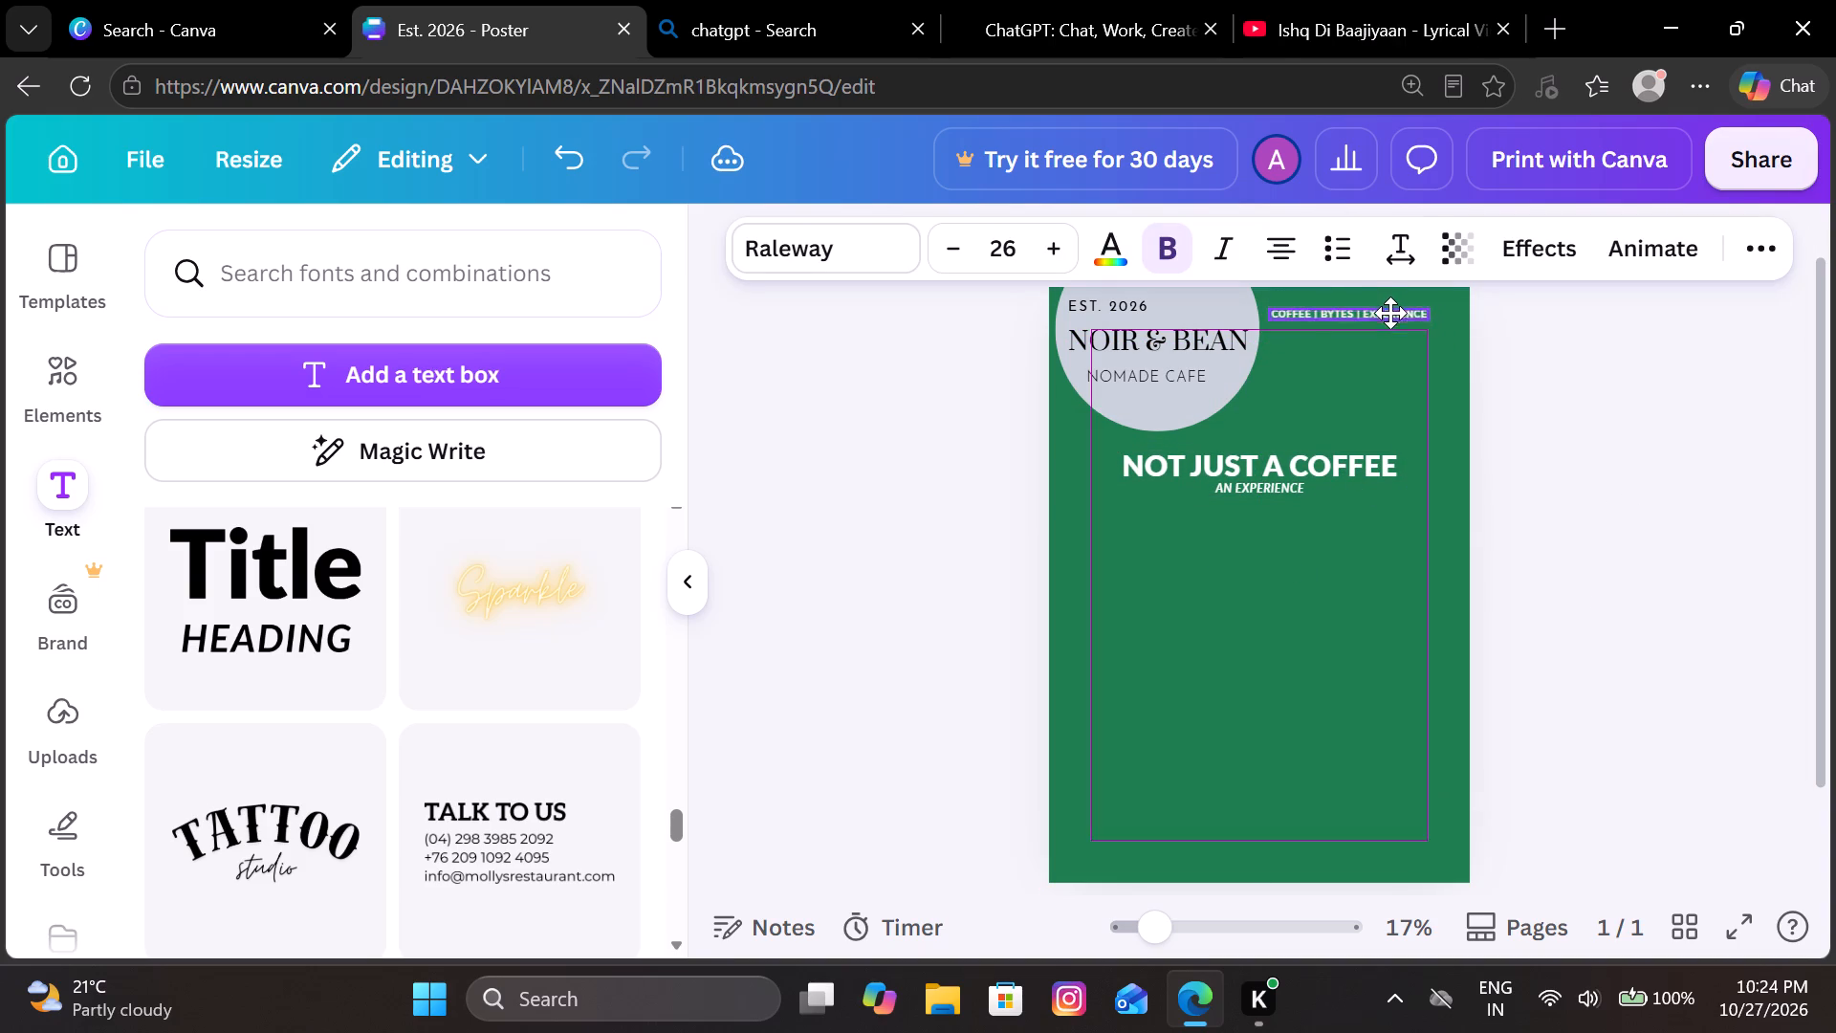
drag(1390, 313, 1394, 322)
click(1577, 347)
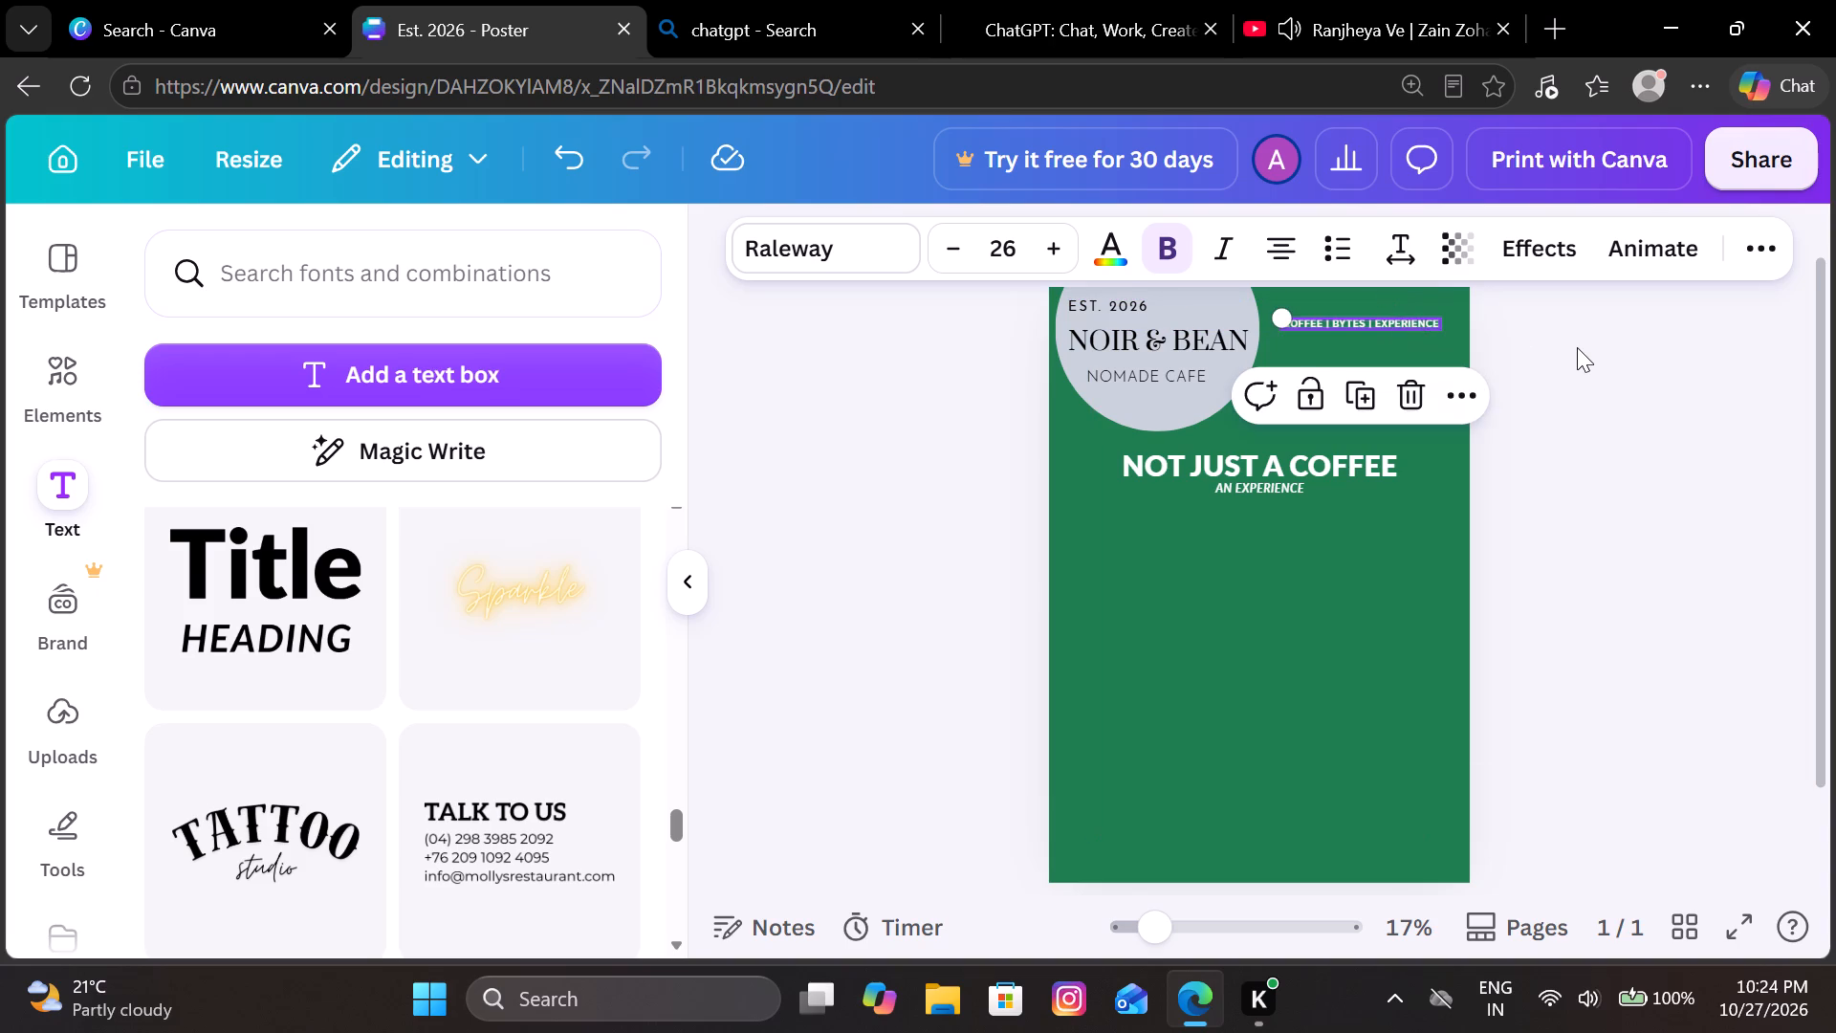
click(1418, 319)
drag(1446, 336, 1491, 360)
drag(1423, 328, 1397, 338)
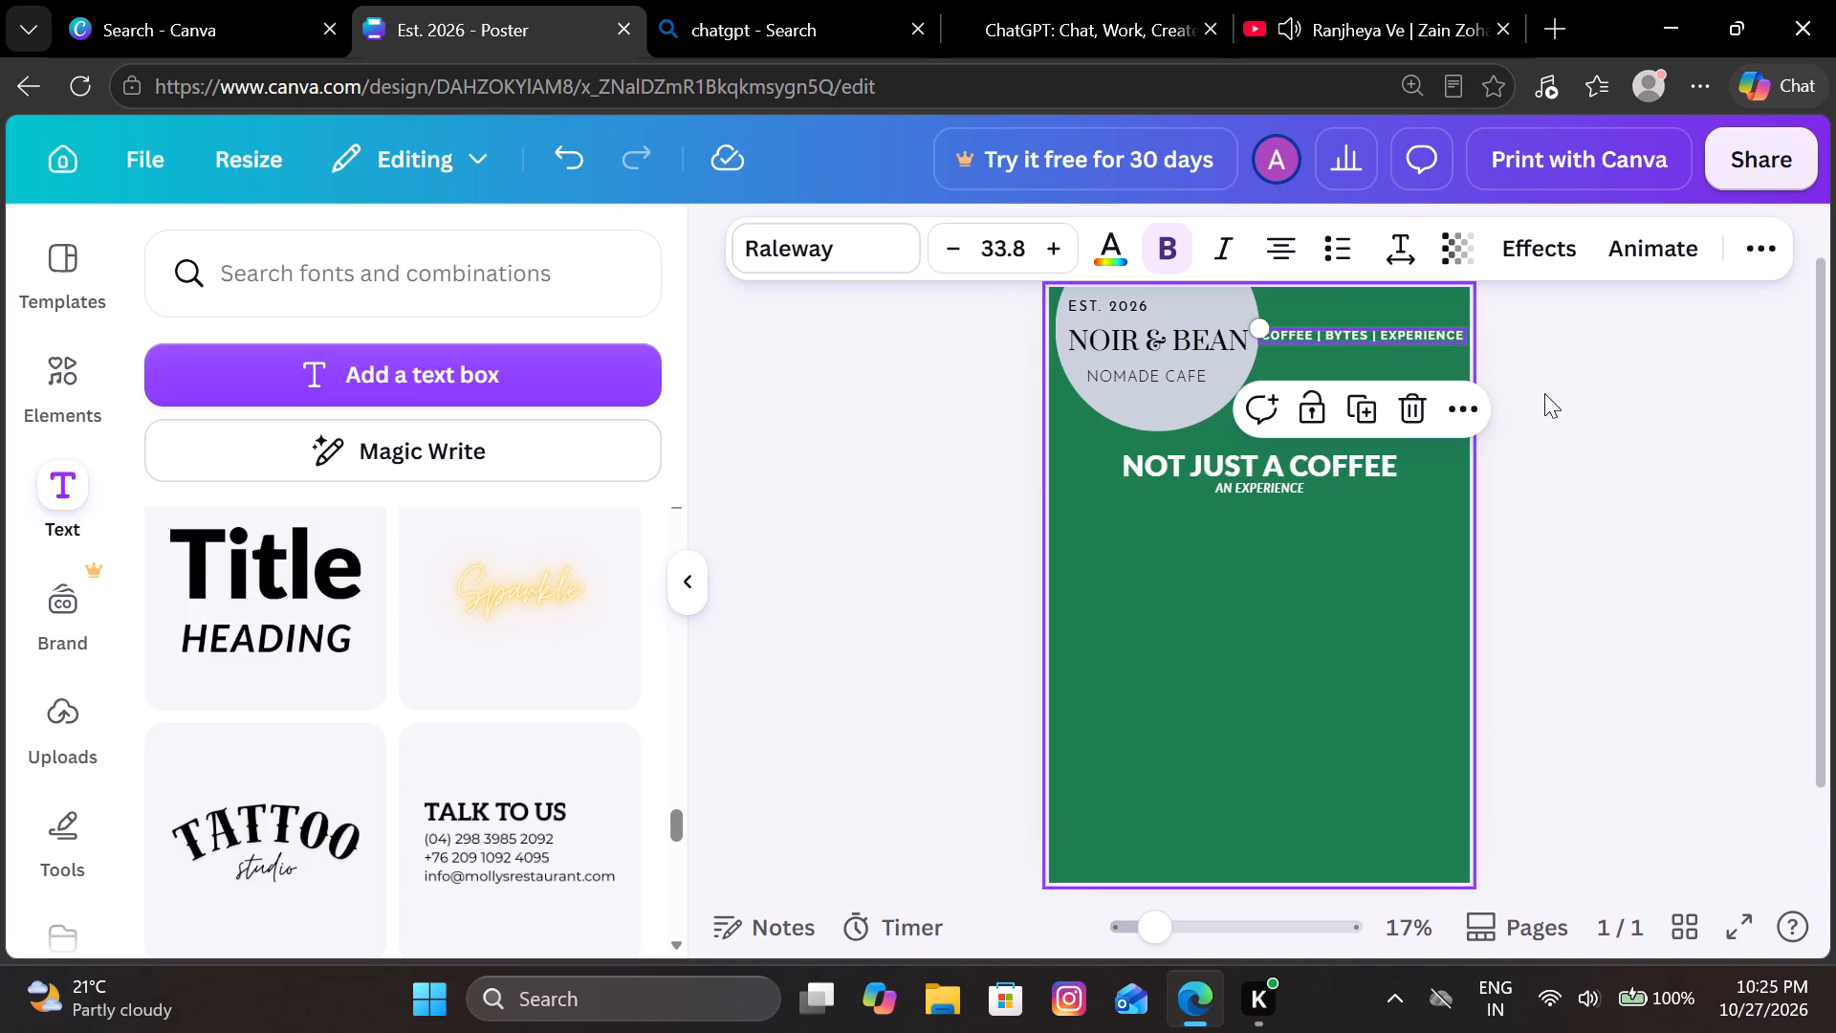
click(1599, 393)
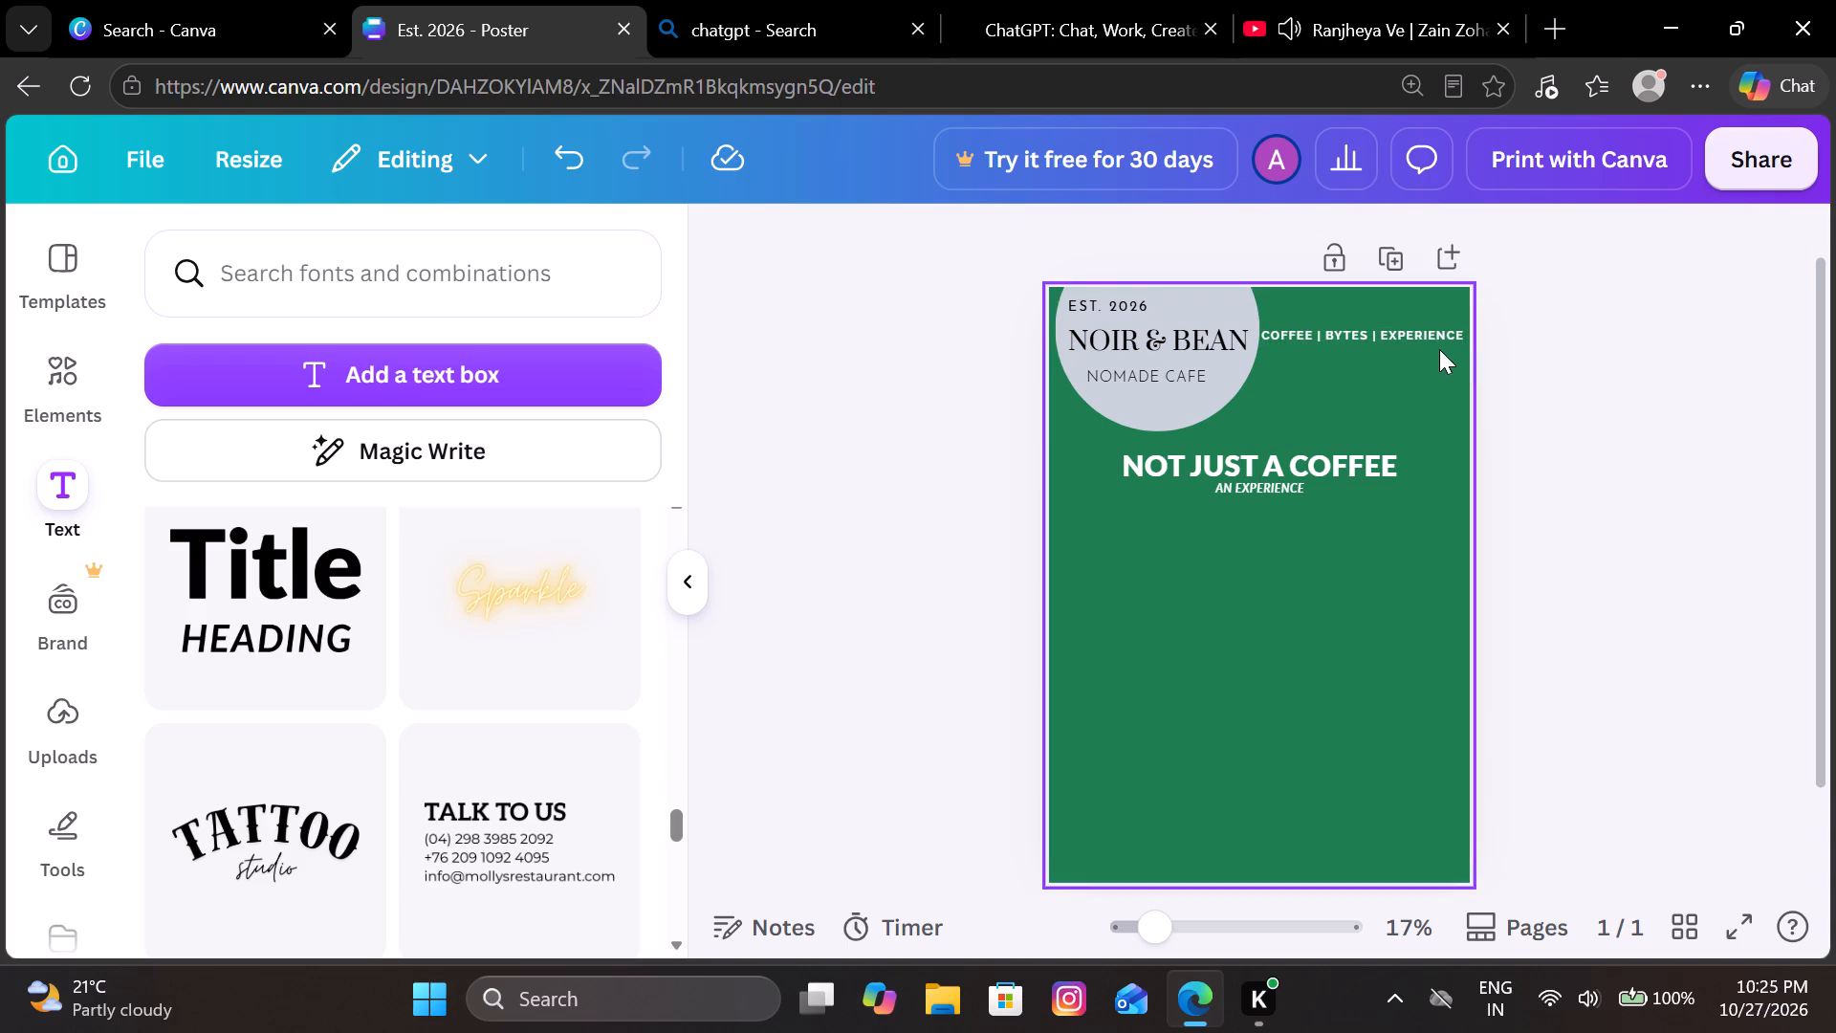
click(1430, 336)
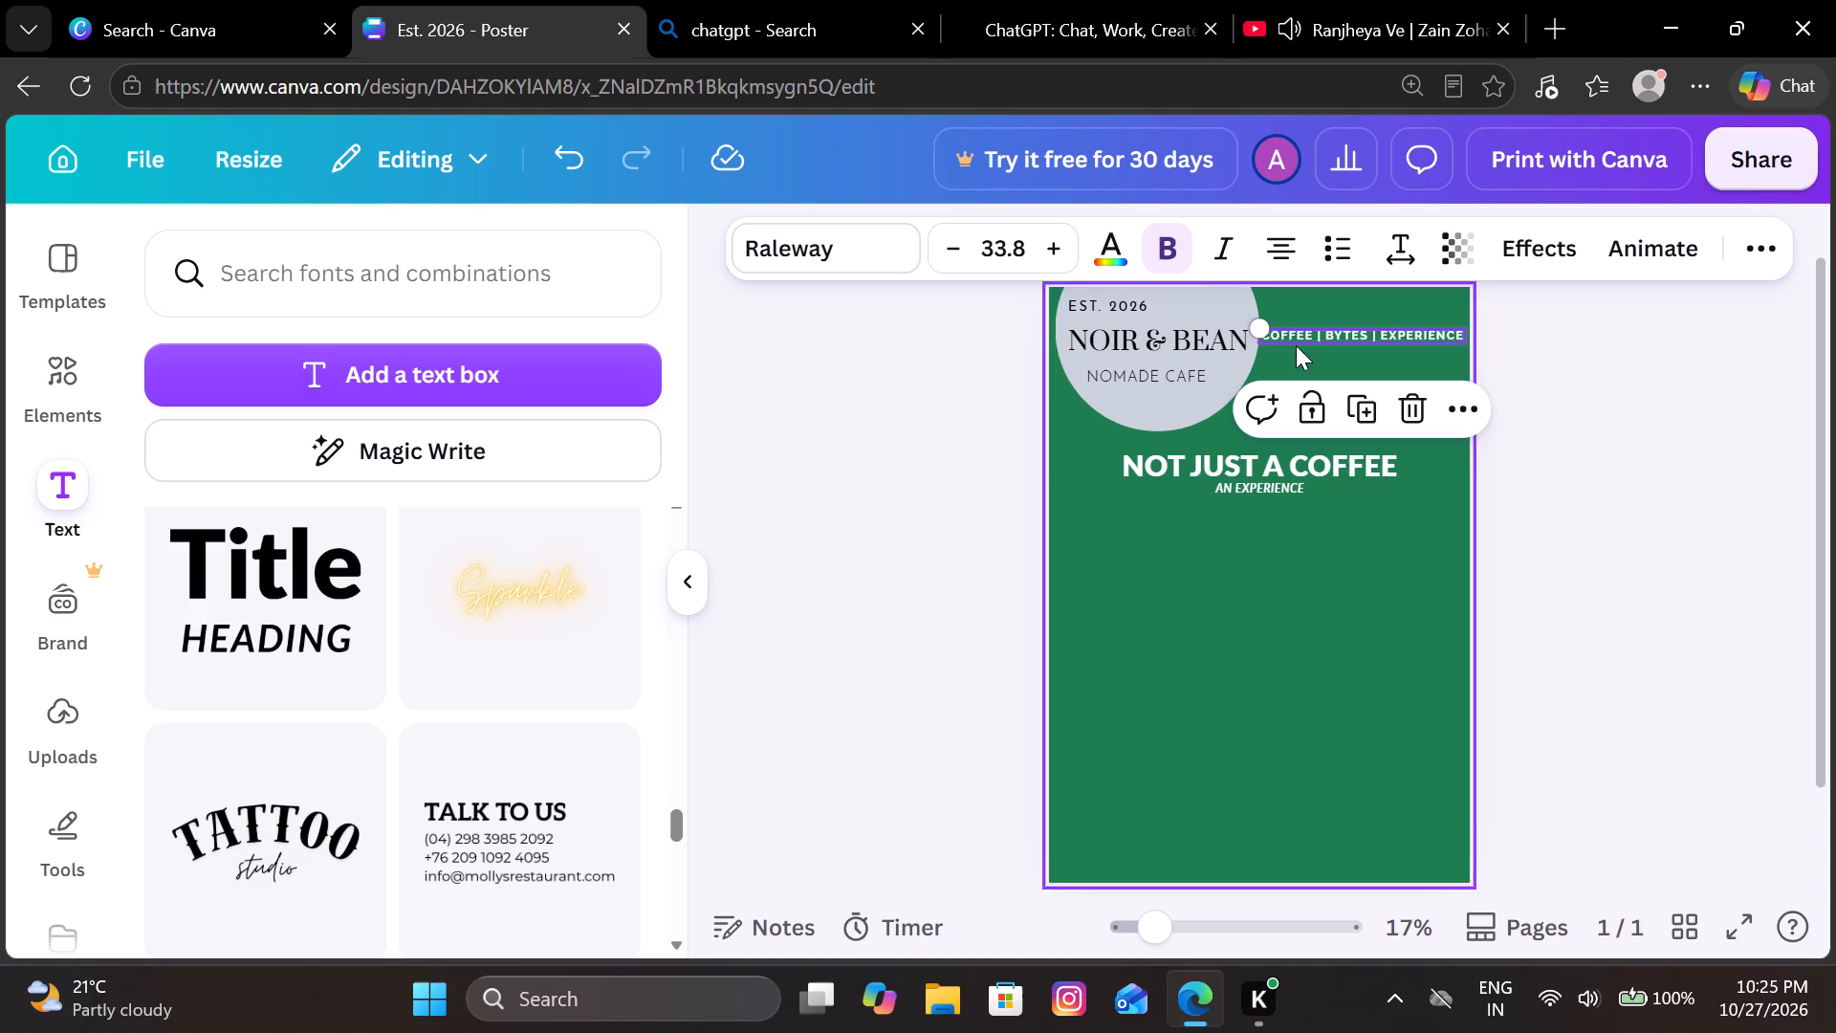
drag(1266, 330, 1274, 335)
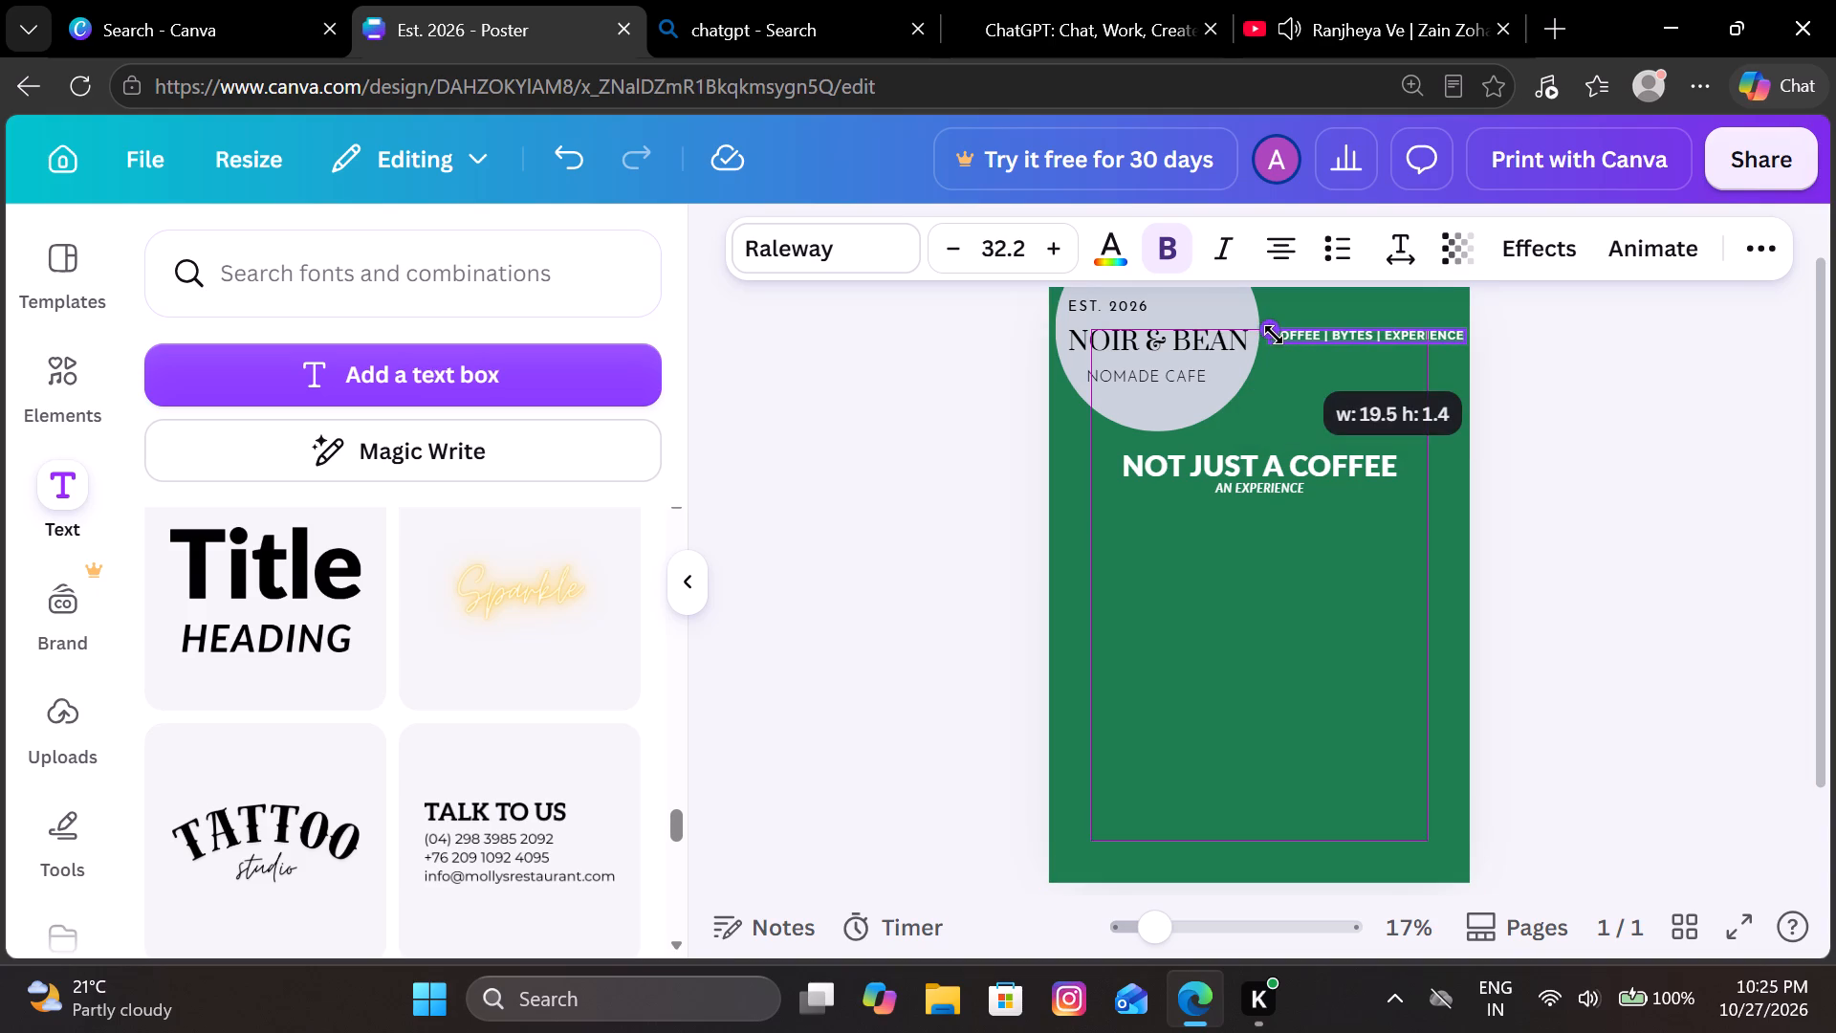
drag(1274, 335, 1288, 337)
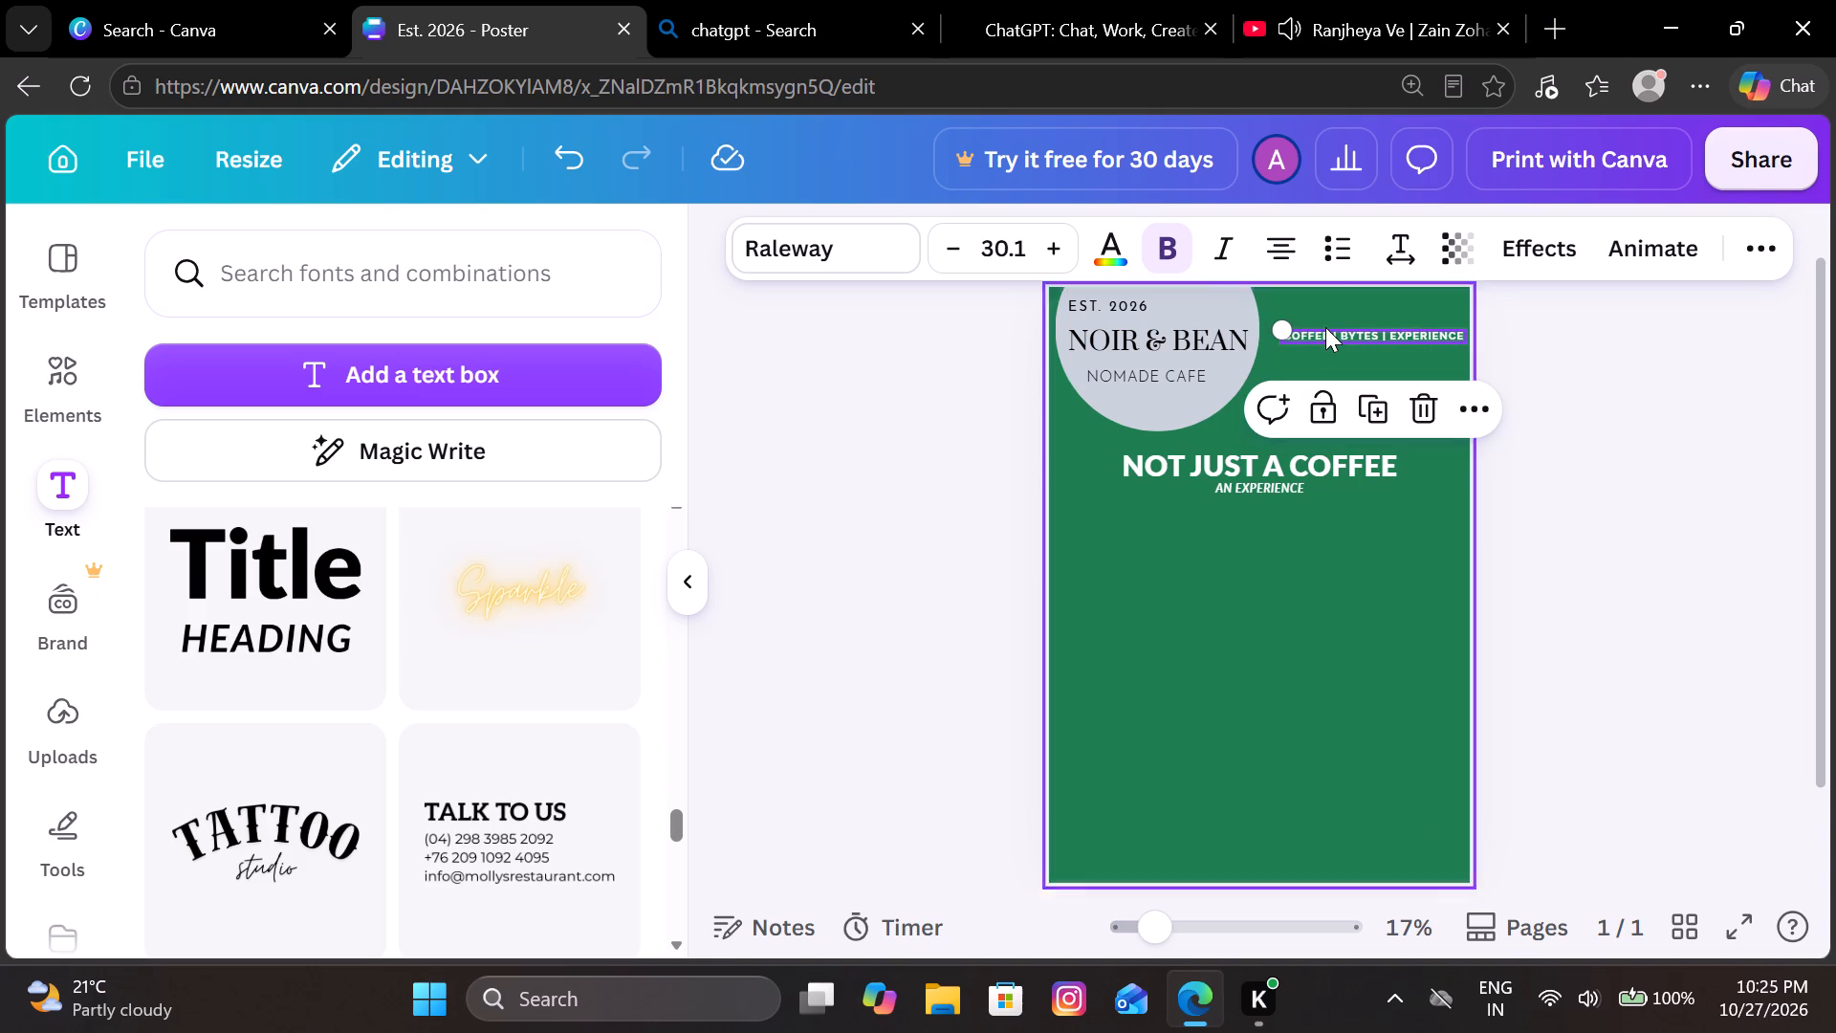
drag(1328, 331, 1323, 337)
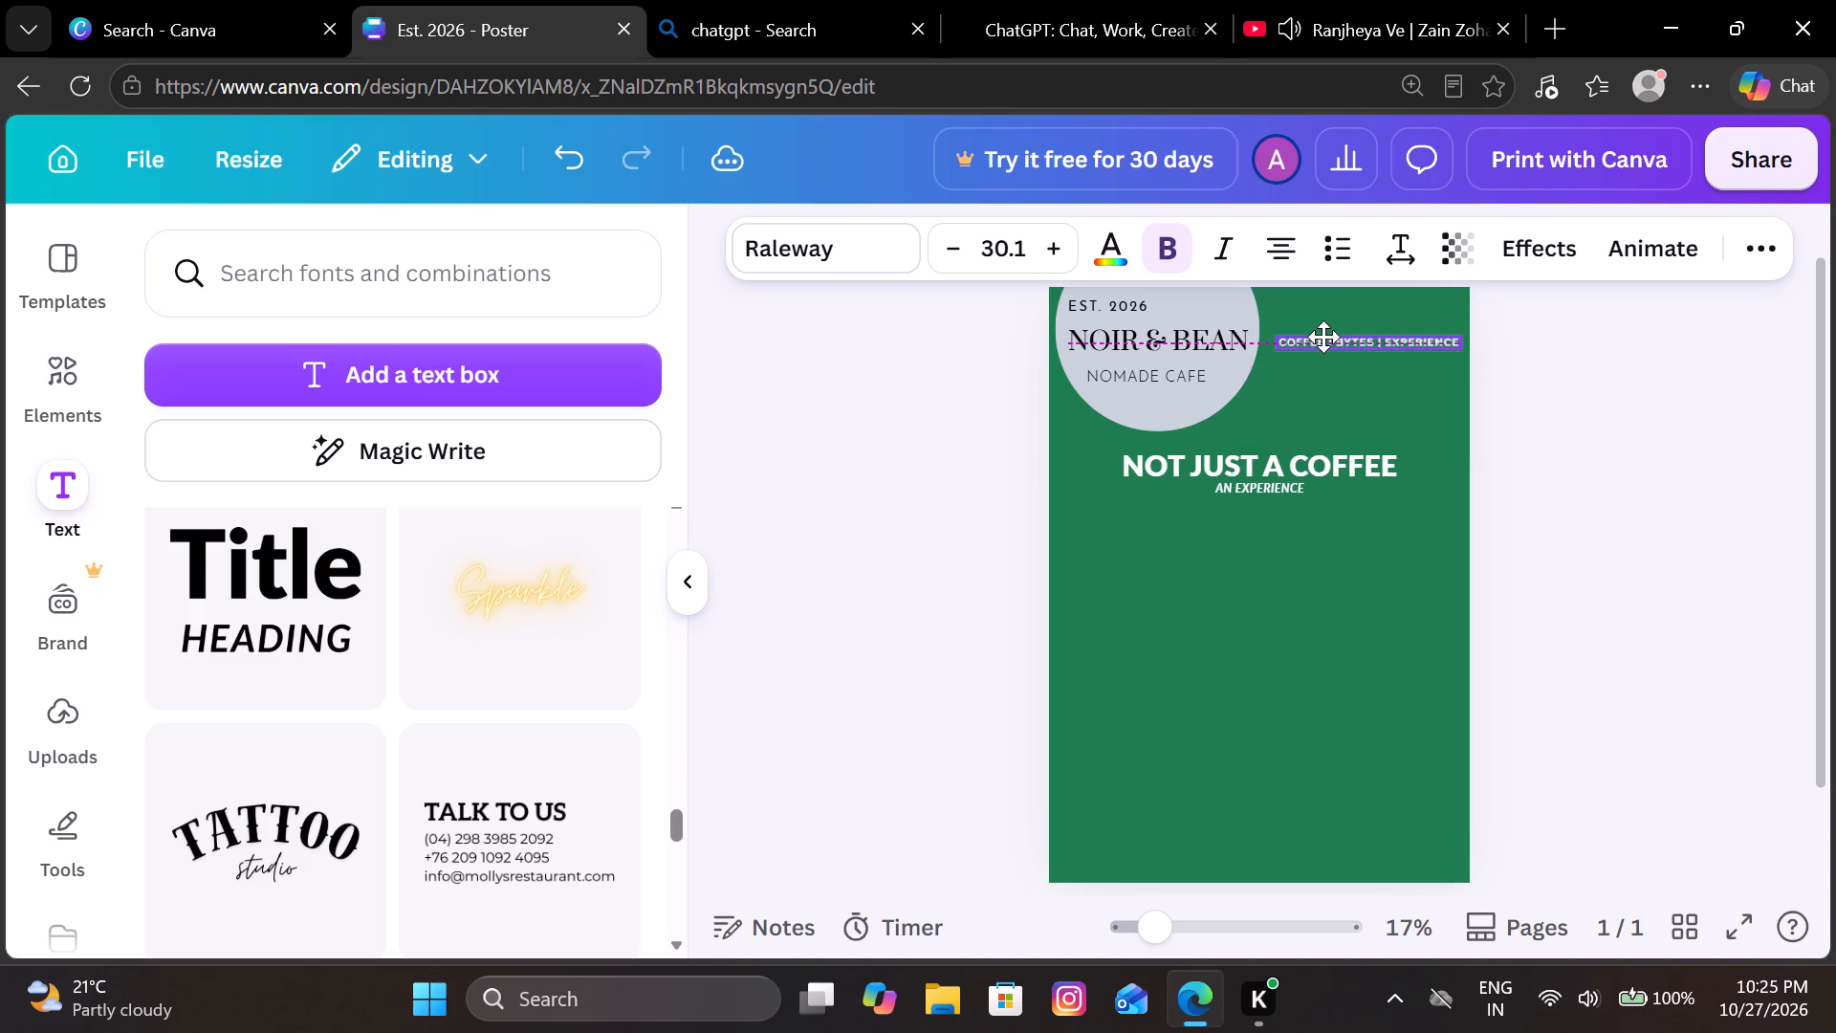
drag(1323, 337, 1319, 335)
click(1596, 332)
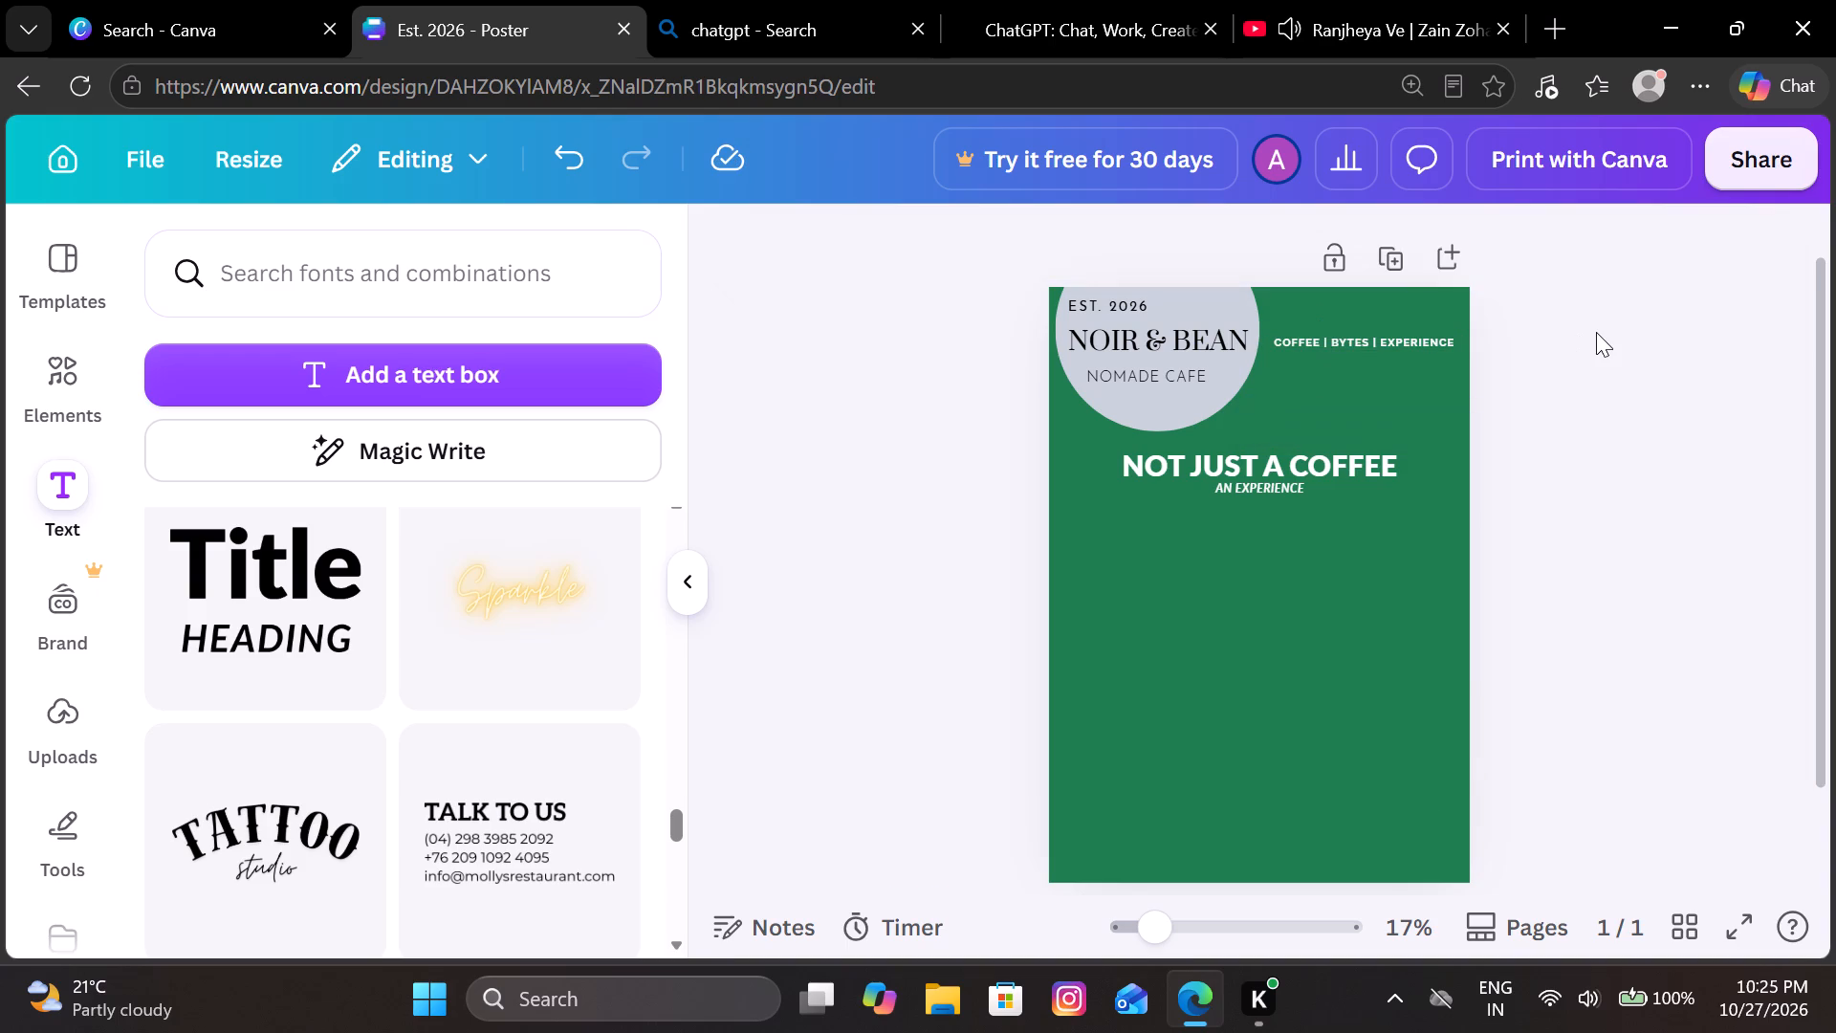
drag(1415, 343, 1415, 341)
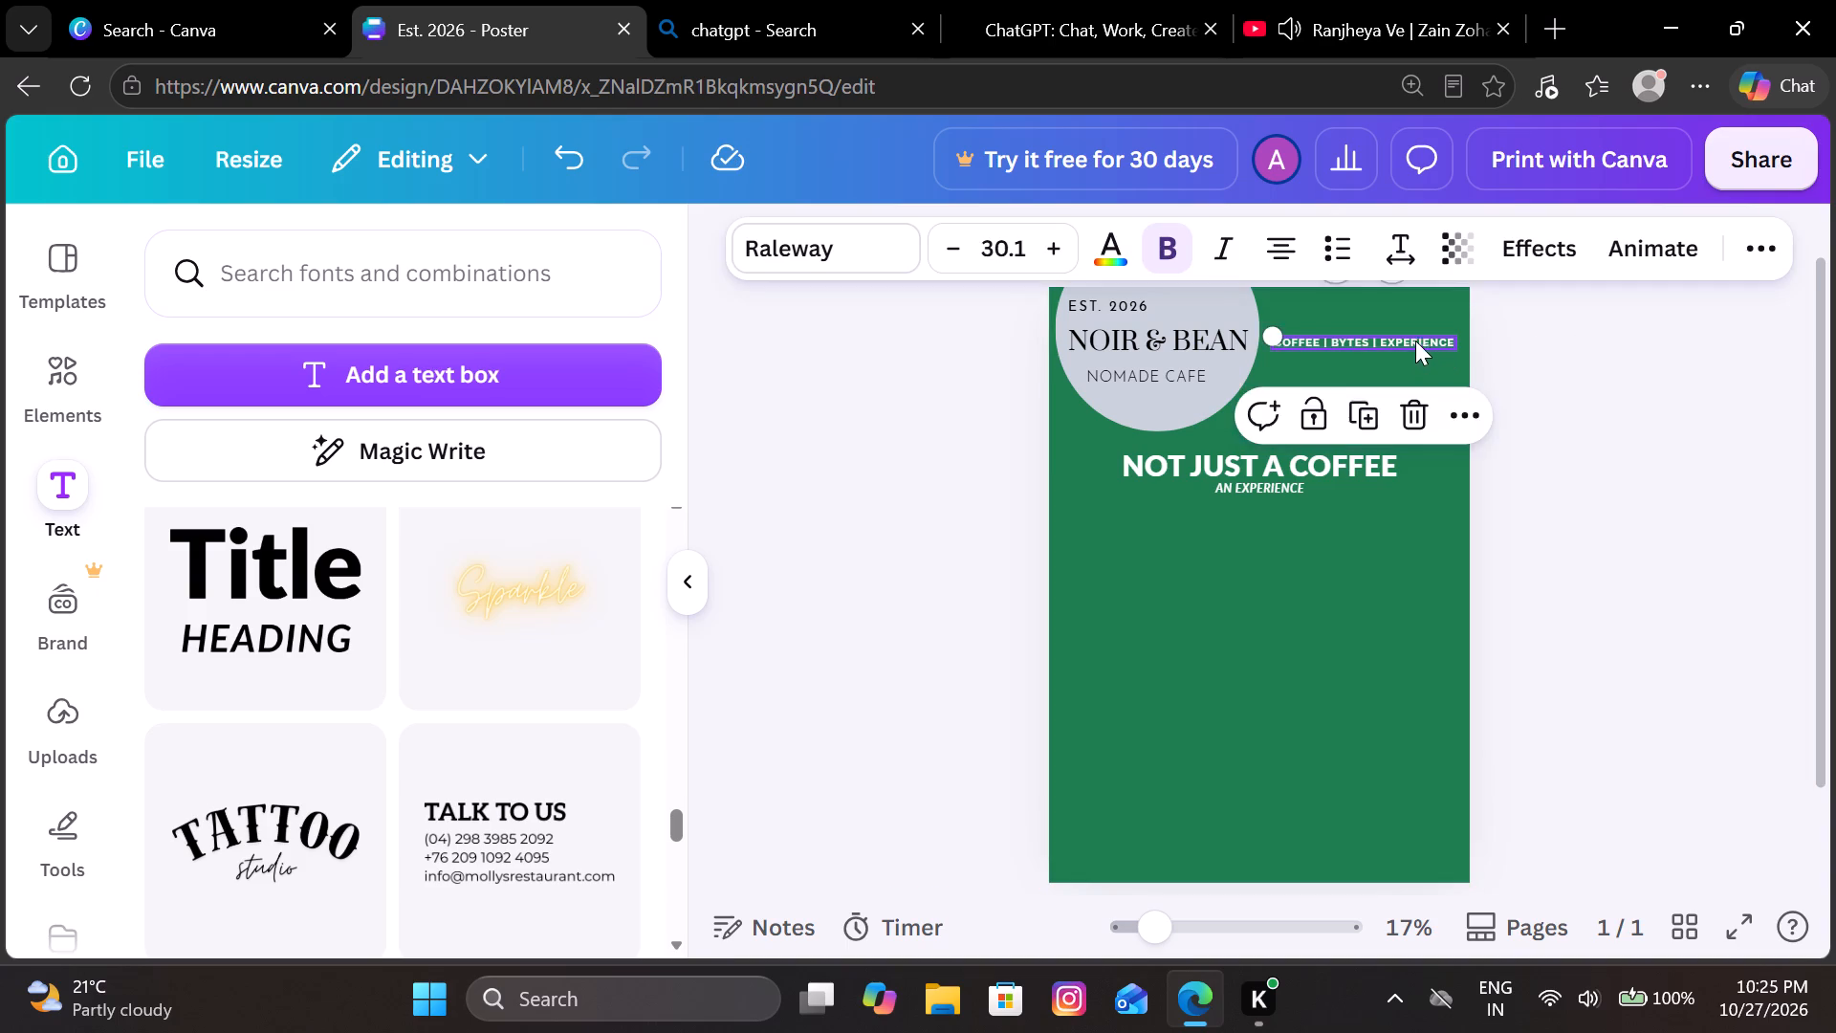
drag(1415, 341, 1416, 329)
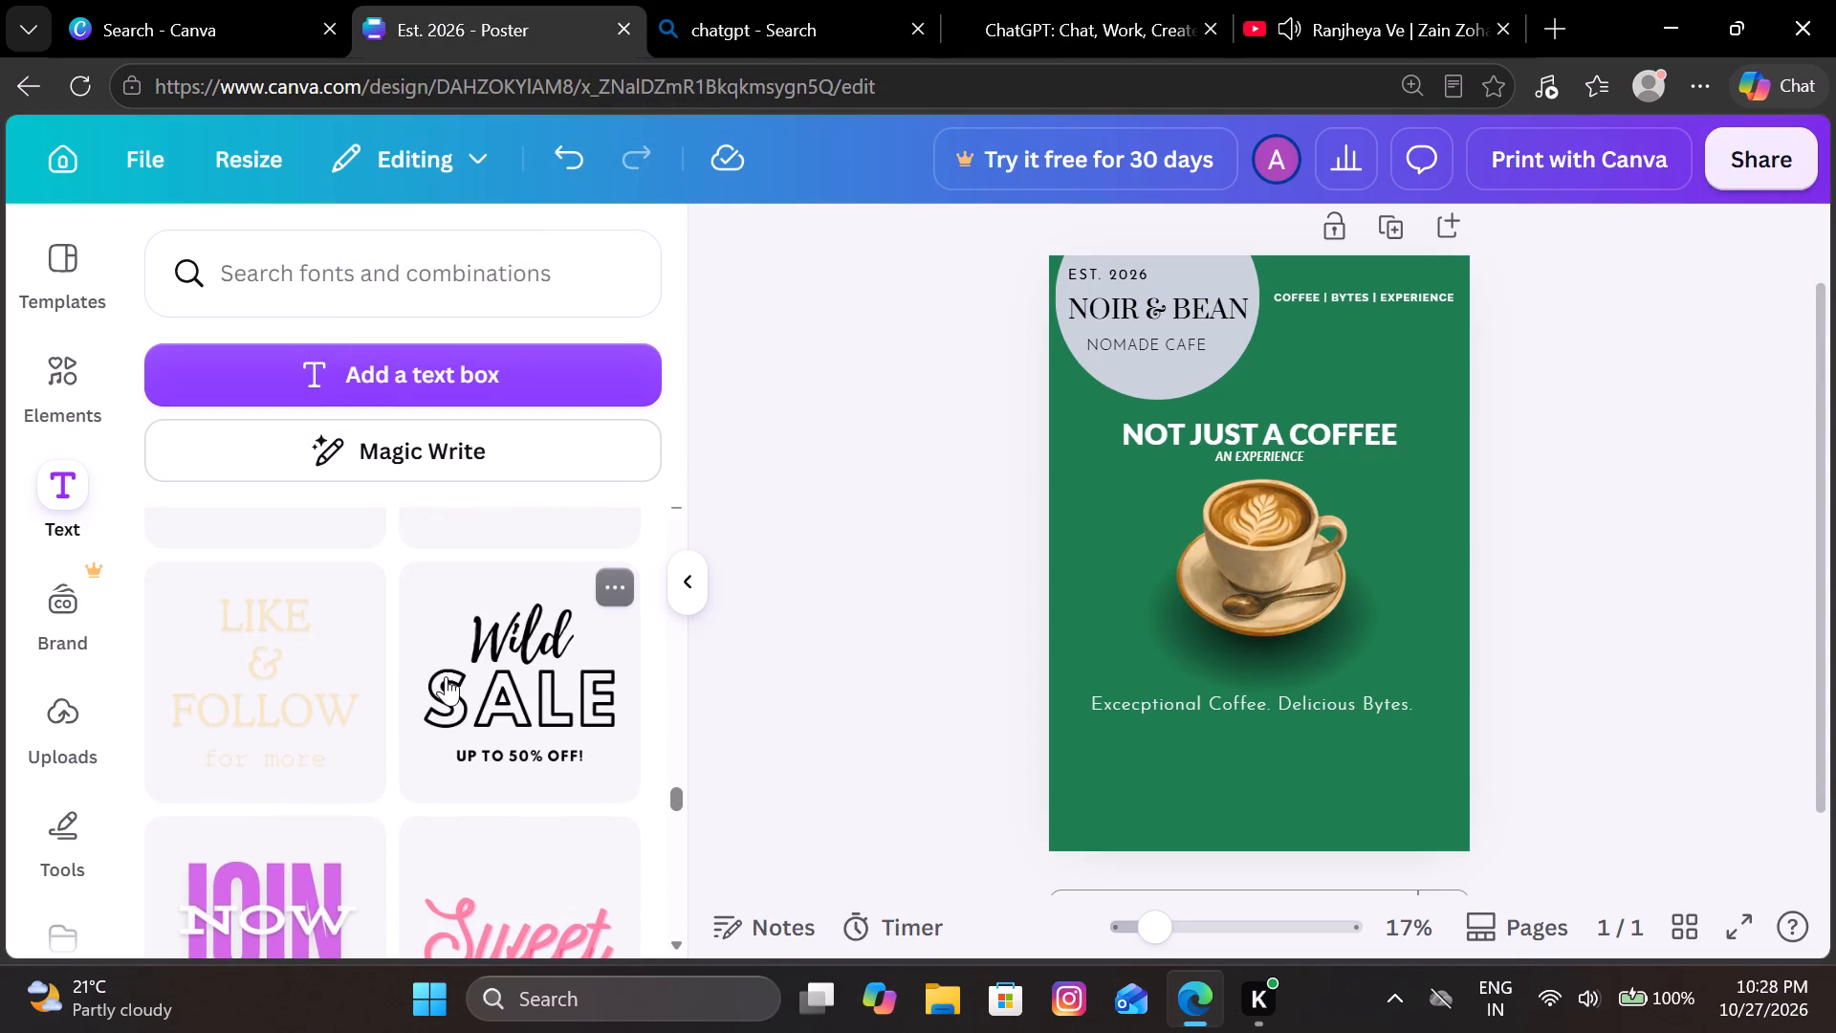
scroll(409, 674, up, 1)
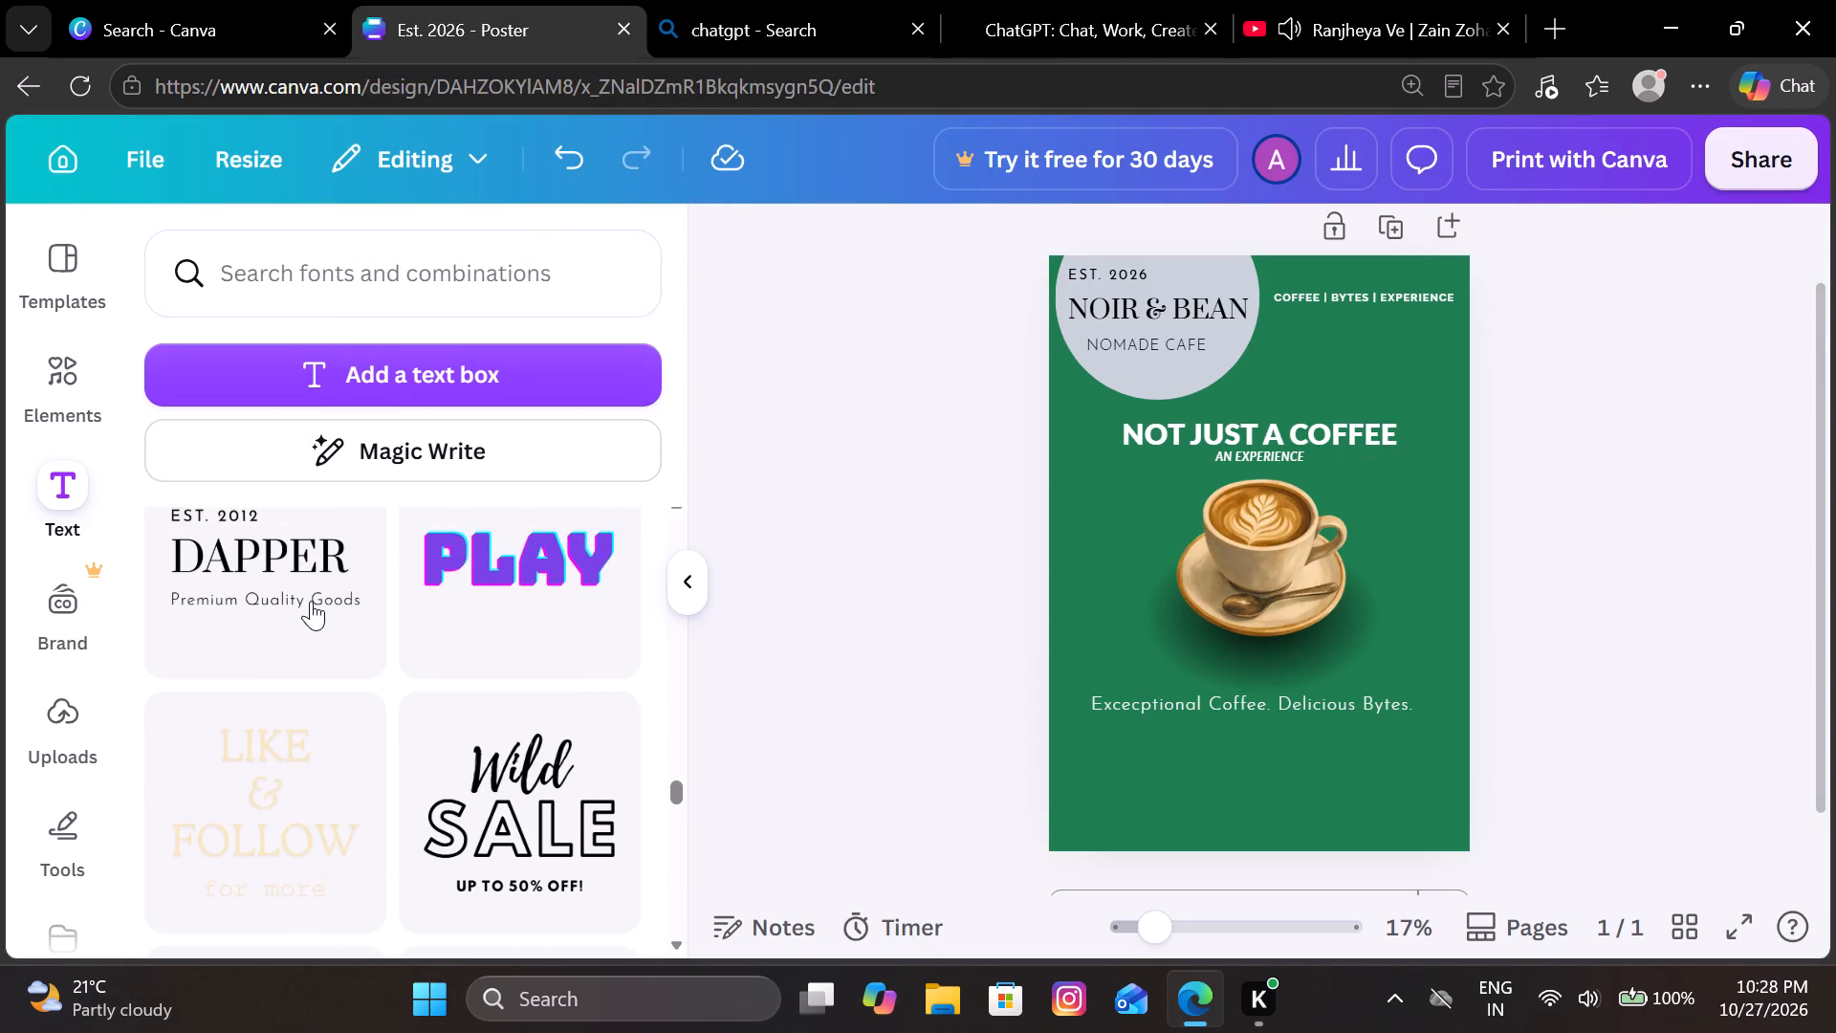
click(311, 601)
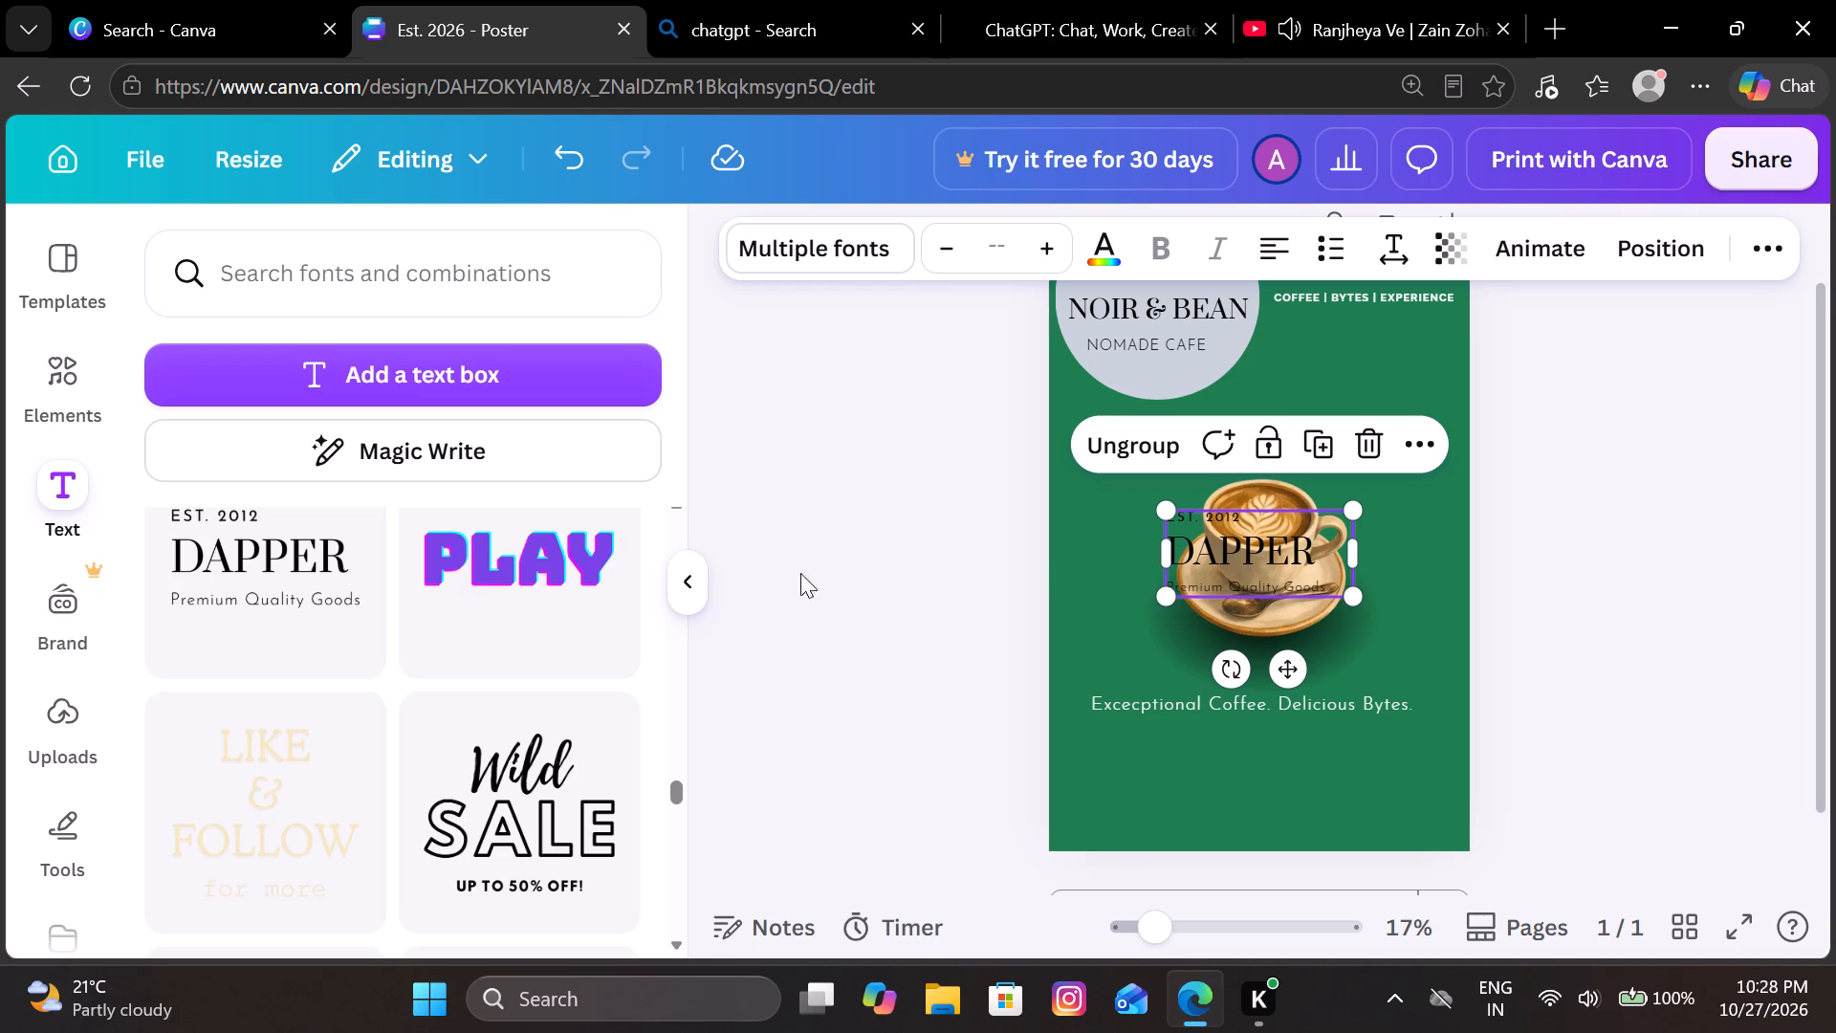
Delete the "EST. 2012" and "Premium Quality Goods" lines from the newly added text combination.
click(1224, 514)
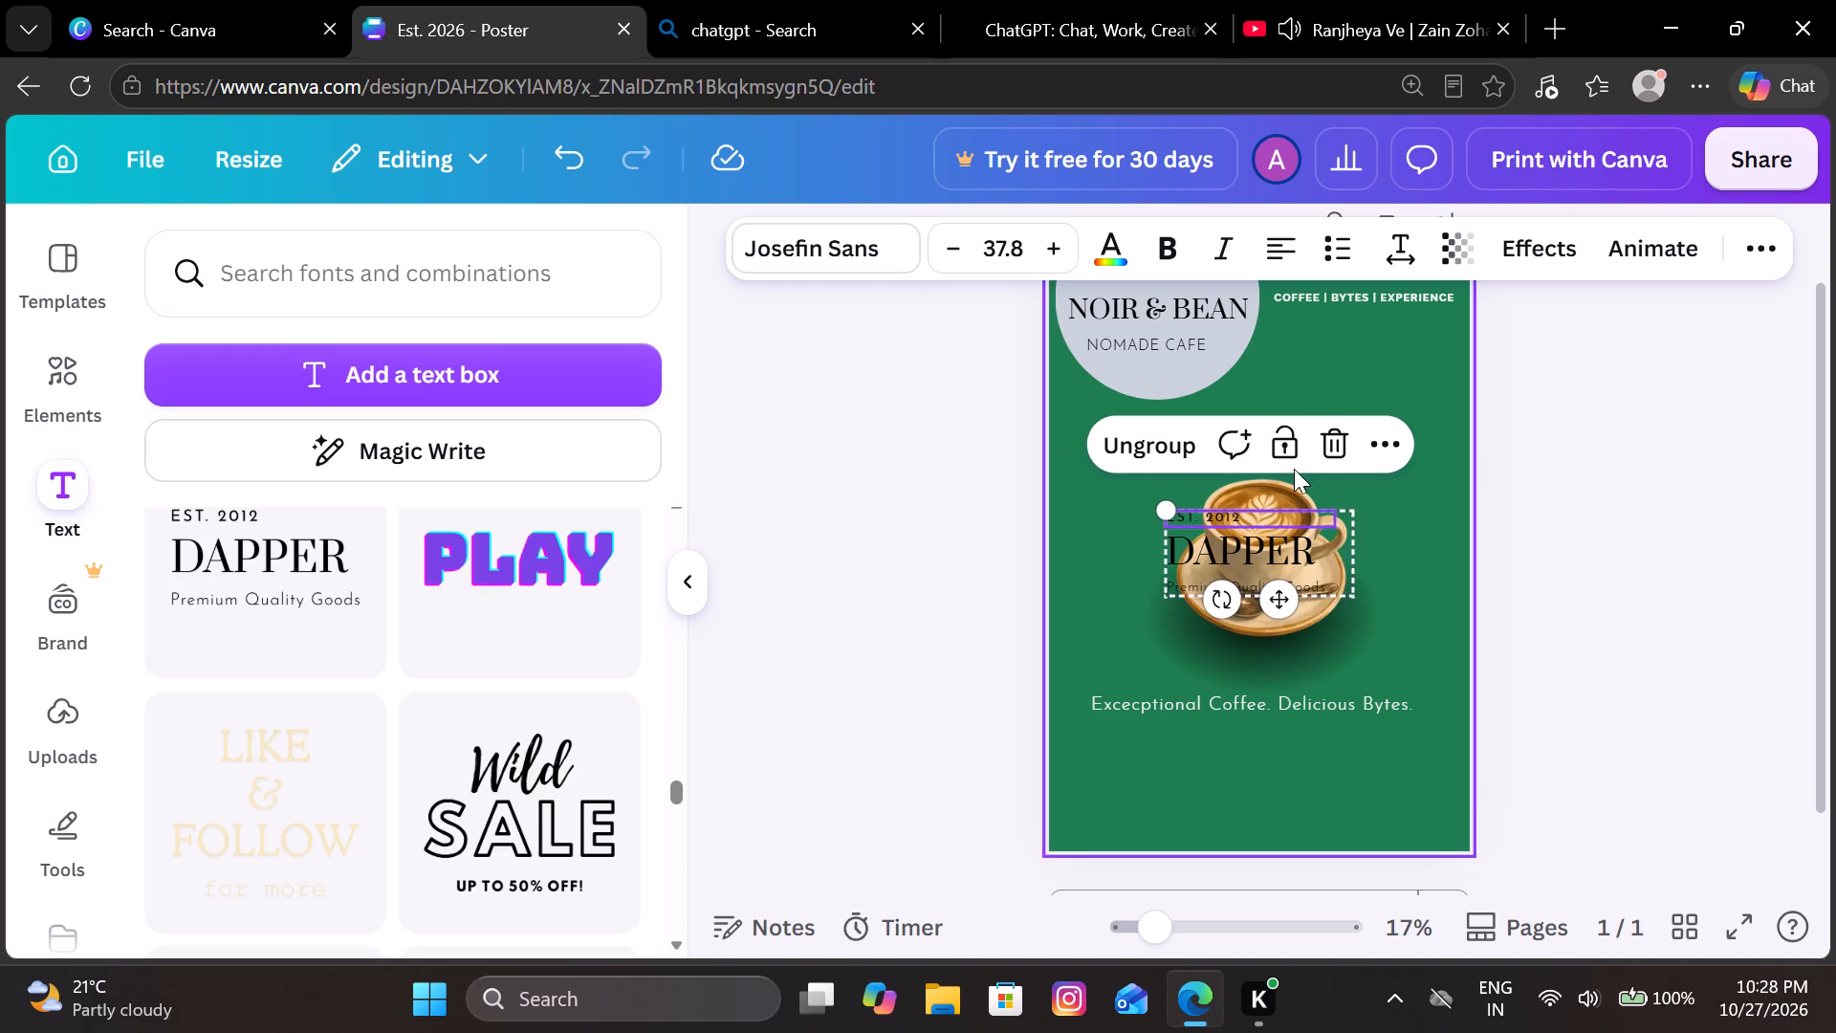
click(1322, 451)
click(1279, 589)
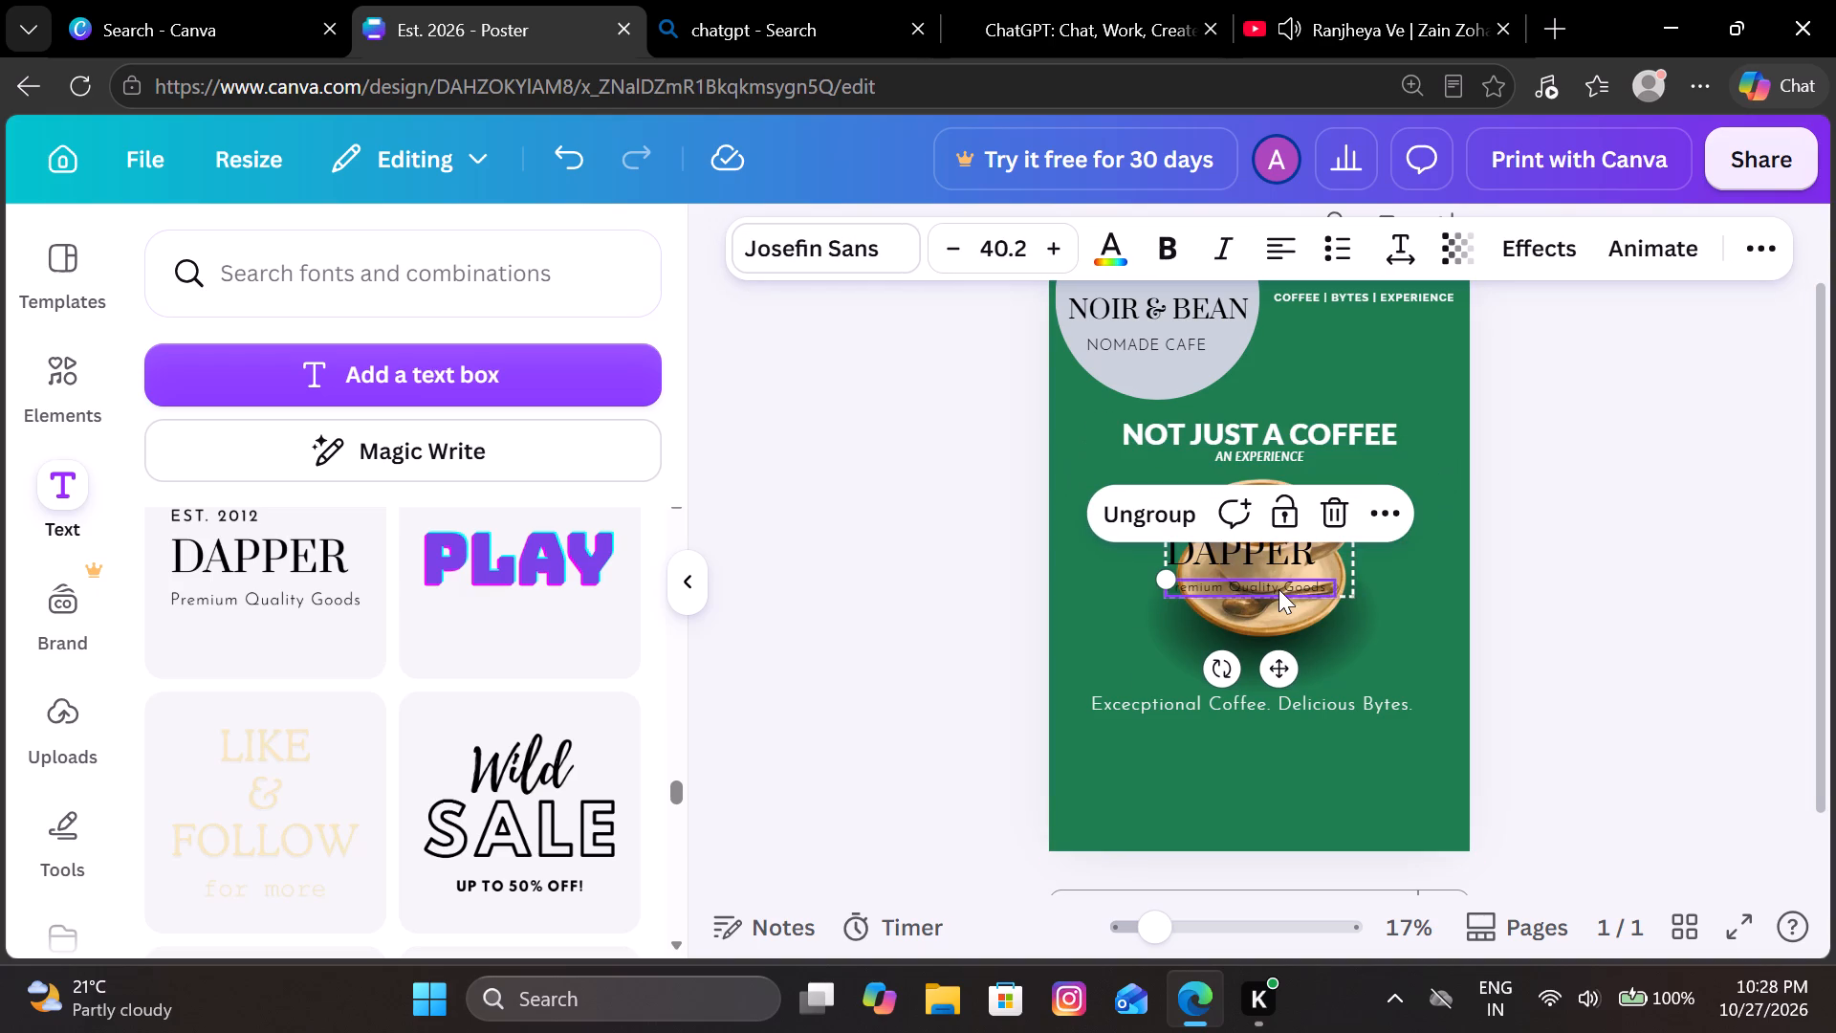
click(1321, 525)
Replace the remaining "DAPPER" text over the cup with "SIP SLOW. STAY NOIR.".
click(1268, 542)
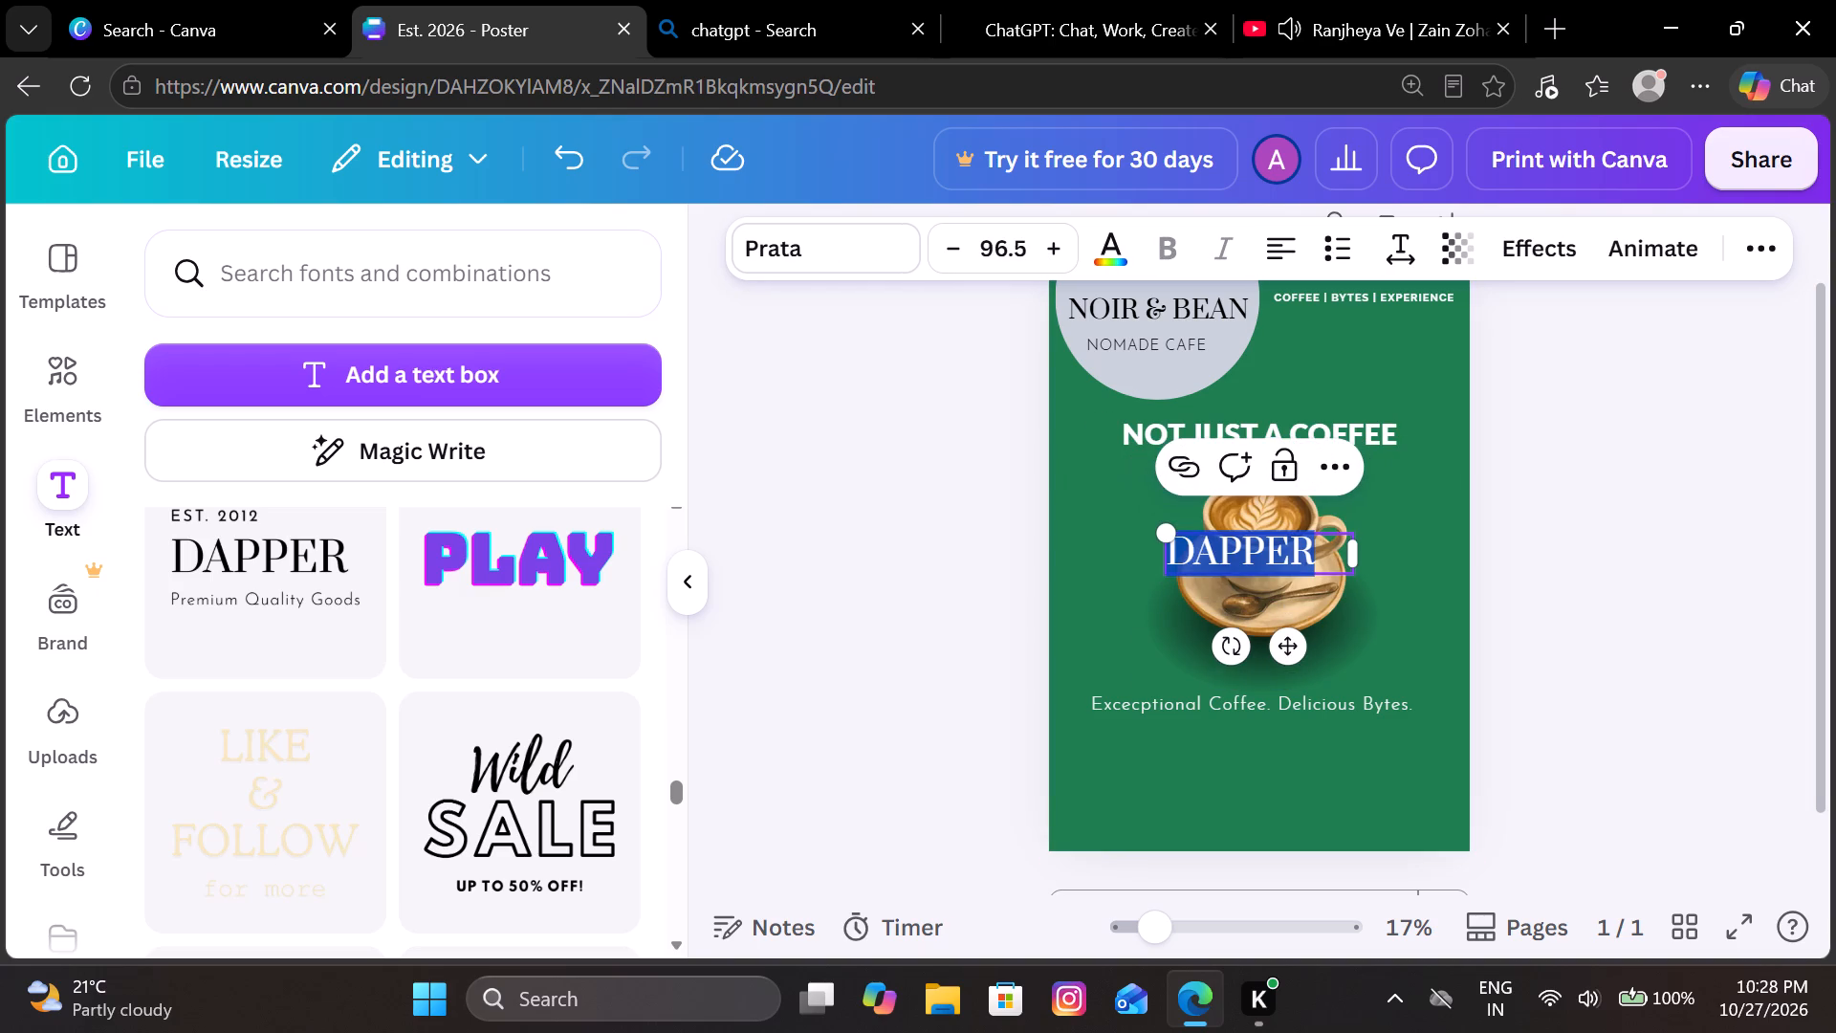
text(sio)
key(space)
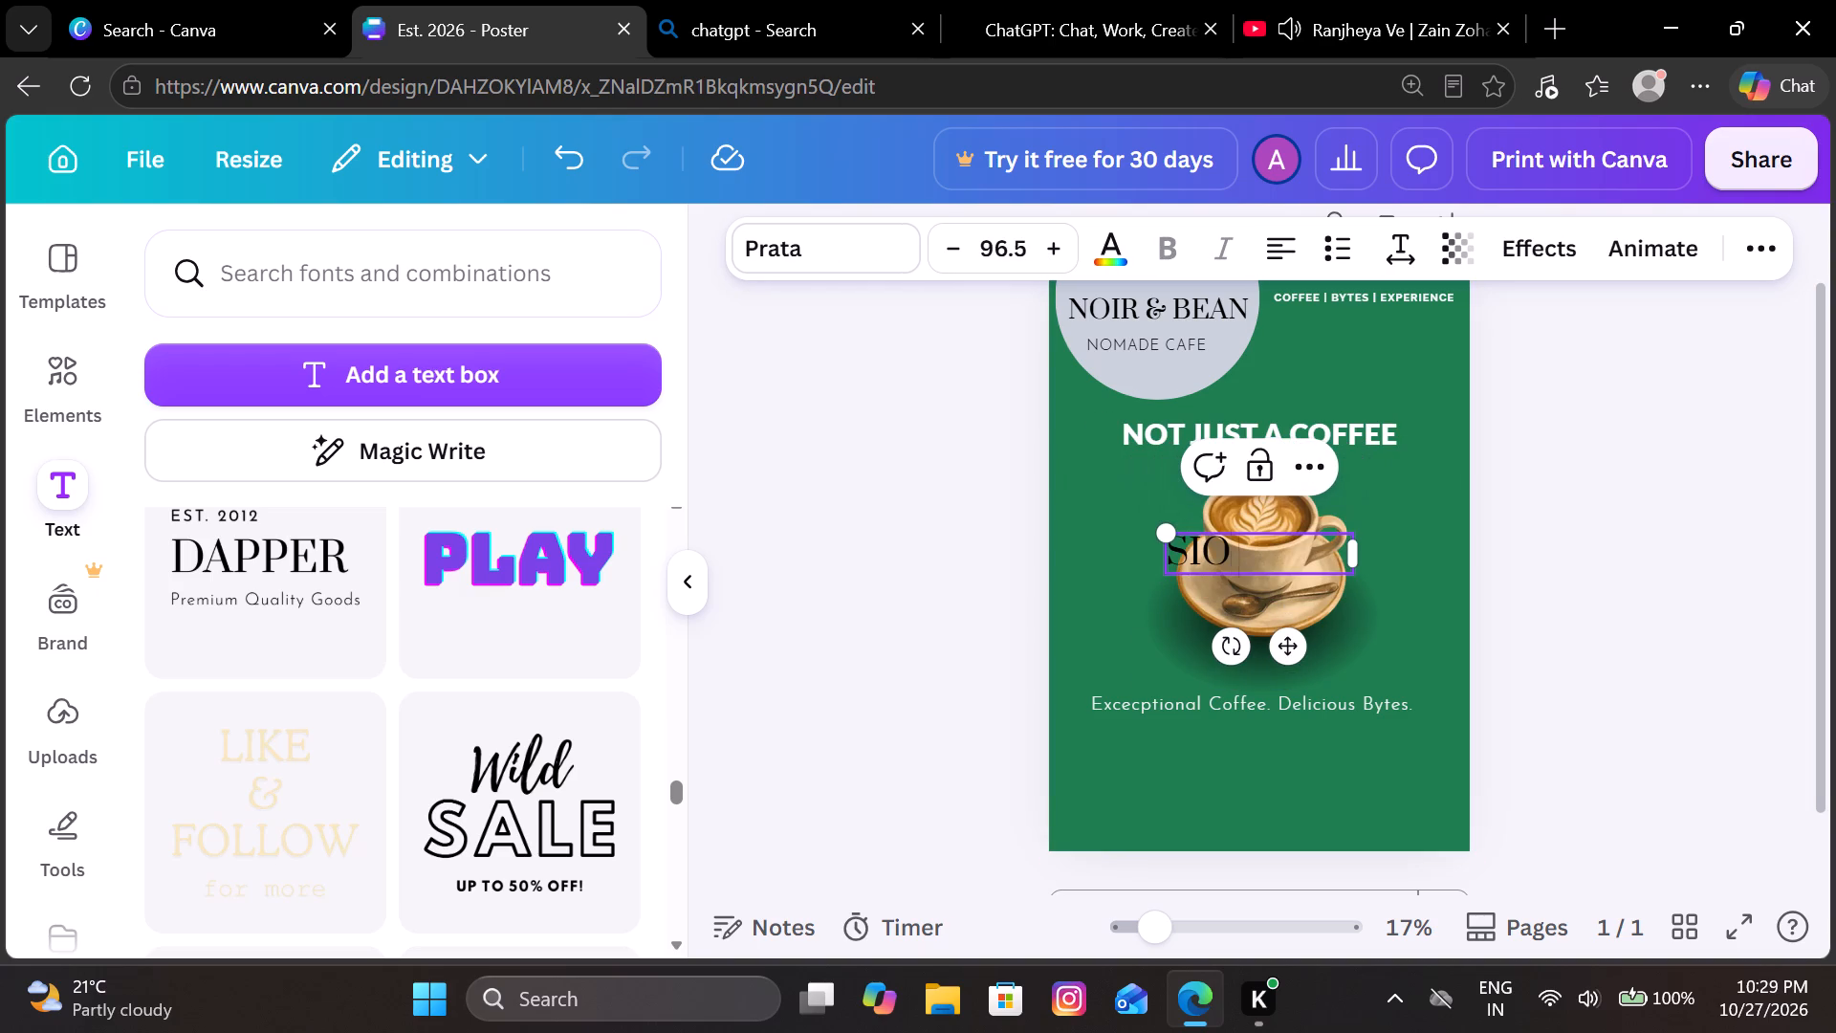
key(BackSpace)
key(BackSpace)
text(p slow)
key(space)
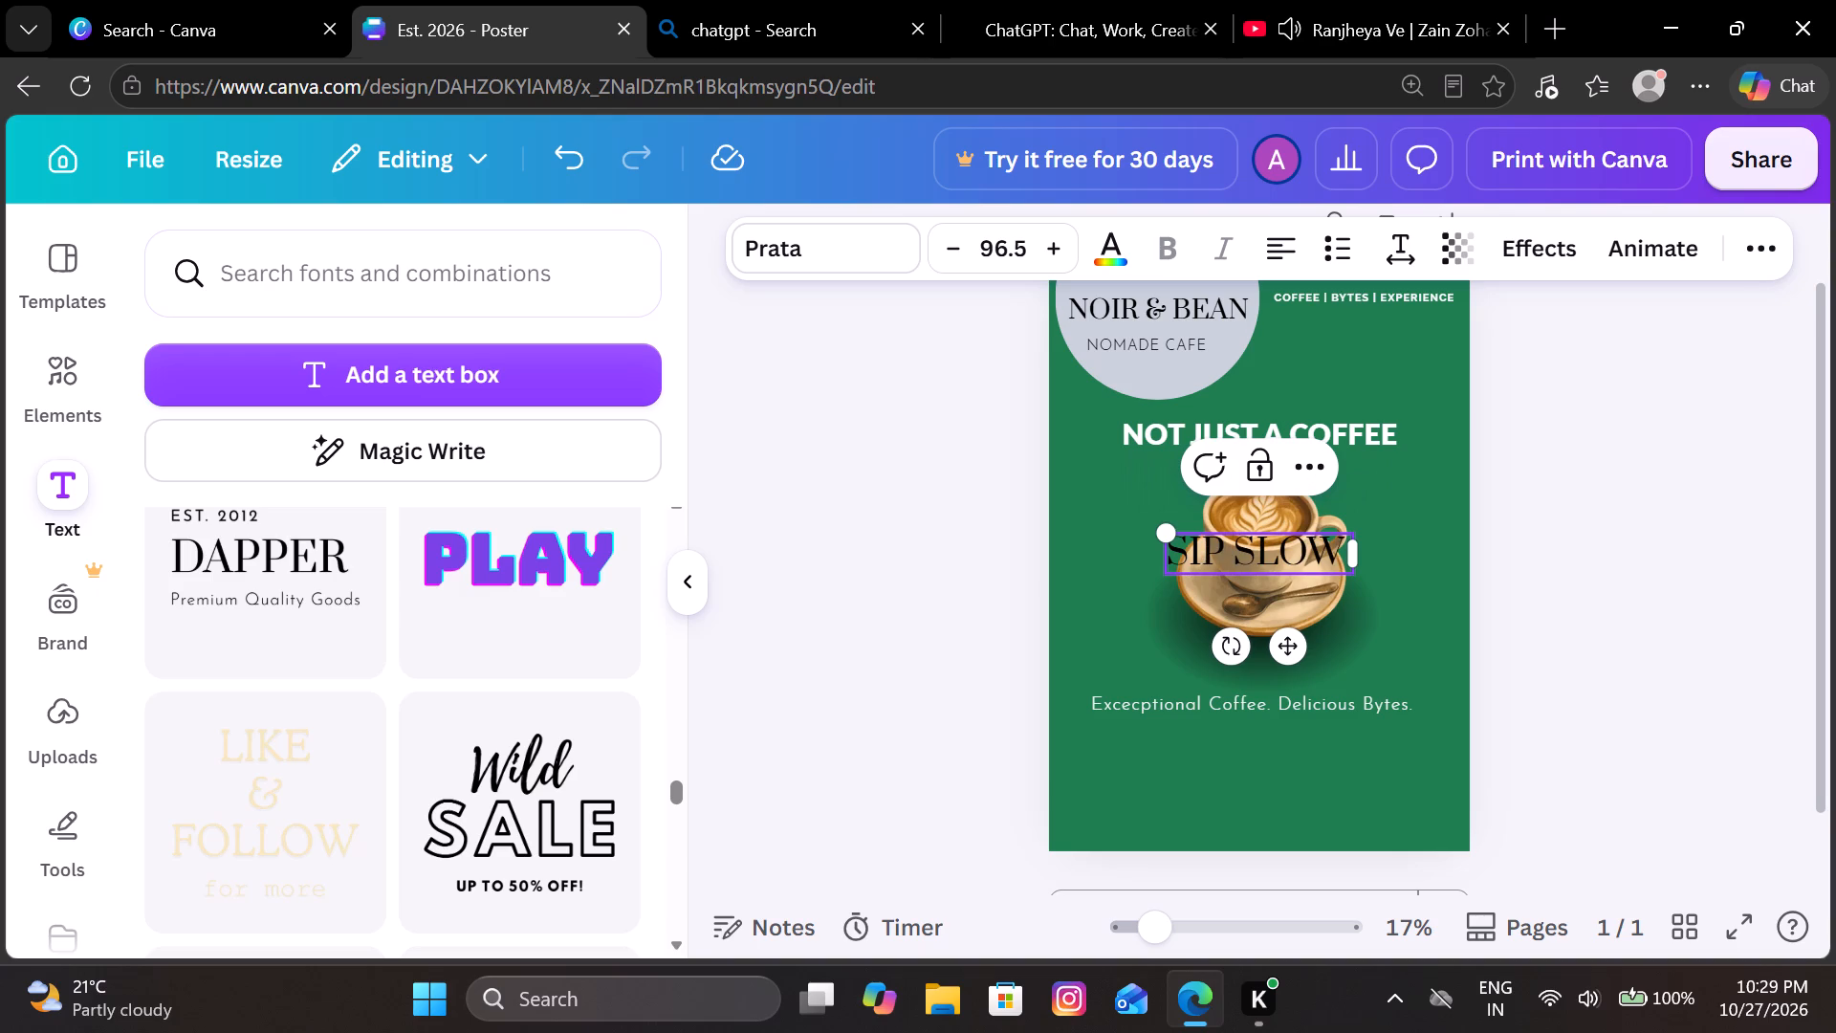
key(BackSpace)
text(.)
key(space)
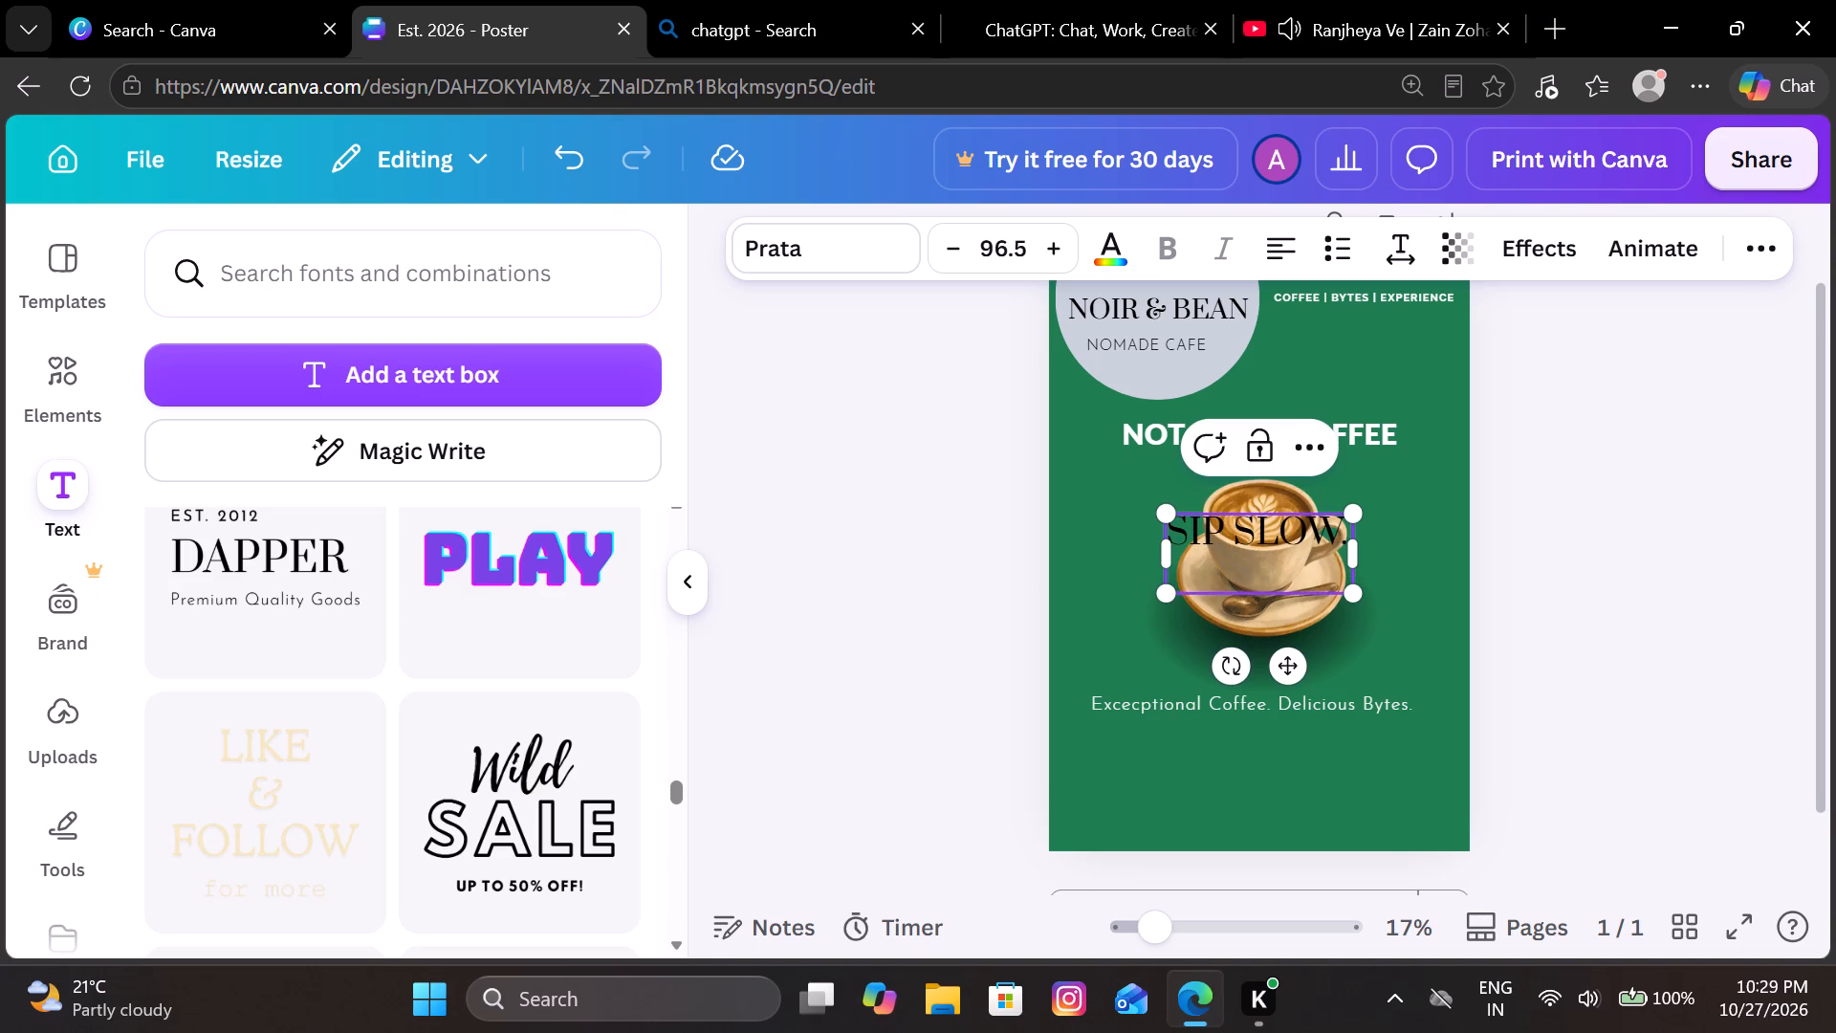
text(stay noi)
text(r.)
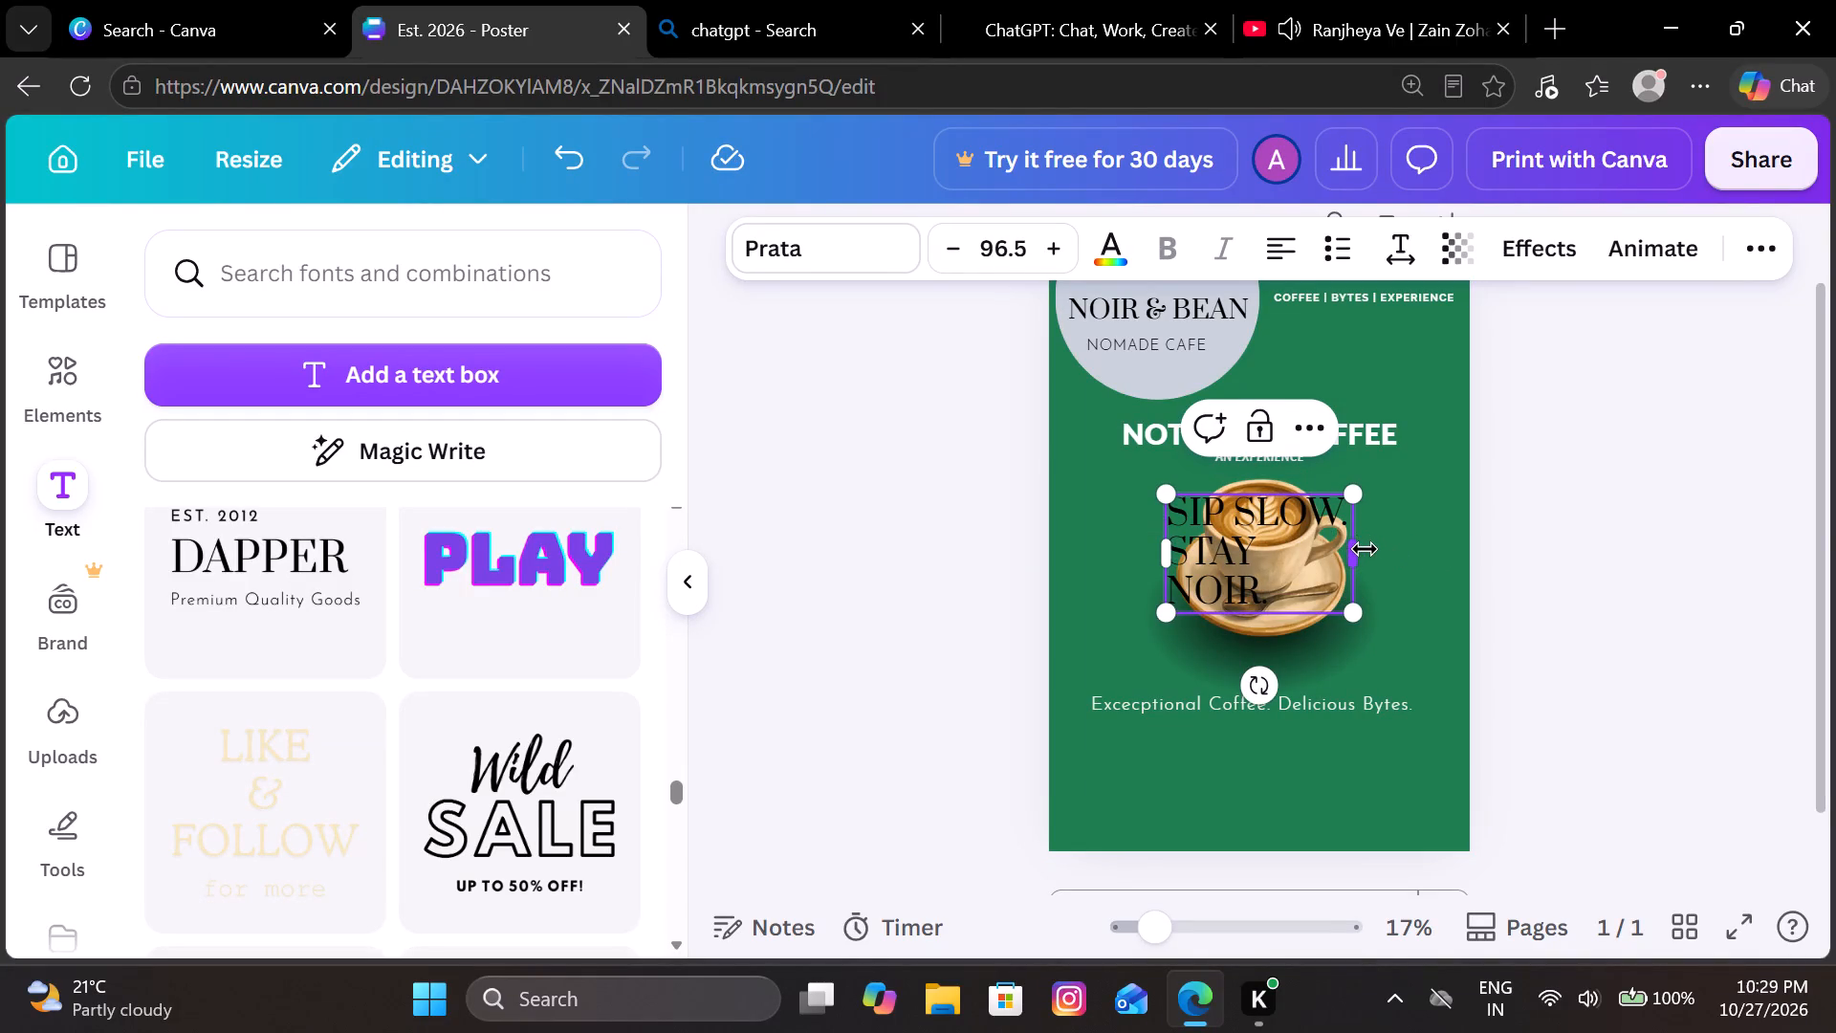
Fit "SIP SLOW. STAY NOIR." on one line, shrink it to size 44.2 and place it beneath the "Excecptional Coffee" tagline.
drag(1365, 549, 1522, 522)
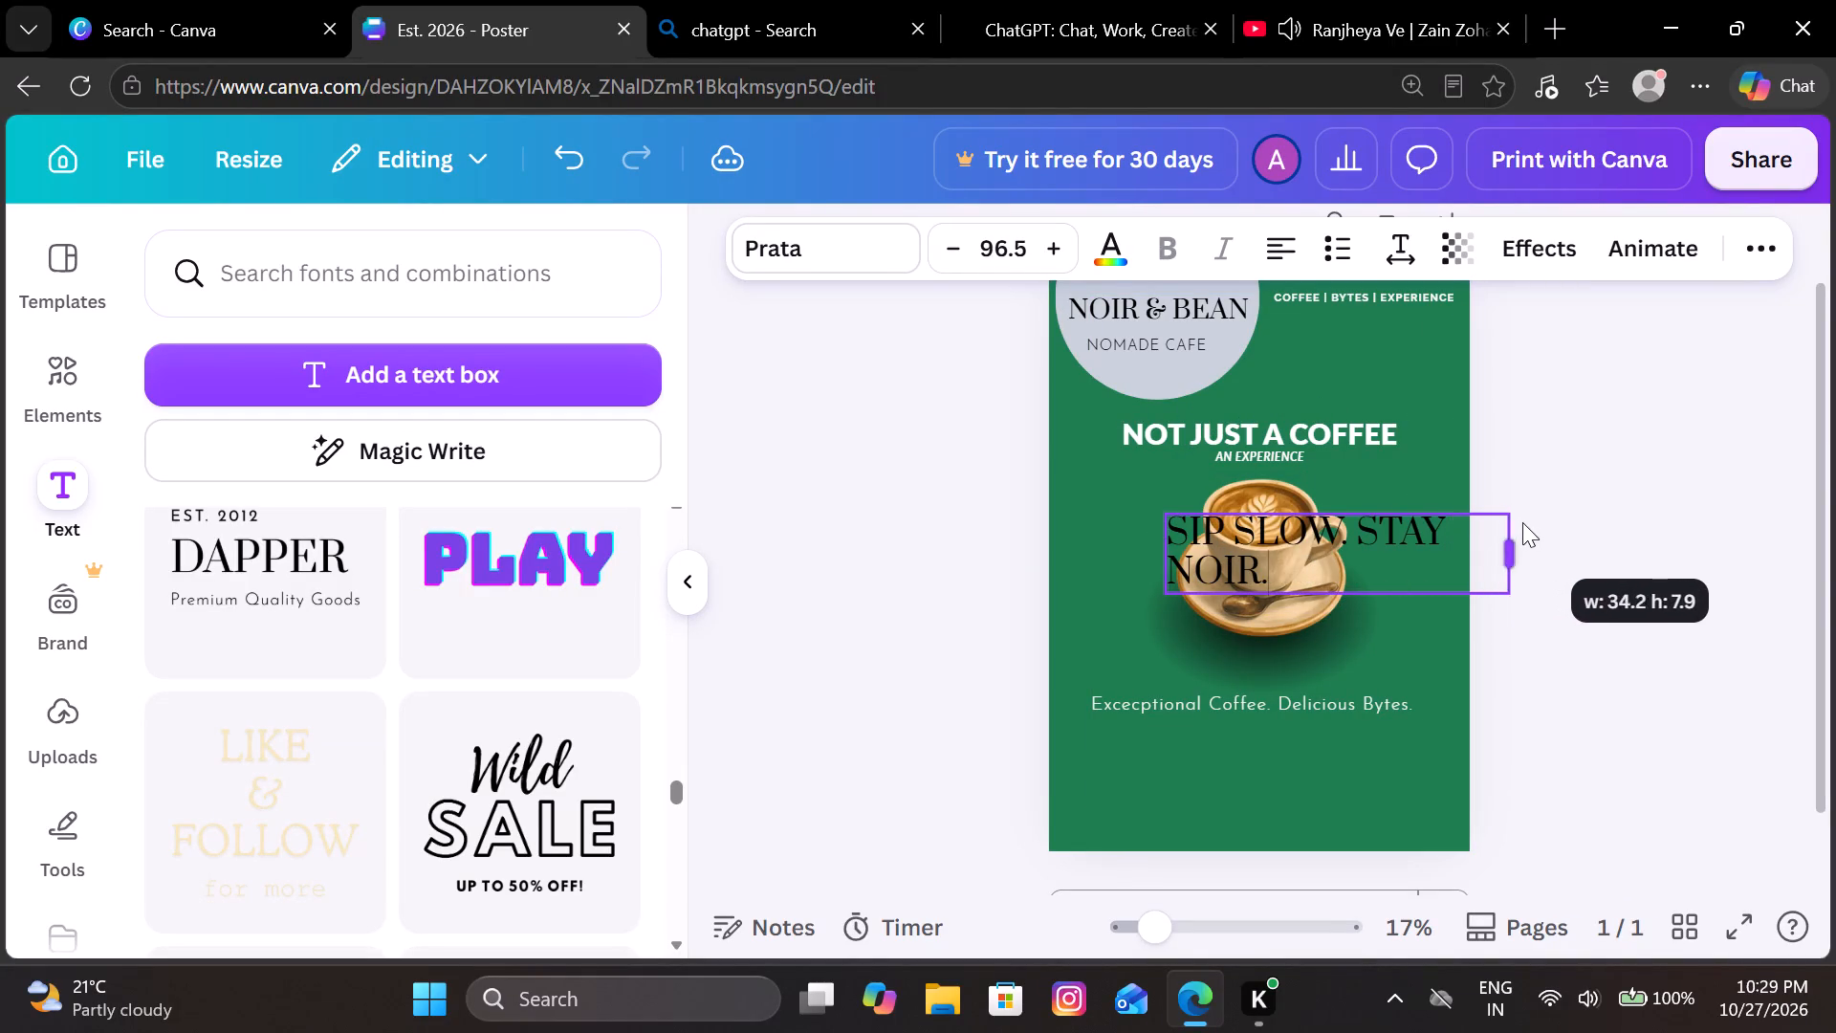
drag(1522, 522, 1582, 508)
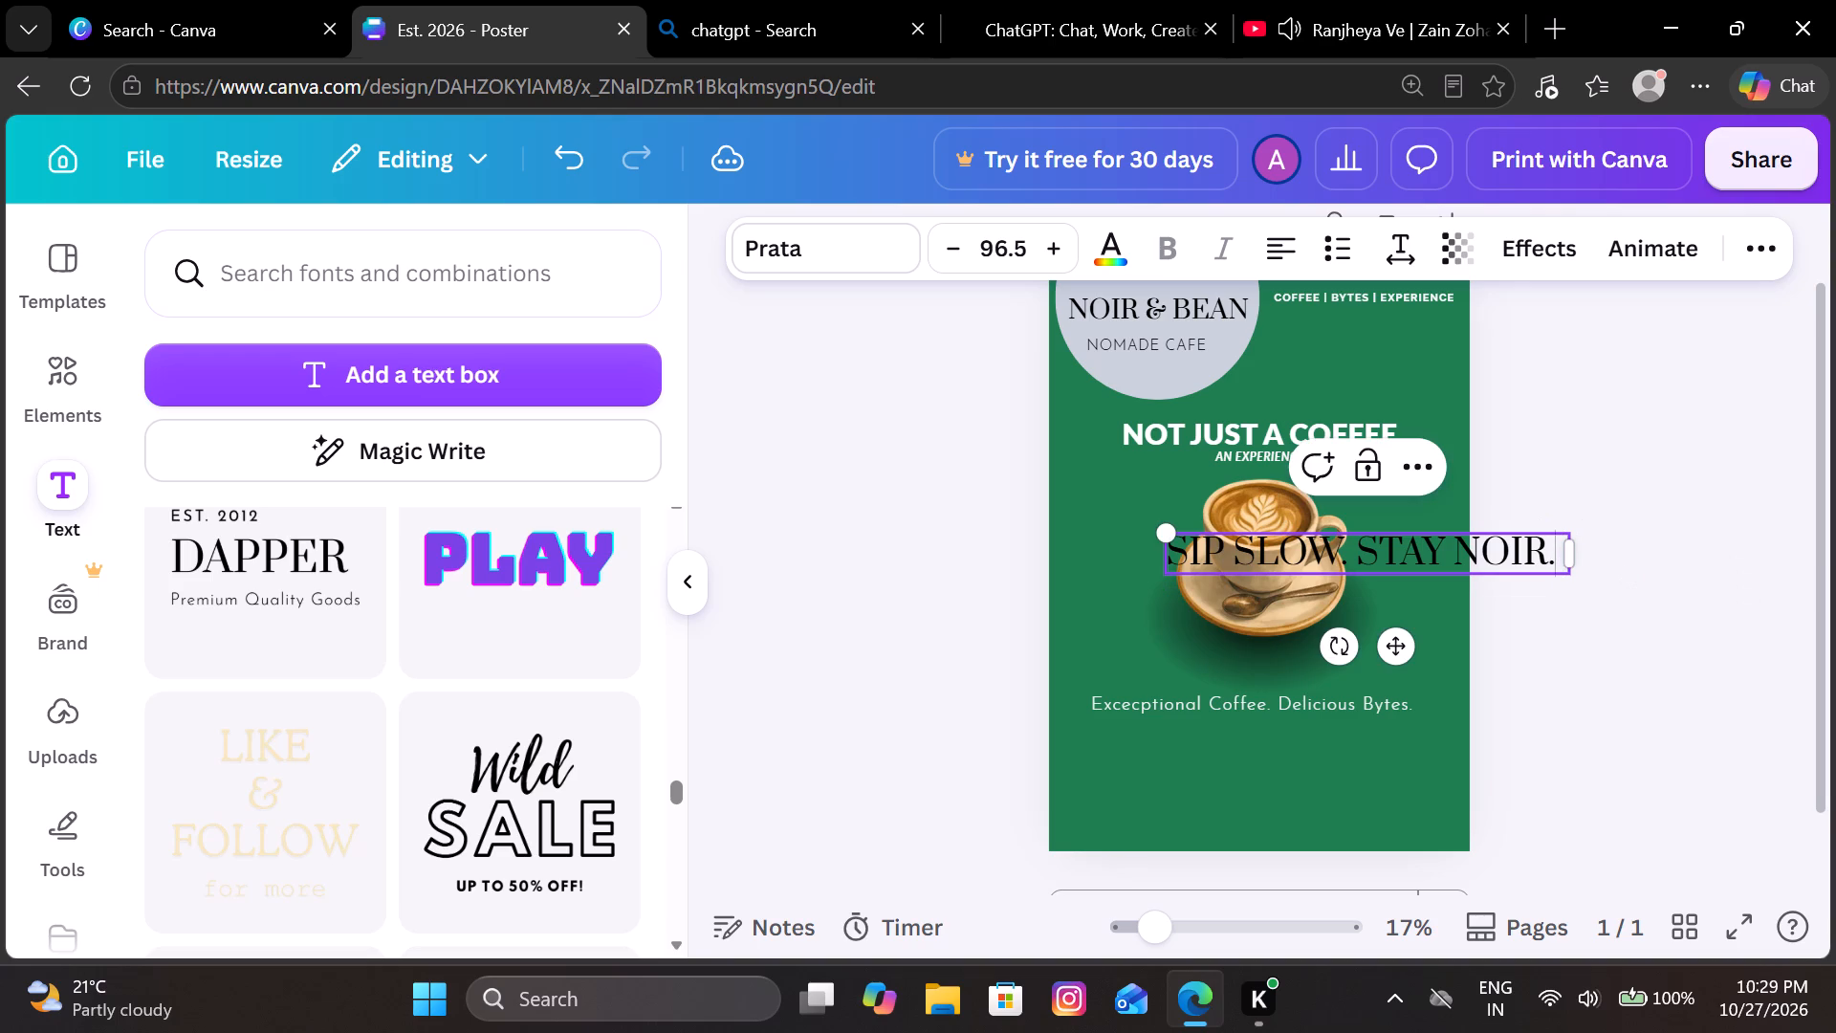
drag(1446, 527, 1394, 551)
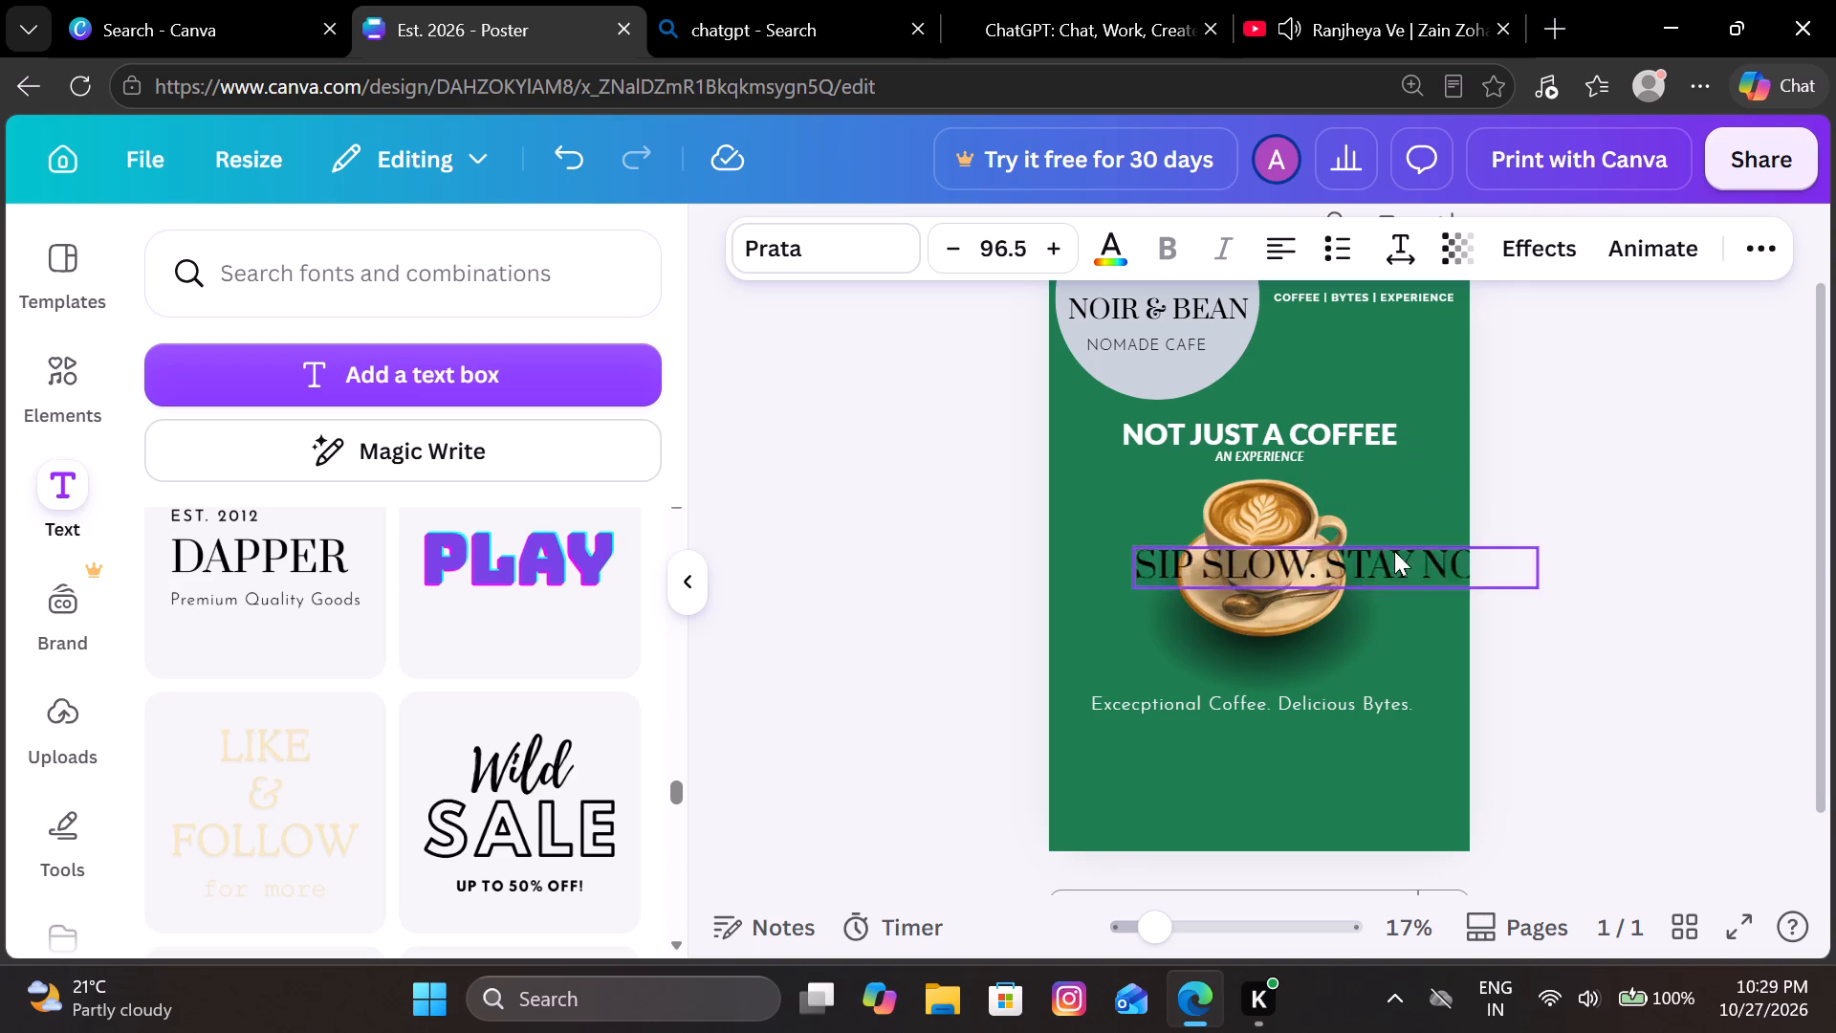
drag(1394, 551, 1354, 607)
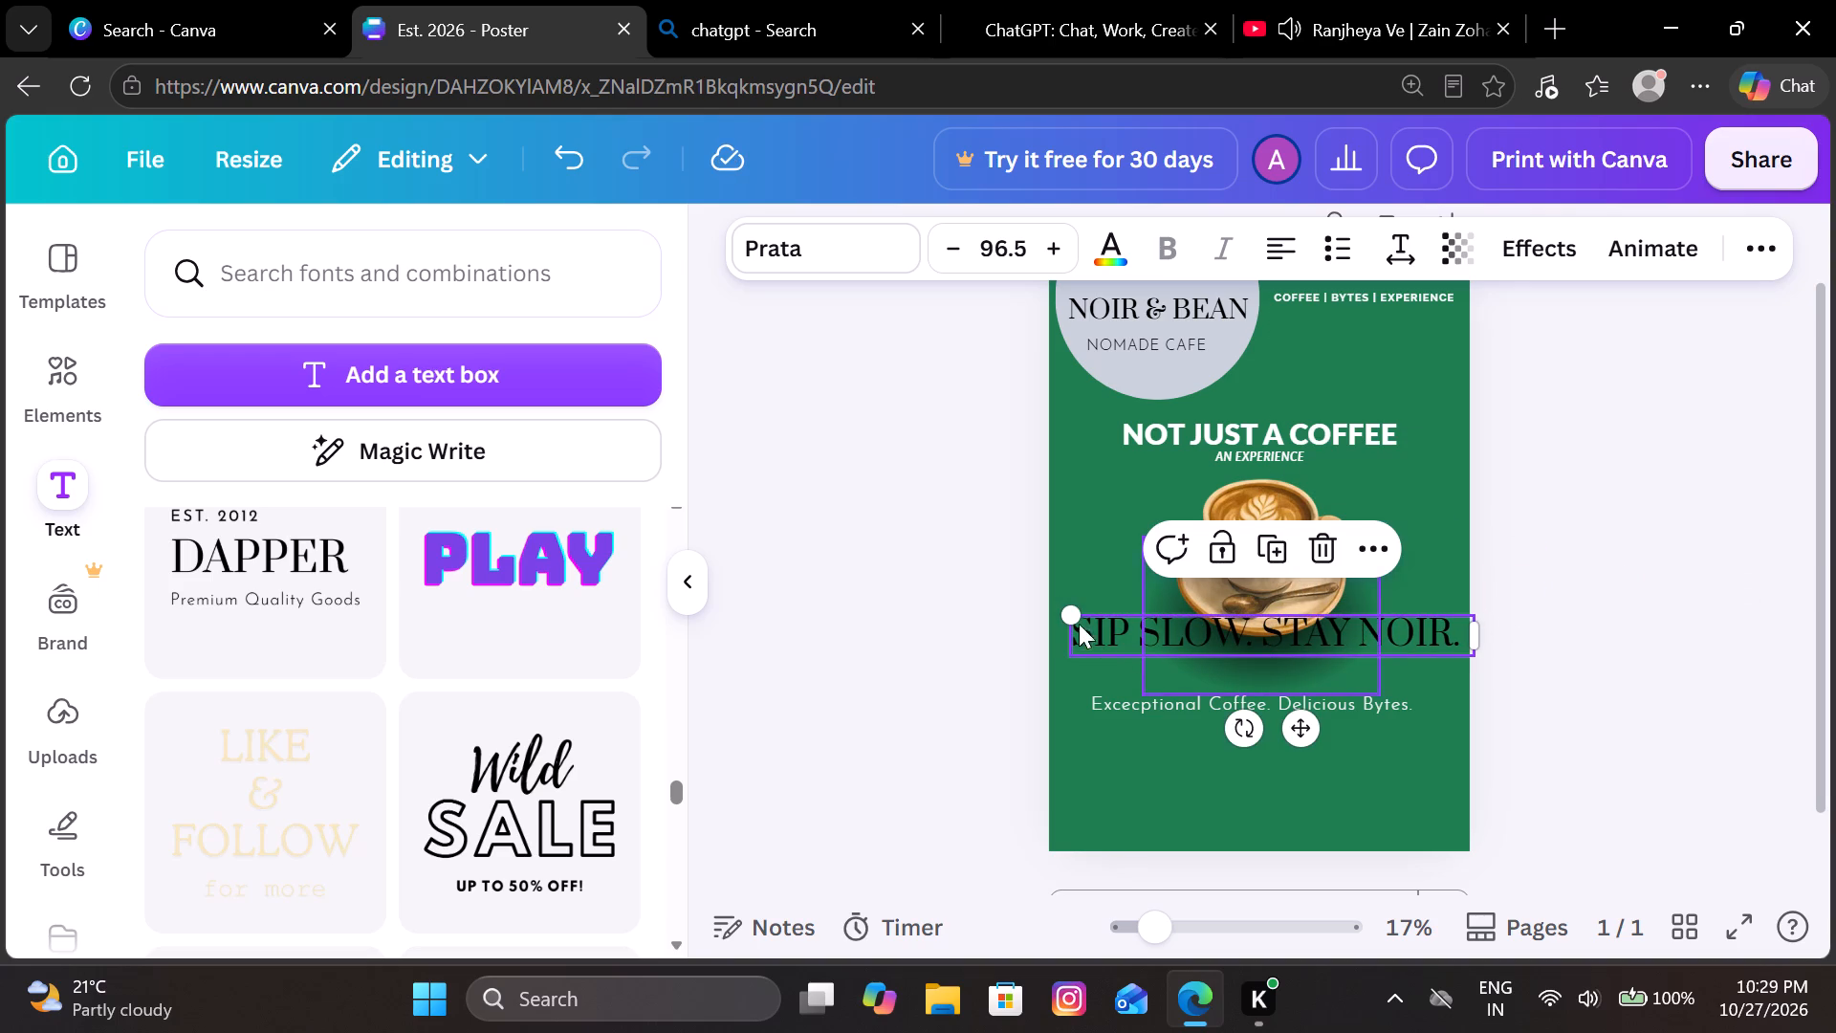
drag(1073, 619, 1290, 664)
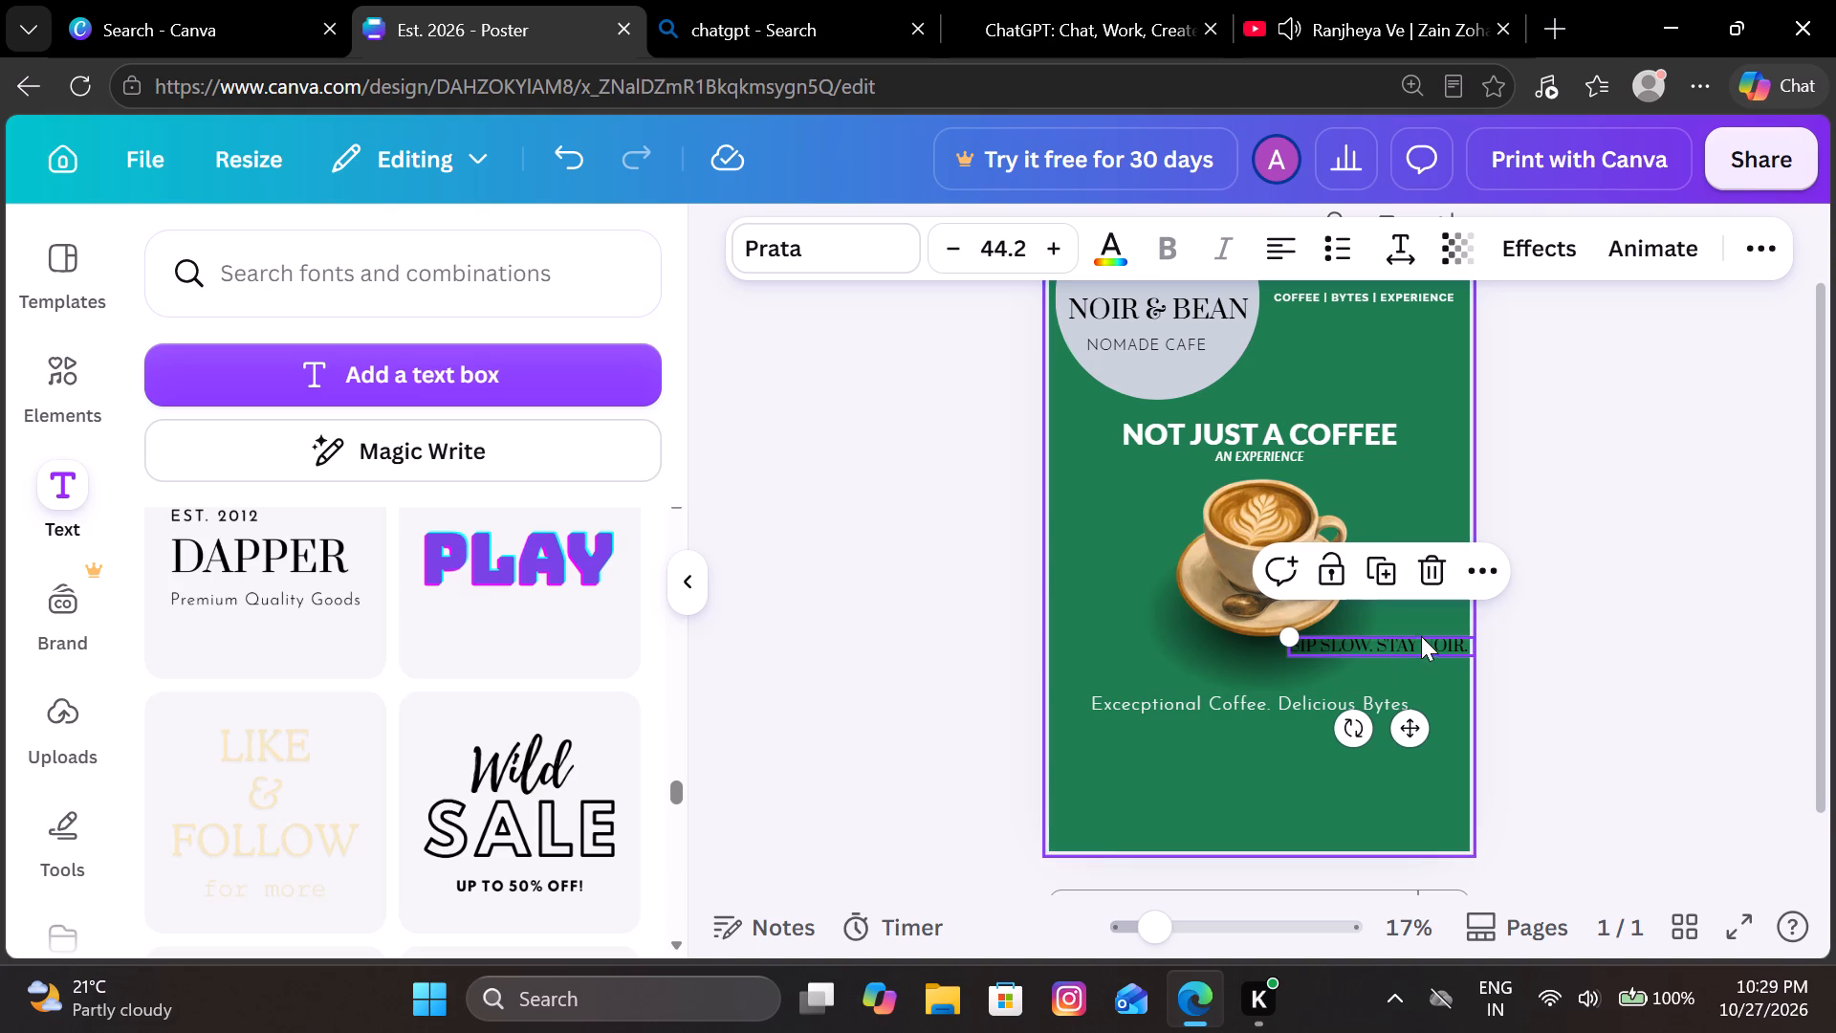
drag(1422, 638, 1286, 732)
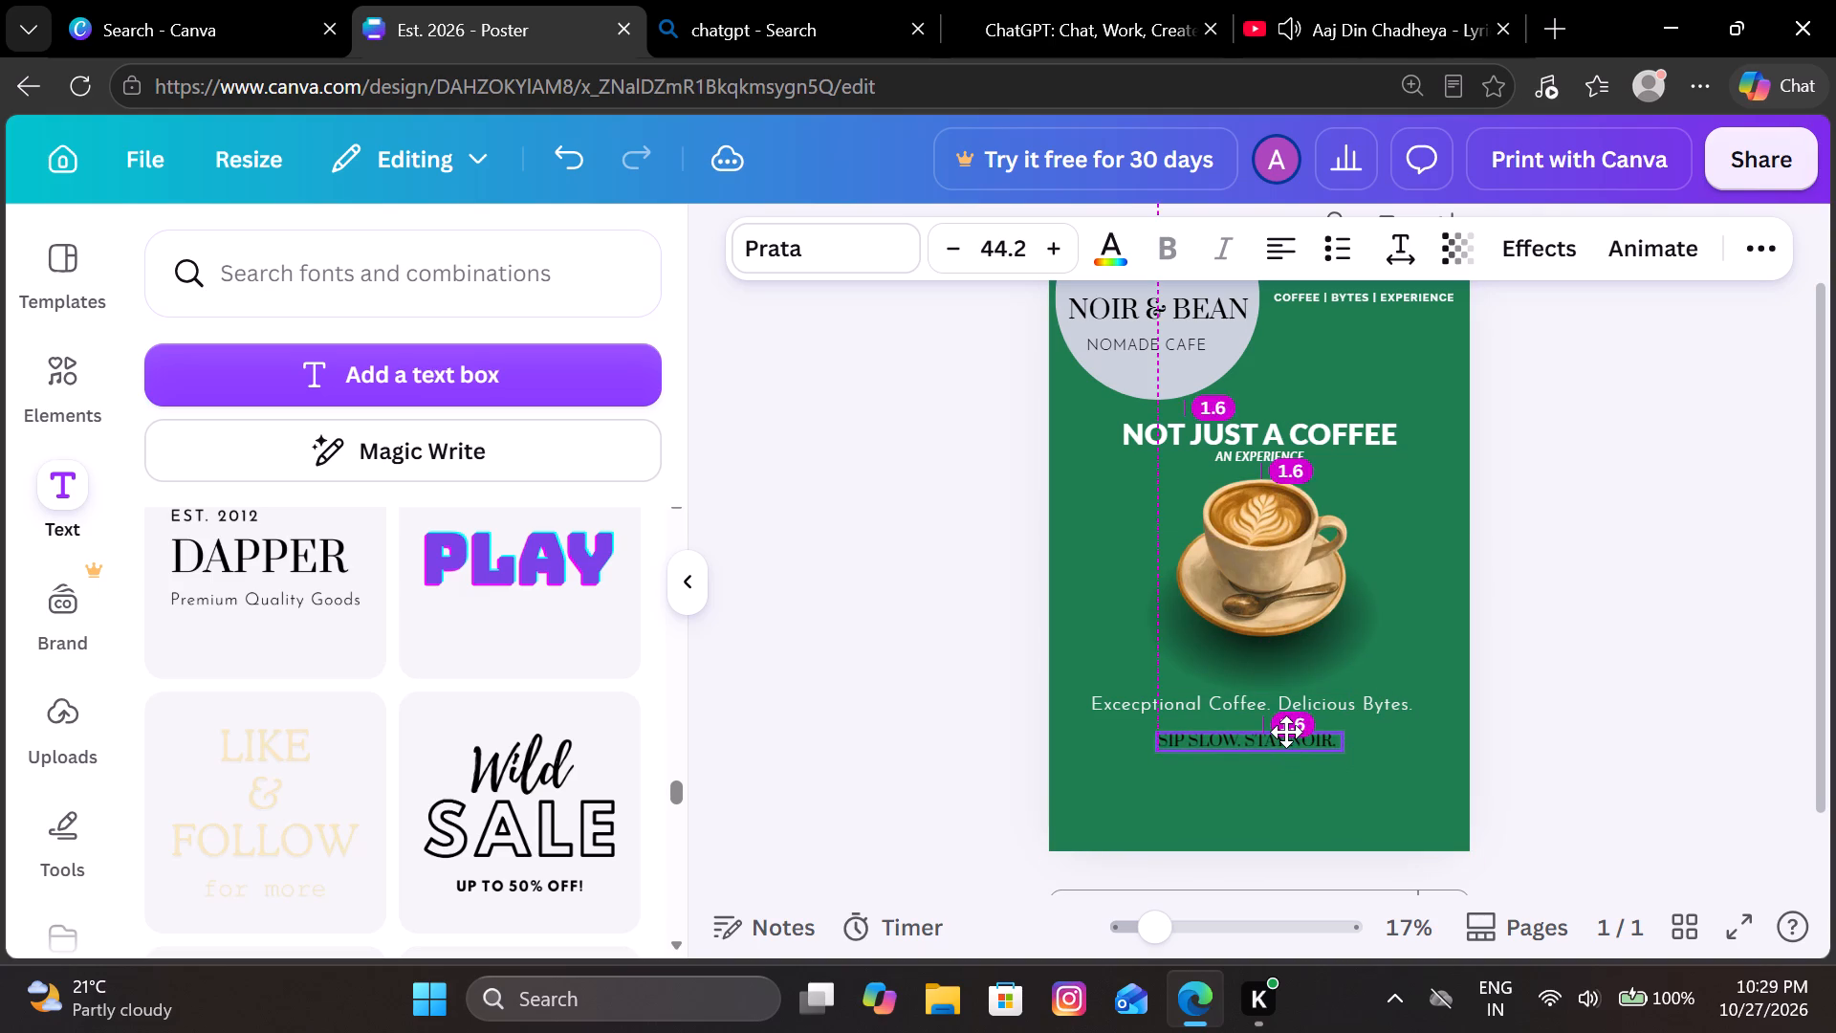
drag(1286, 732, 1279, 732)
drag(1279, 732, 1286, 729)
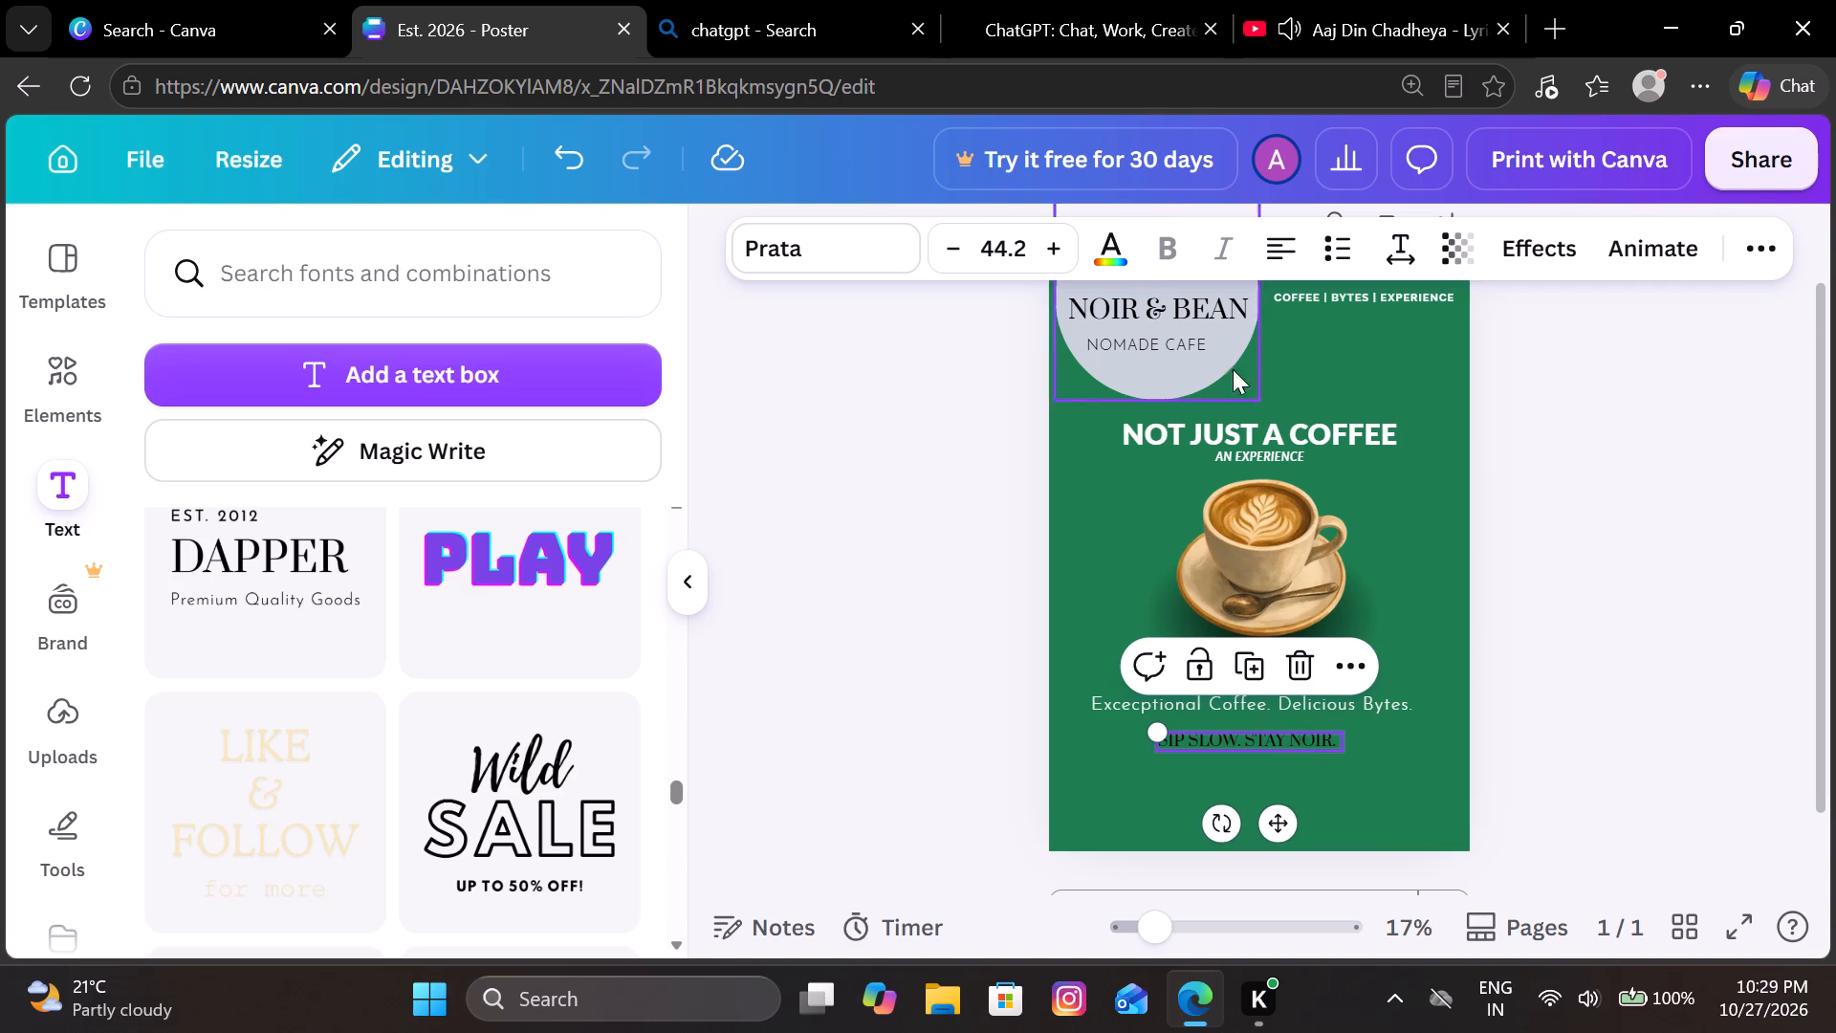
Change the "SIP SLOW. STAY NOIR." text colour to white (#ffffff) and deselect it.
click(1109, 240)
click(322, 487)
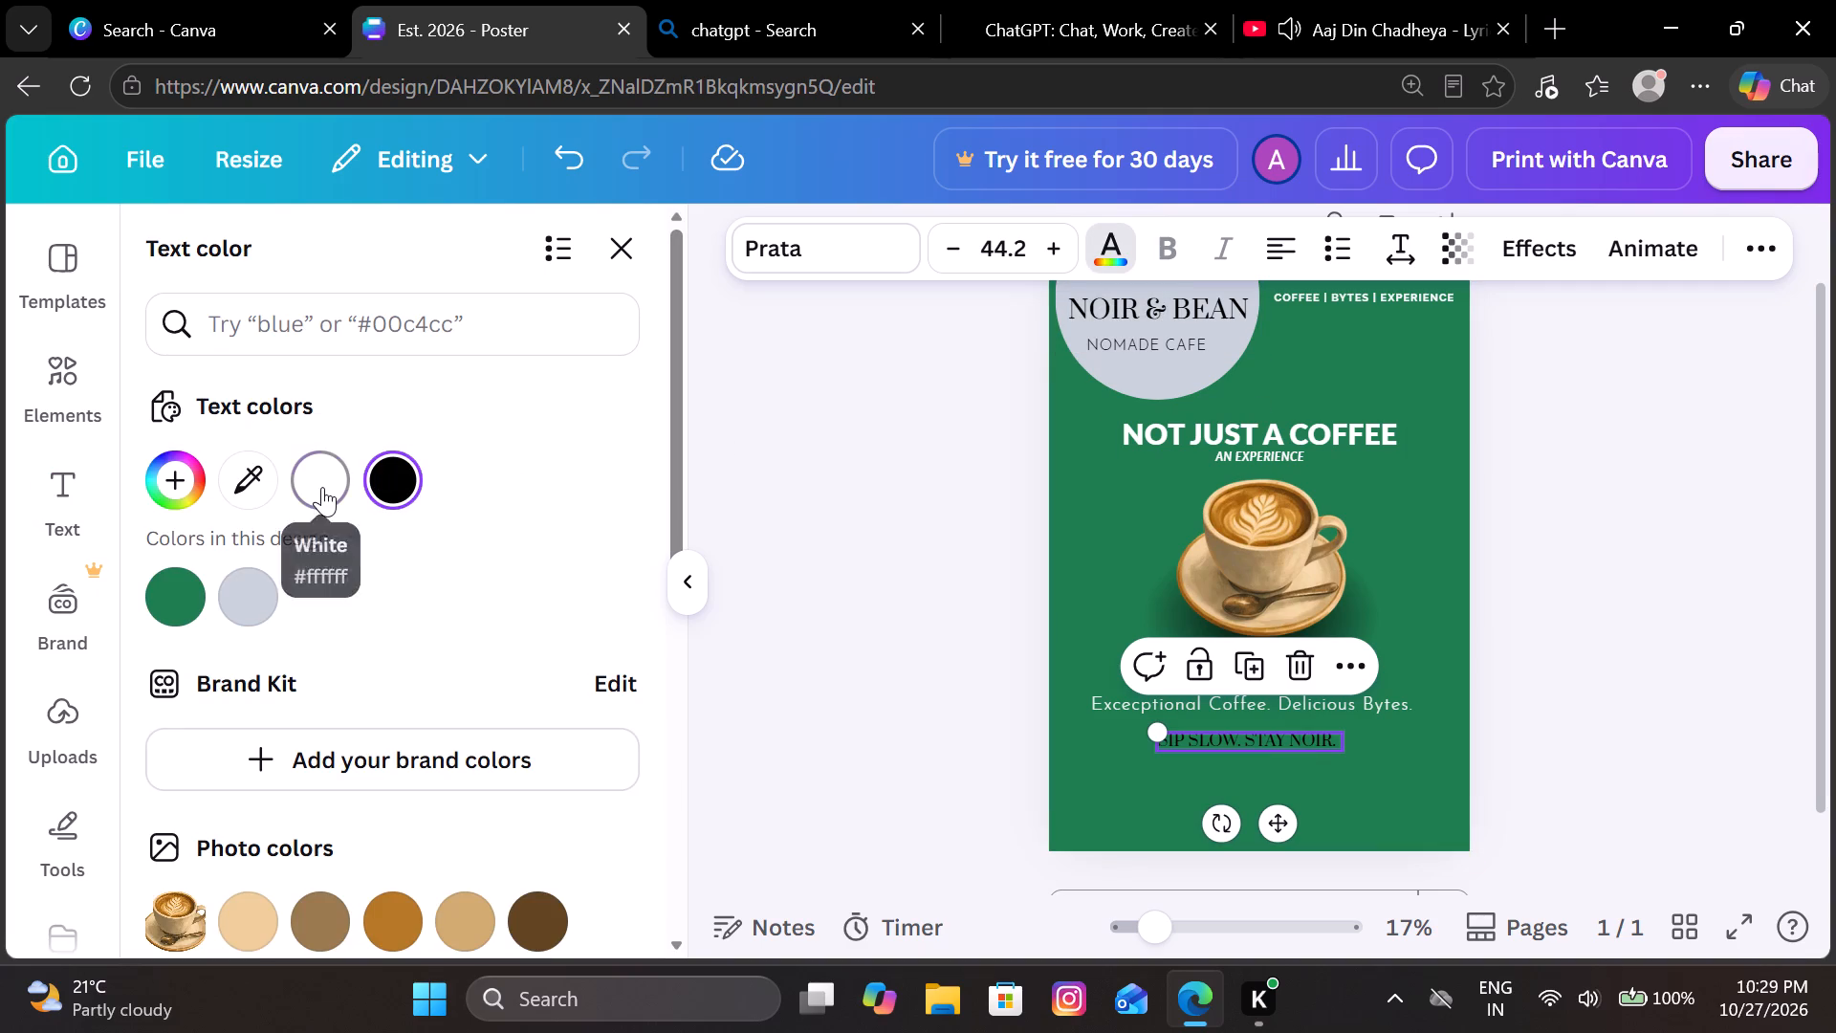
click(878, 486)
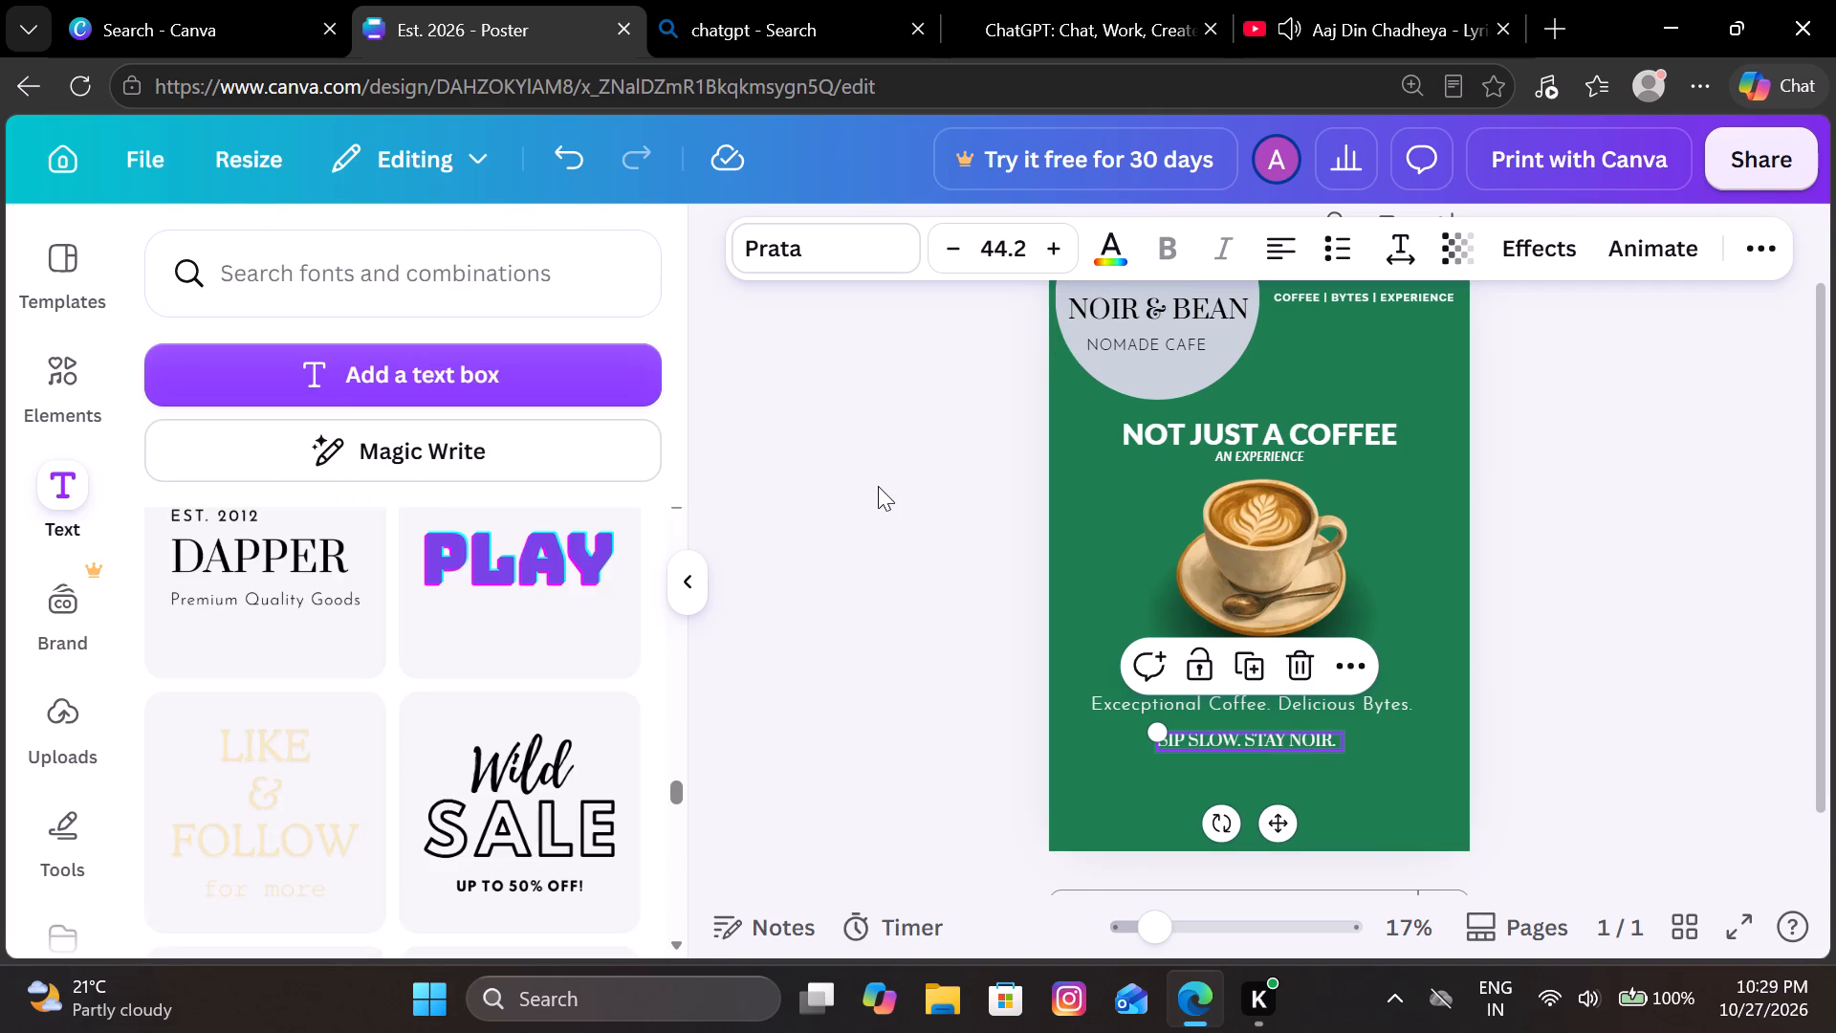
click(878, 486)
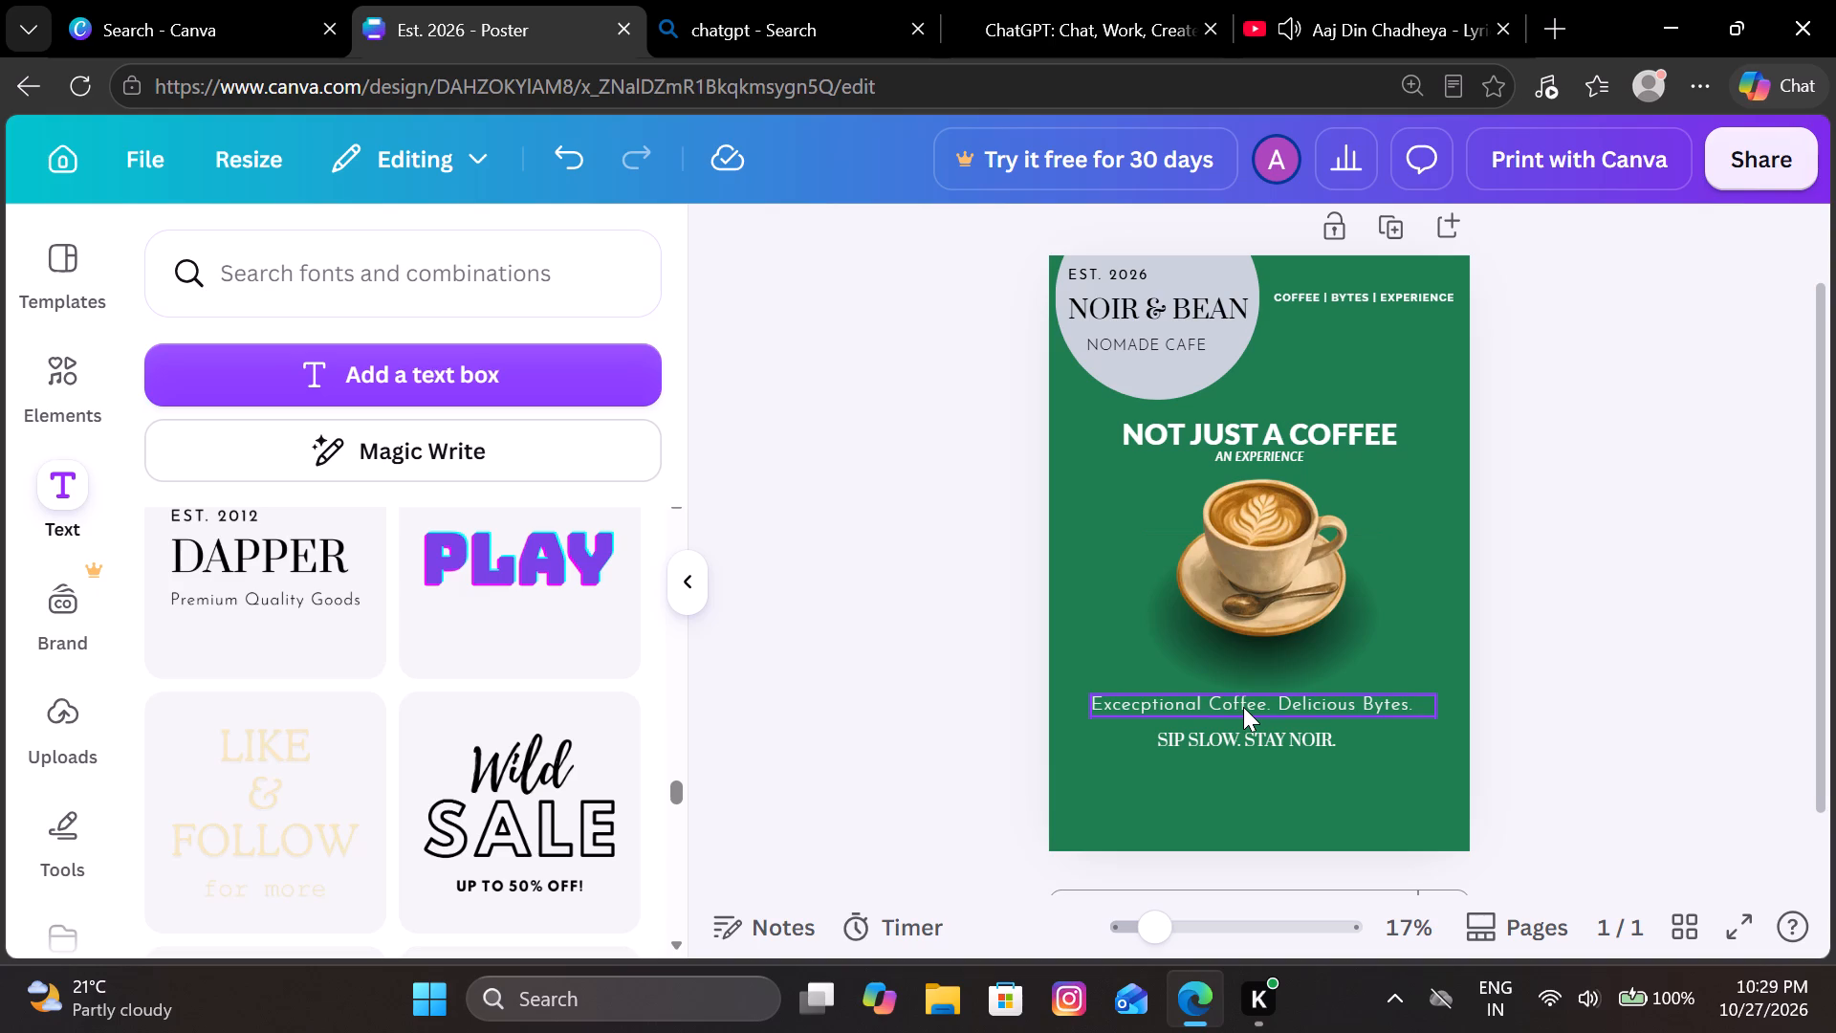
click(951, 767)
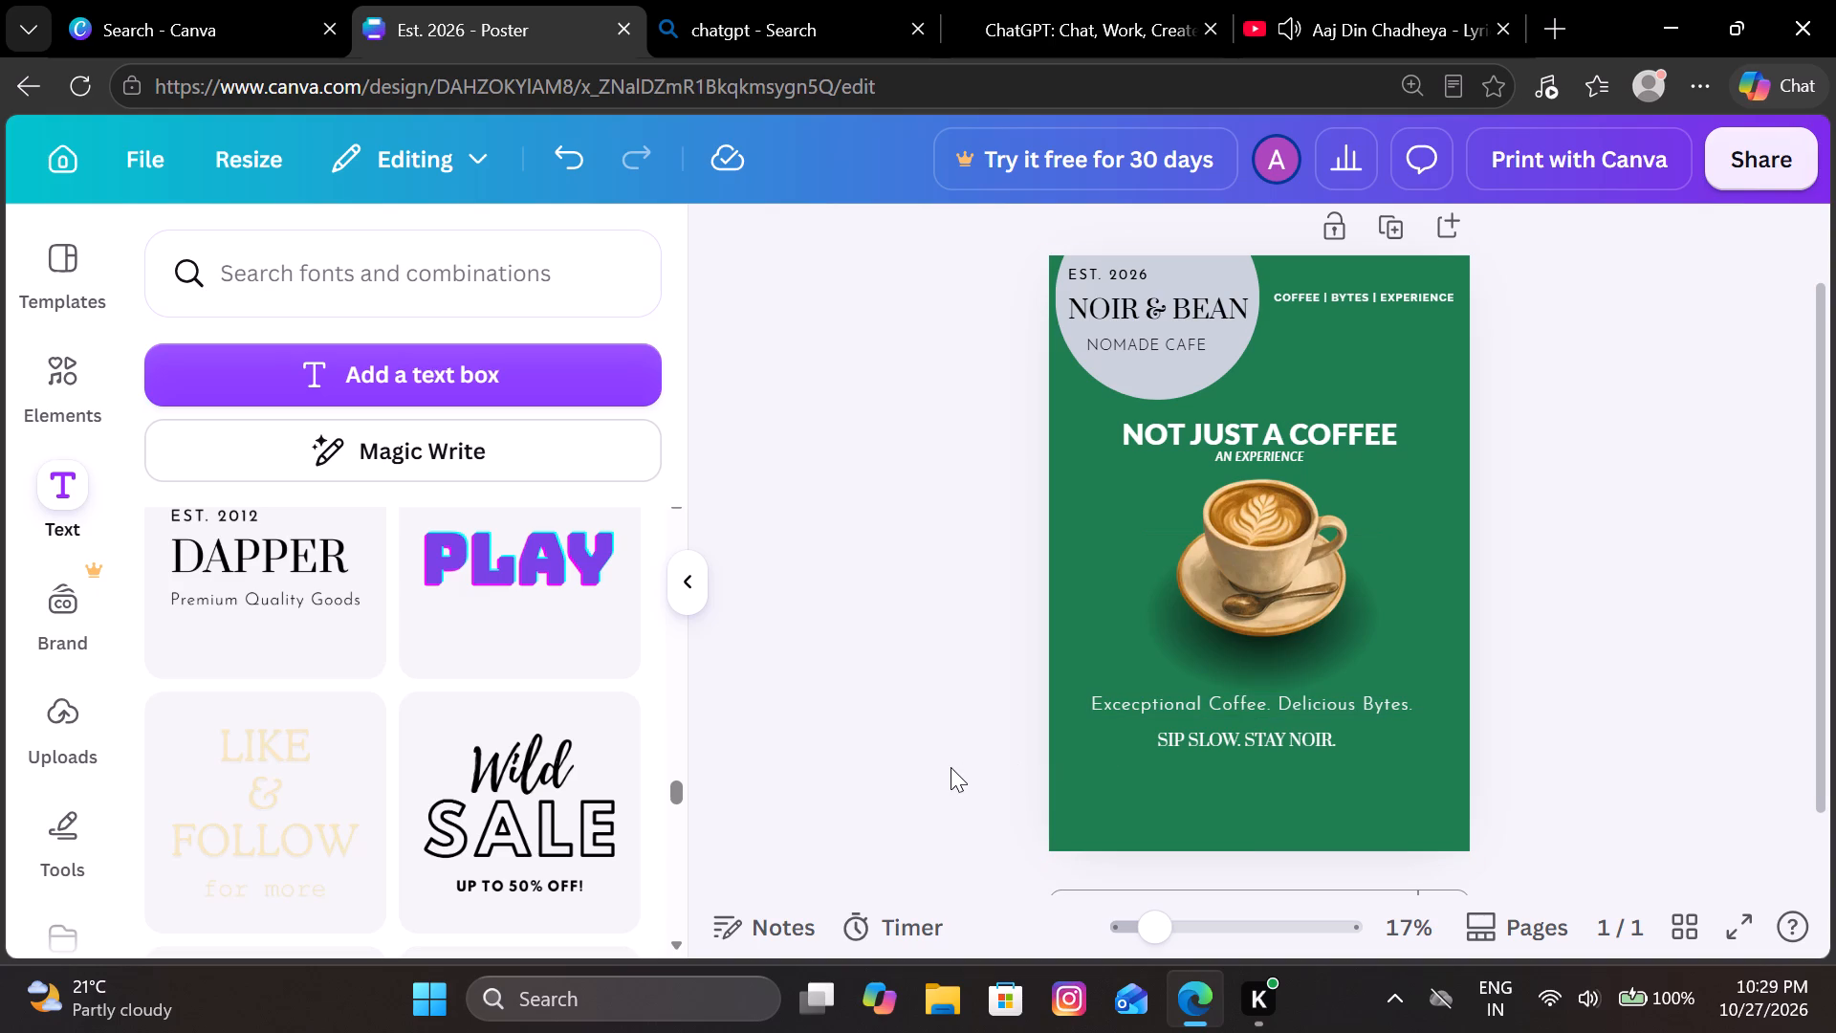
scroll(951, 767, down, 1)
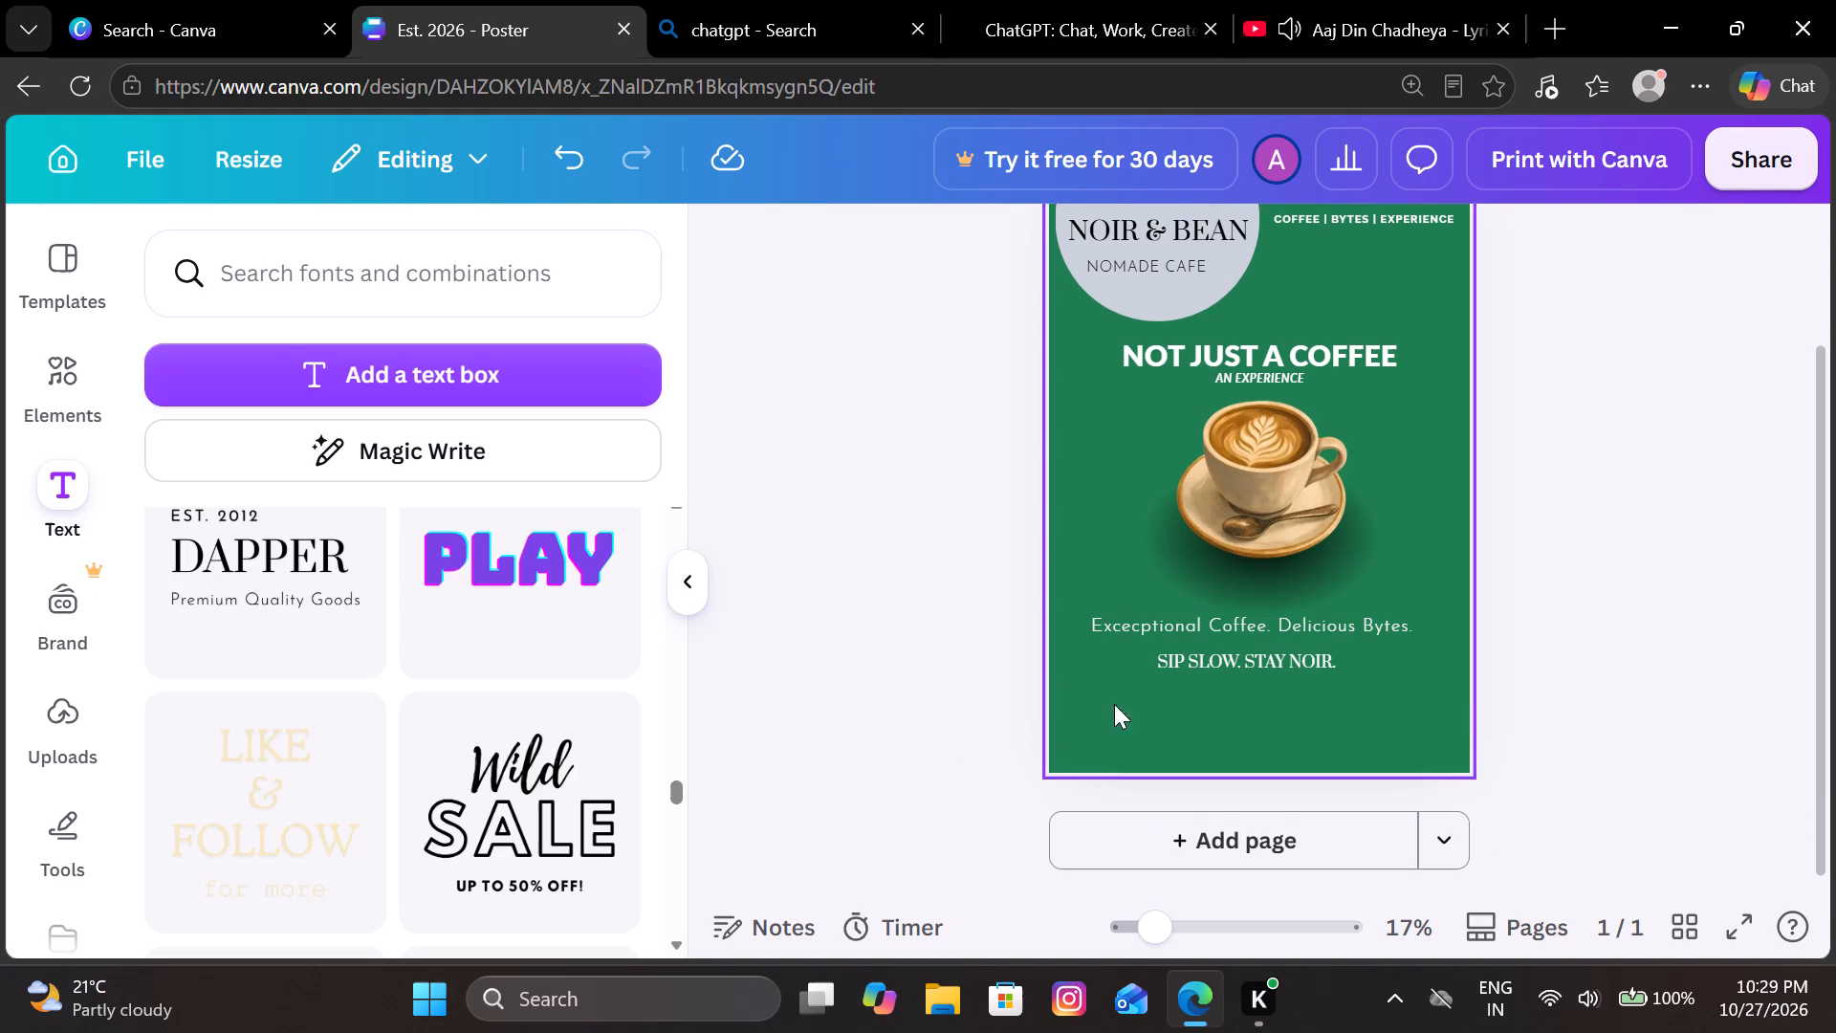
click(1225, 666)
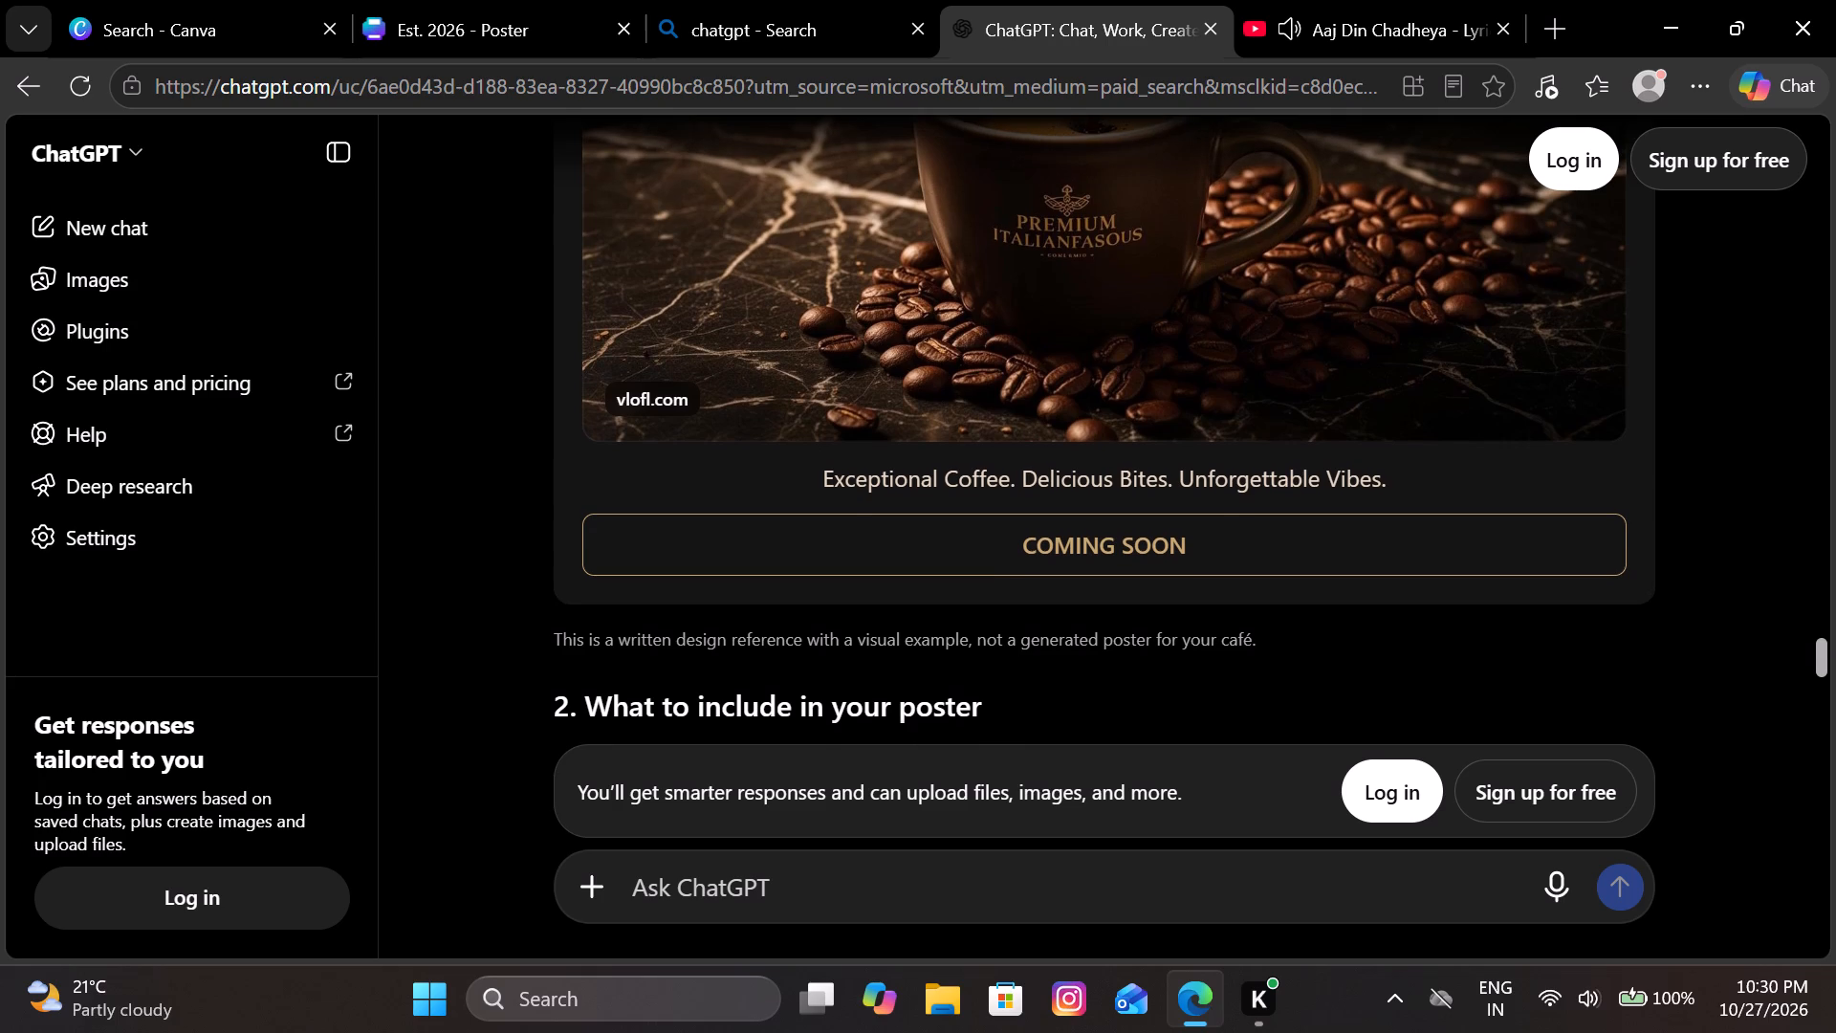
scroll(858, 307, up, 2)
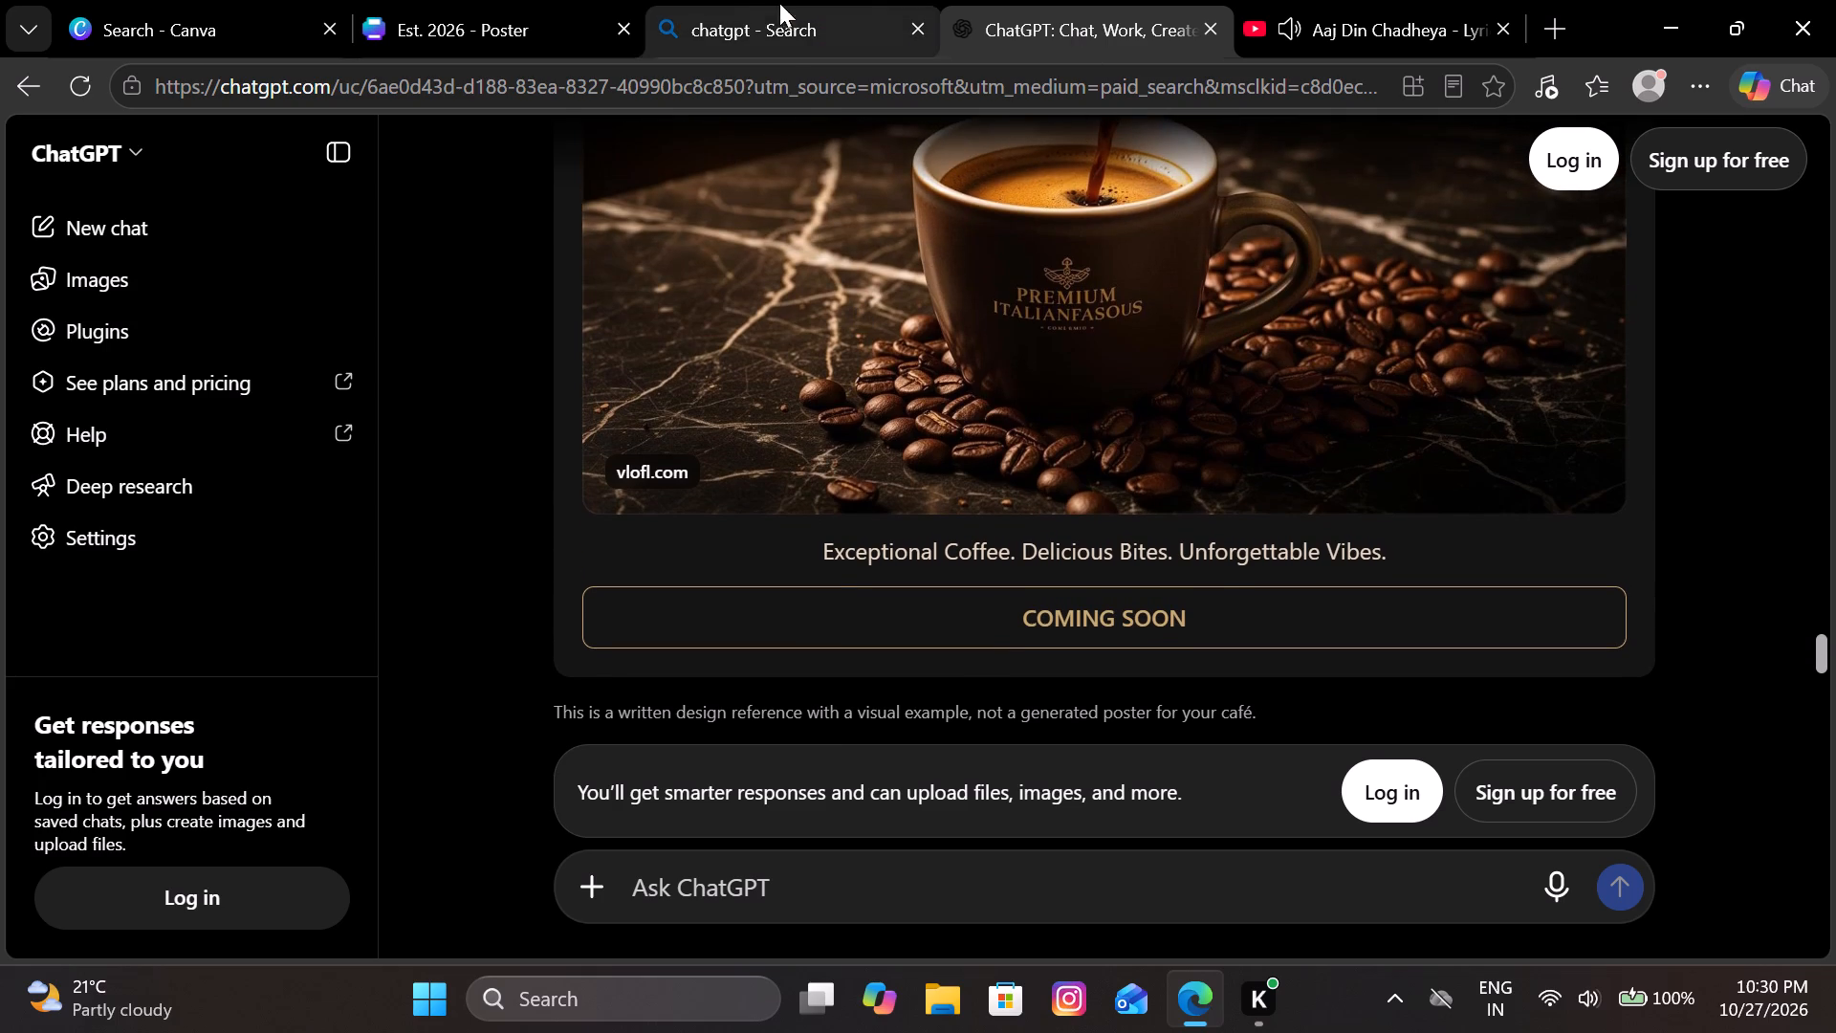
Return to the Canva poster and move "SIP SLOW. STAY NOIR." slightly lower, widening the gap beneath the "Excecptional Coffee" tagline.
click(551, 20)
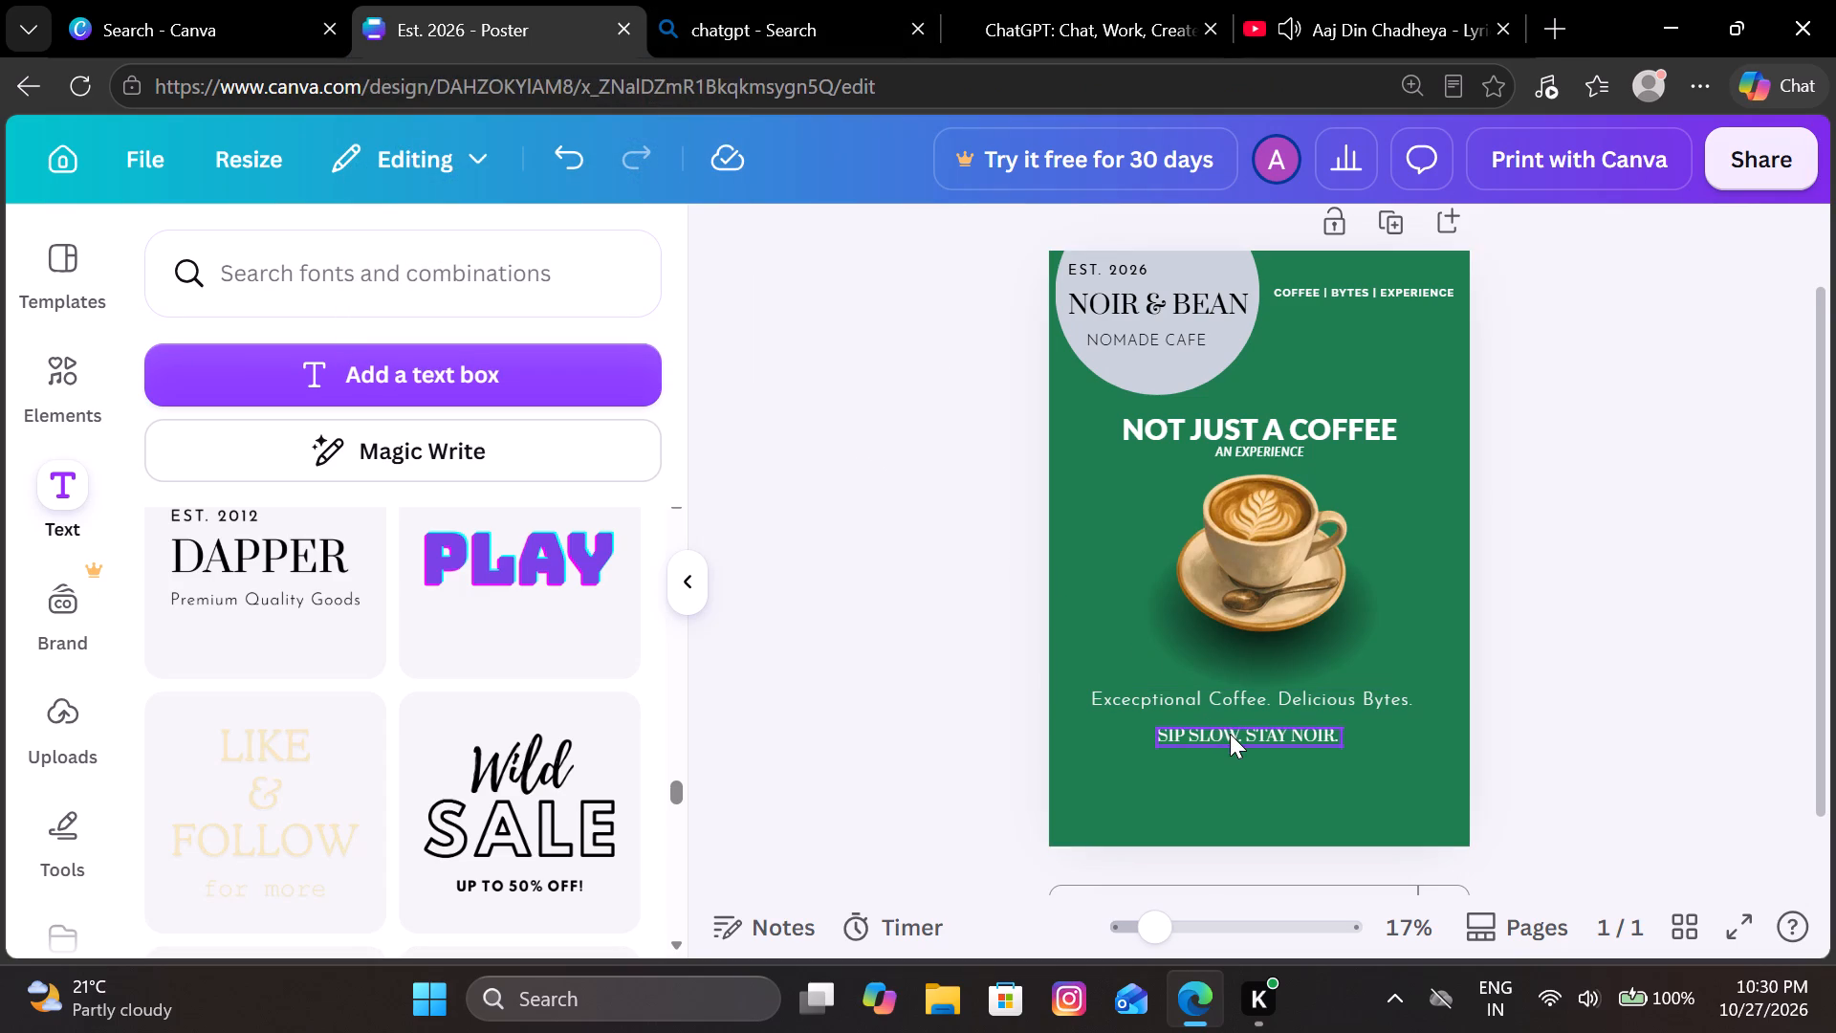
drag(1230, 734, 1231, 761)
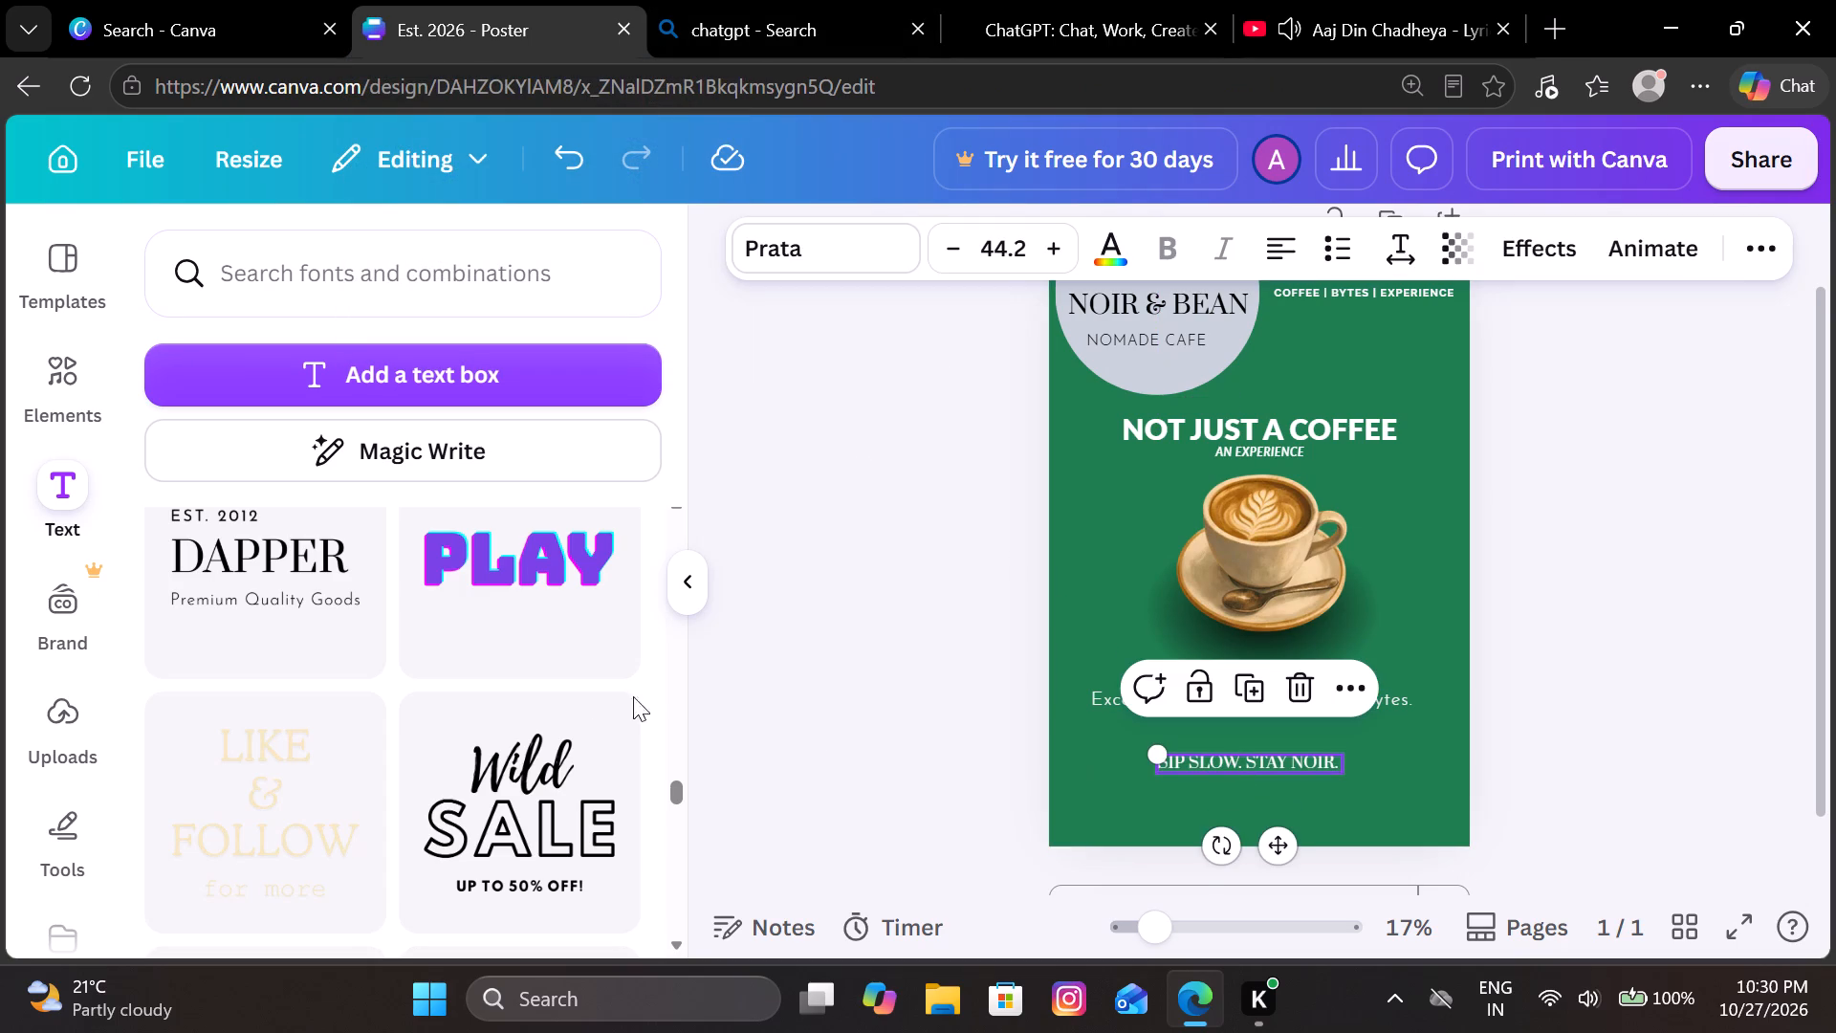
Add the "DAPPER" text combination again and delete its "EST. 2012" and "DAPPER" lines, keeping only "Premium Quality Goods".
click(236, 611)
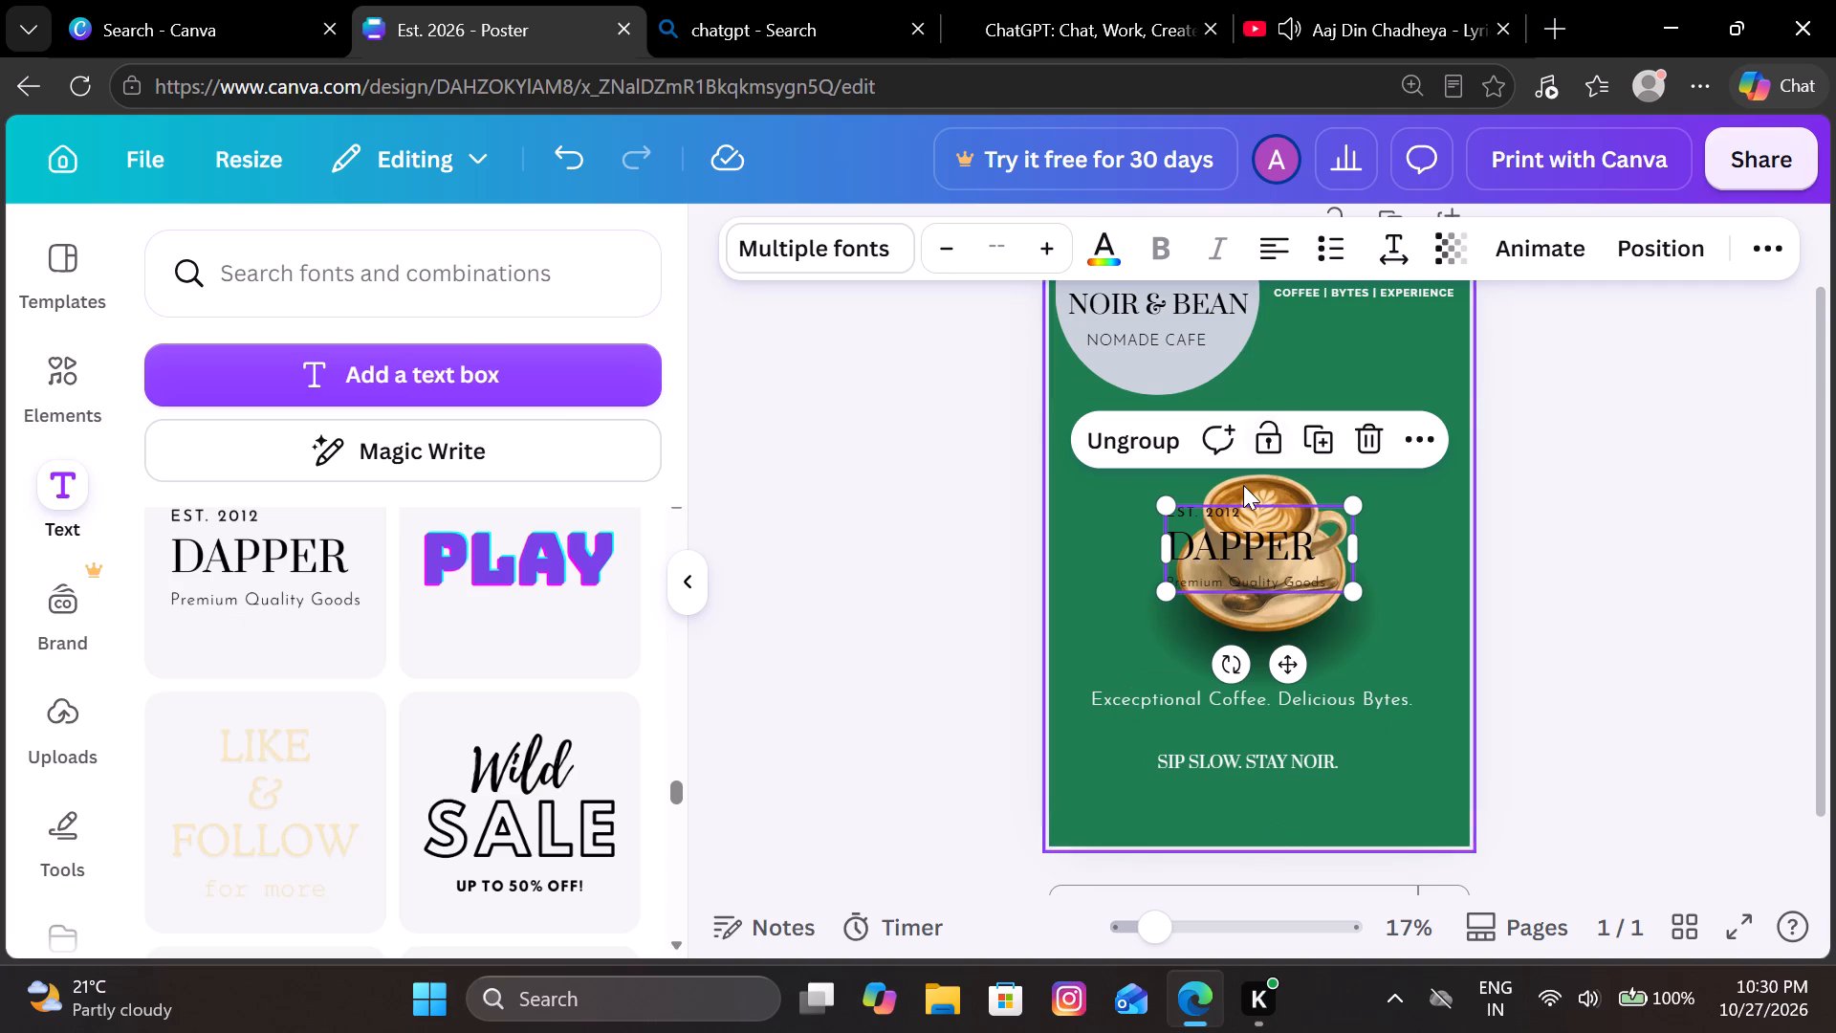
click(1215, 511)
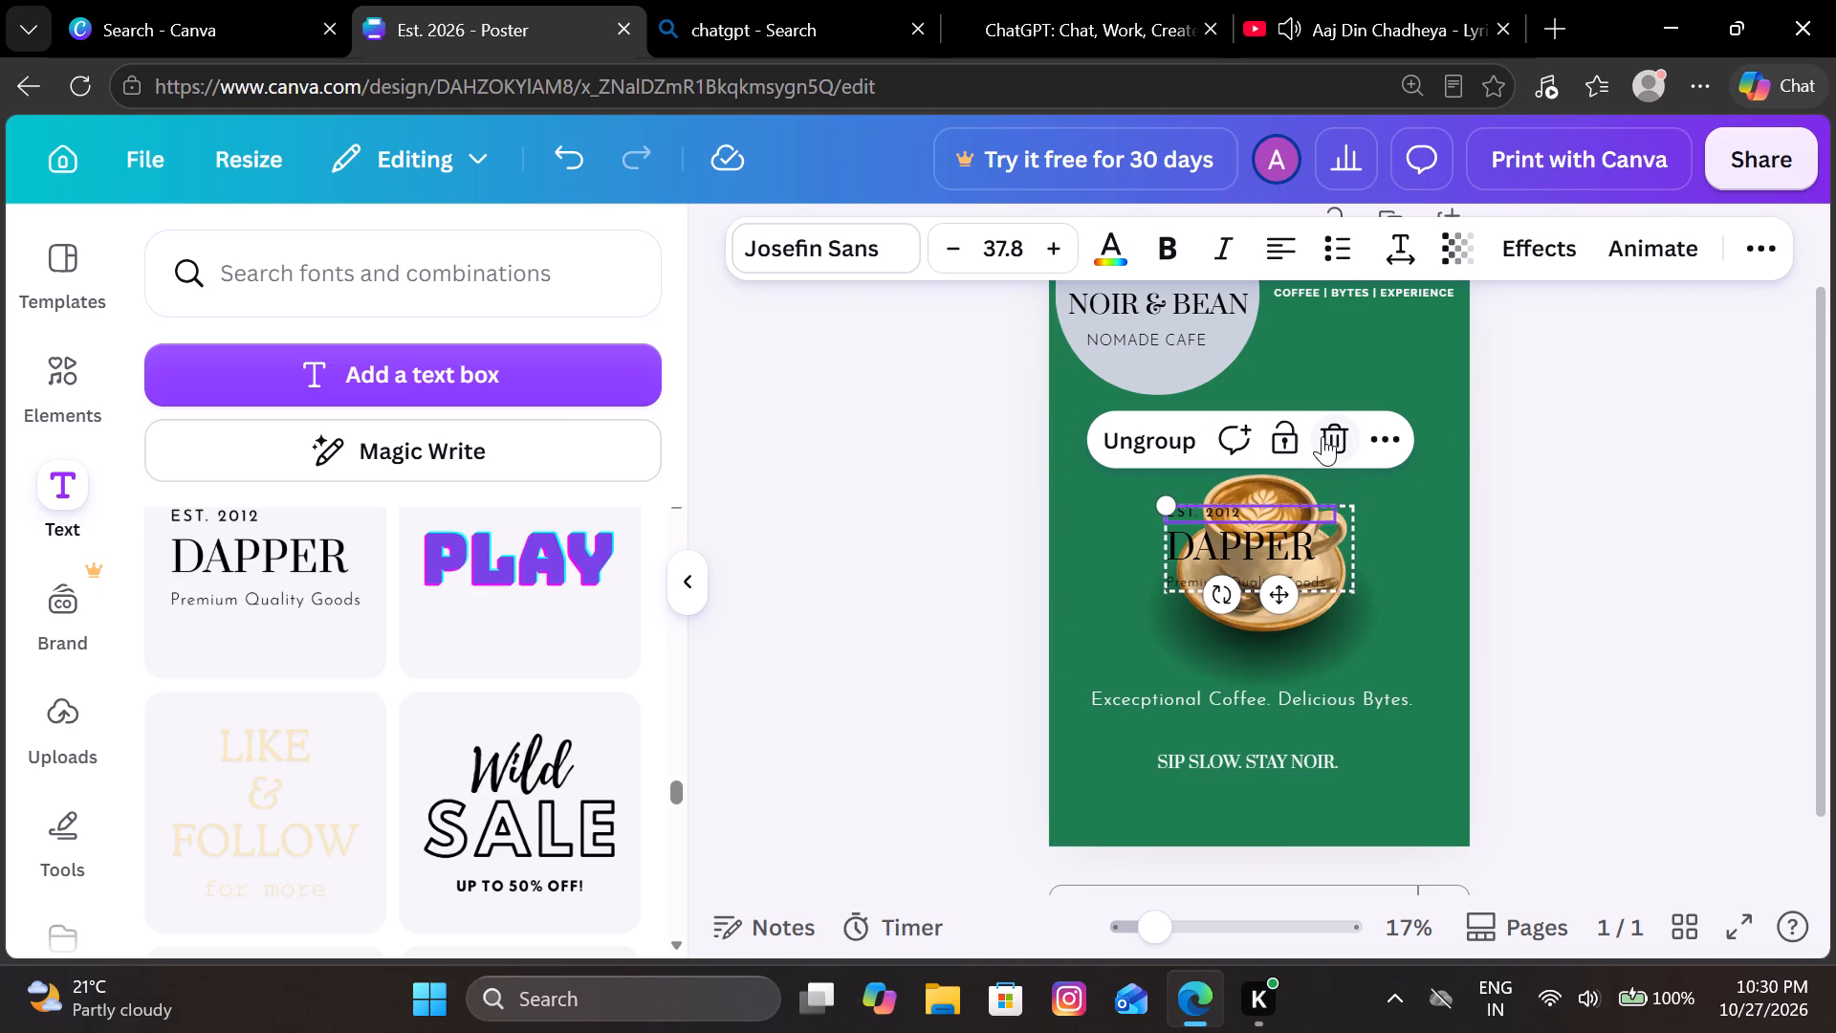
click(1351, 432)
click(1259, 559)
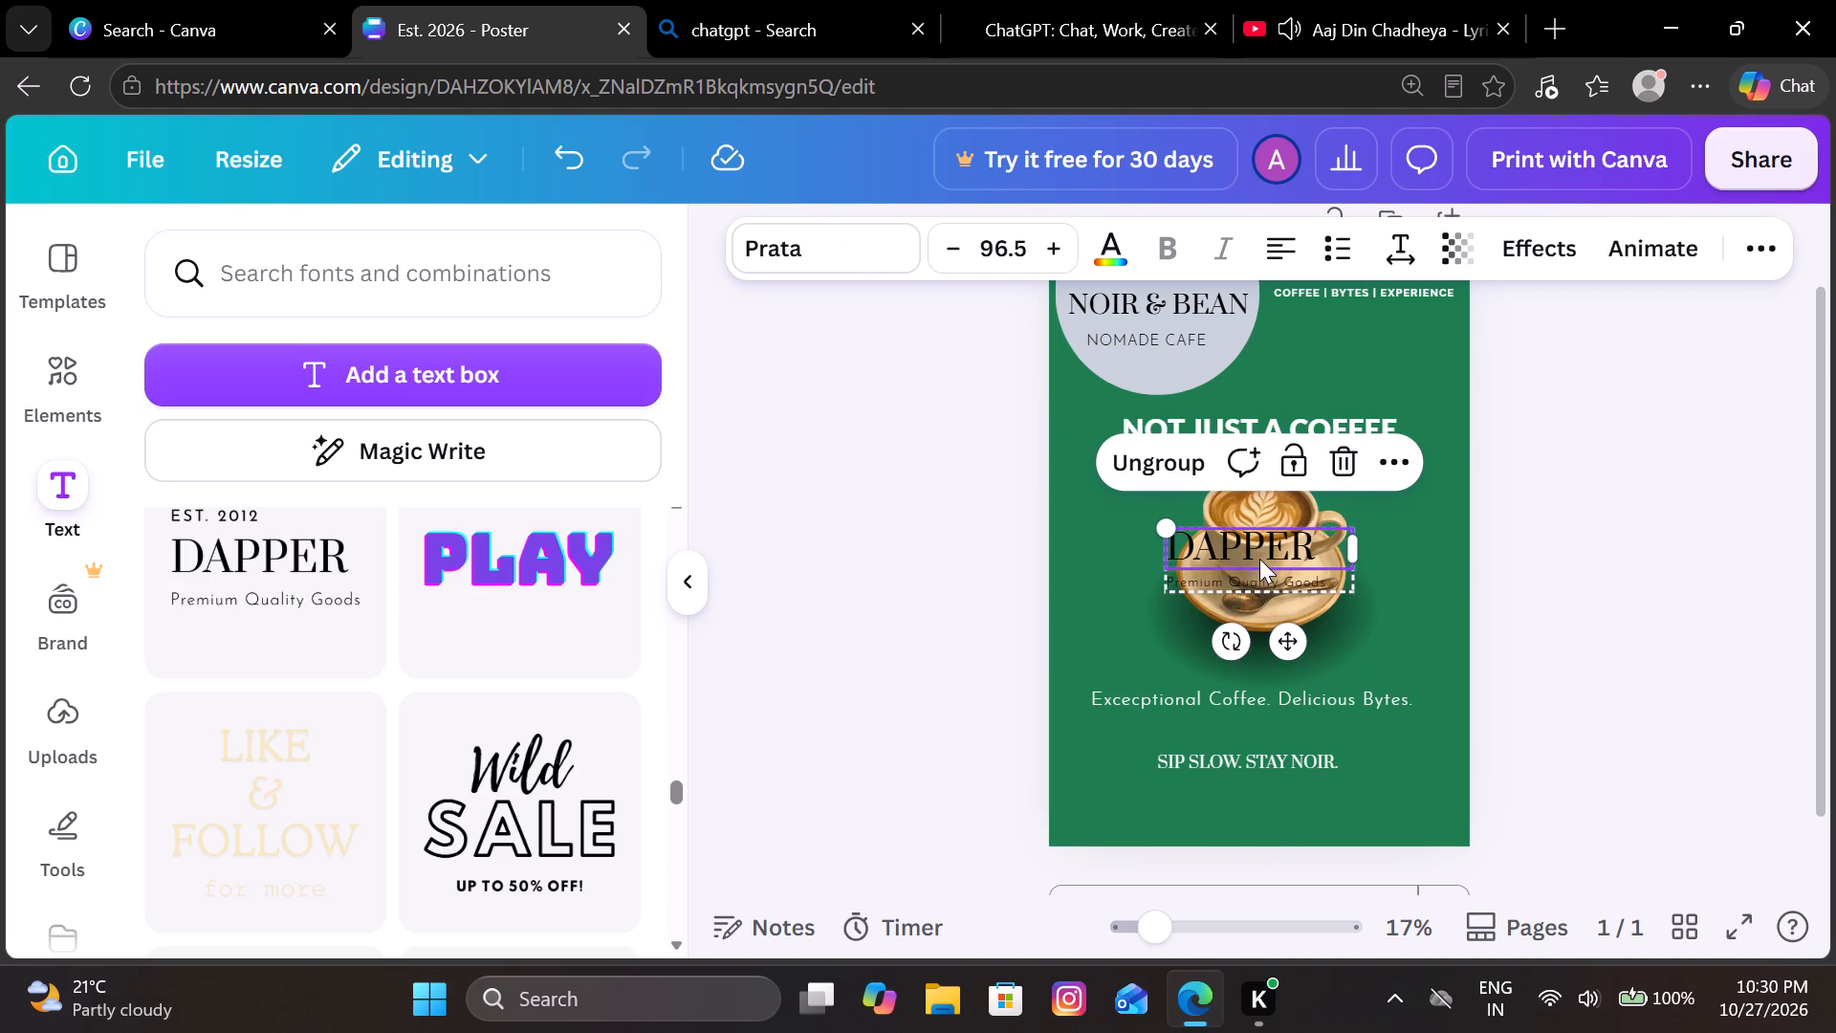
click(1343, 463)
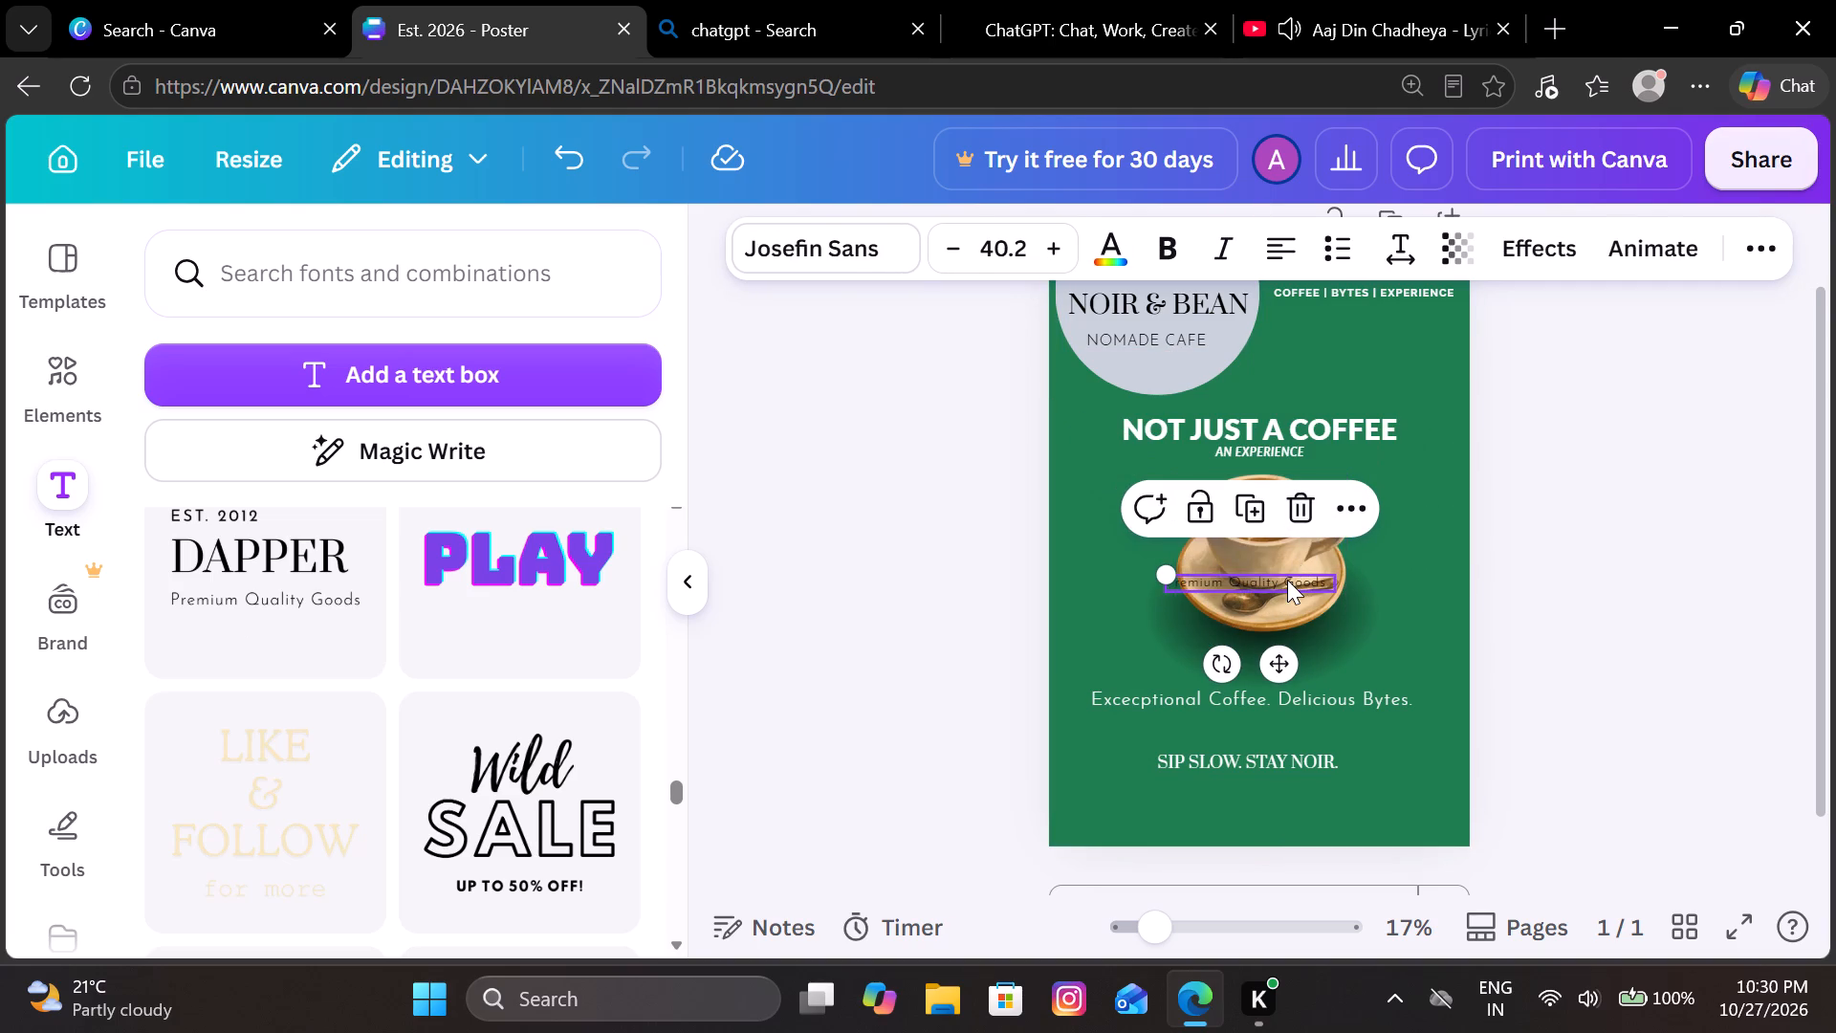
Replace the "Premium Quality Goods" text over the cup with "Unforgettable vibes".
click(1287, 580)
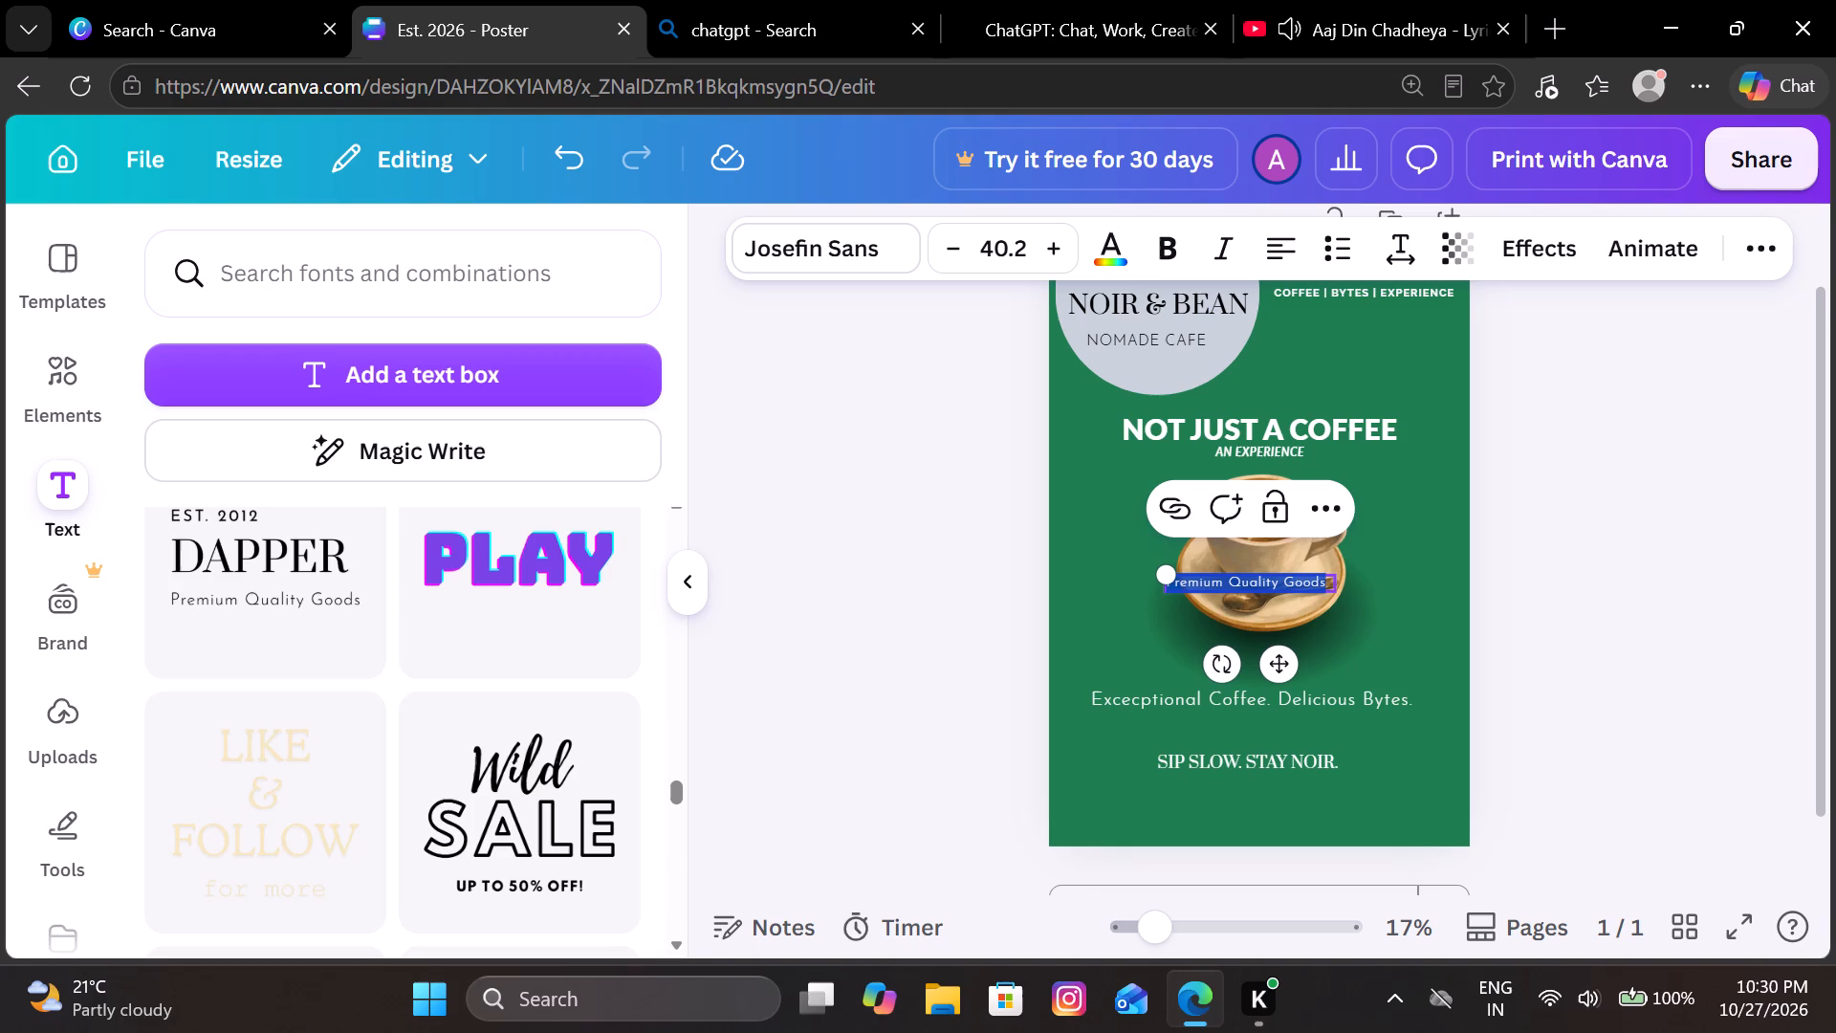
key(shift+u)
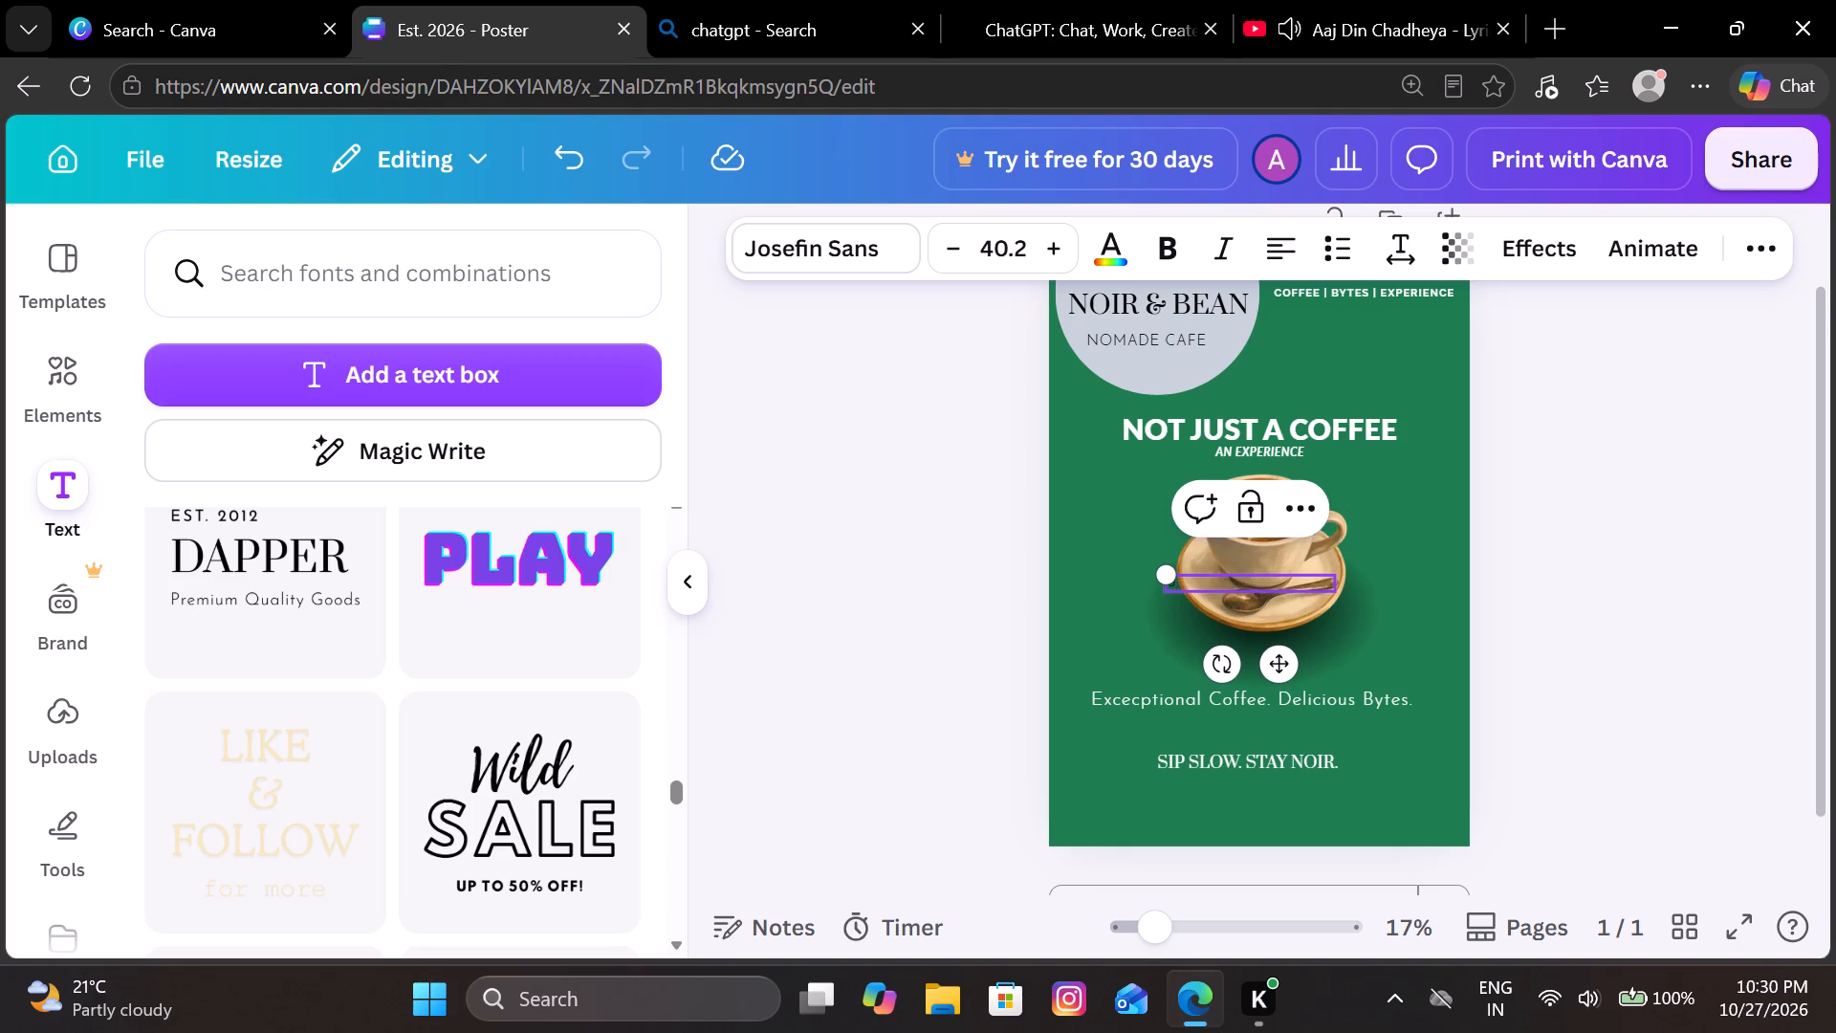
key(n)
text(forgettable)
key(space)
text(vibes)
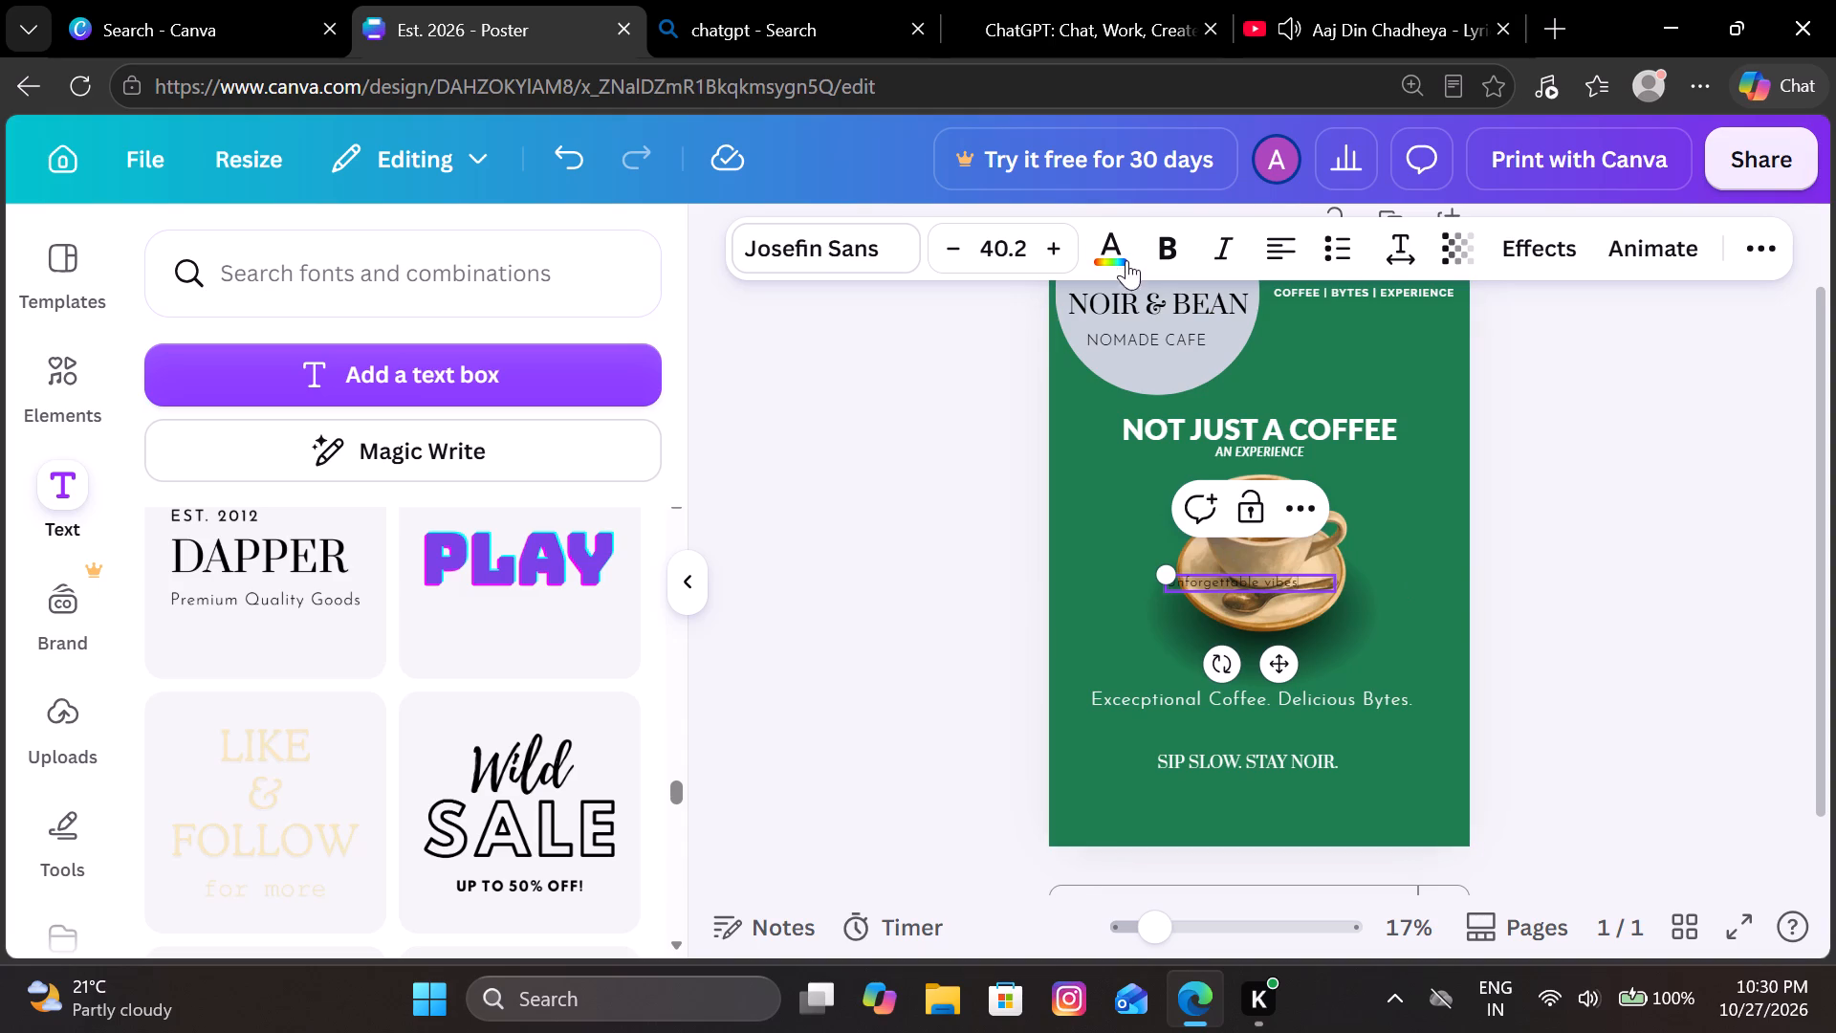
Change the "Unforgettable vibes" text colour to white (#ffffff).
click(1104, 262)
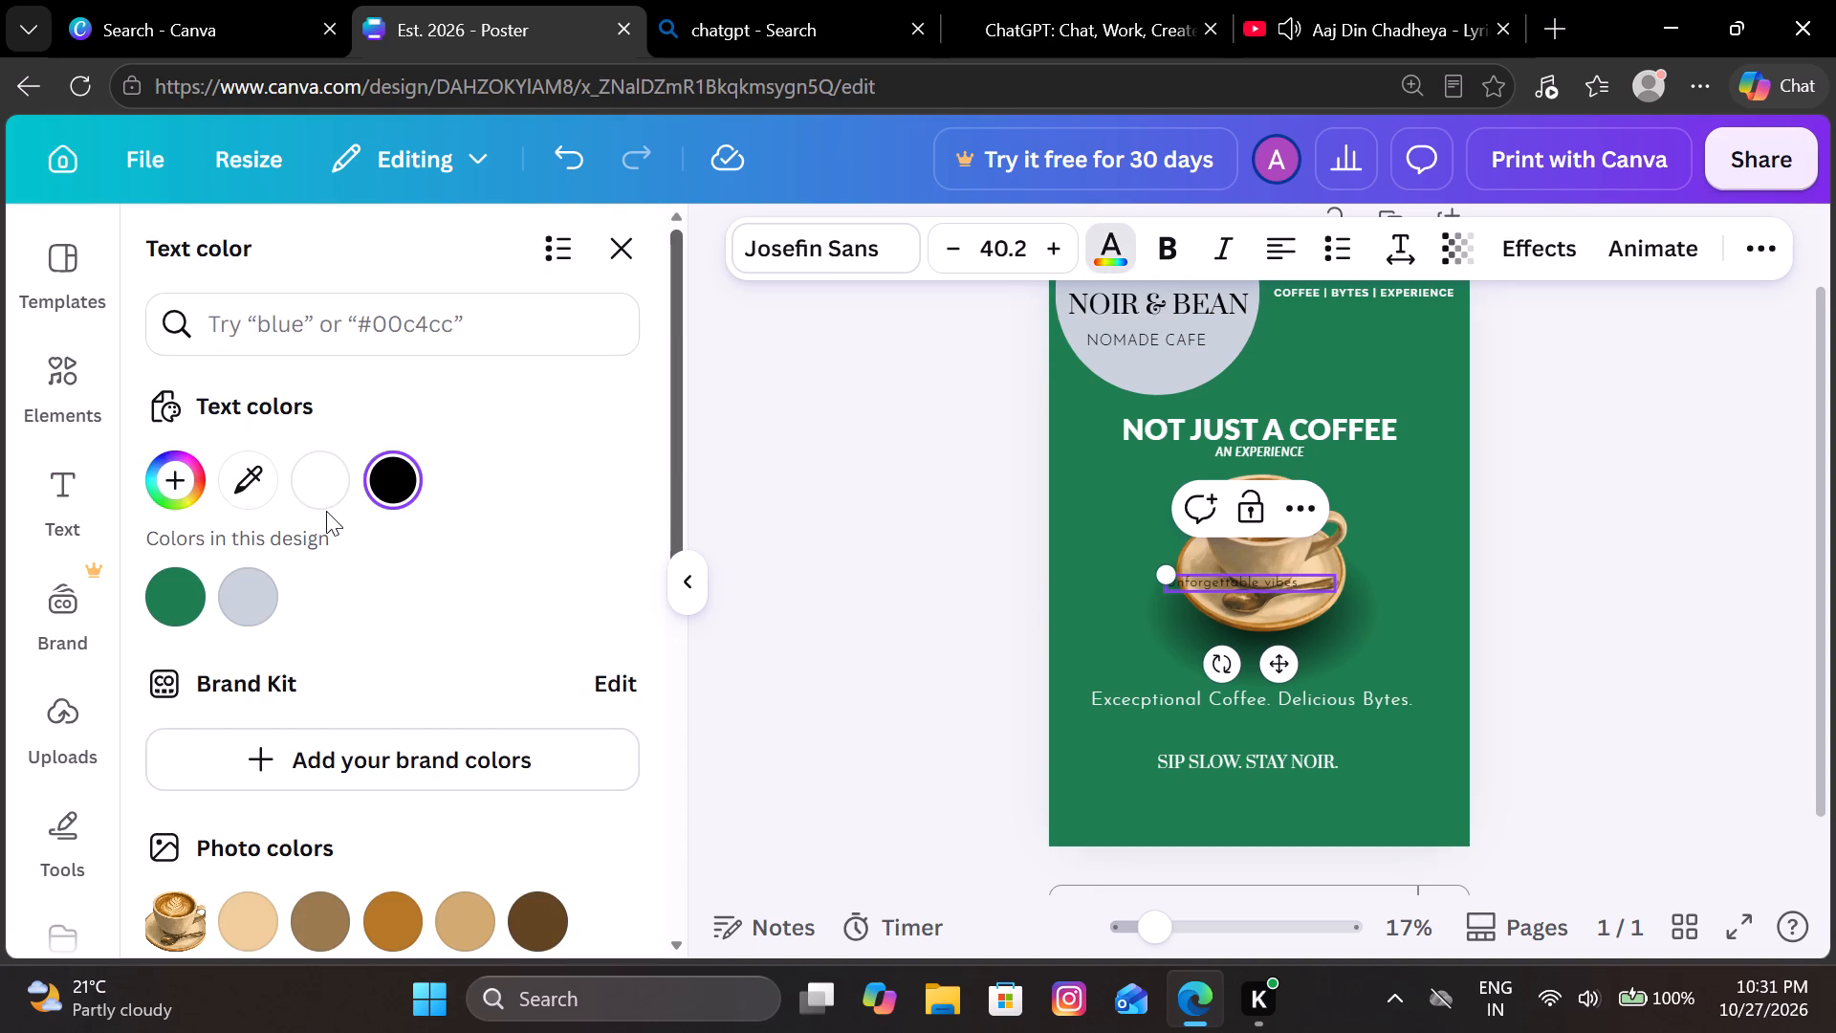
click(326, 511)
click(320, 496)
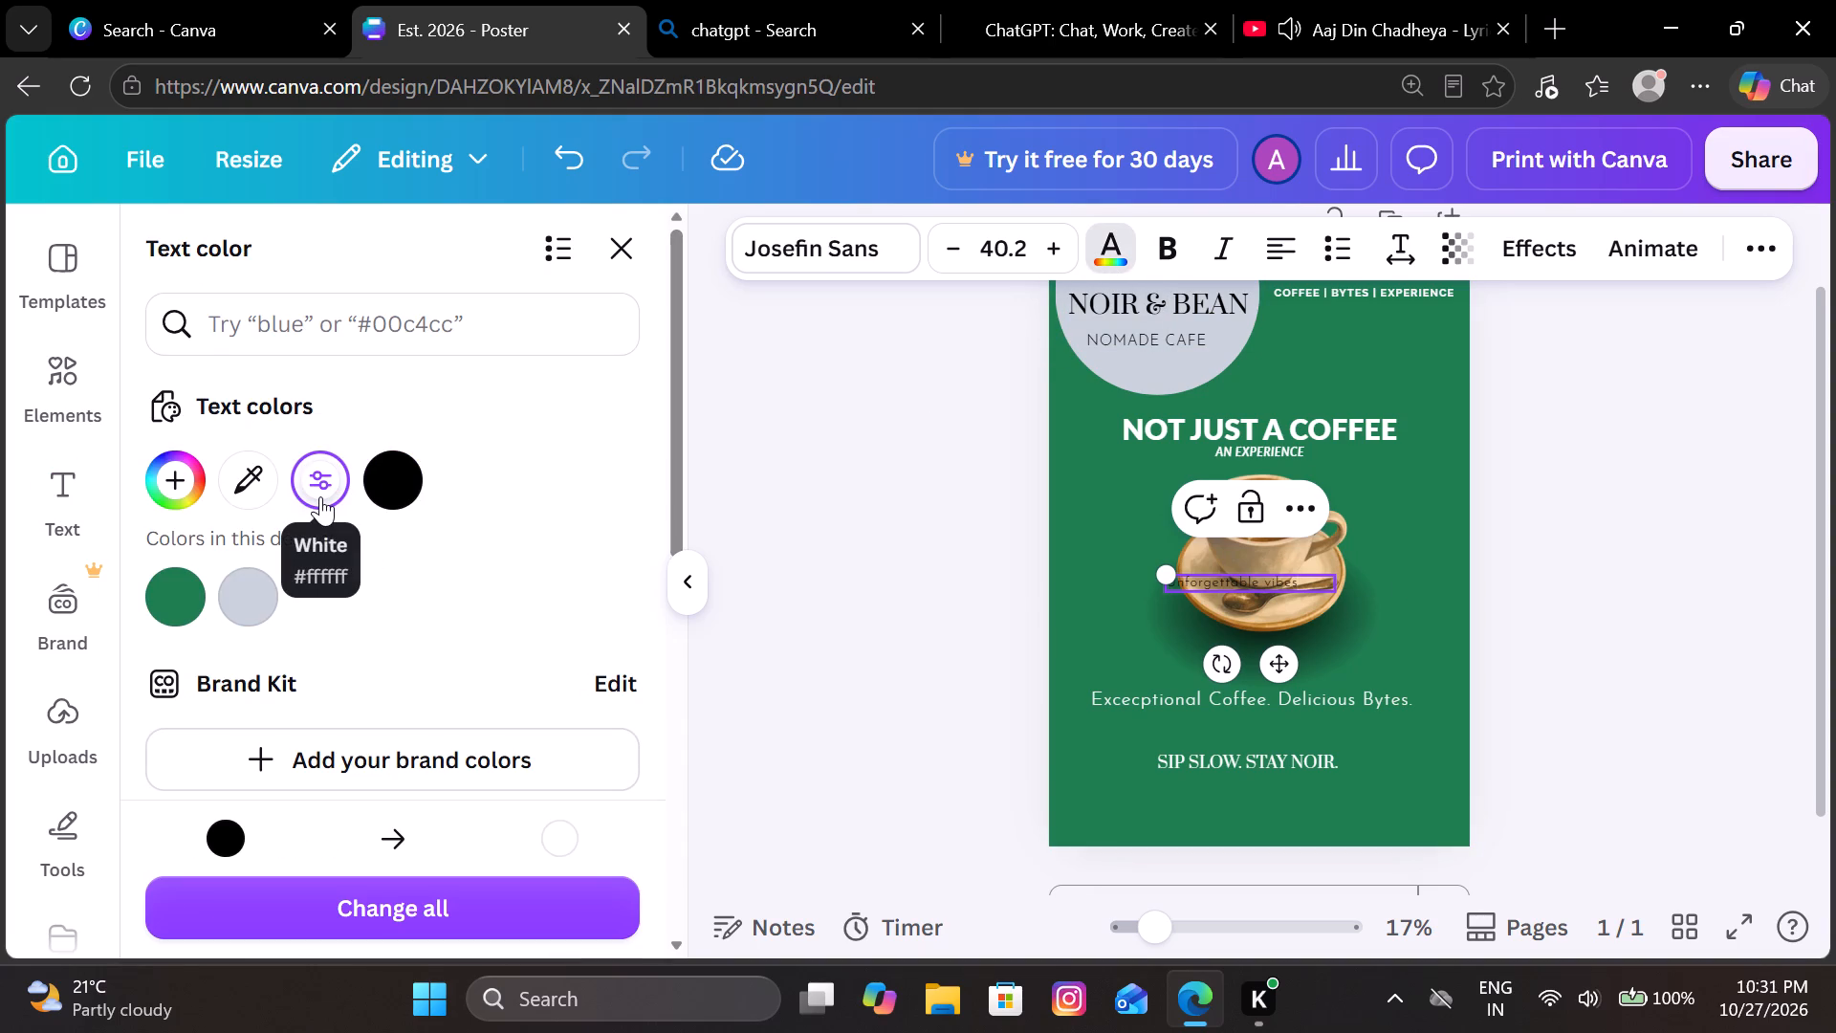
click(320, 496)
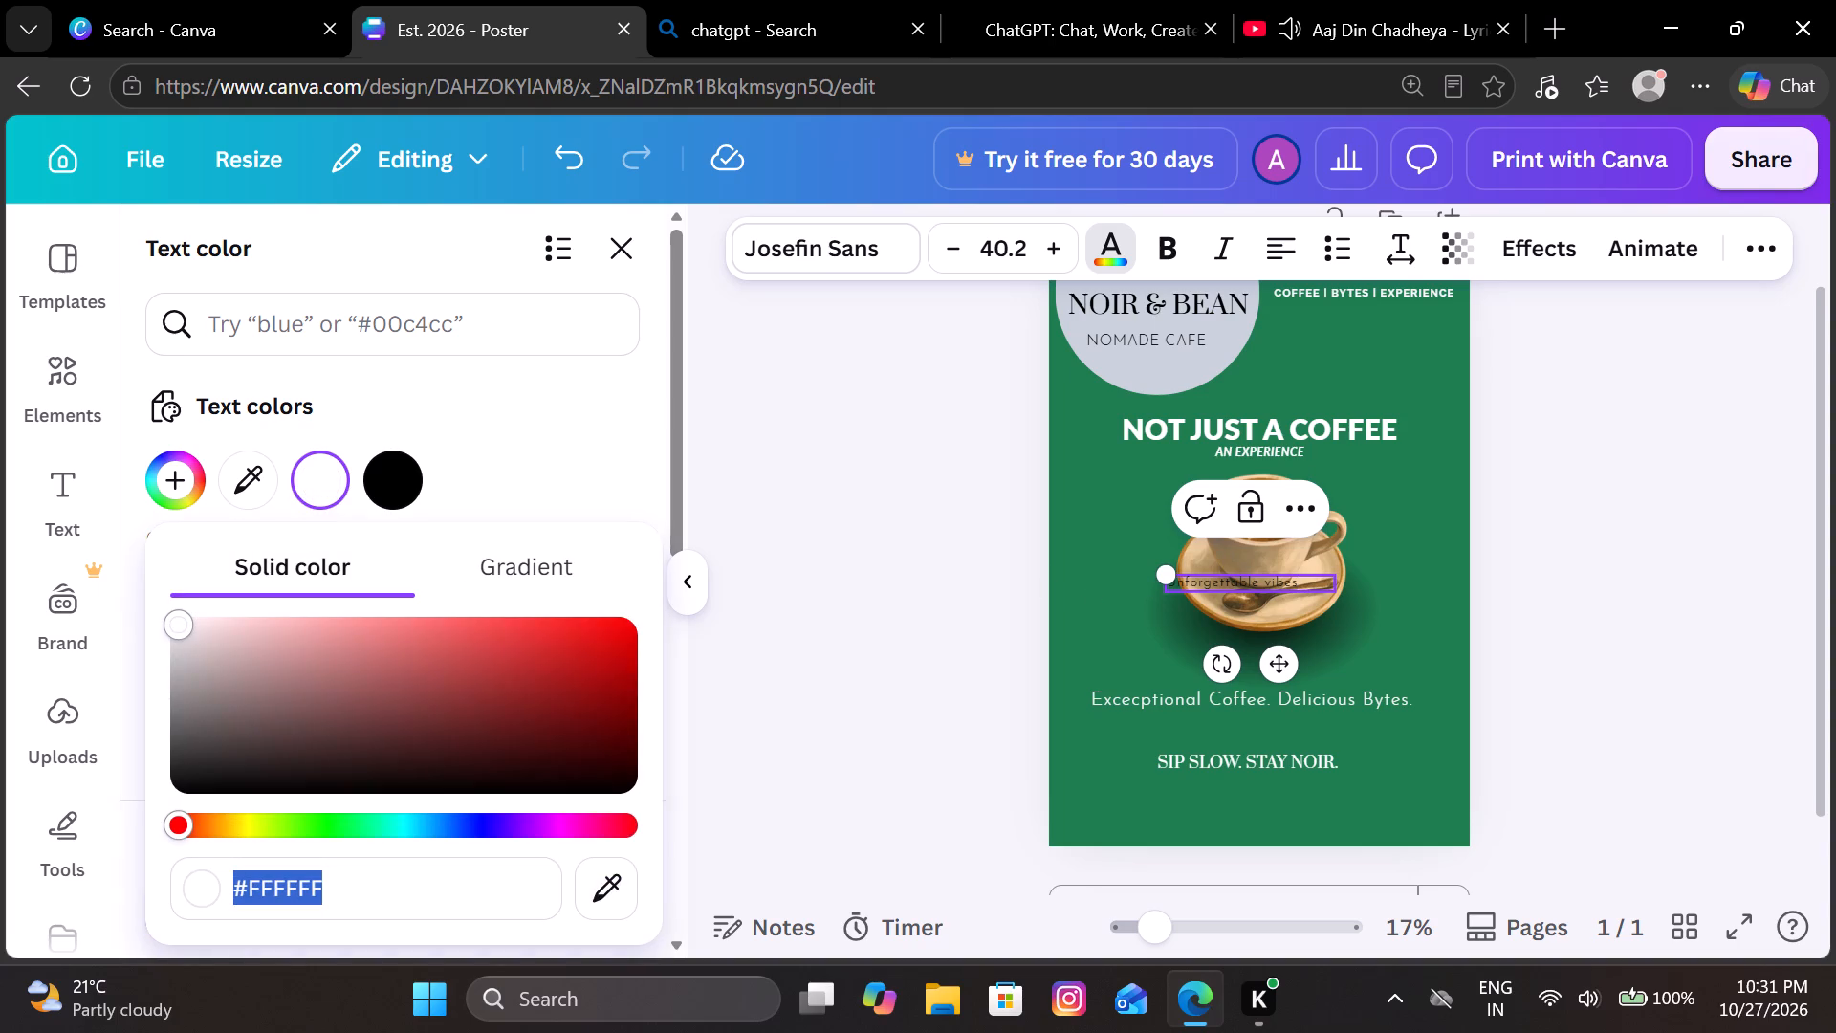
click(1219, 591)
click(1229, 585)
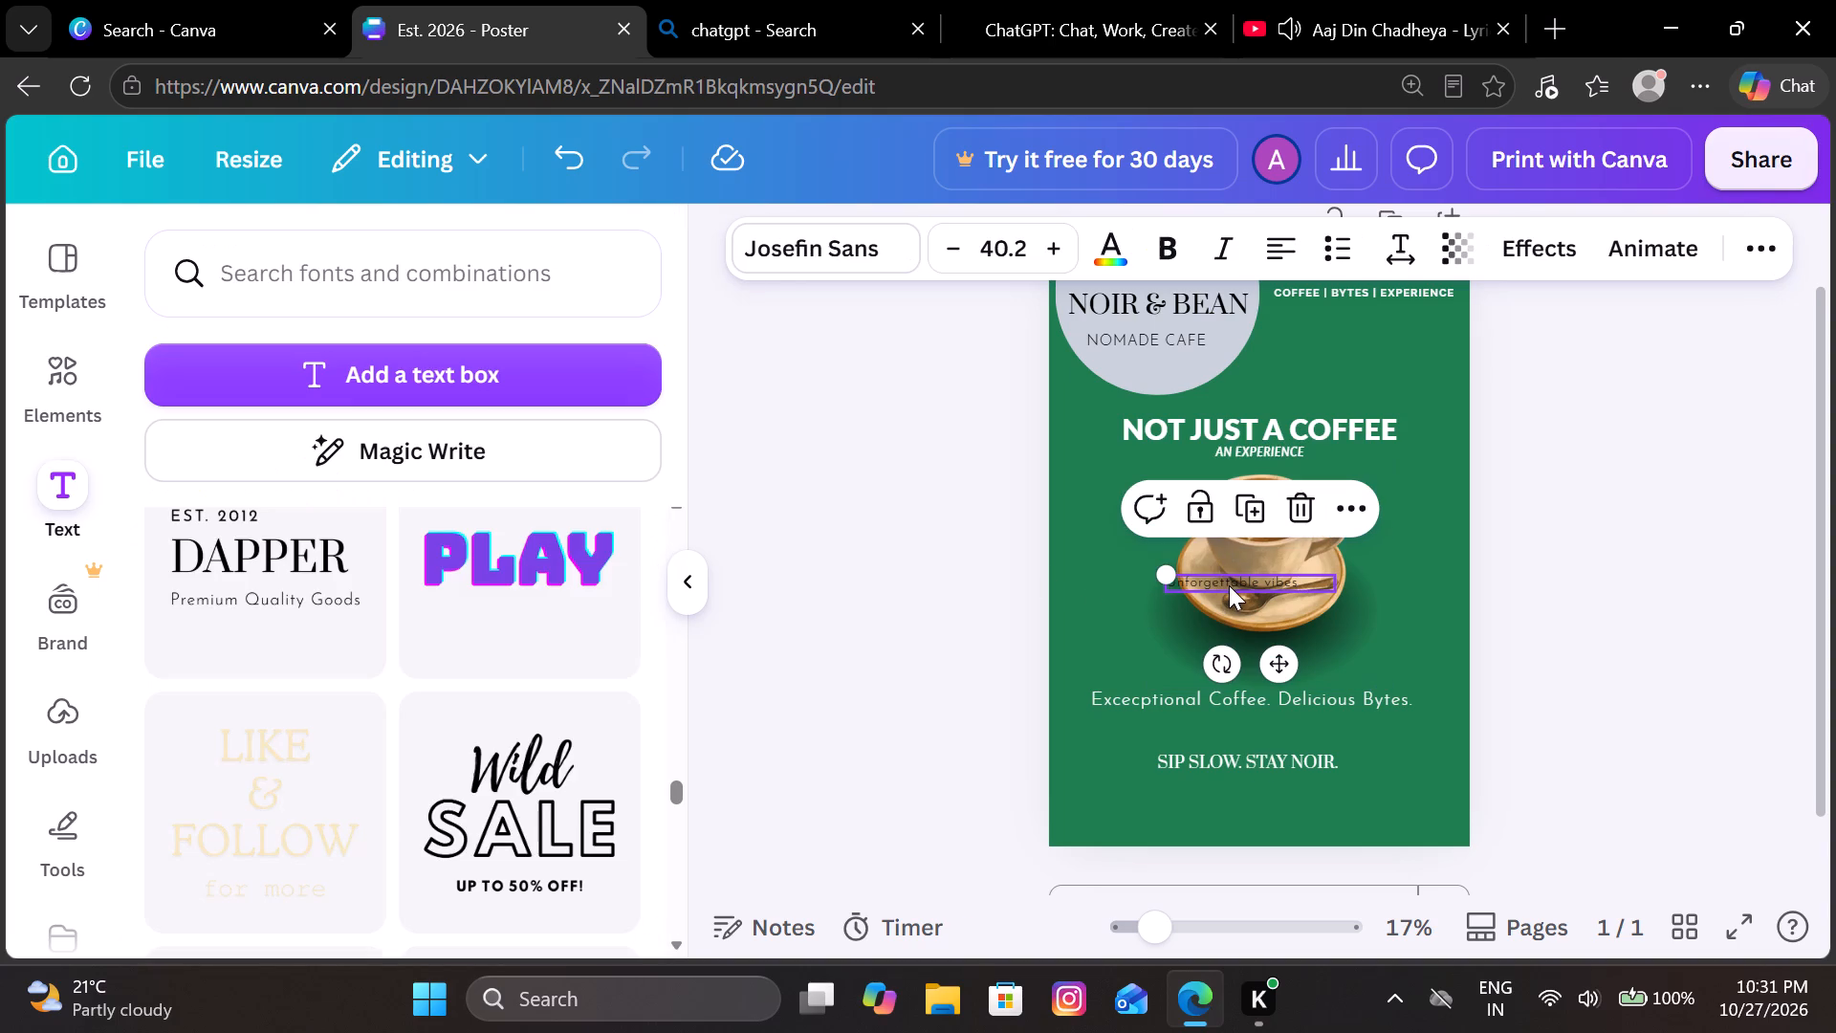
click(1096, 255)
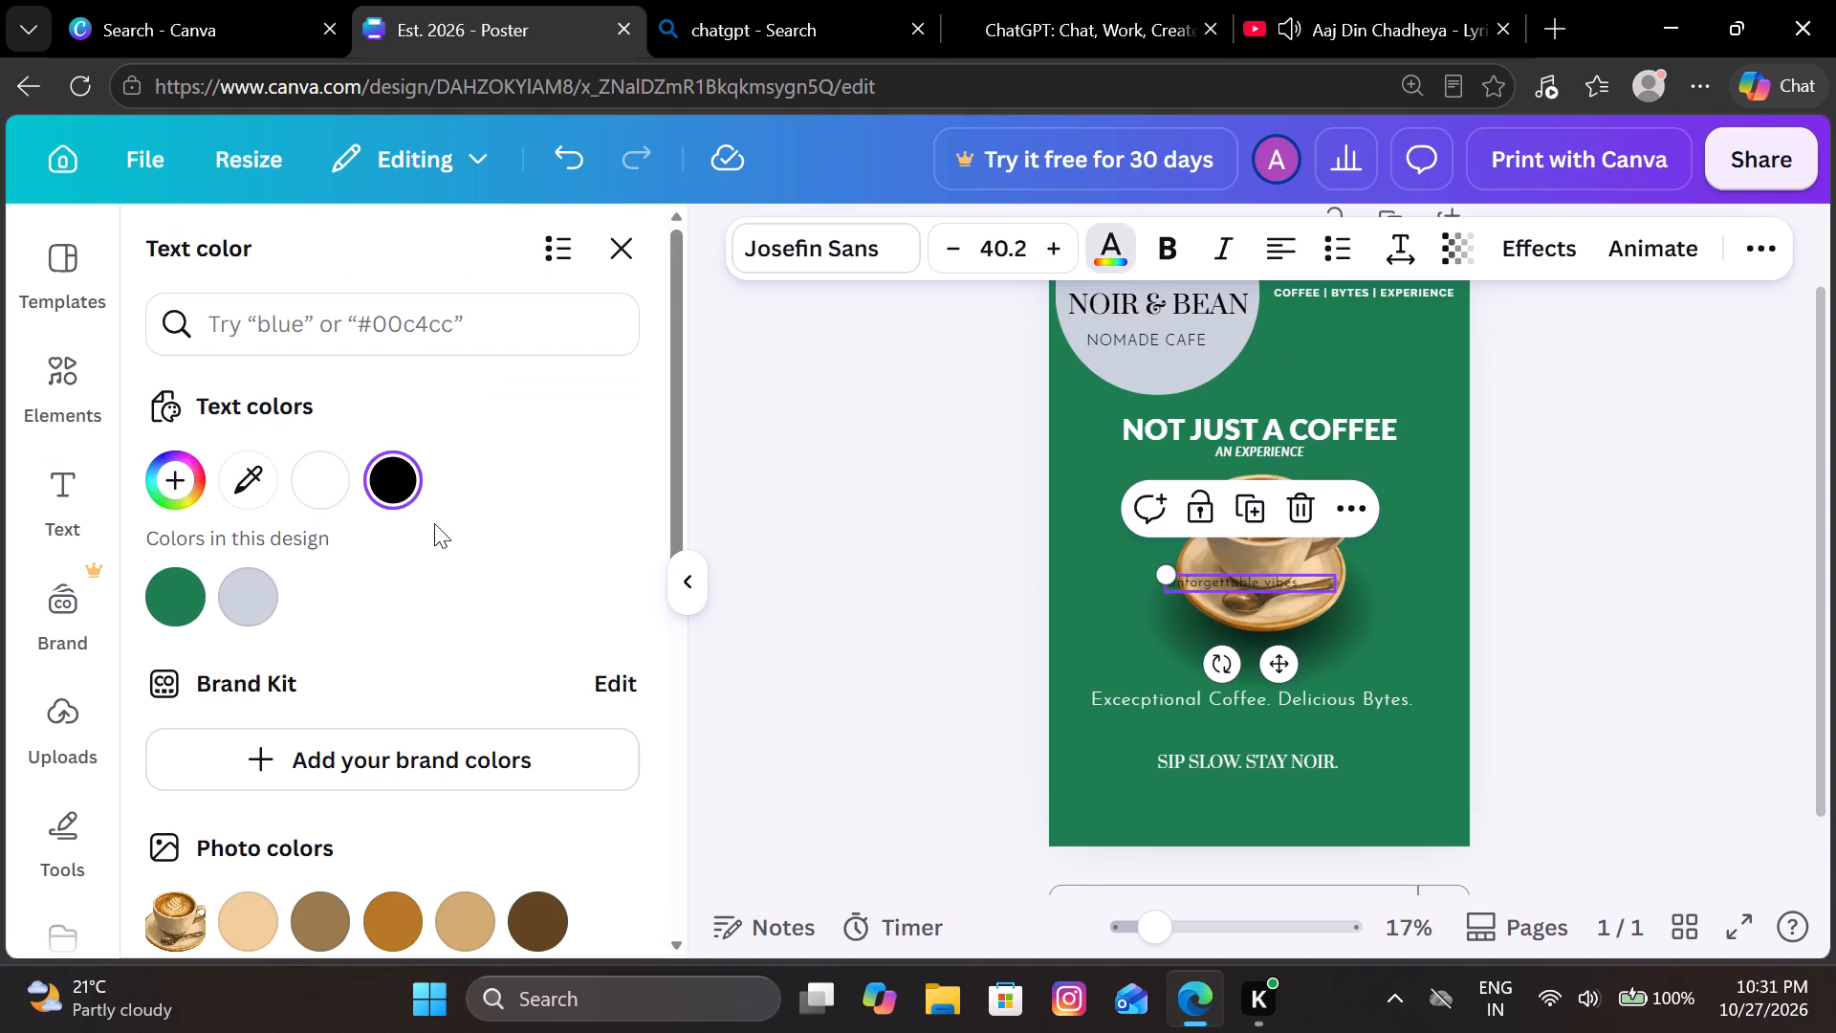
click(310, 496)
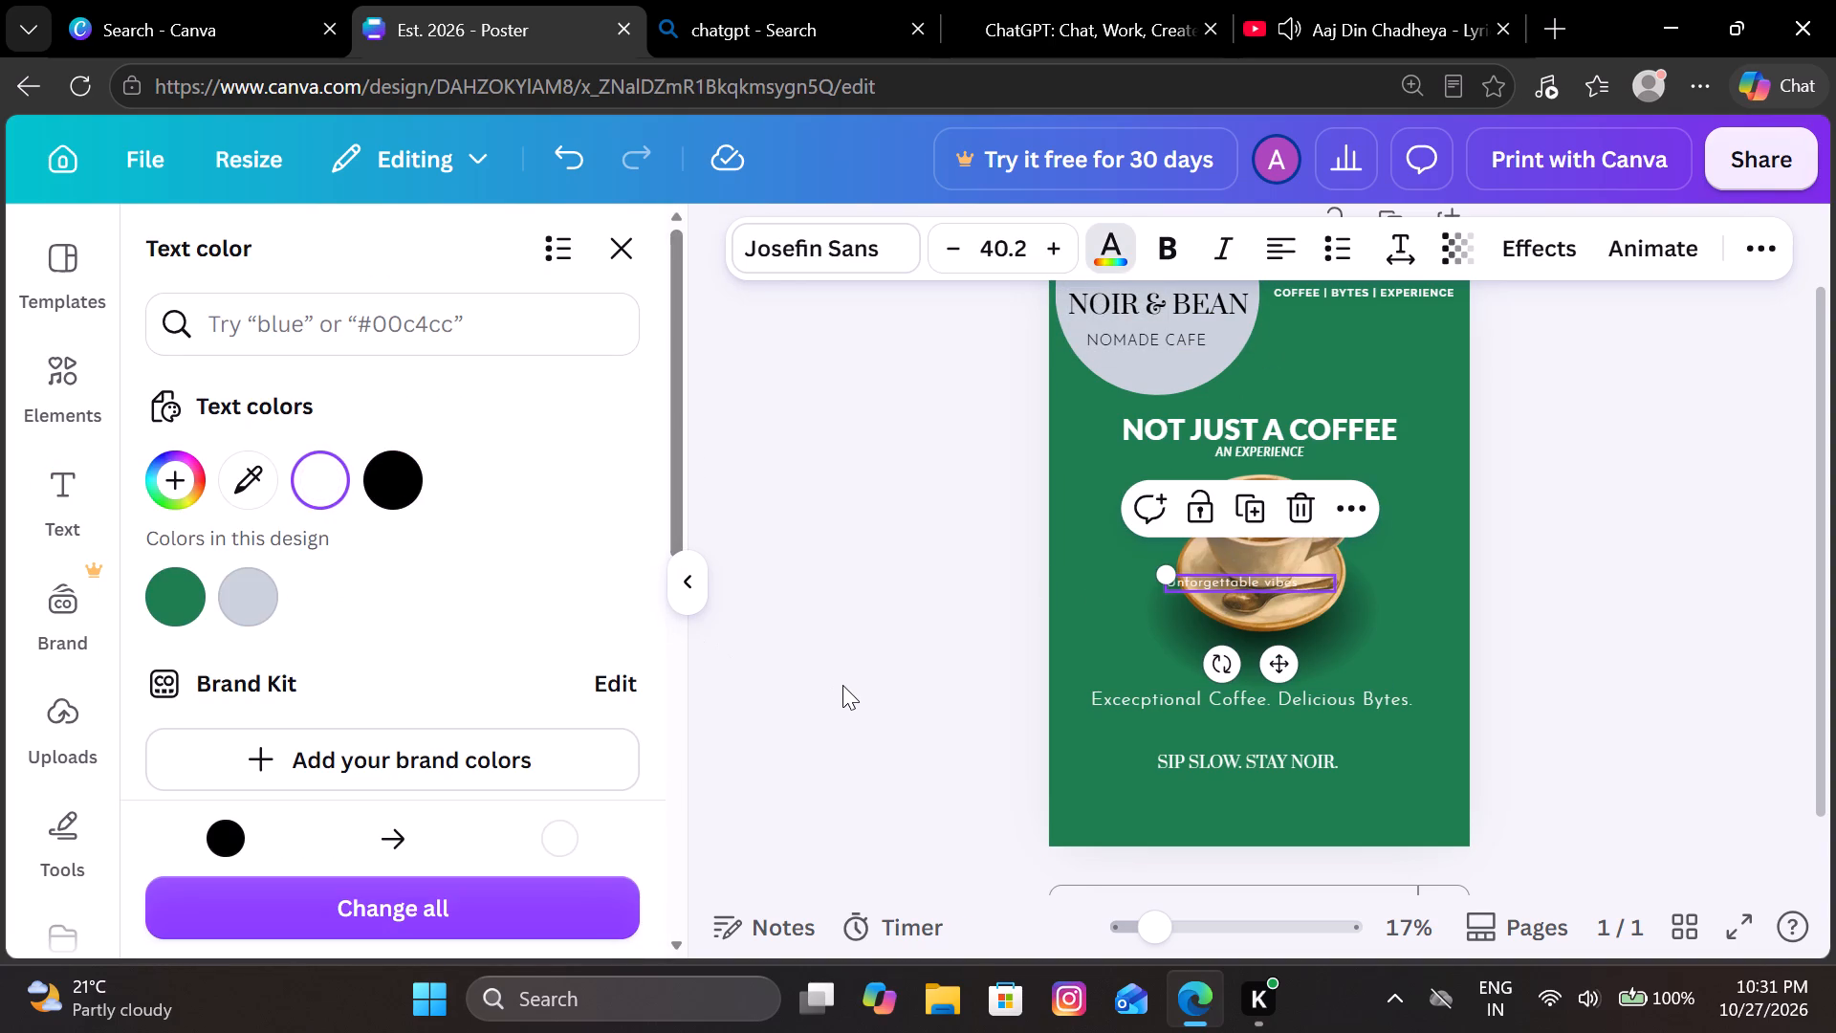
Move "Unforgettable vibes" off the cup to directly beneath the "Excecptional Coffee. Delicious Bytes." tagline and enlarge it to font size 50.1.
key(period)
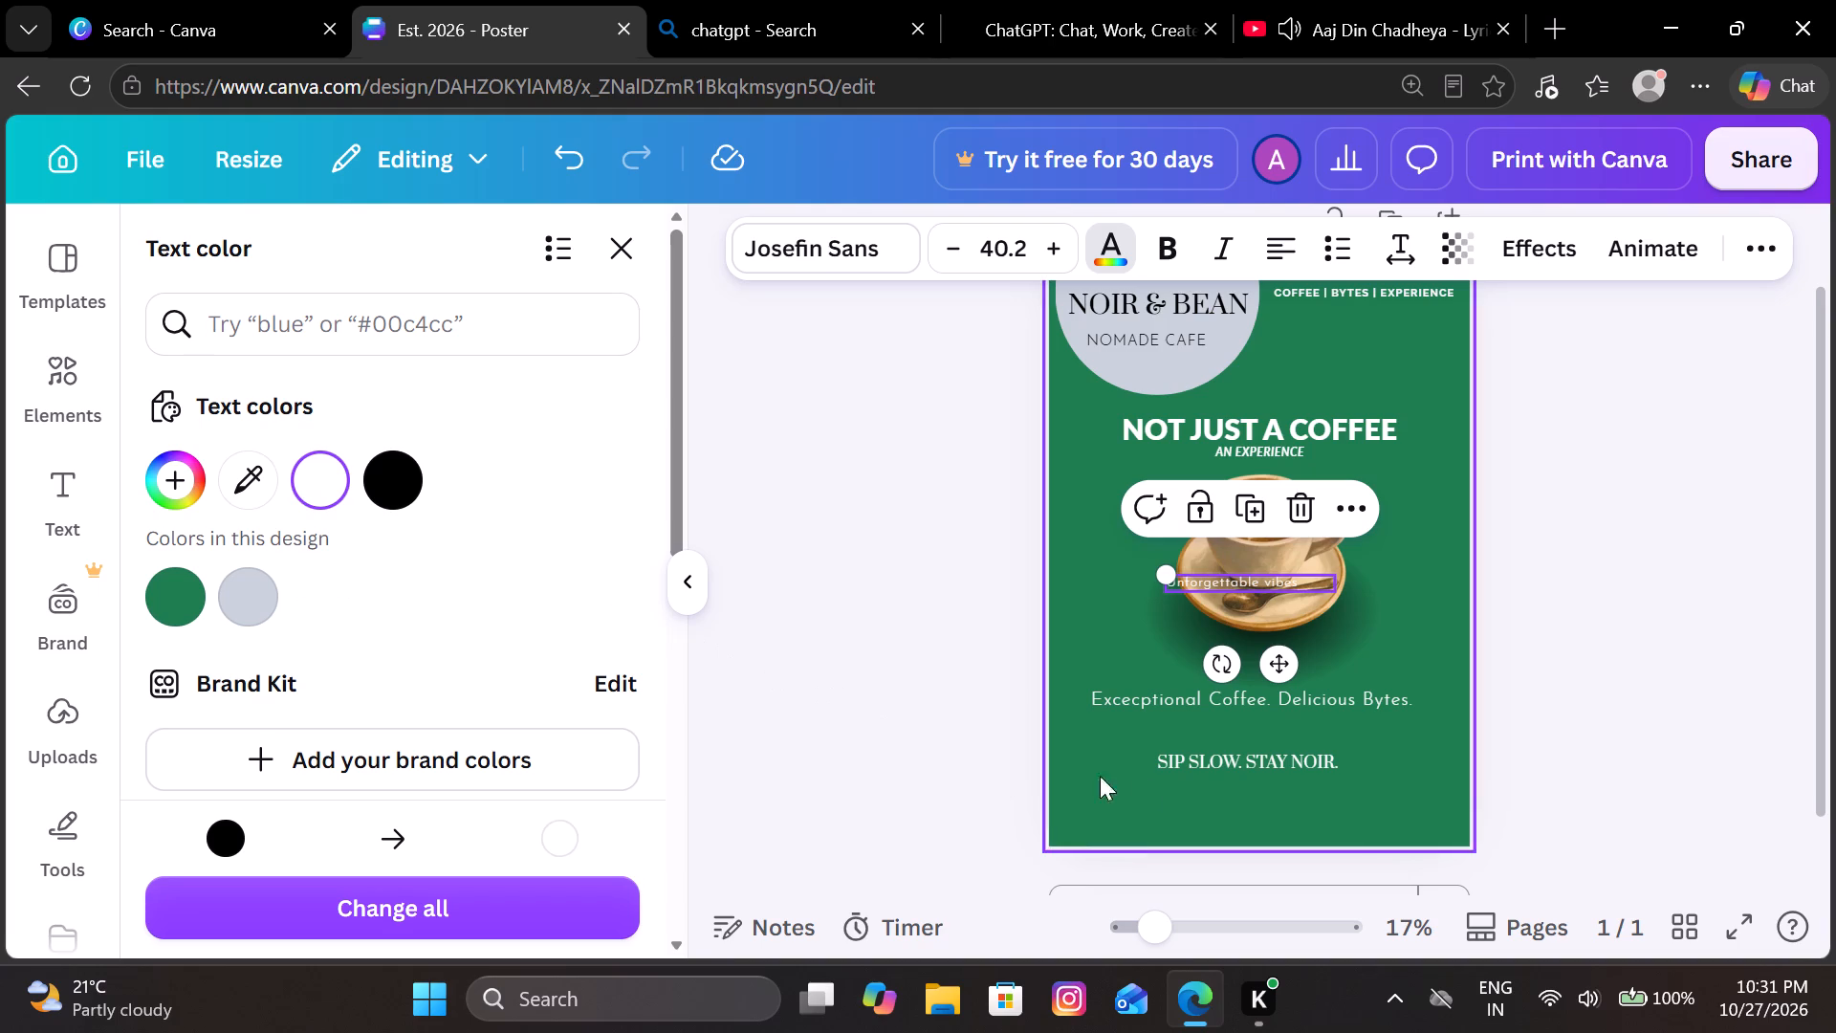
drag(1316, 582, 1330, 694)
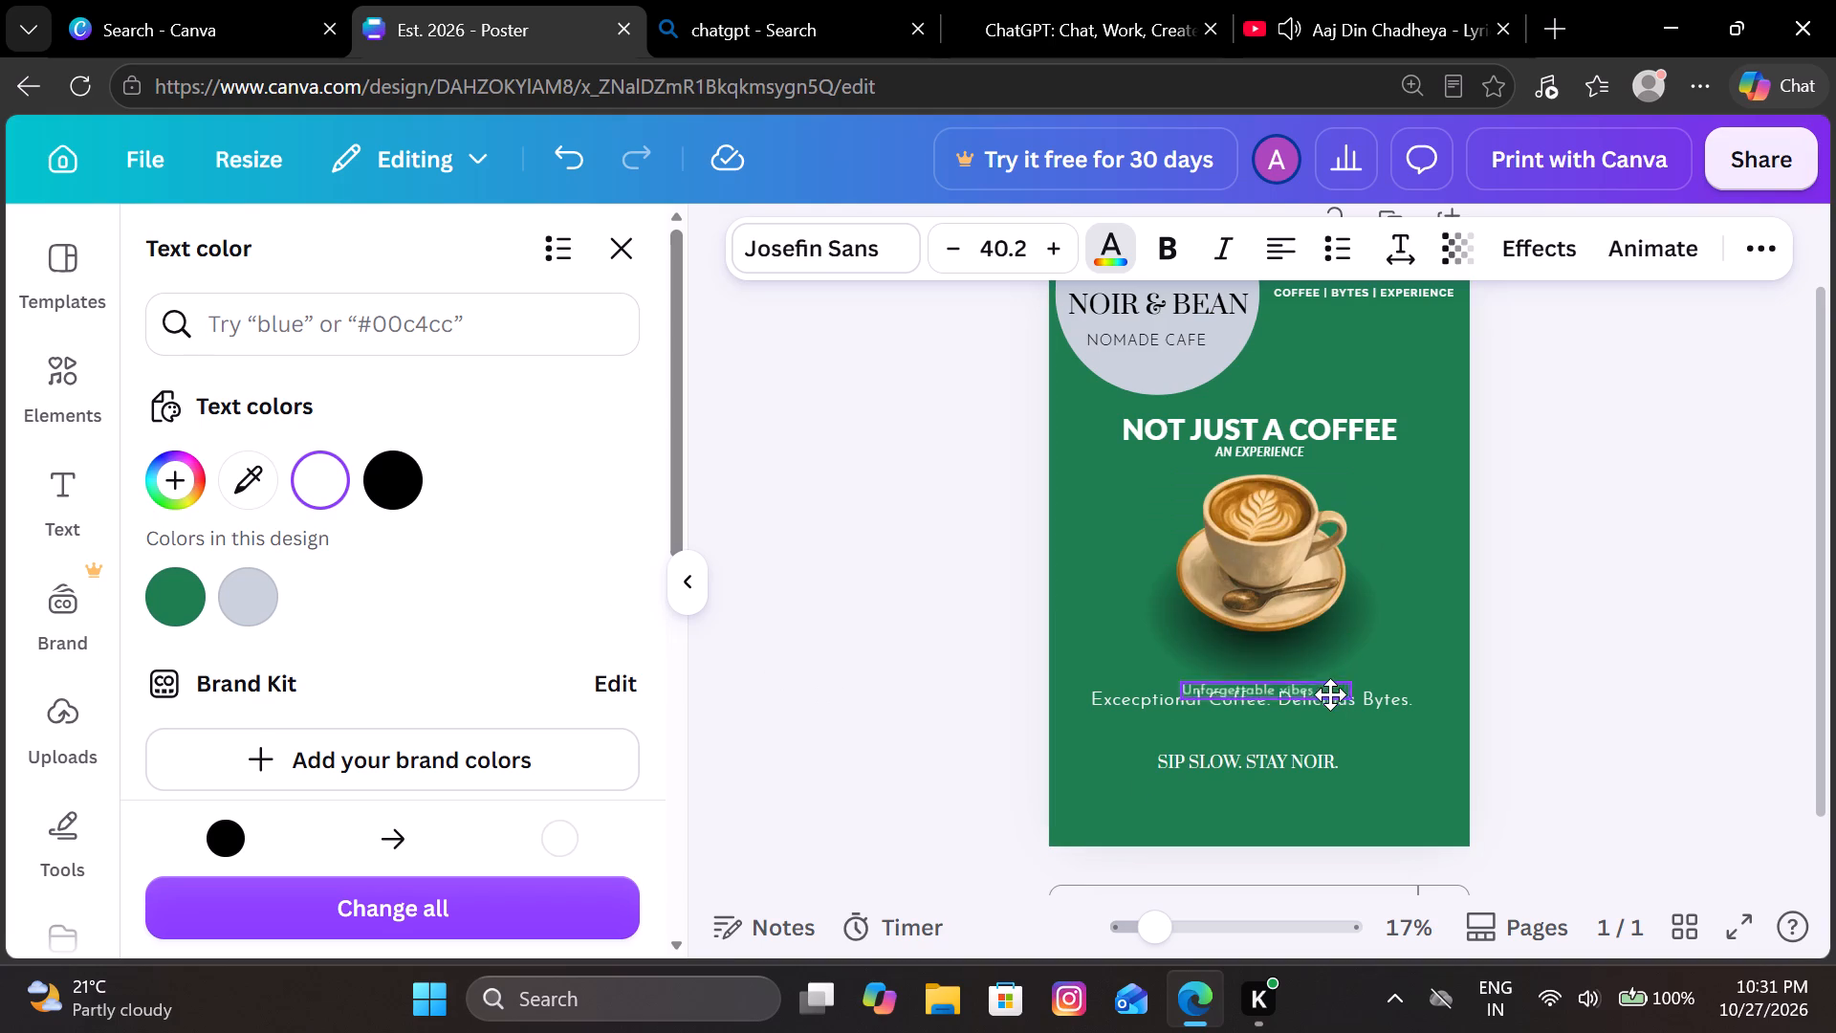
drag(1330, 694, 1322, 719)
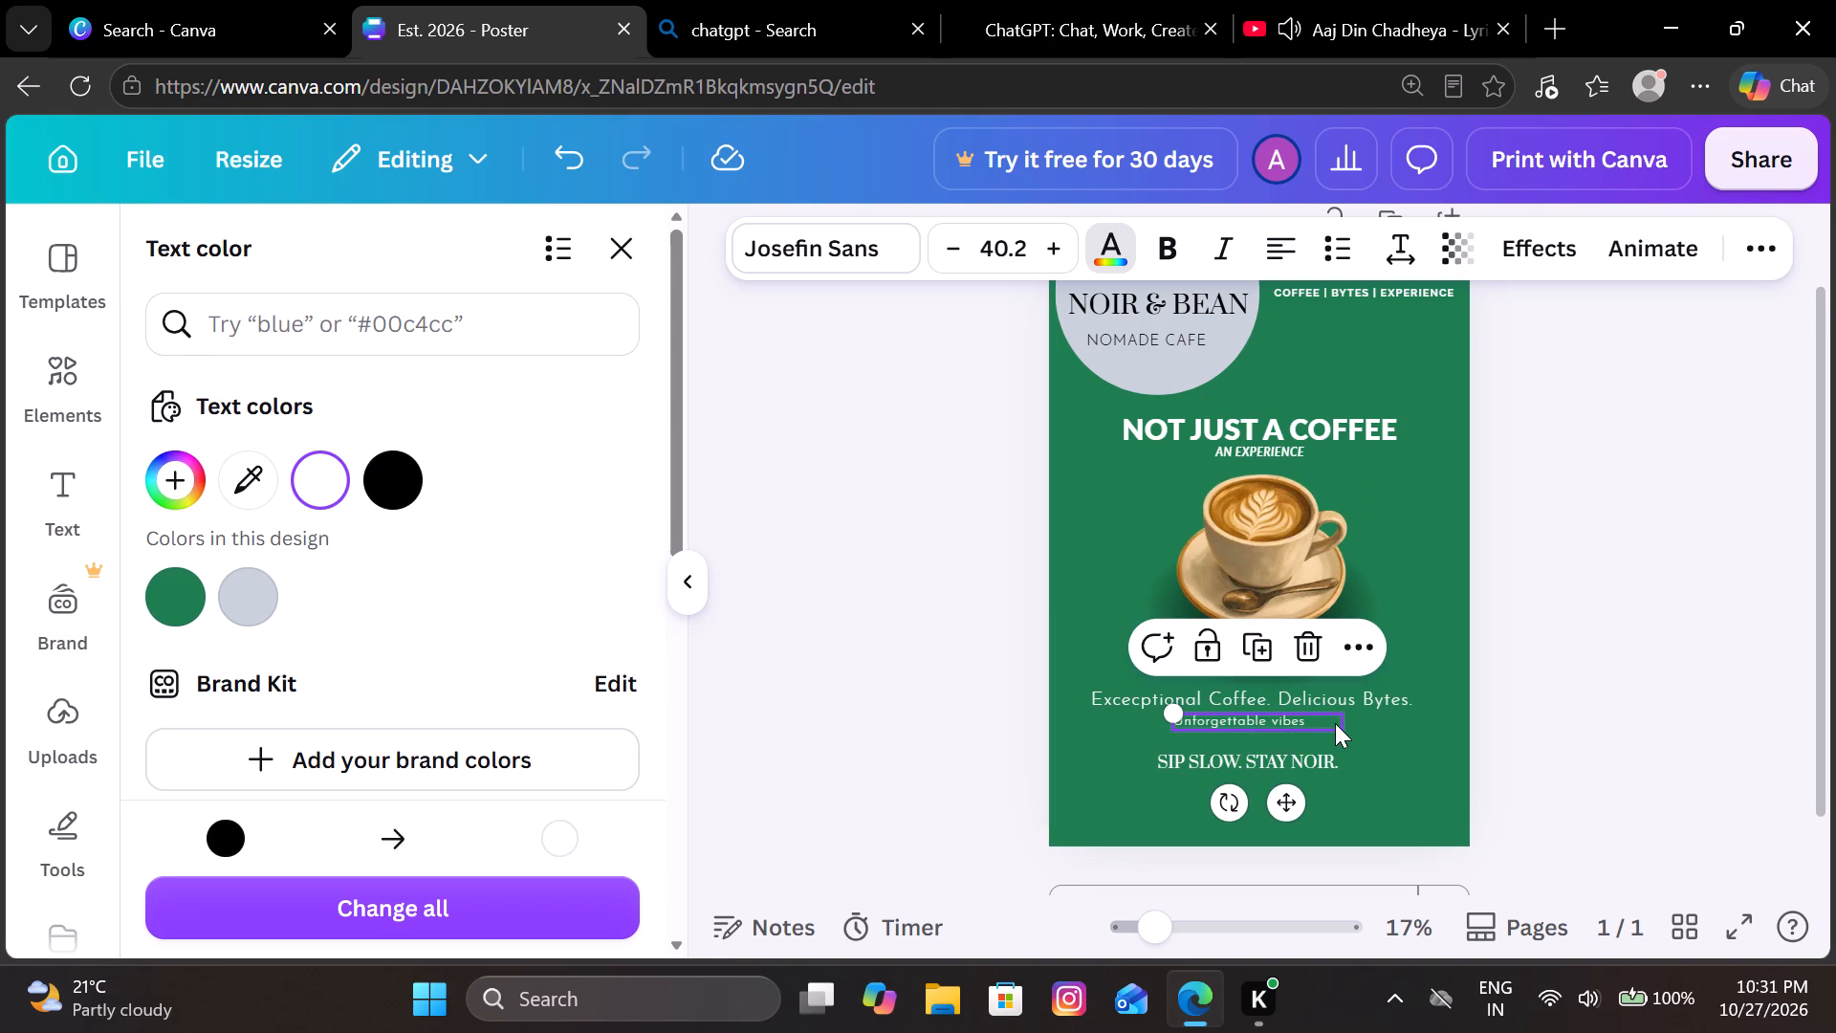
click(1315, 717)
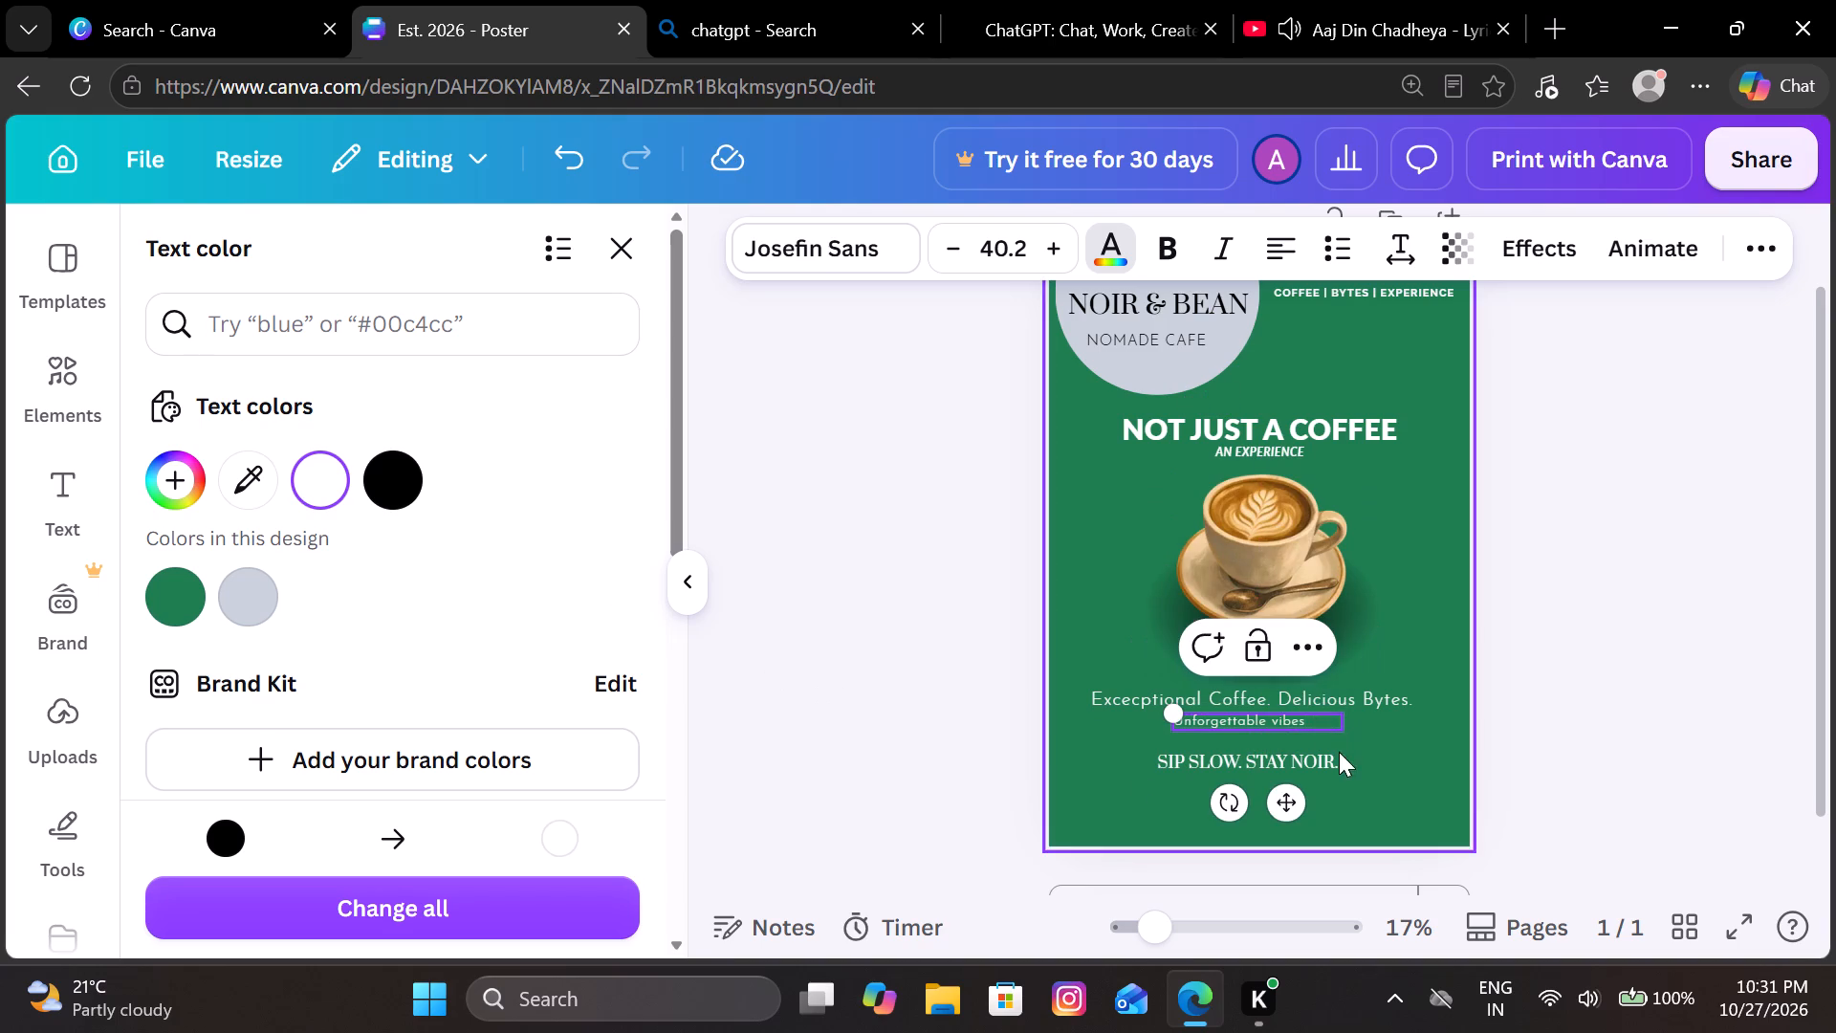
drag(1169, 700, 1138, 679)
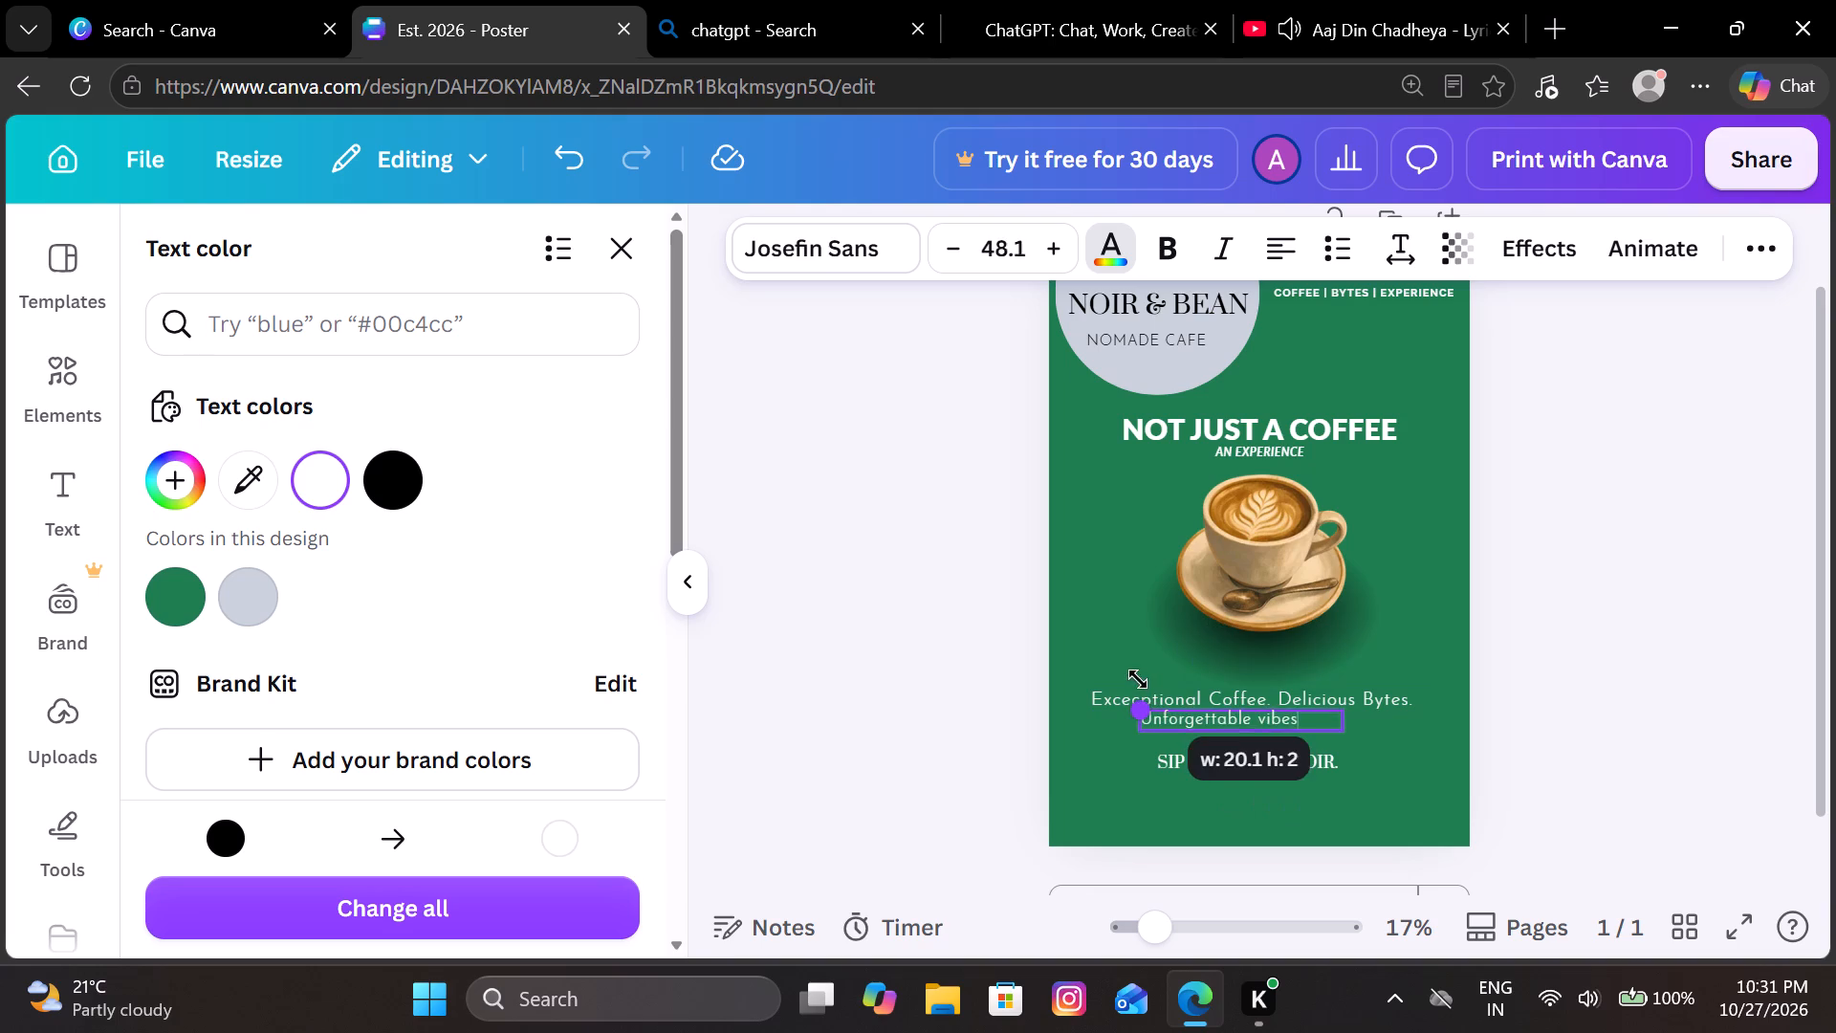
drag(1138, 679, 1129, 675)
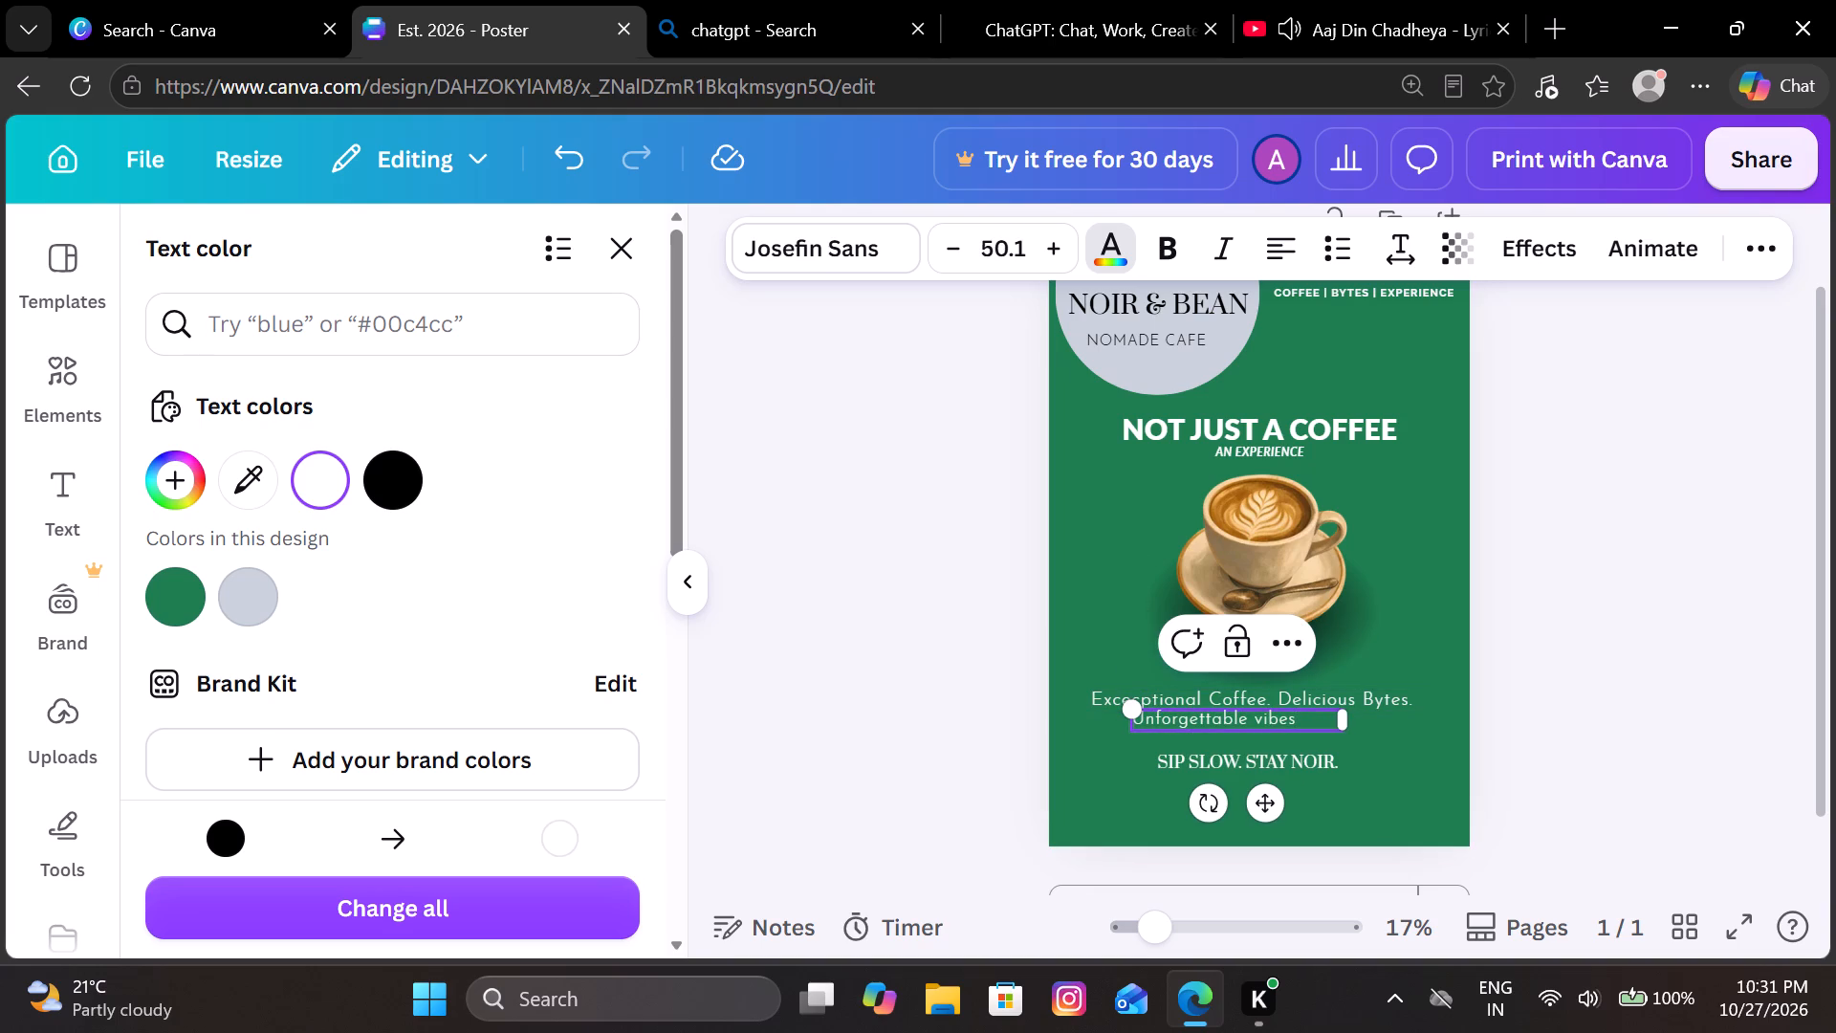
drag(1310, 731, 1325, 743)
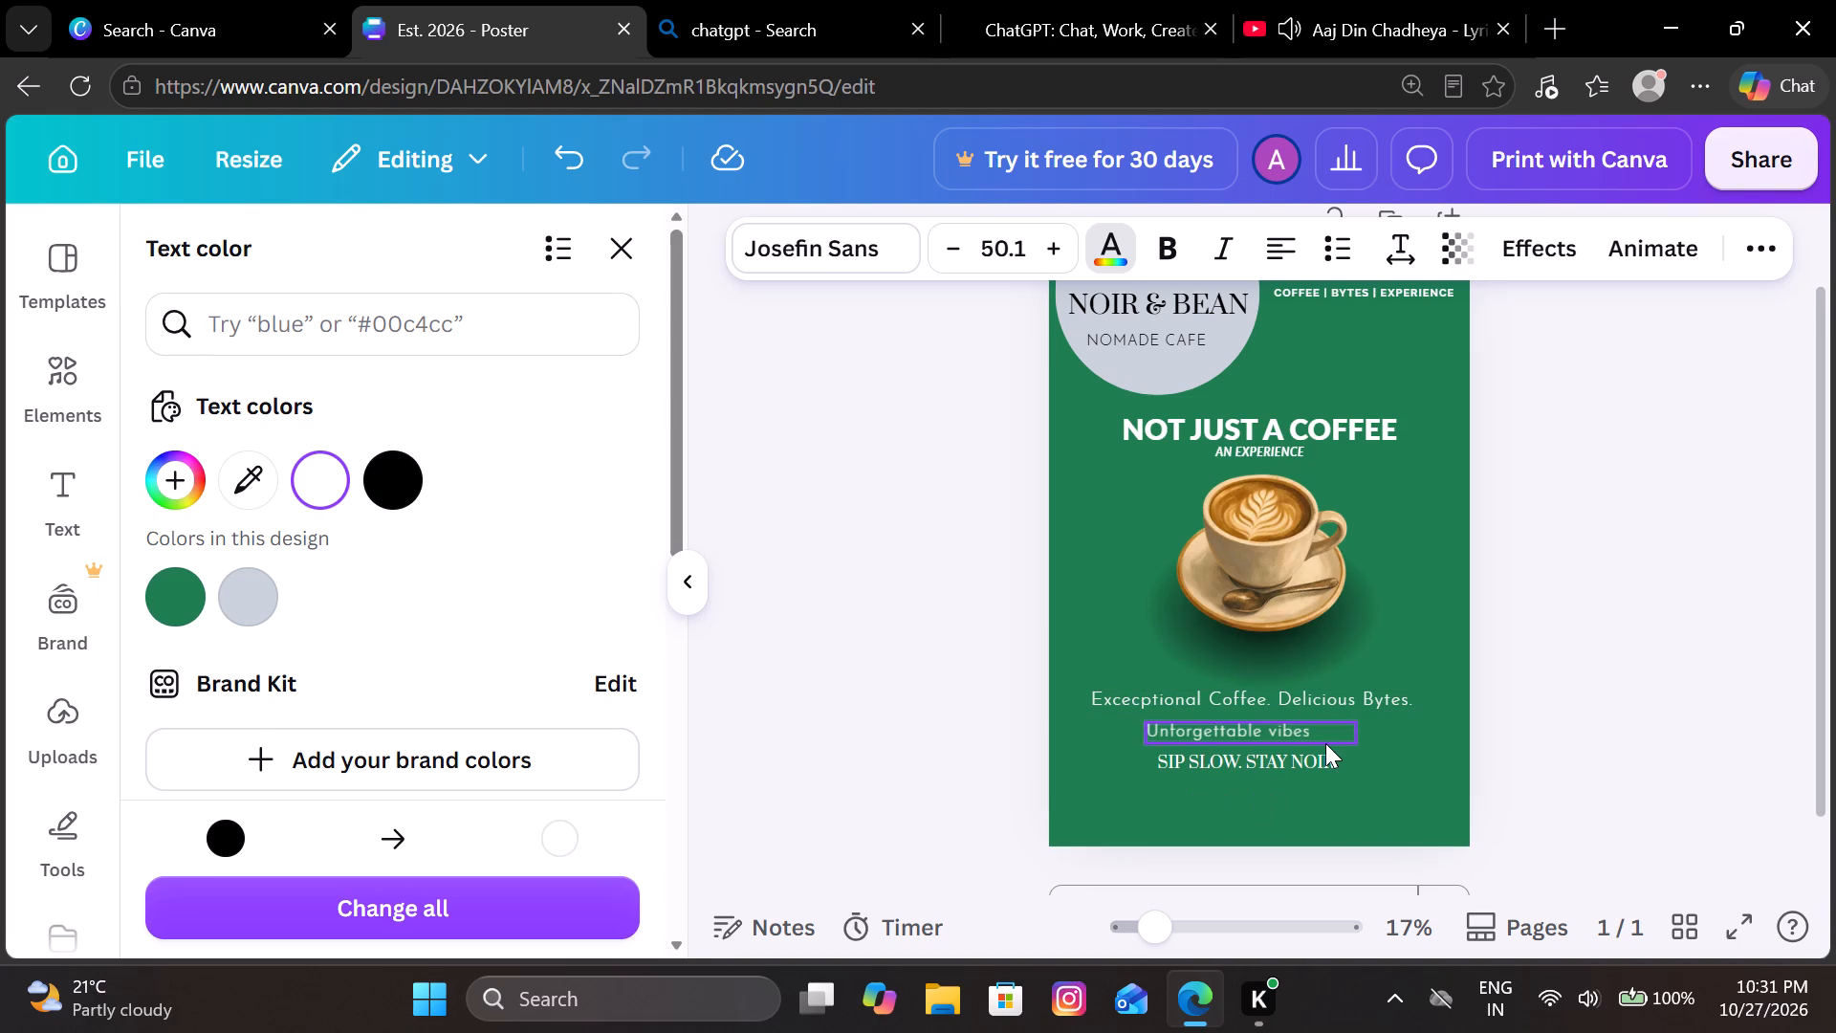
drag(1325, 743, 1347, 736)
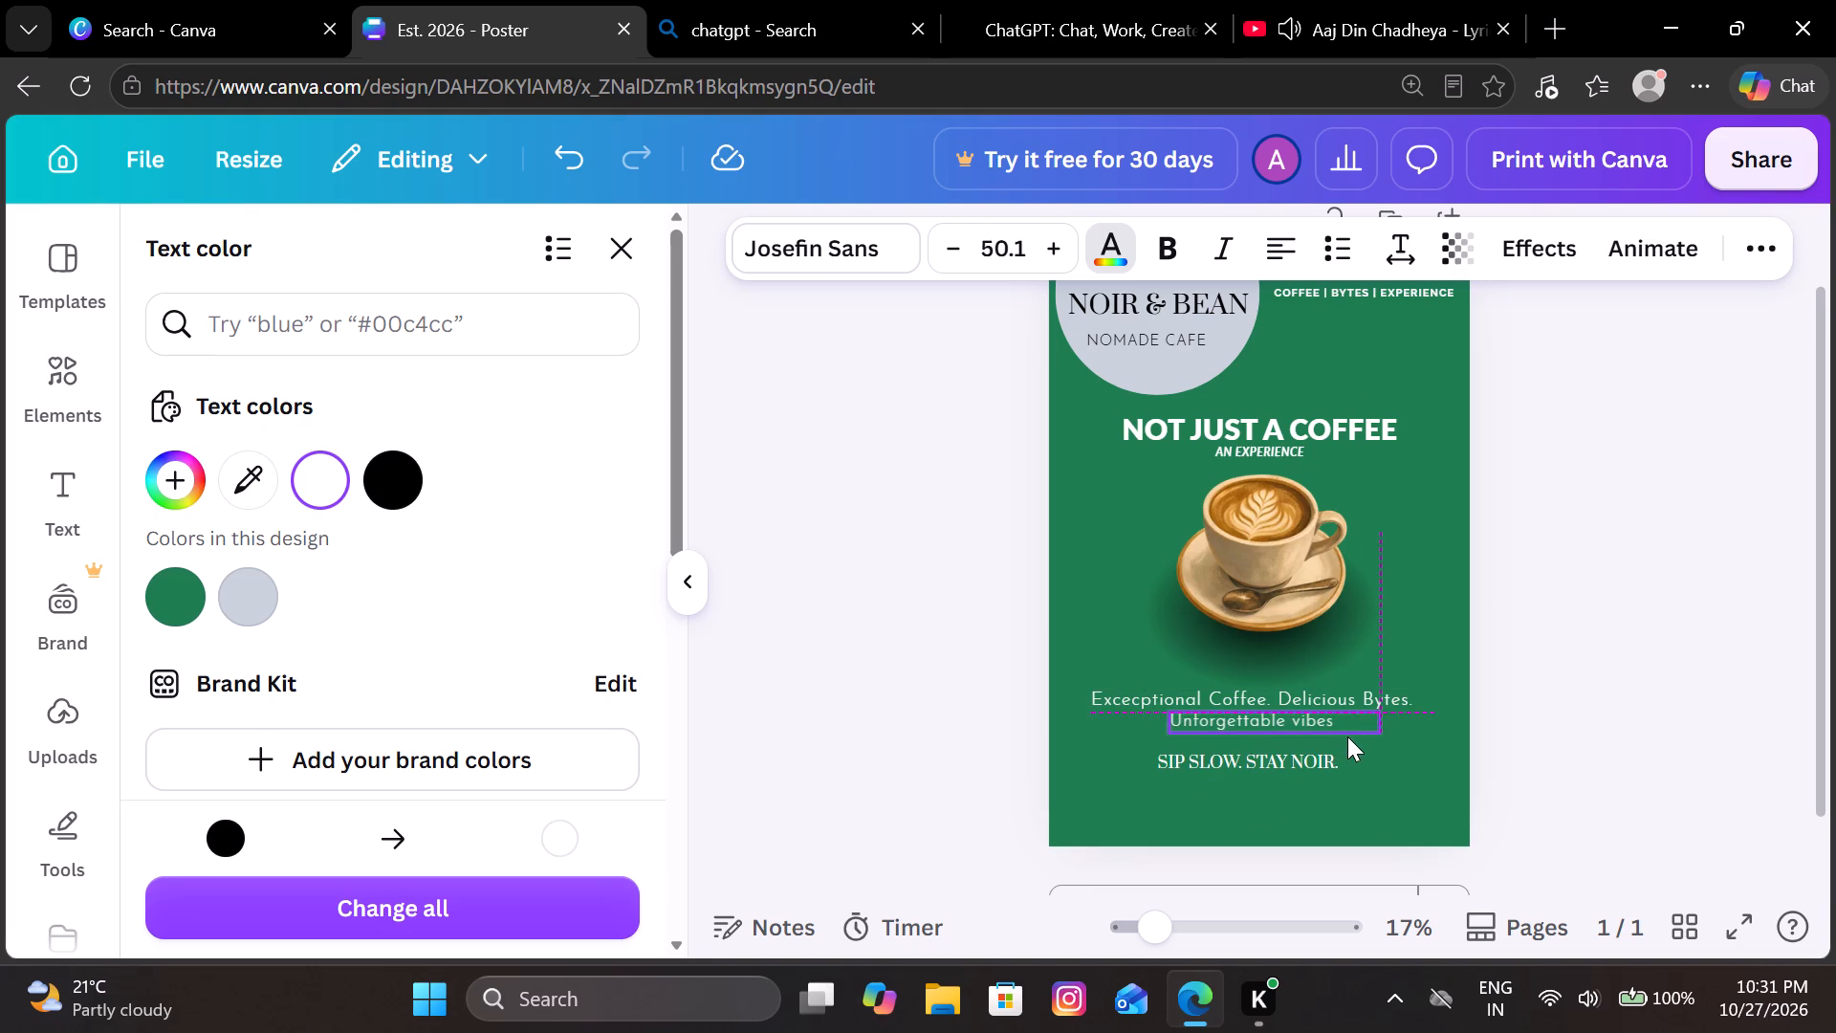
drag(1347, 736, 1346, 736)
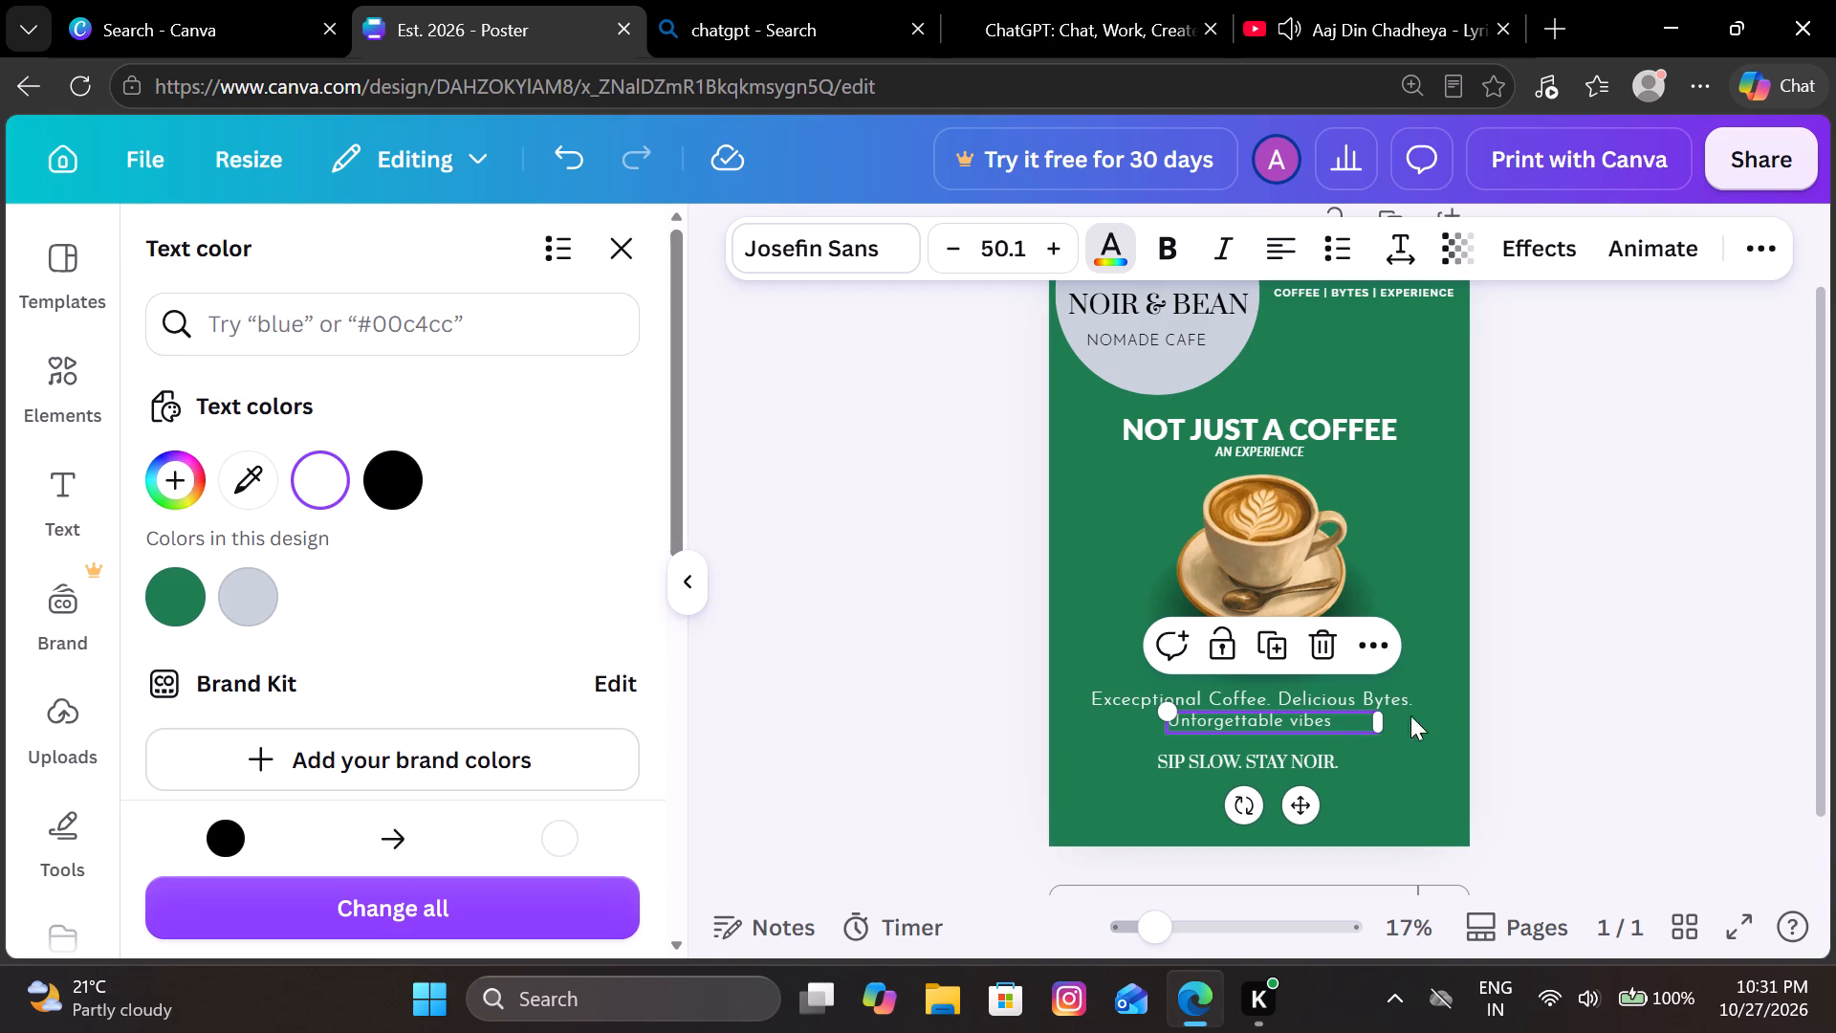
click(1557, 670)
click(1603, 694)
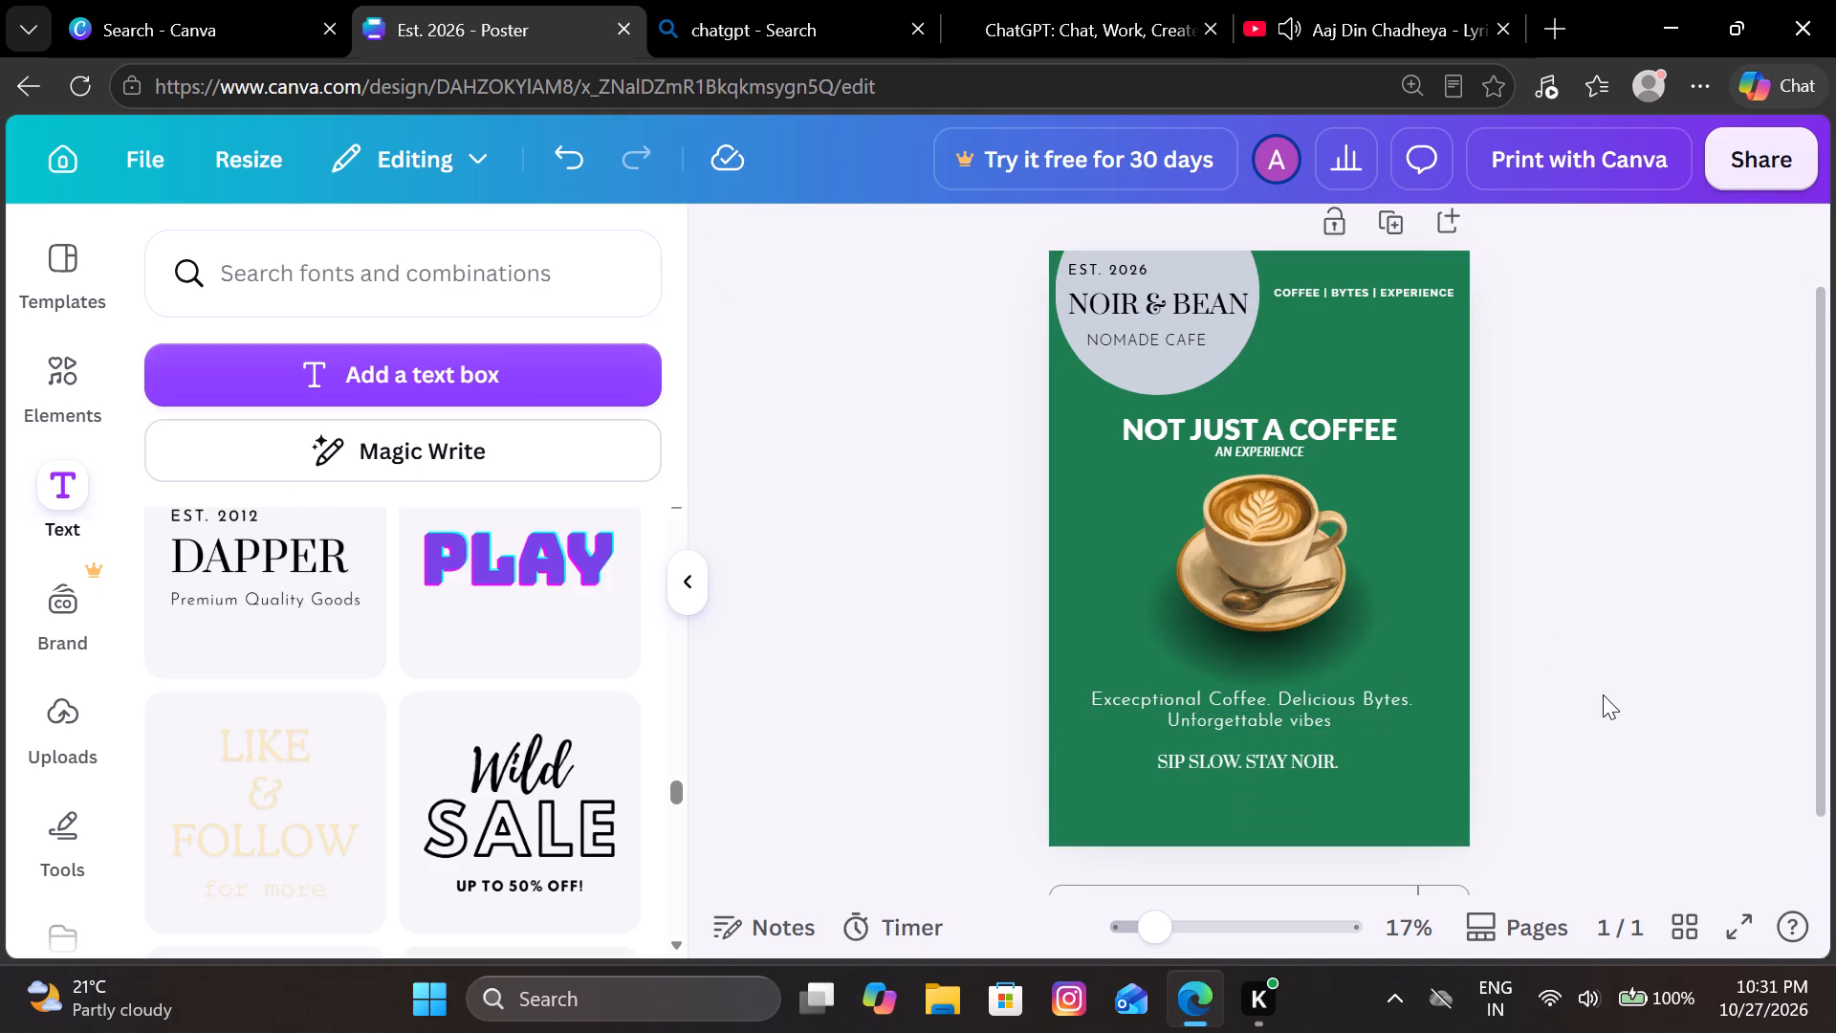
Delete the "Unforgettable vibes" text from the poster.
click(1314, 759)
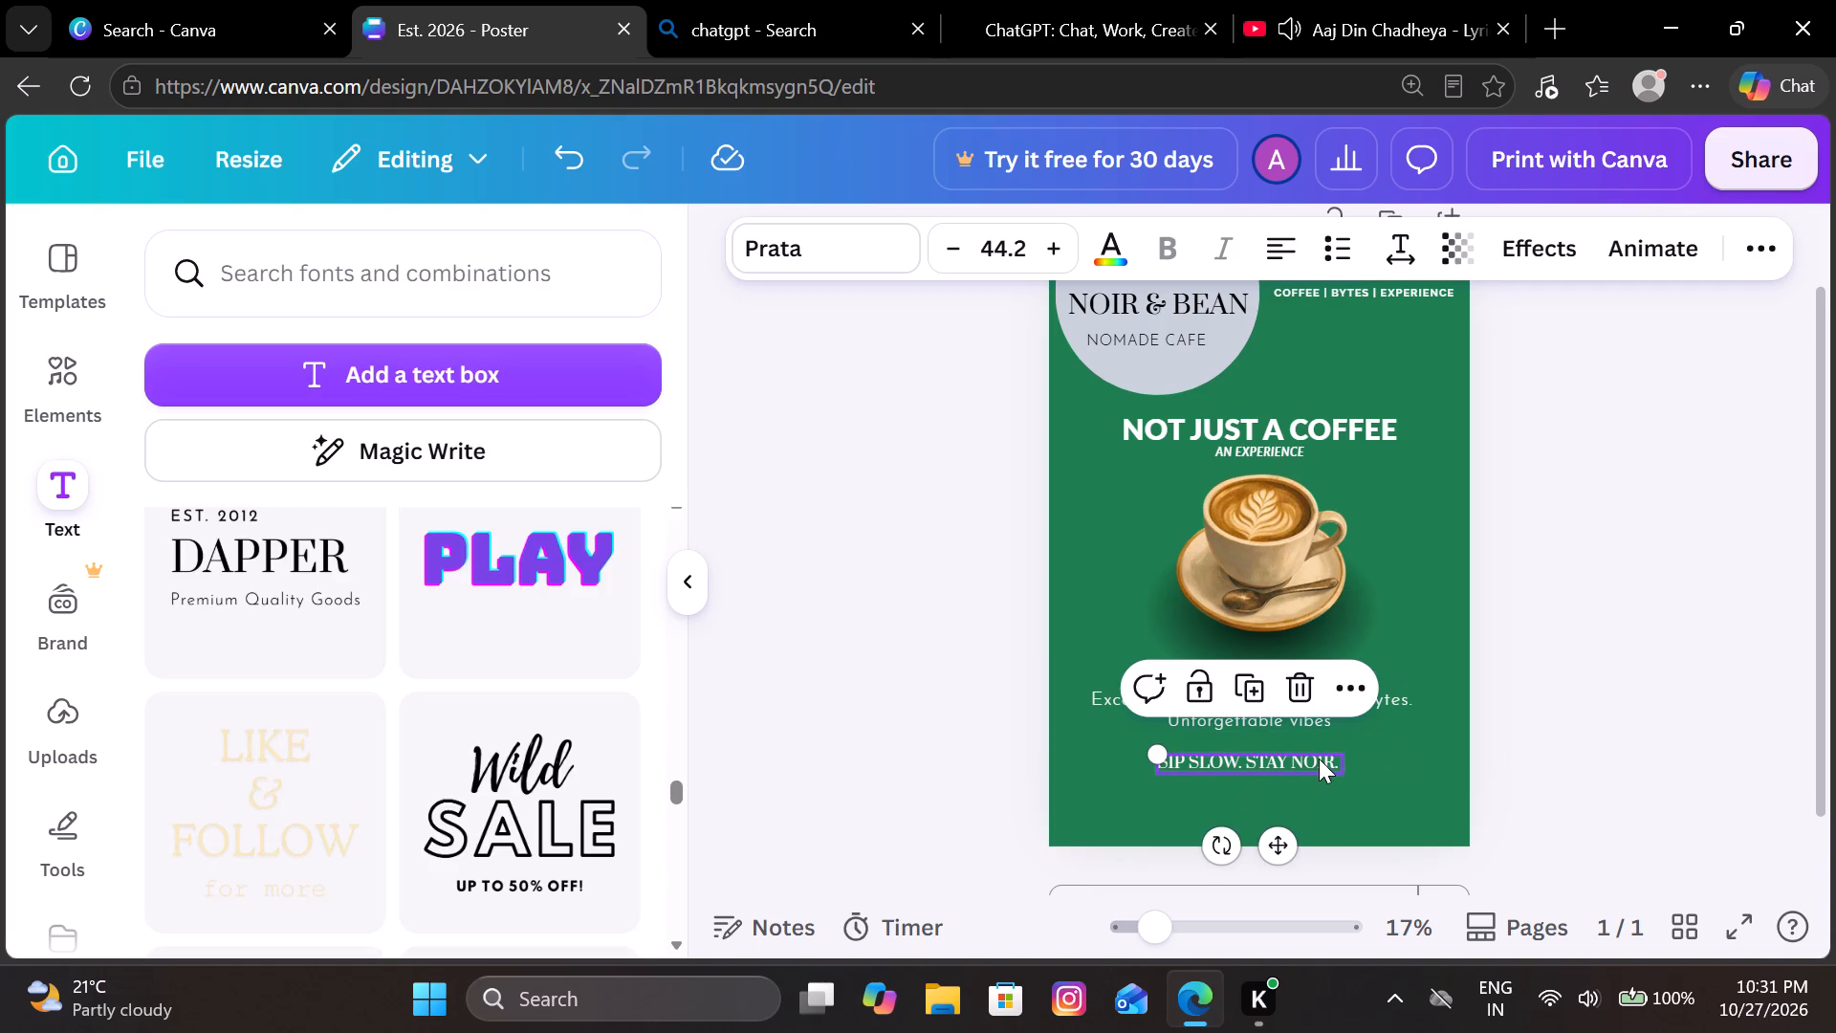
click(1297, 723)
click(1322, 653)
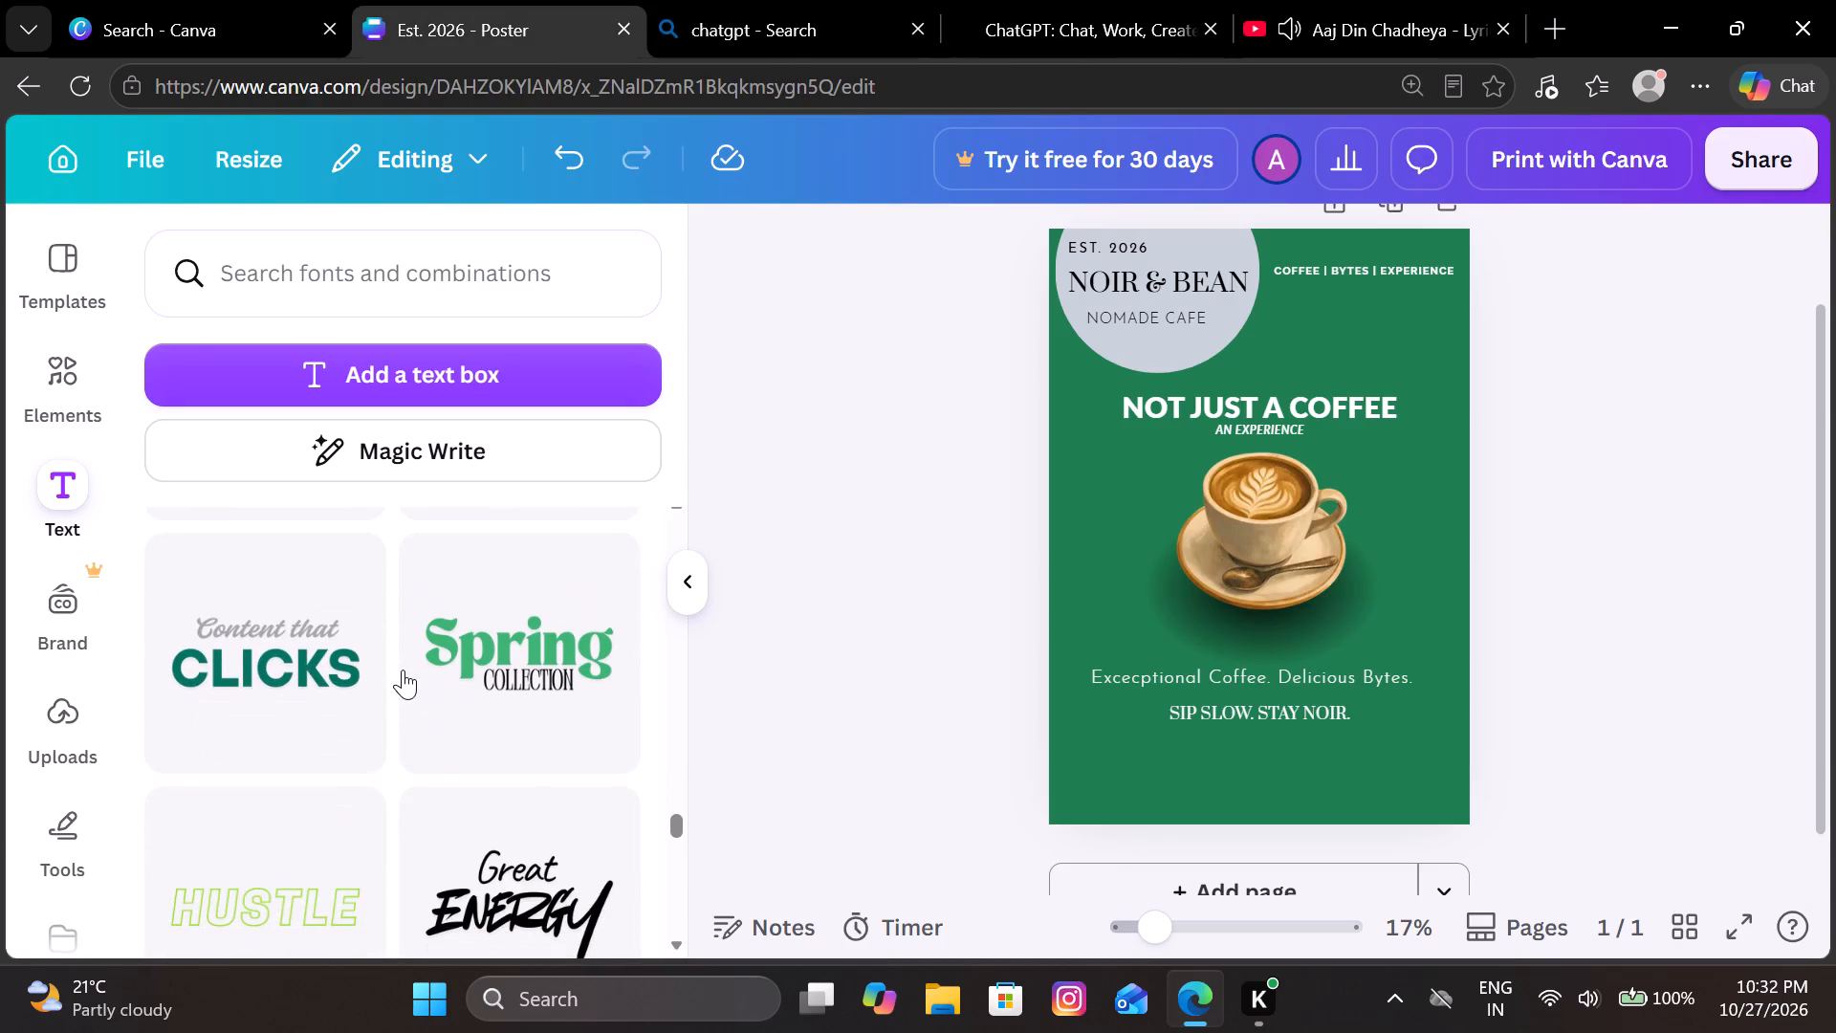
scroll(403, 670, down, 2)
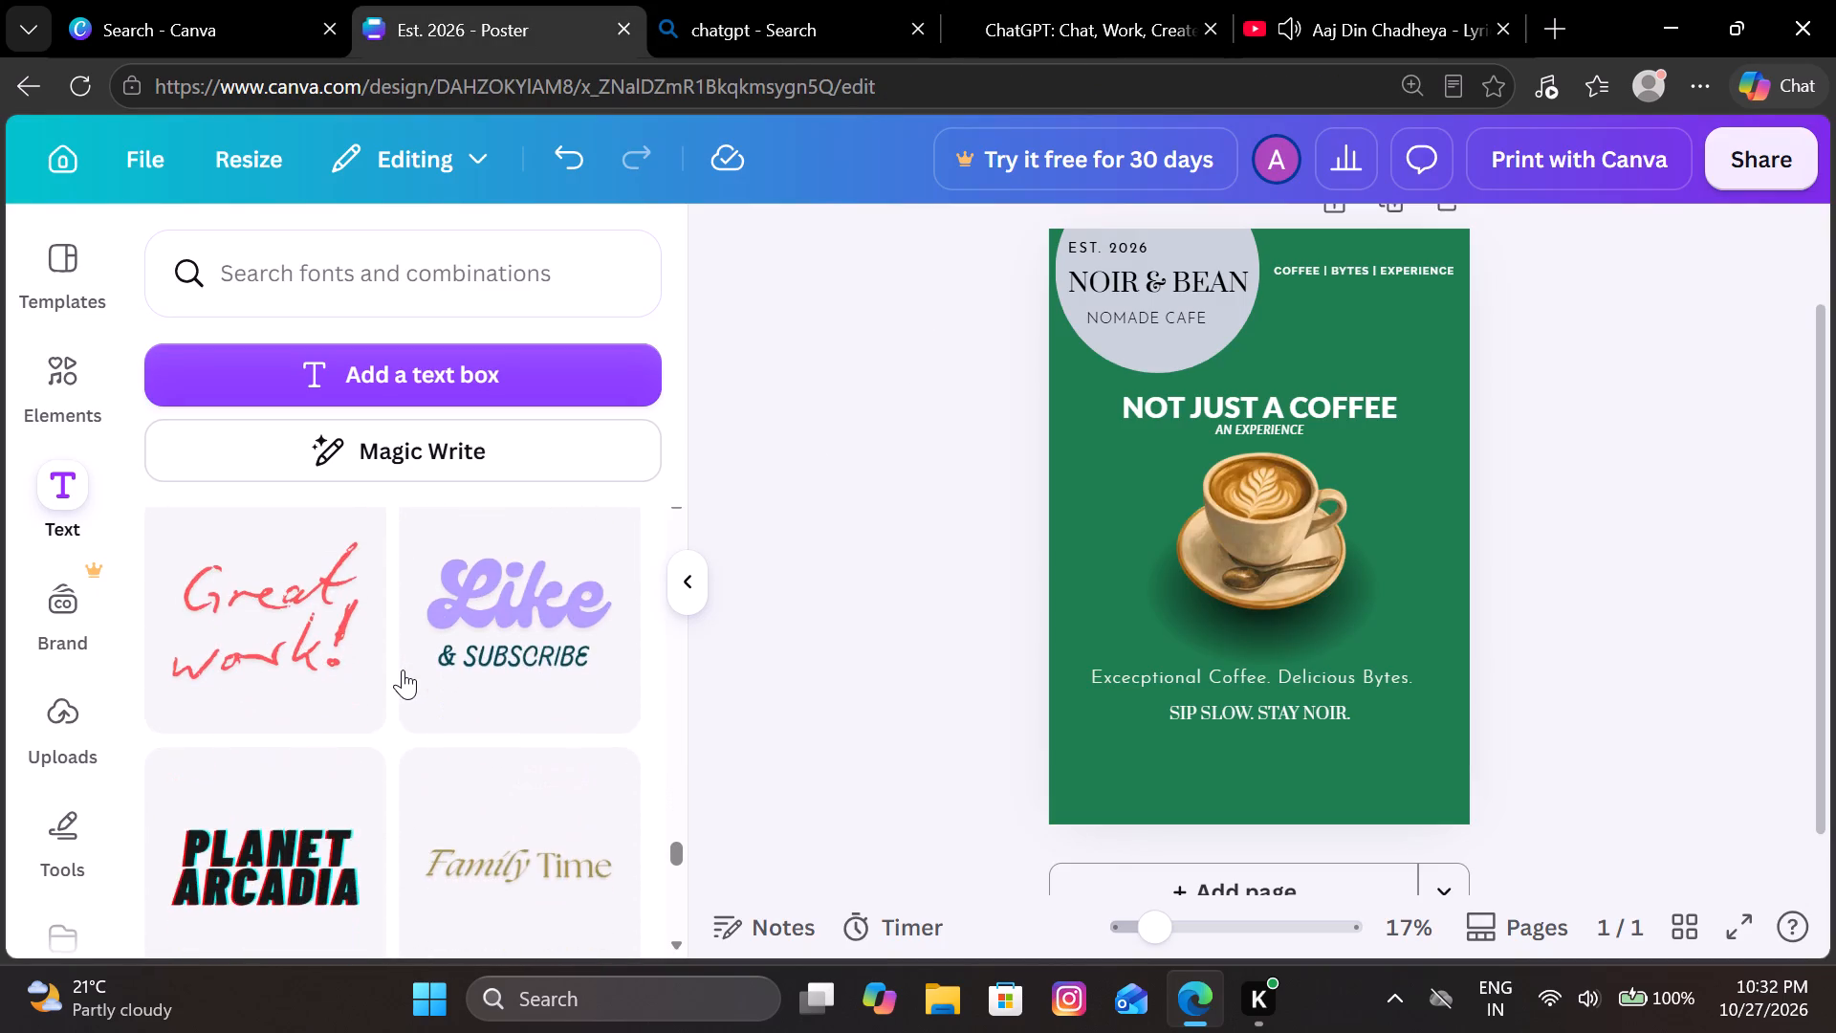
scroll(403, 670, down, 1)
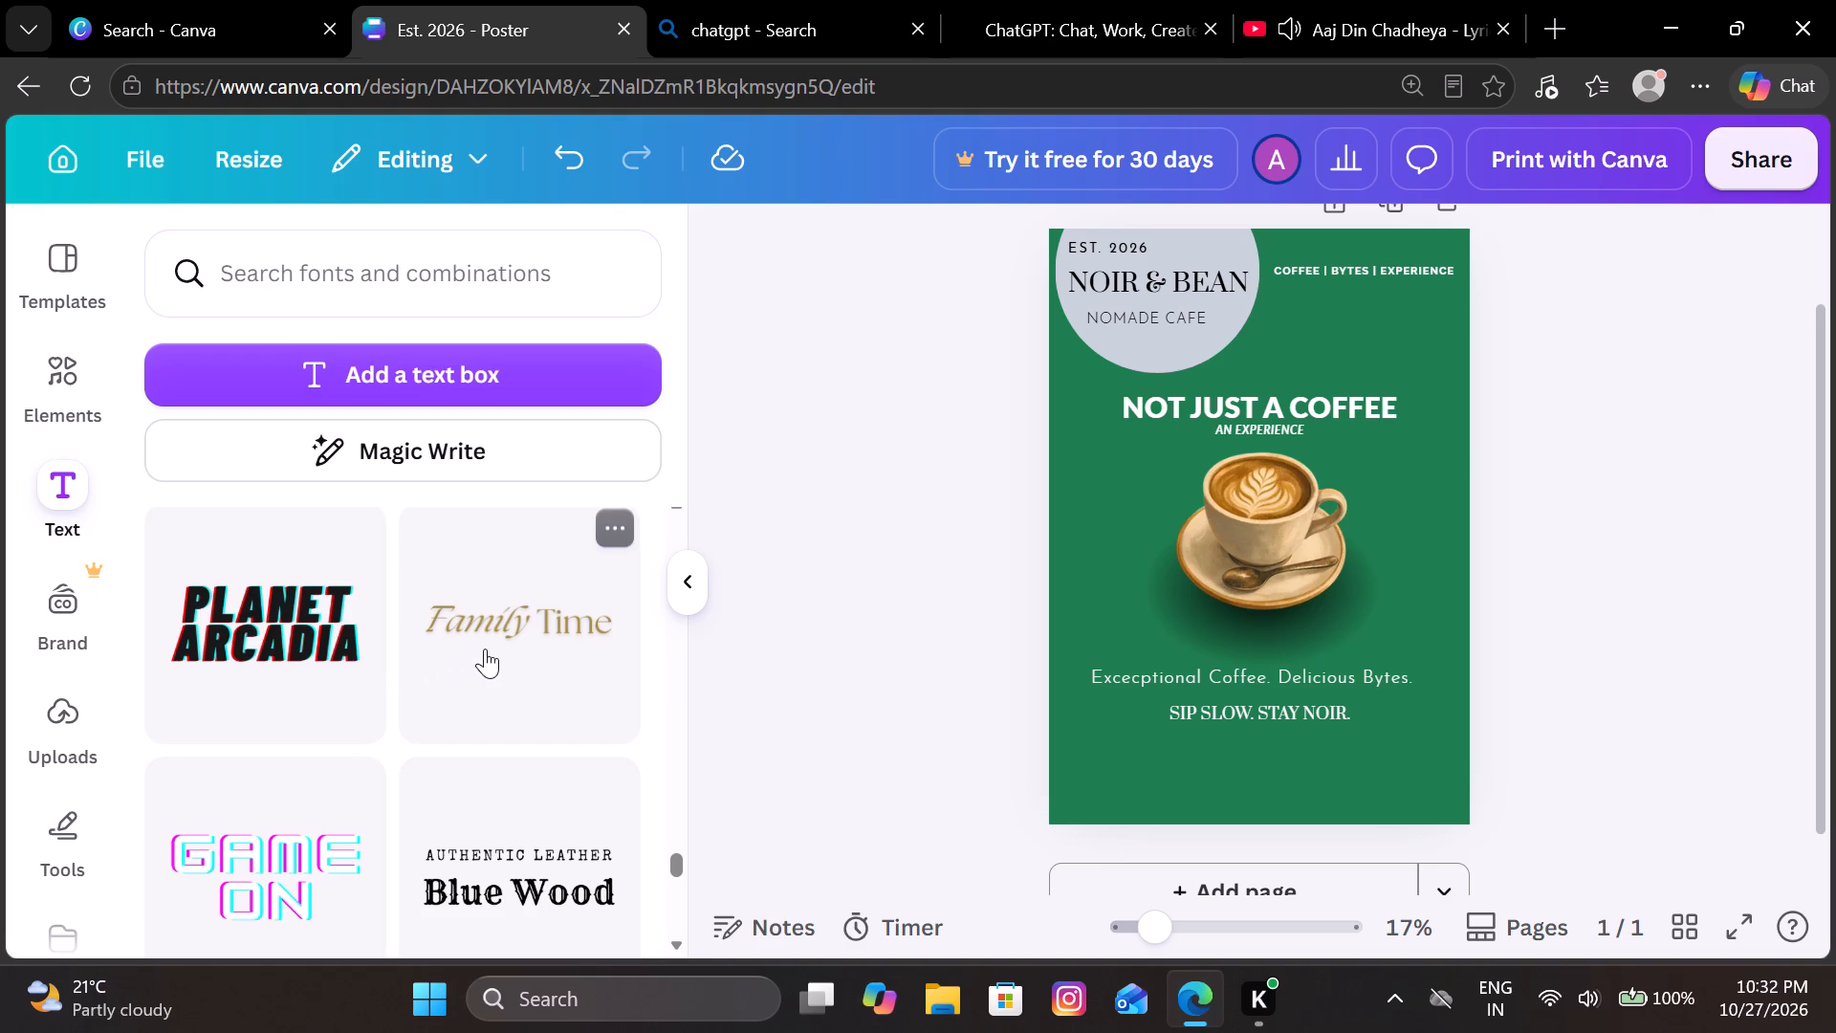
scroll(485, 648, down, 1)
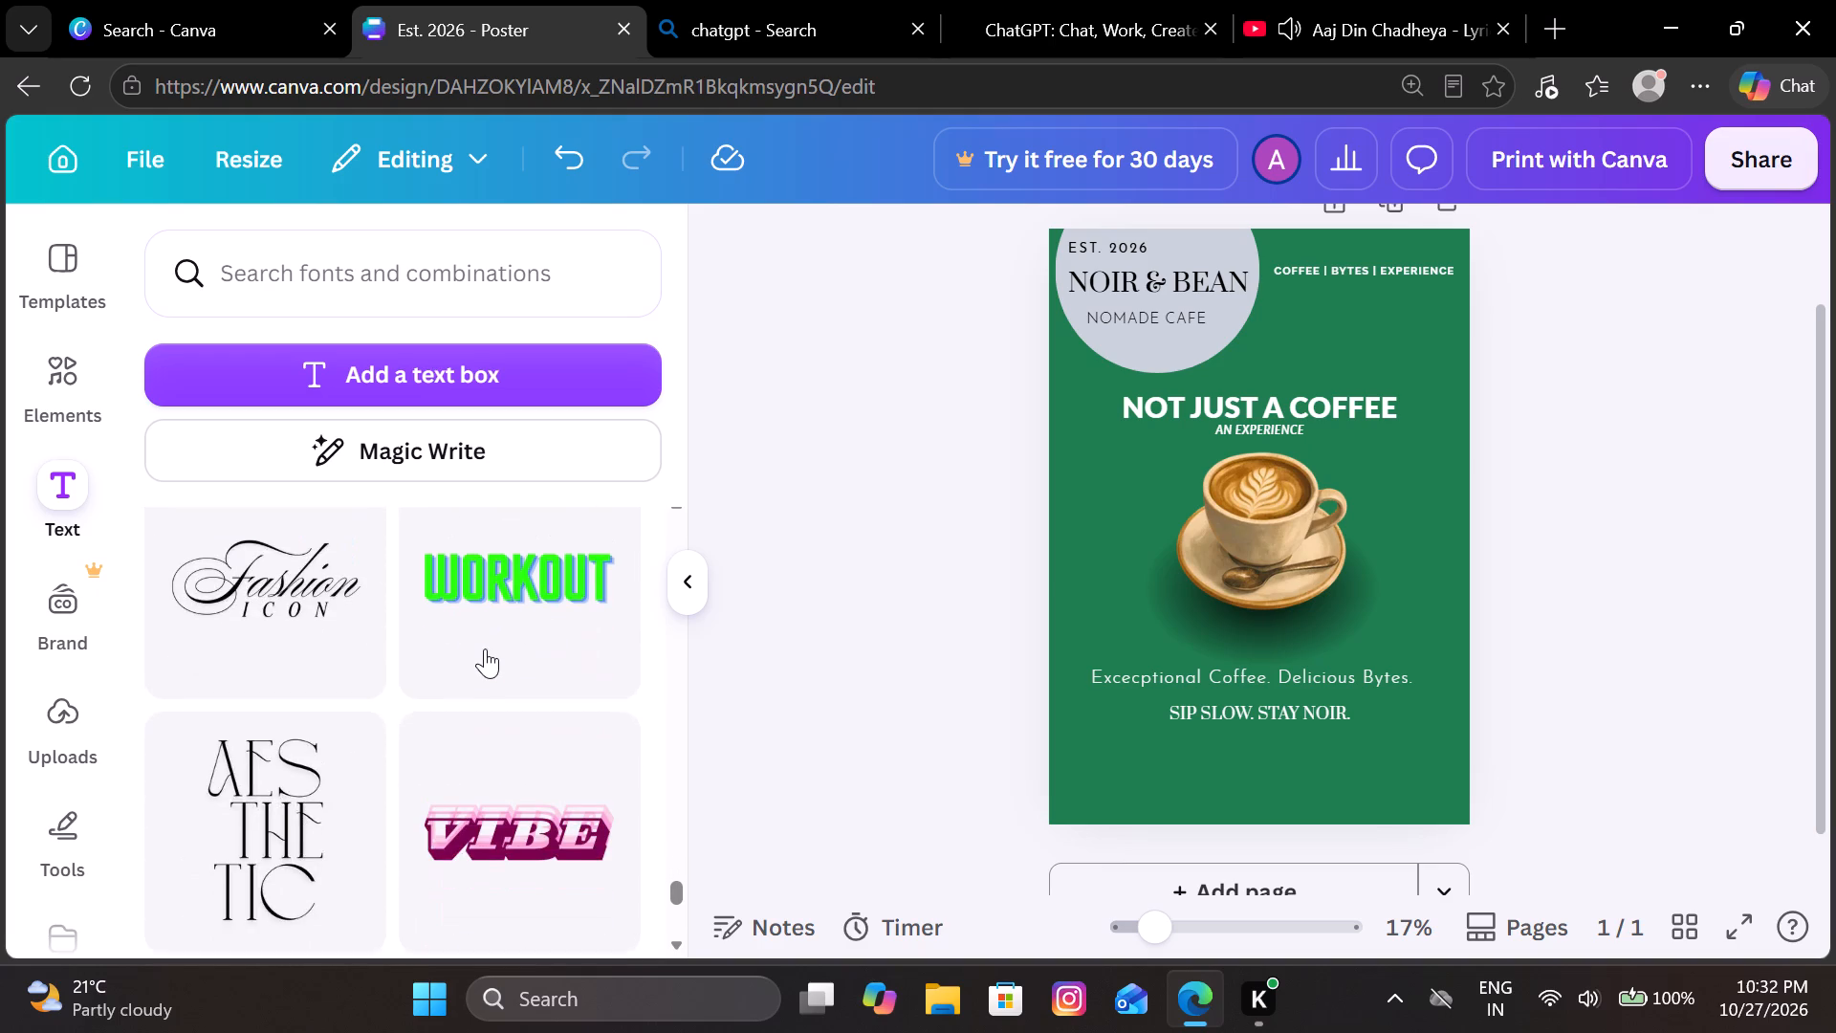
scroll(485, 648, up, 2)
click(485, 648)
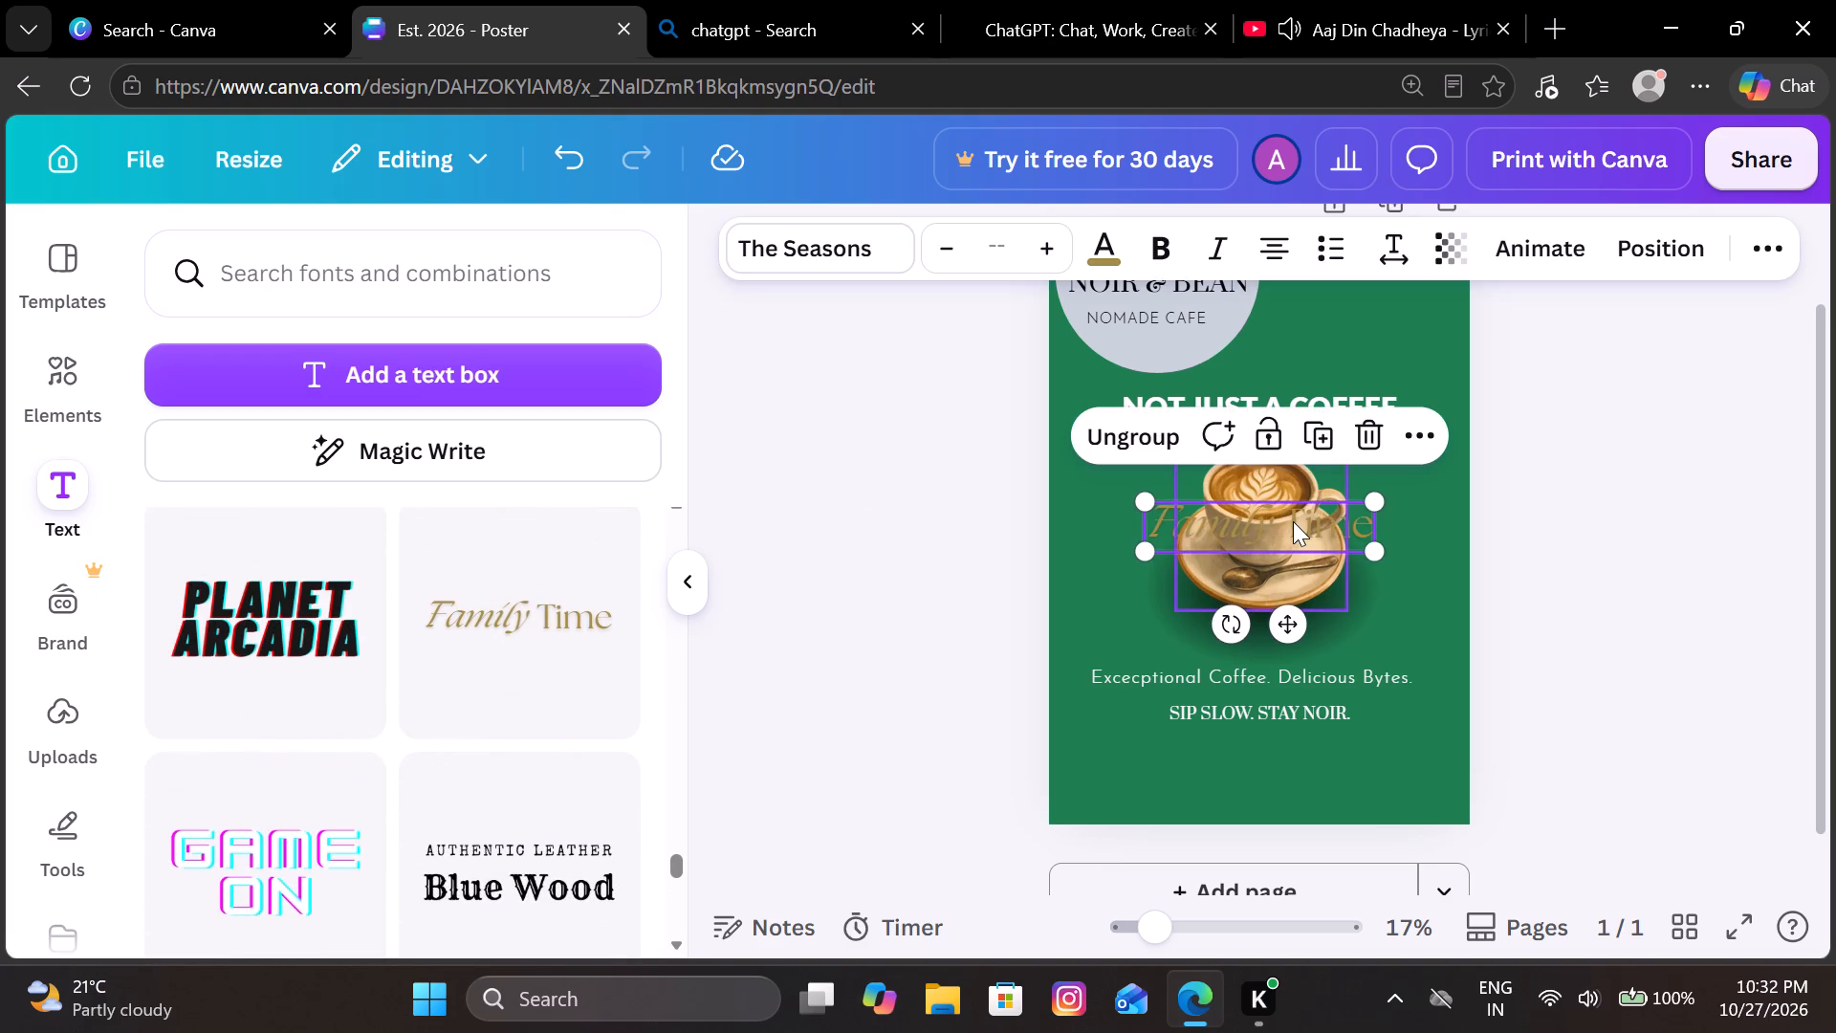
click(1240, 524)
click(1288, 452)
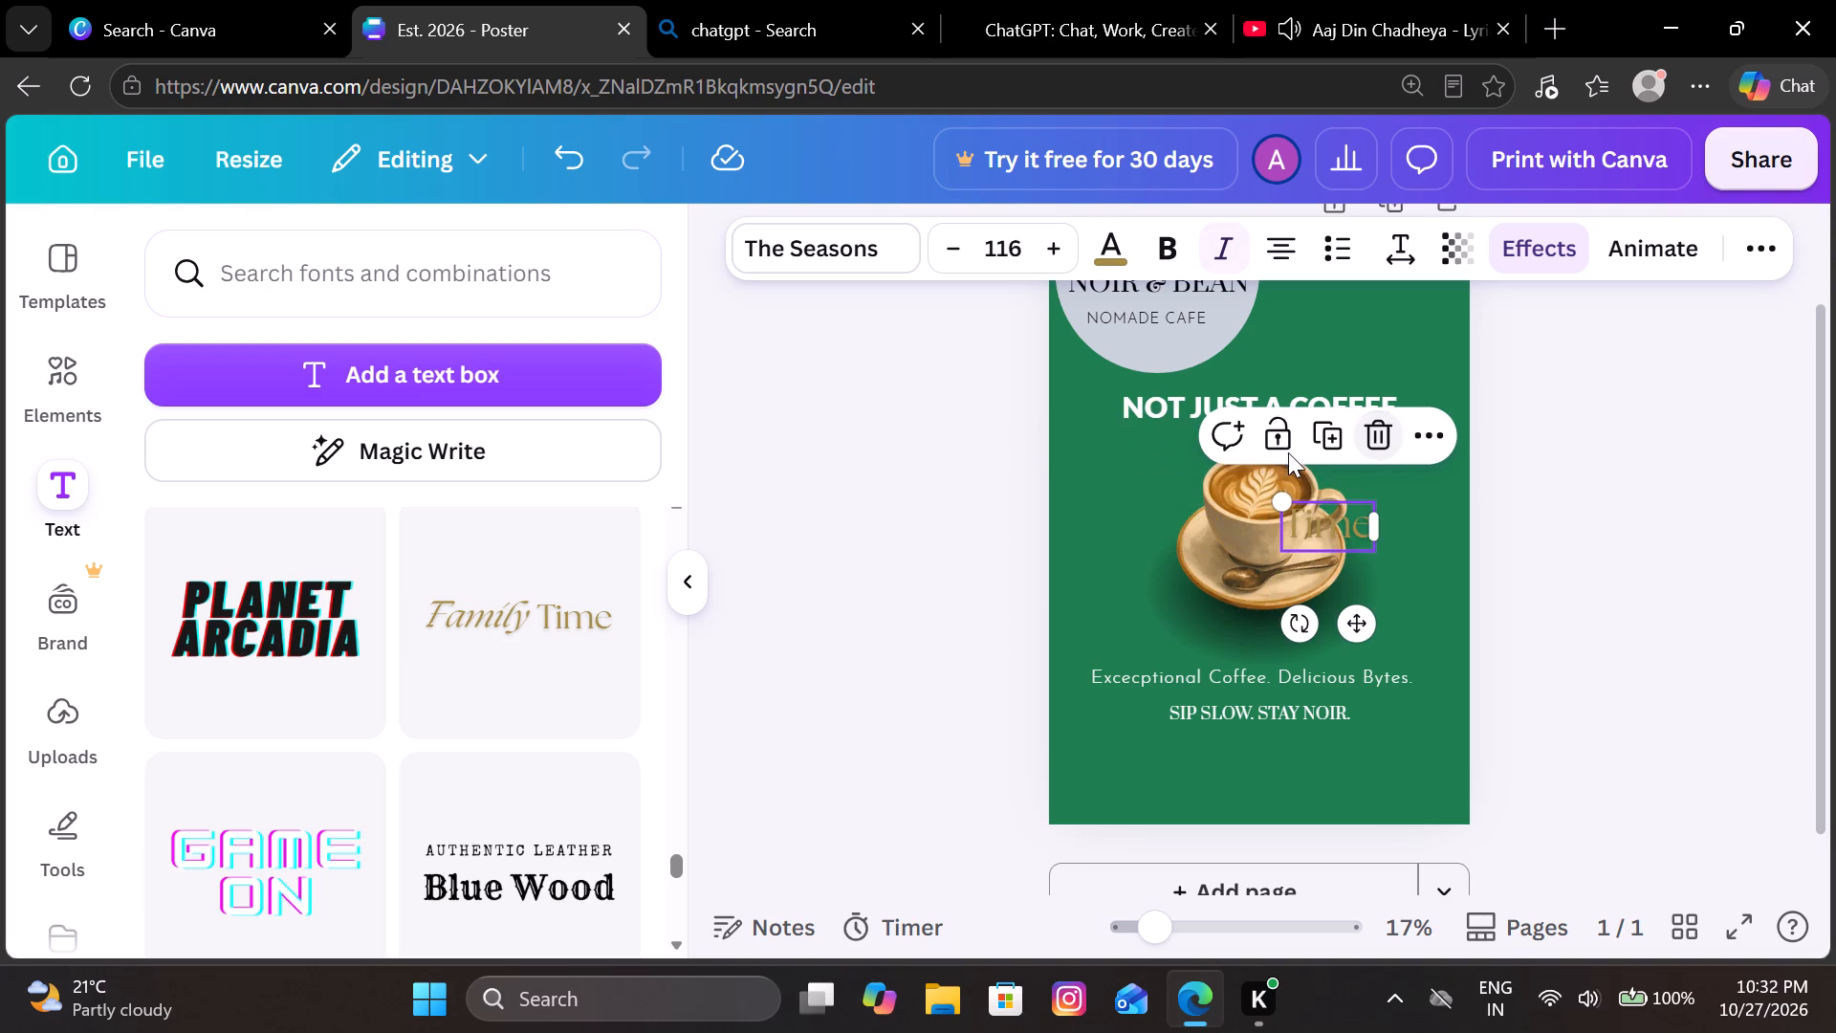
Replace the "Time" text over the cup with "where every sip feels special".
click(1313, 501)
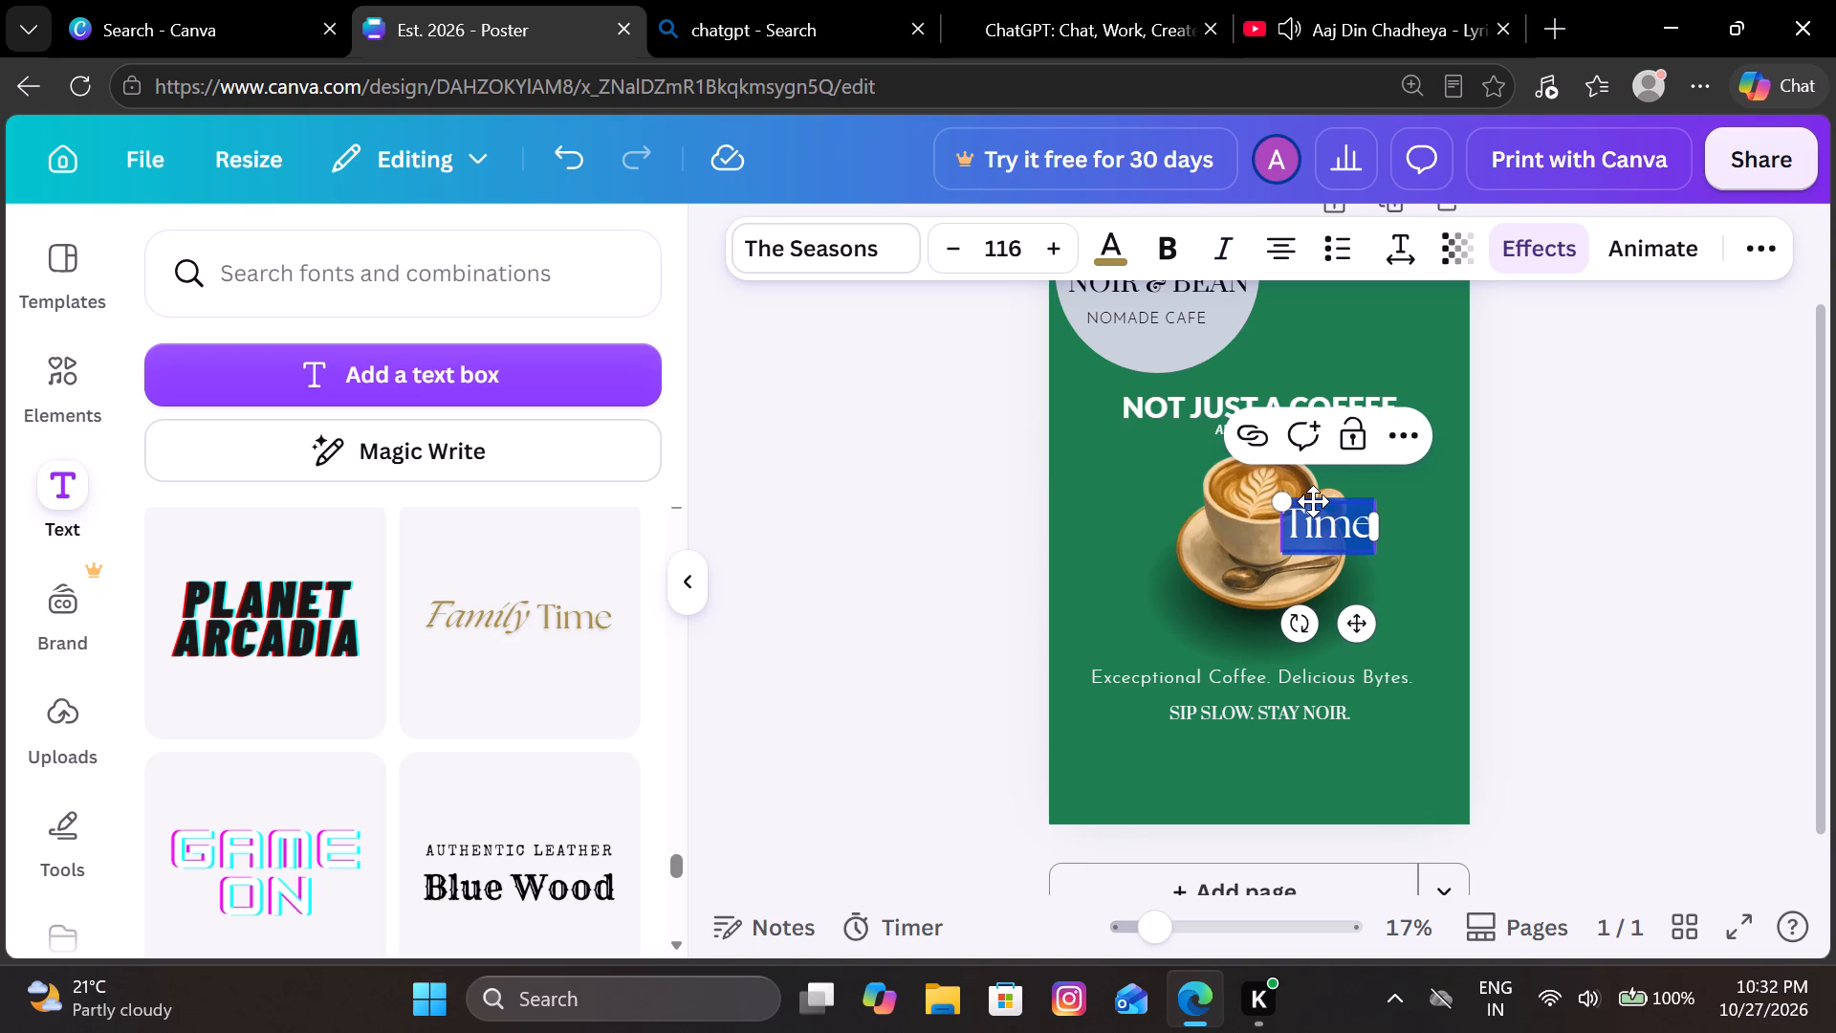
text(wher)
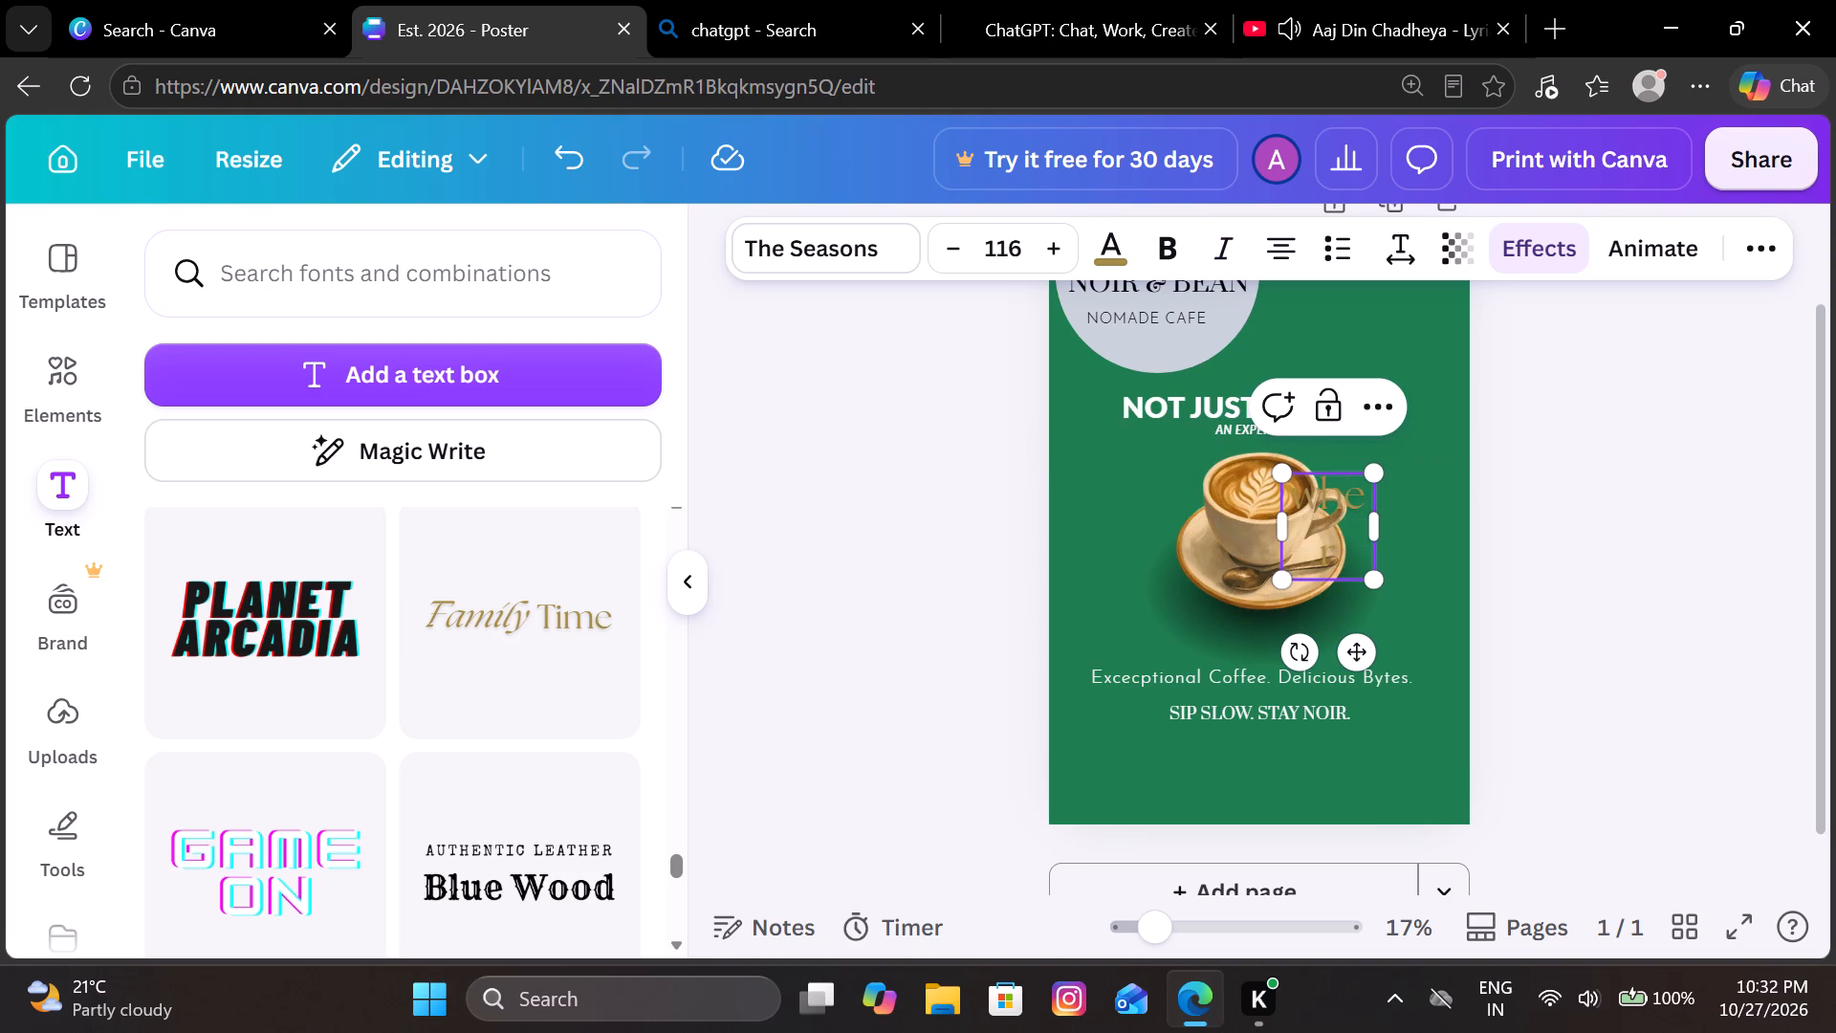
text(e every)
key(space)
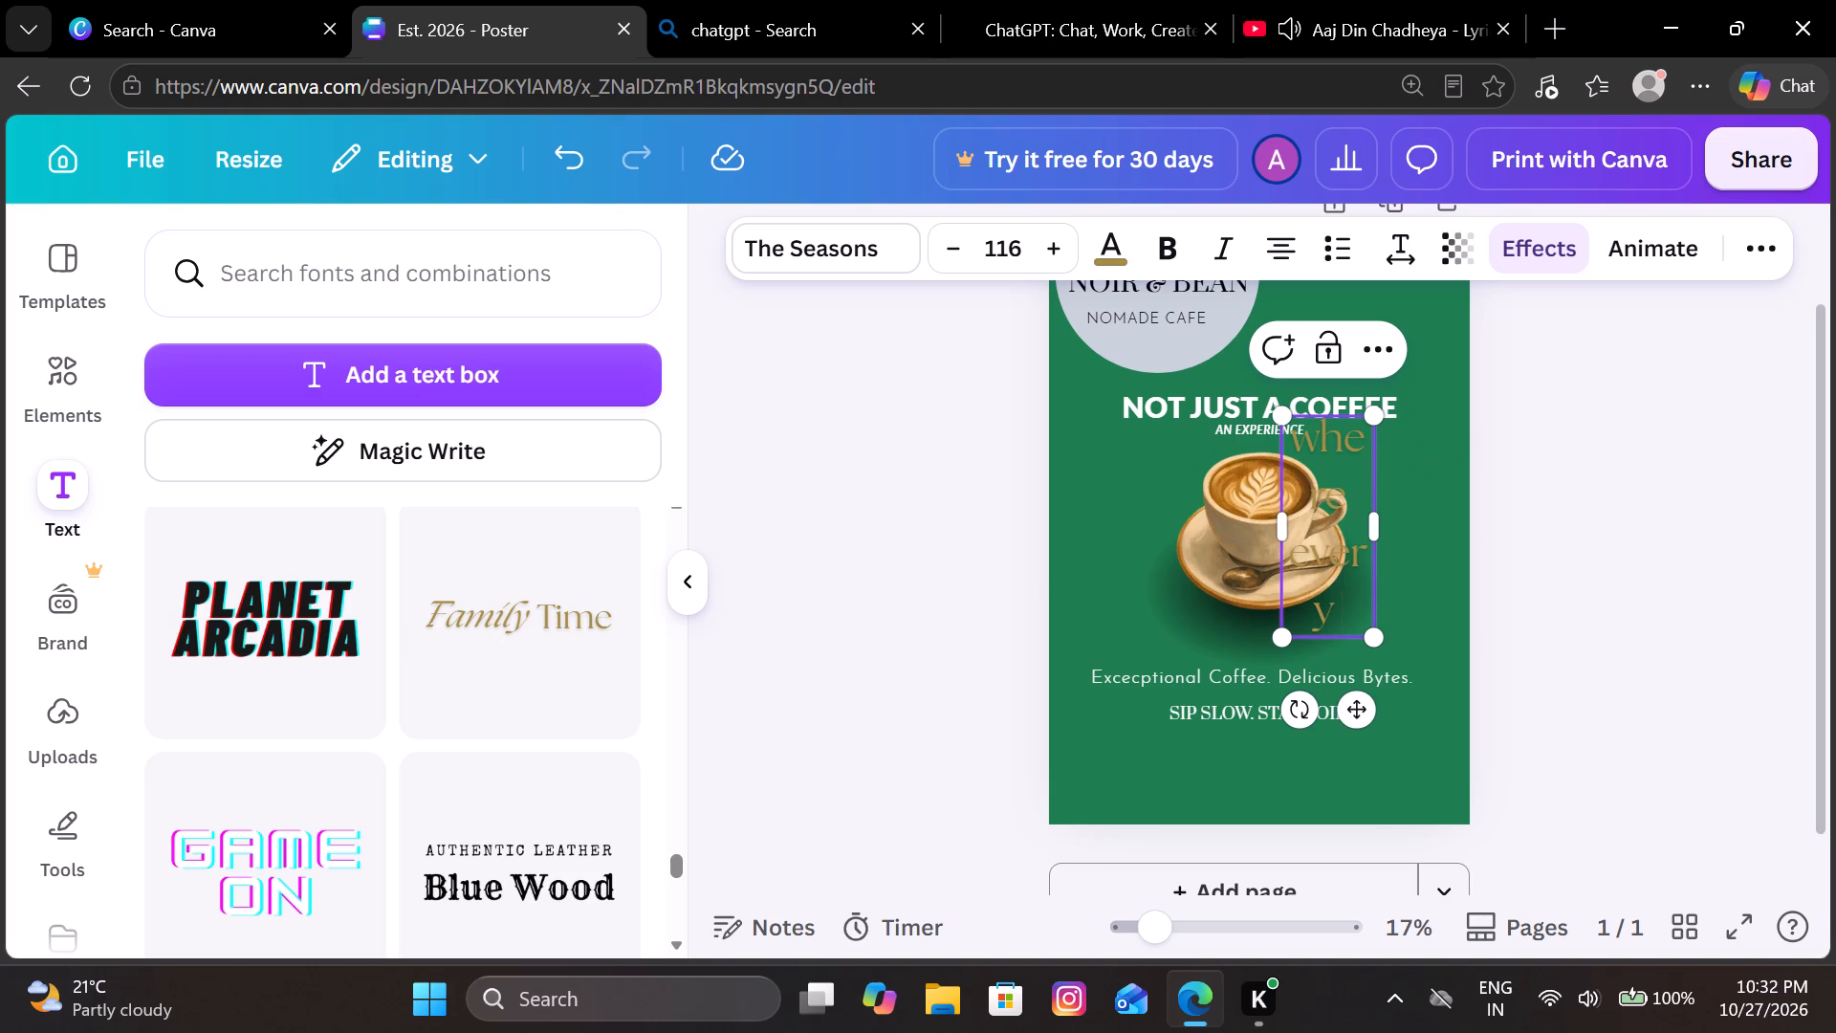
text(sip feel)
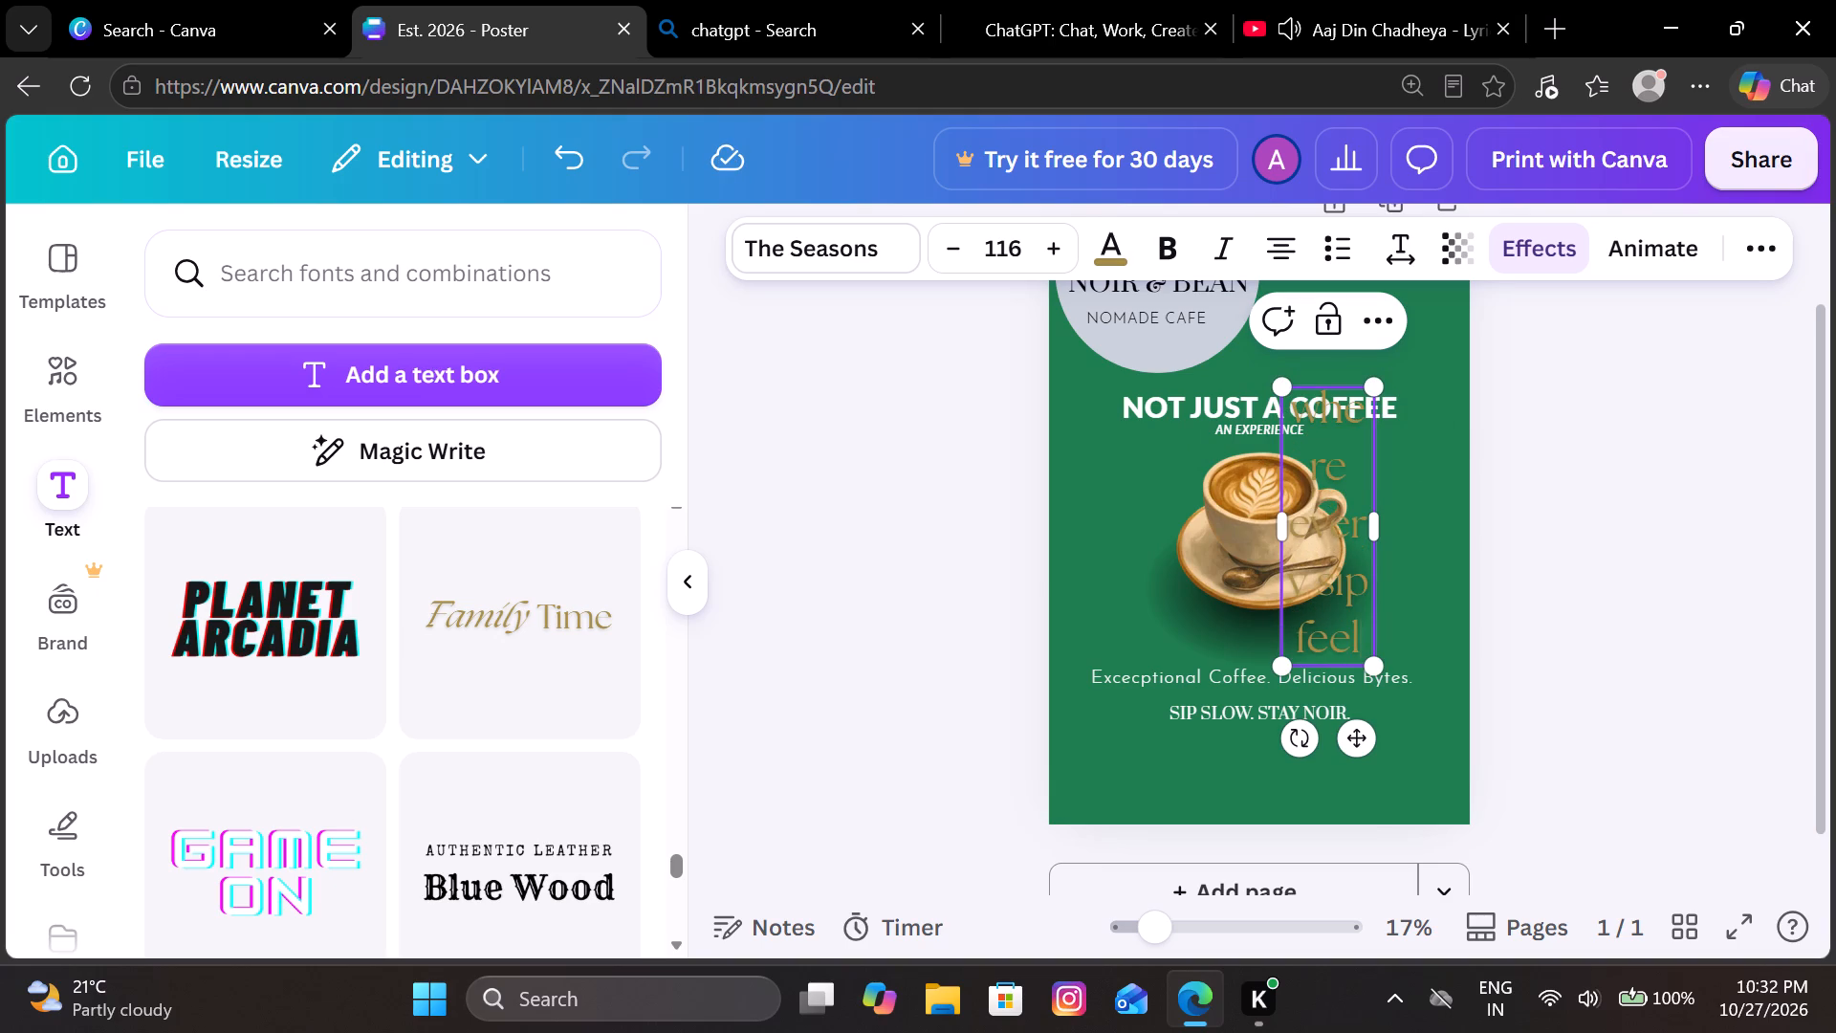
text(s)
key(space)
text(special)
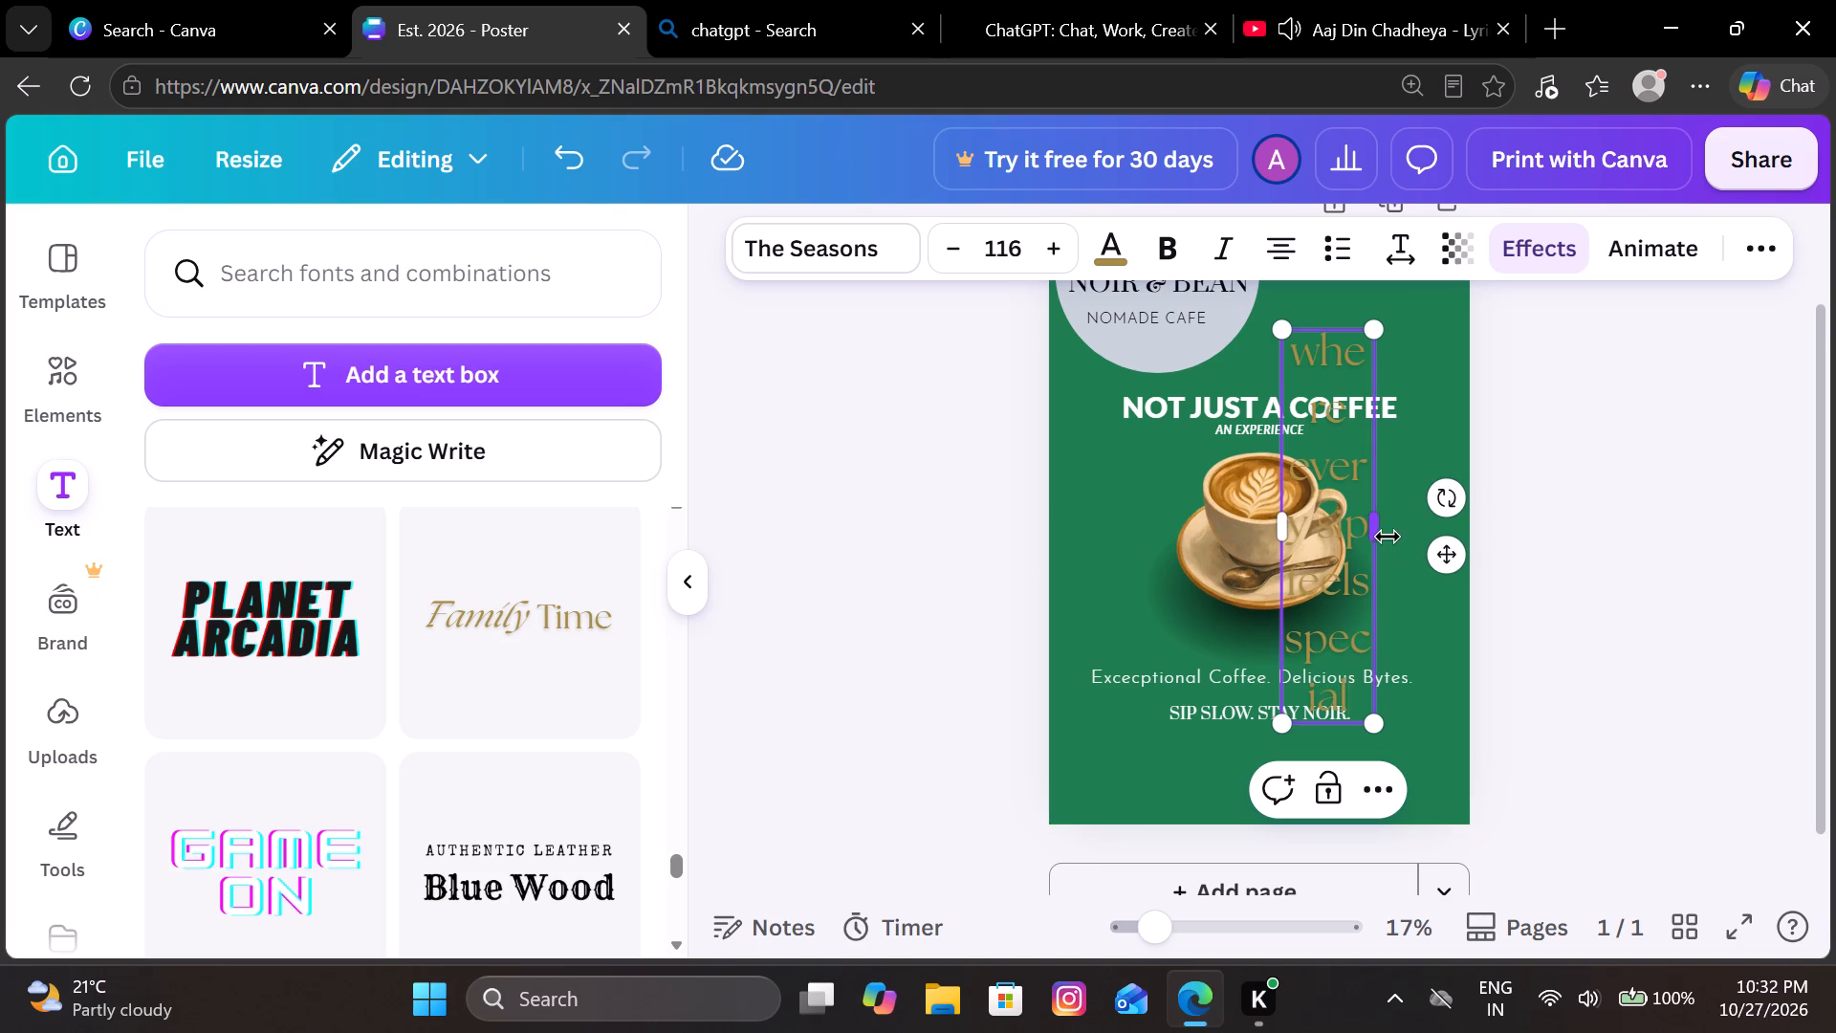
Widen the "where every sip feels special" text box on both sides so its text wraps onto two lines.
drag(1381, 535, 1553, 504)
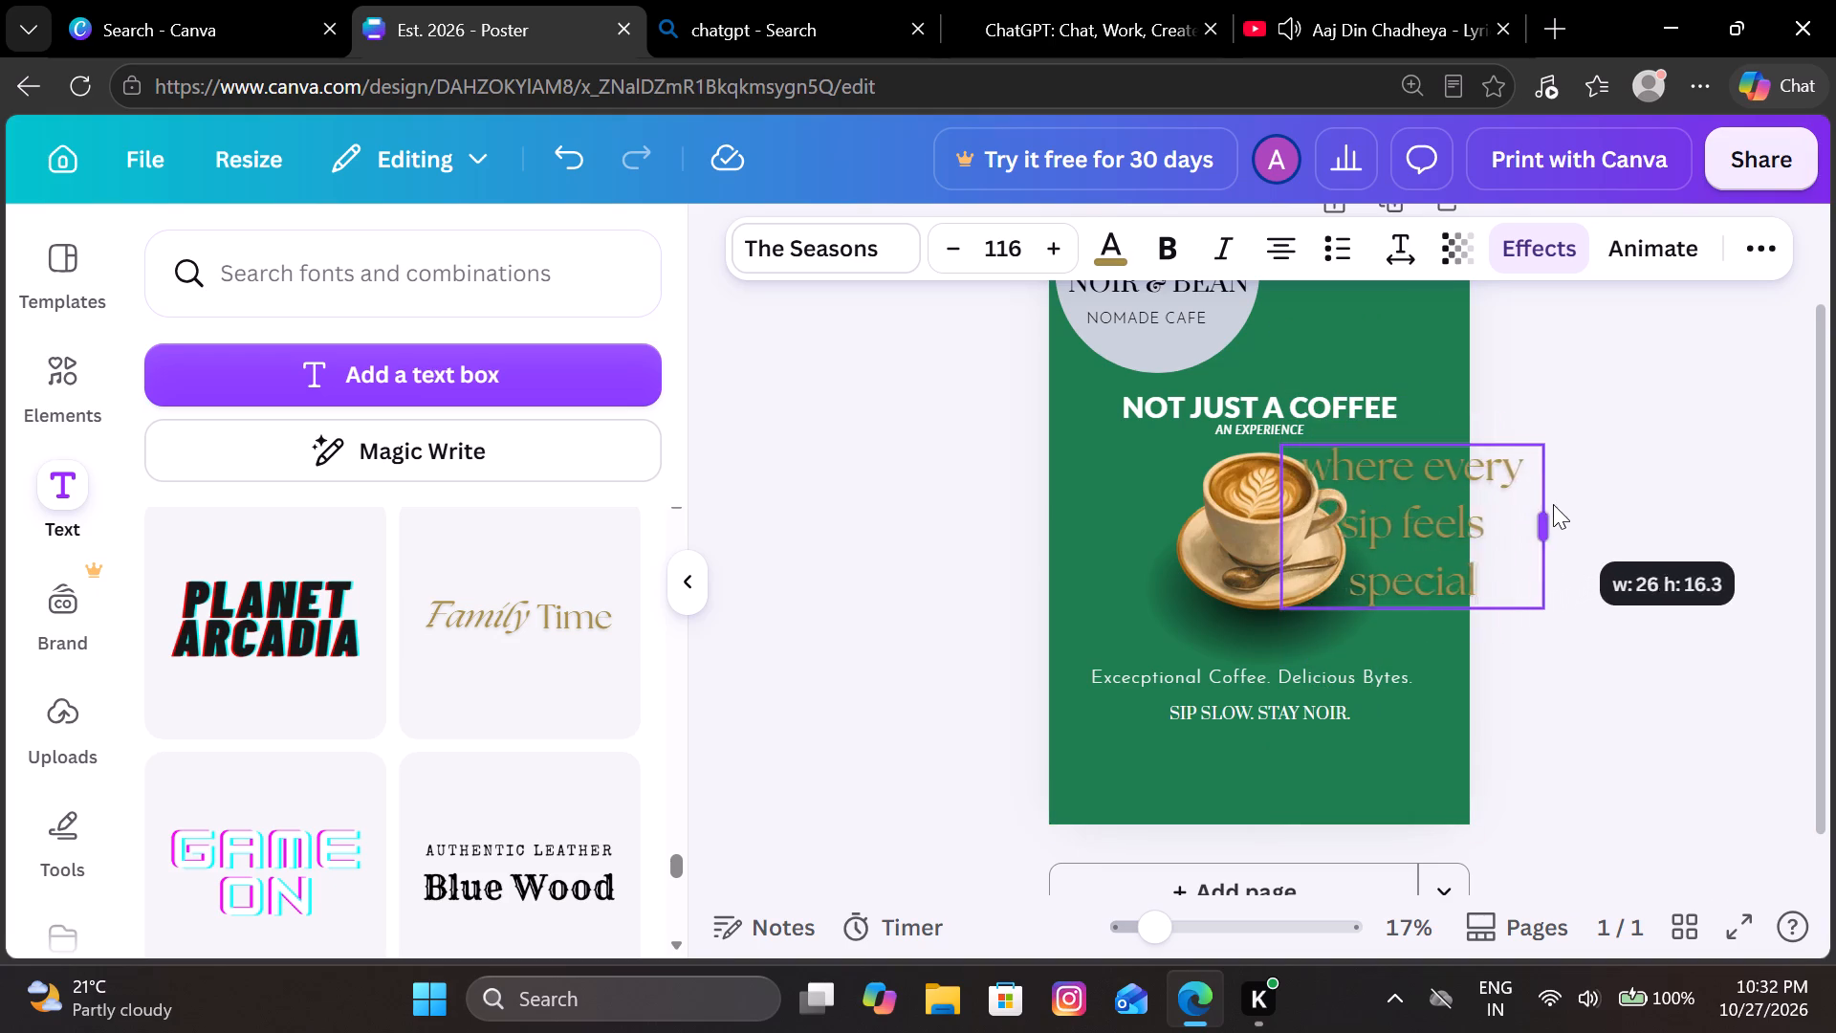
drag(1553, 504, 1688, 479)
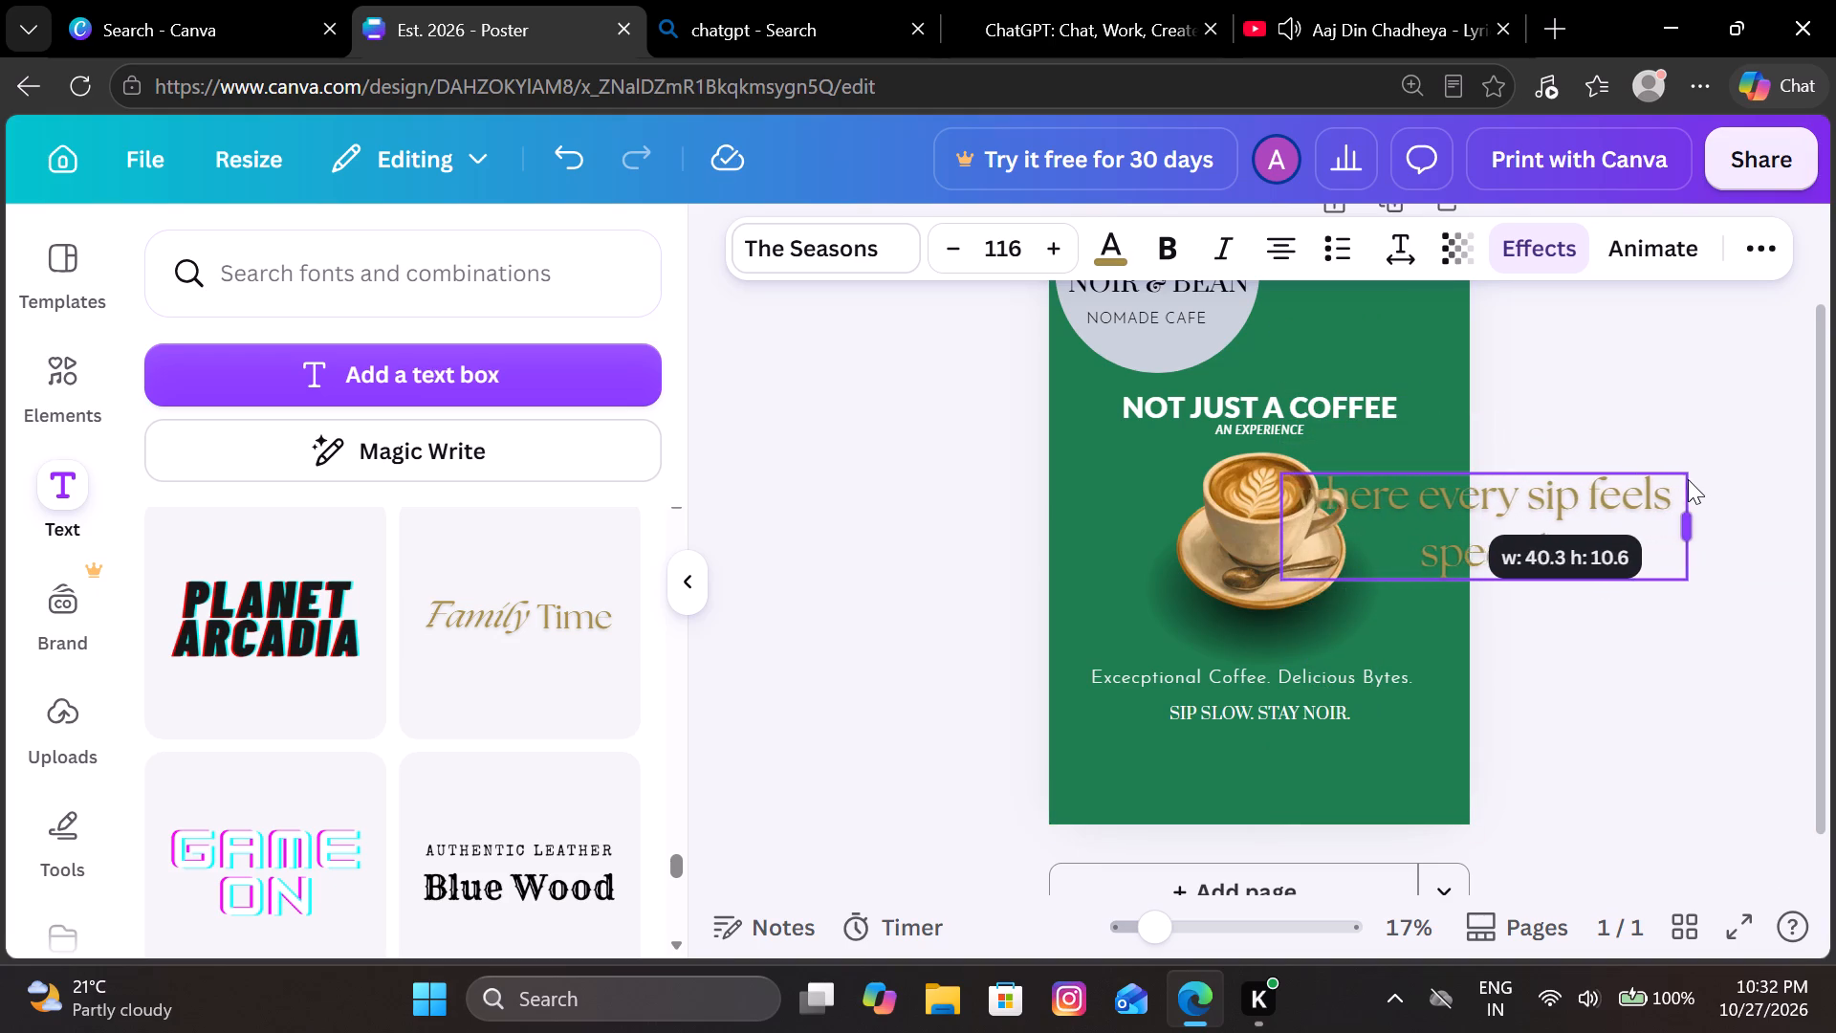
drag(1688, 479, 1656, 479)
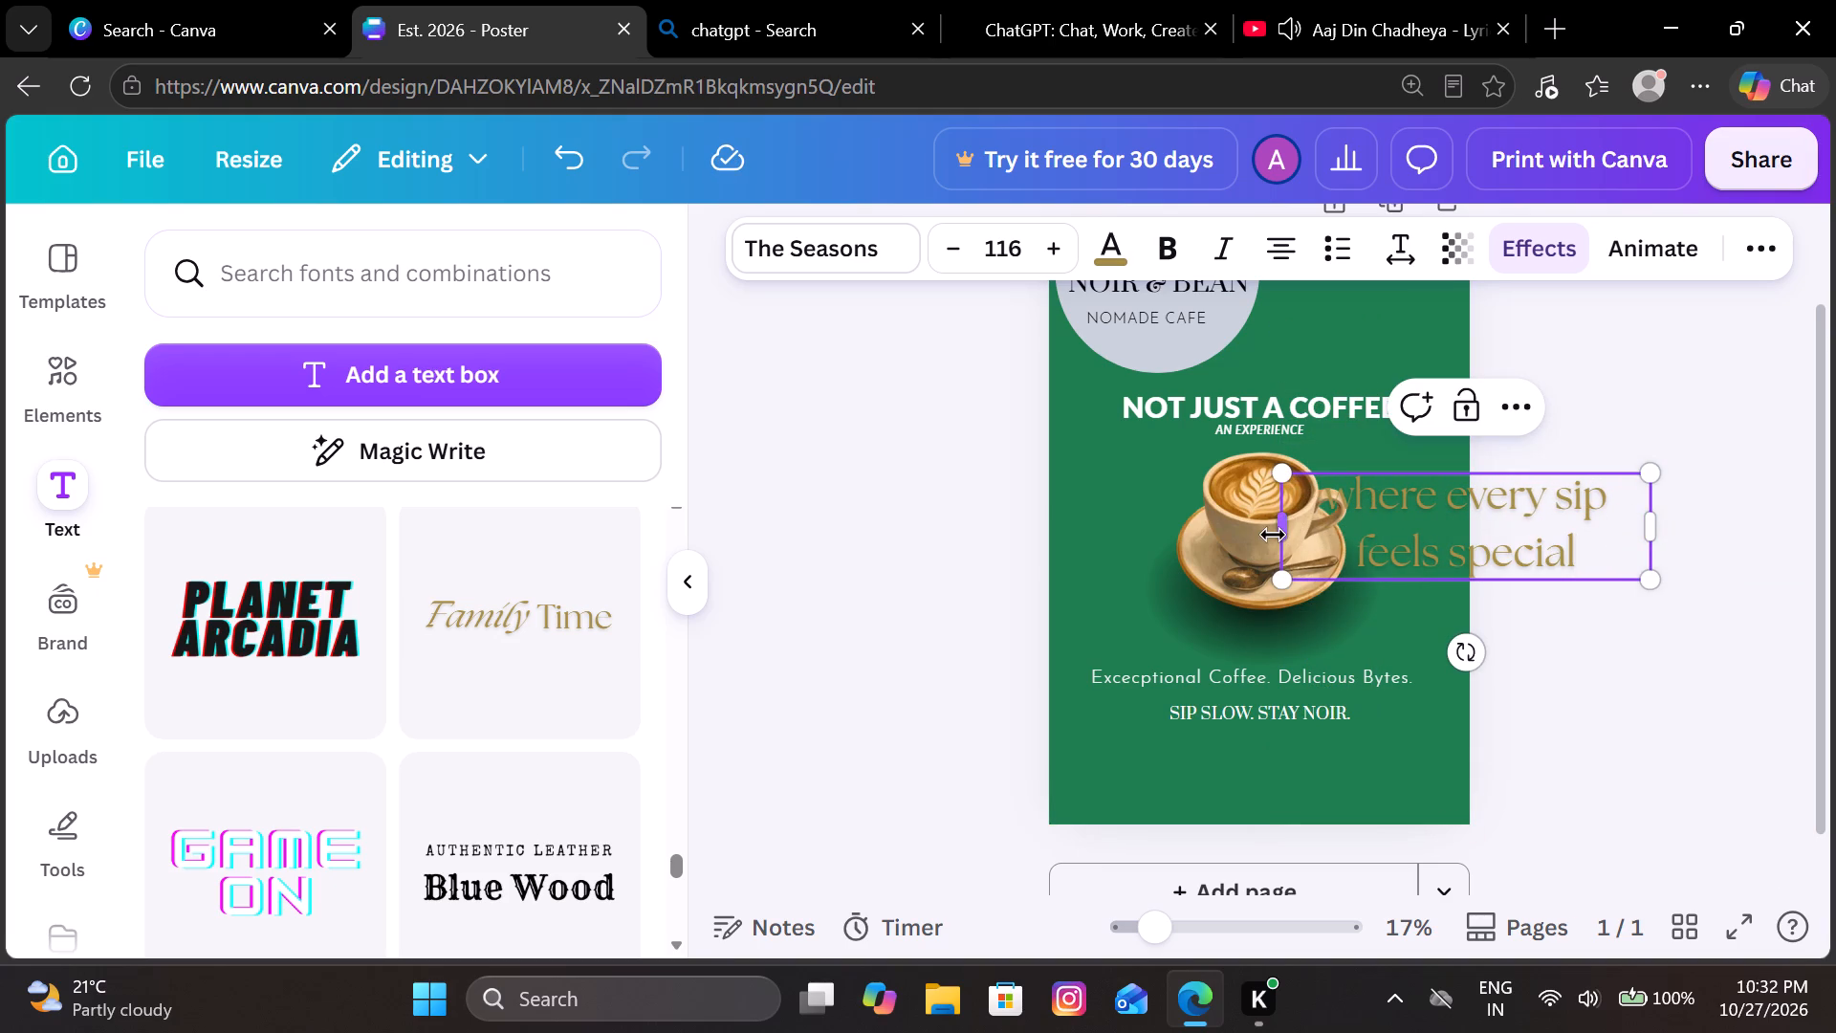
drag(1272, 533, 1126, 535)
drag(1524, 539, 1604, 540)
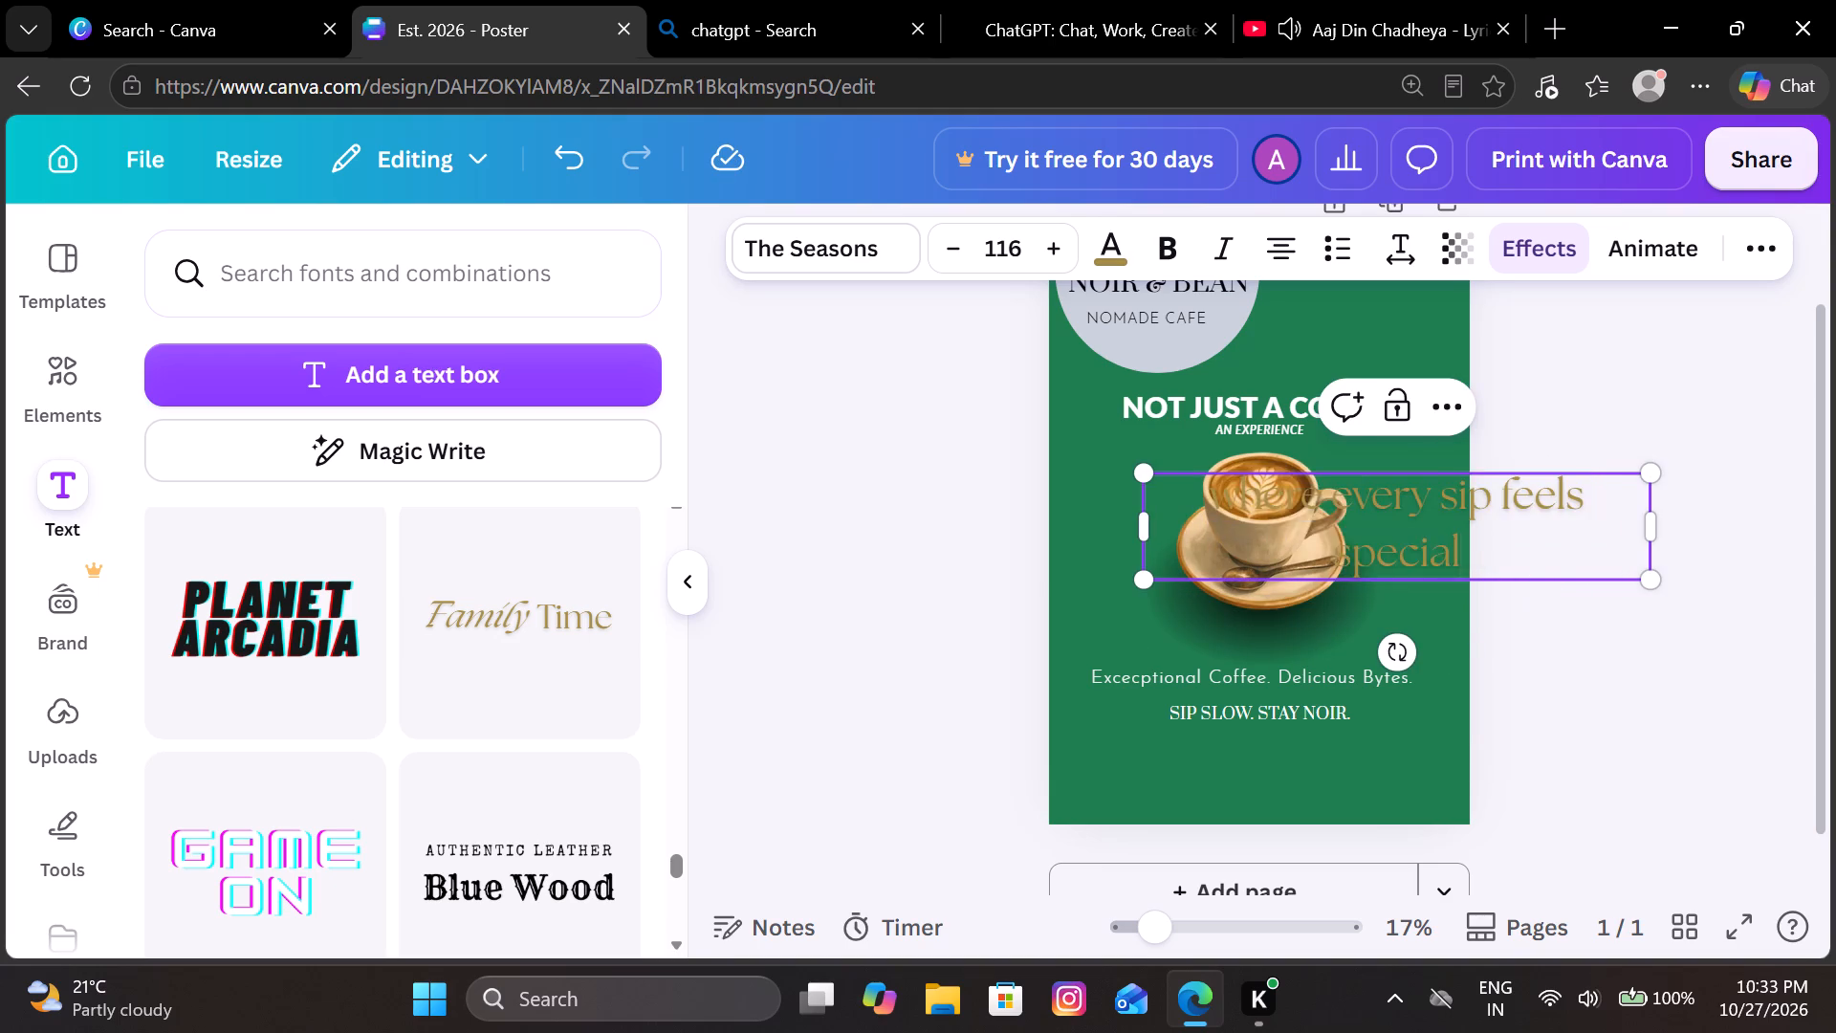
drag(1604, 540, 1625, 396)
click(1625, 396)
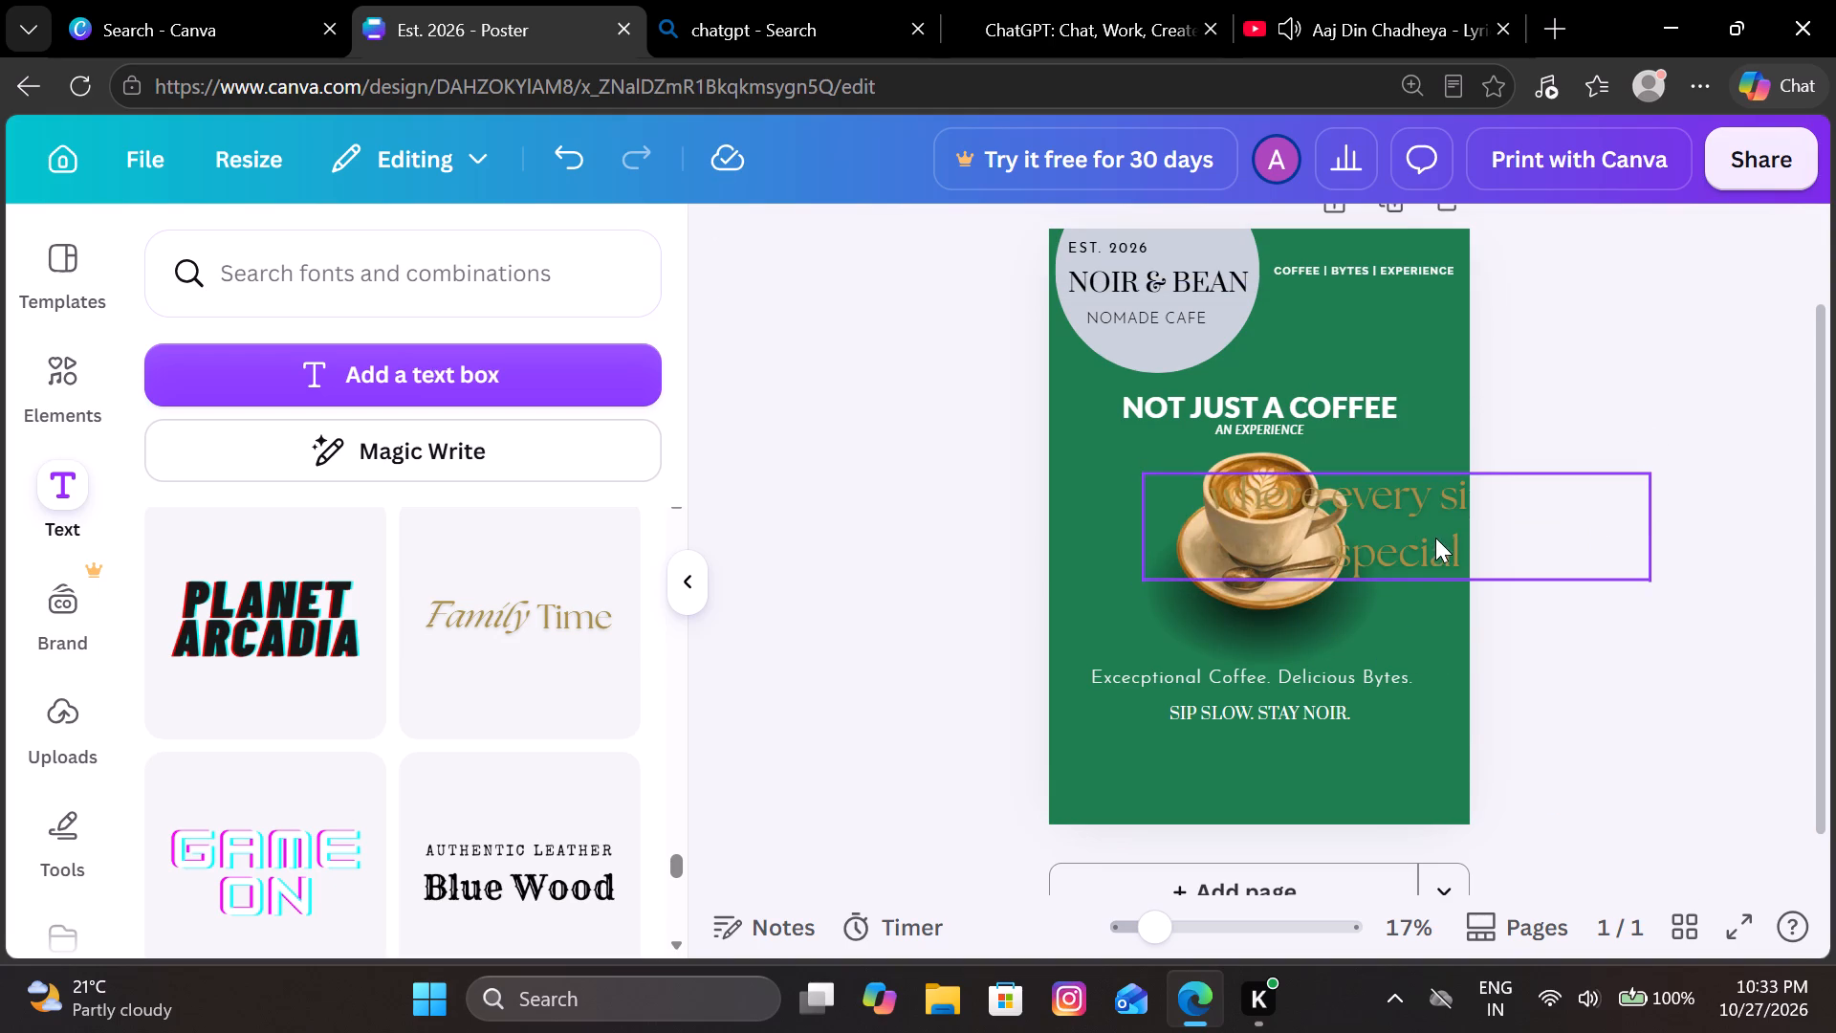
Move "where every sip feels special" beneath "SIP SLOW. STAY NOIR." and scale it down to font size 74.9.
drag(1435, 537, 1286, 785)
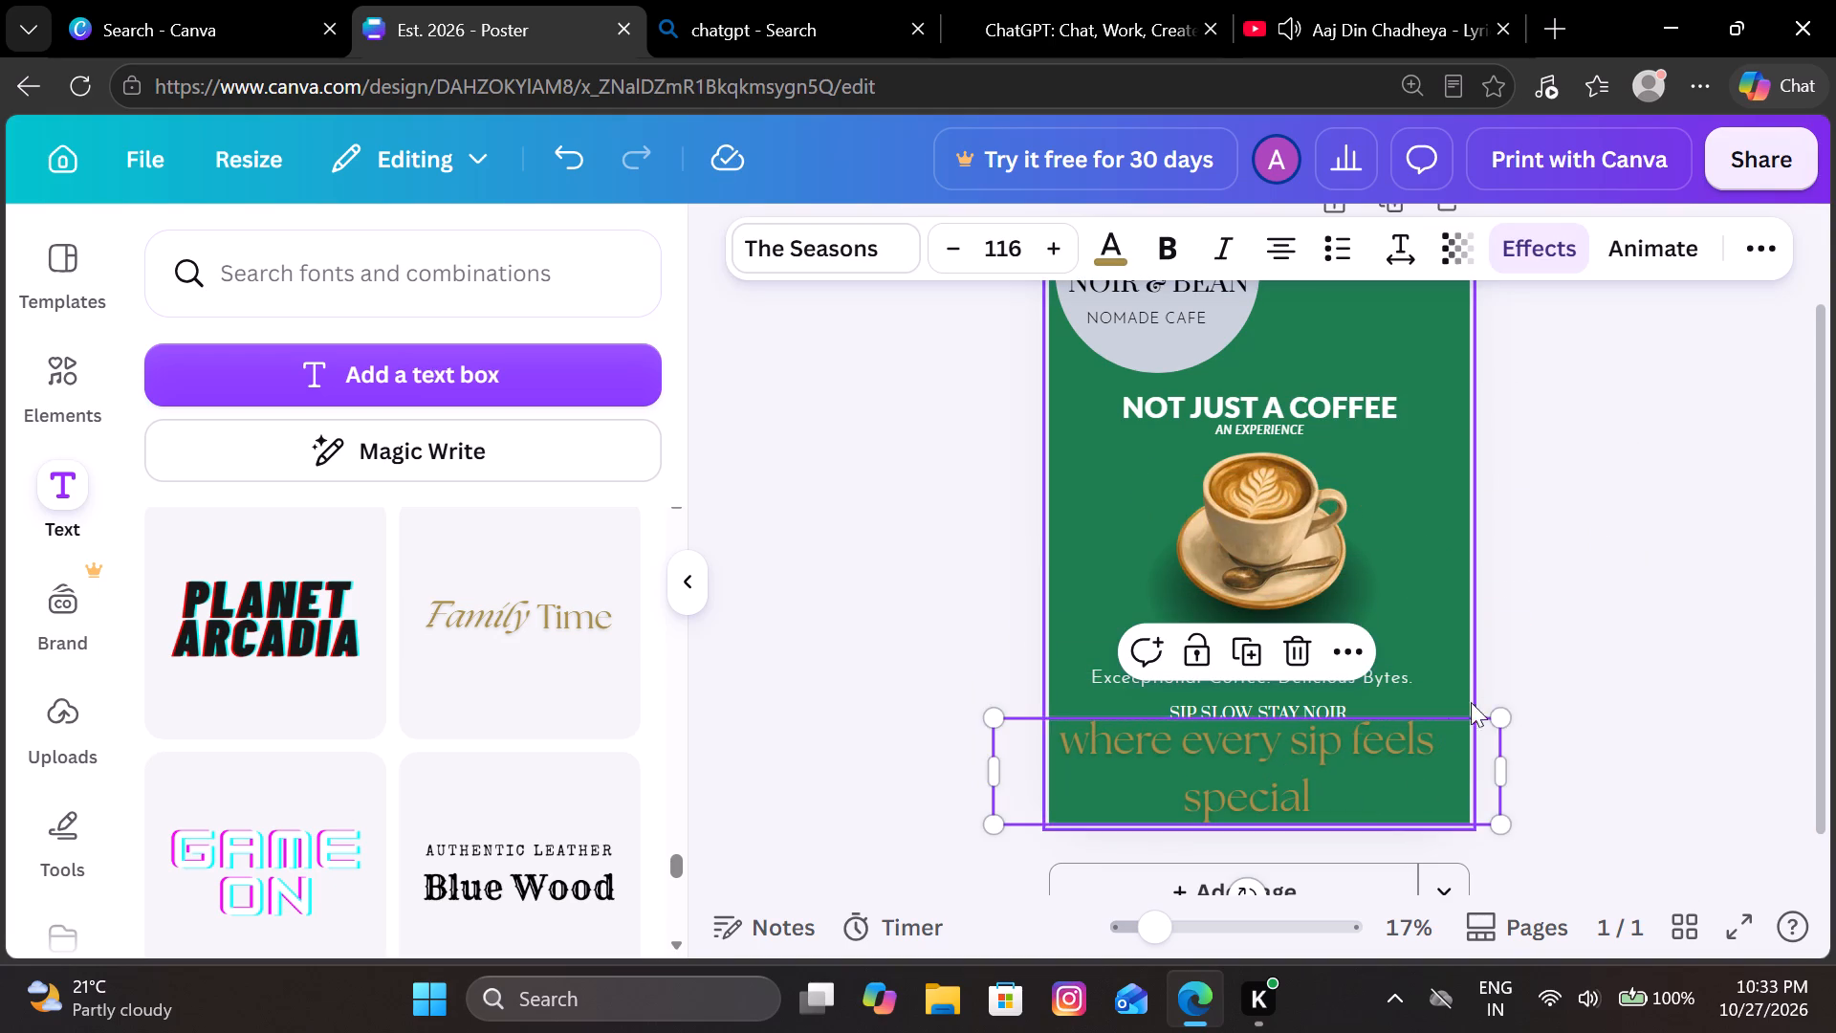
drag(1497, 720, 1328, 809)
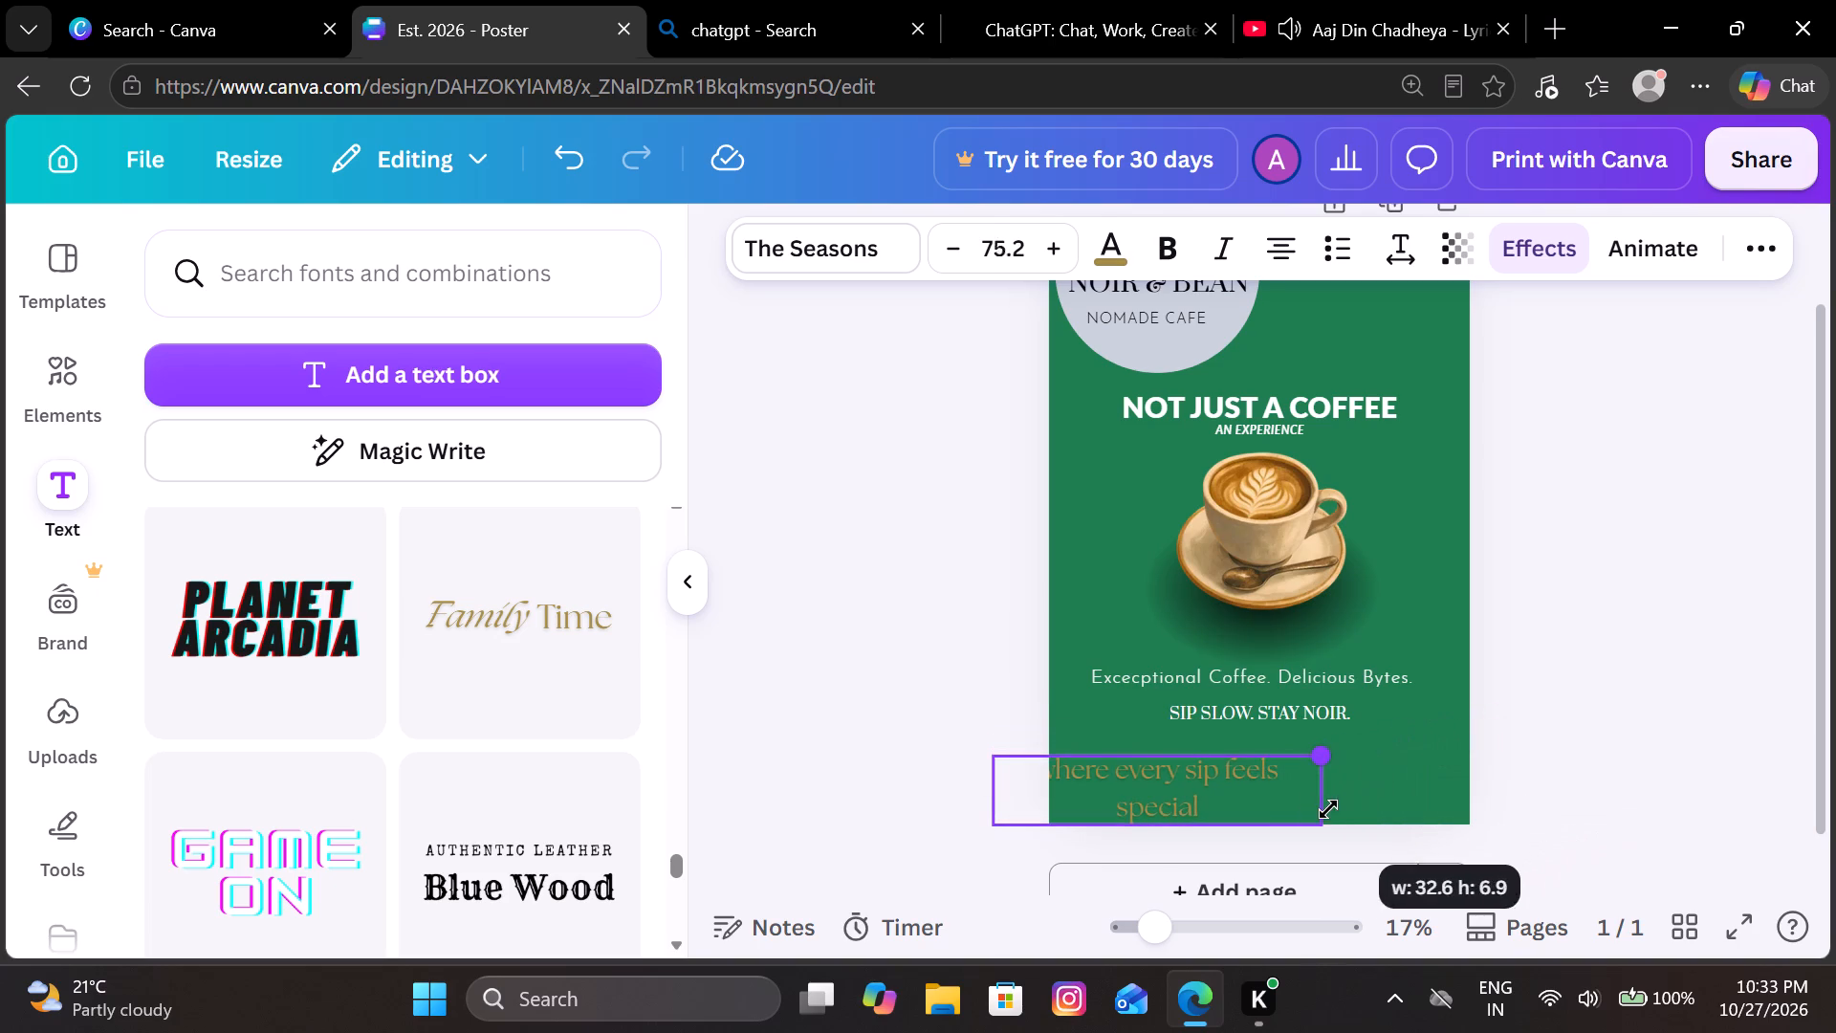
drag(1328, 809, 1327, 808)
drag(1245, 797, 1338, 772)
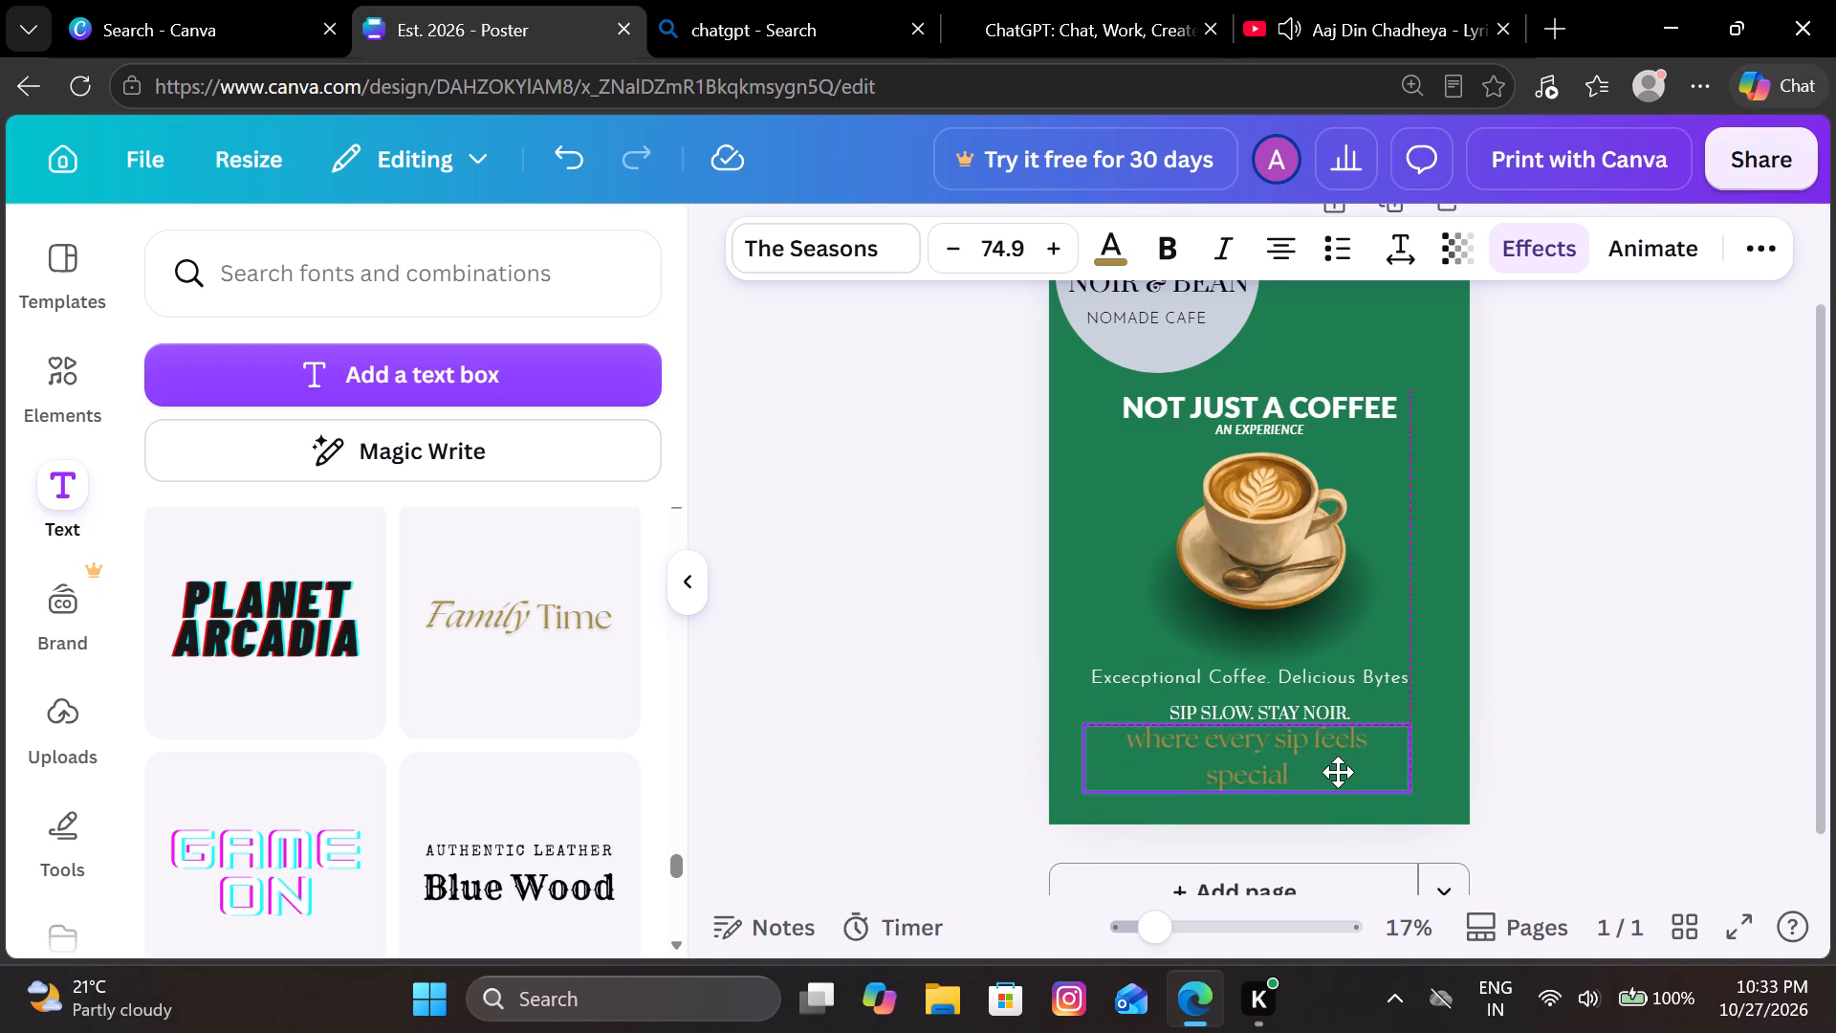
drag(1338, 772, 1337, 779)
Widen the "where every sip feels special" box to fit one line and set its letter spacing to 95.
drag(1411, 771, 1573, 741)
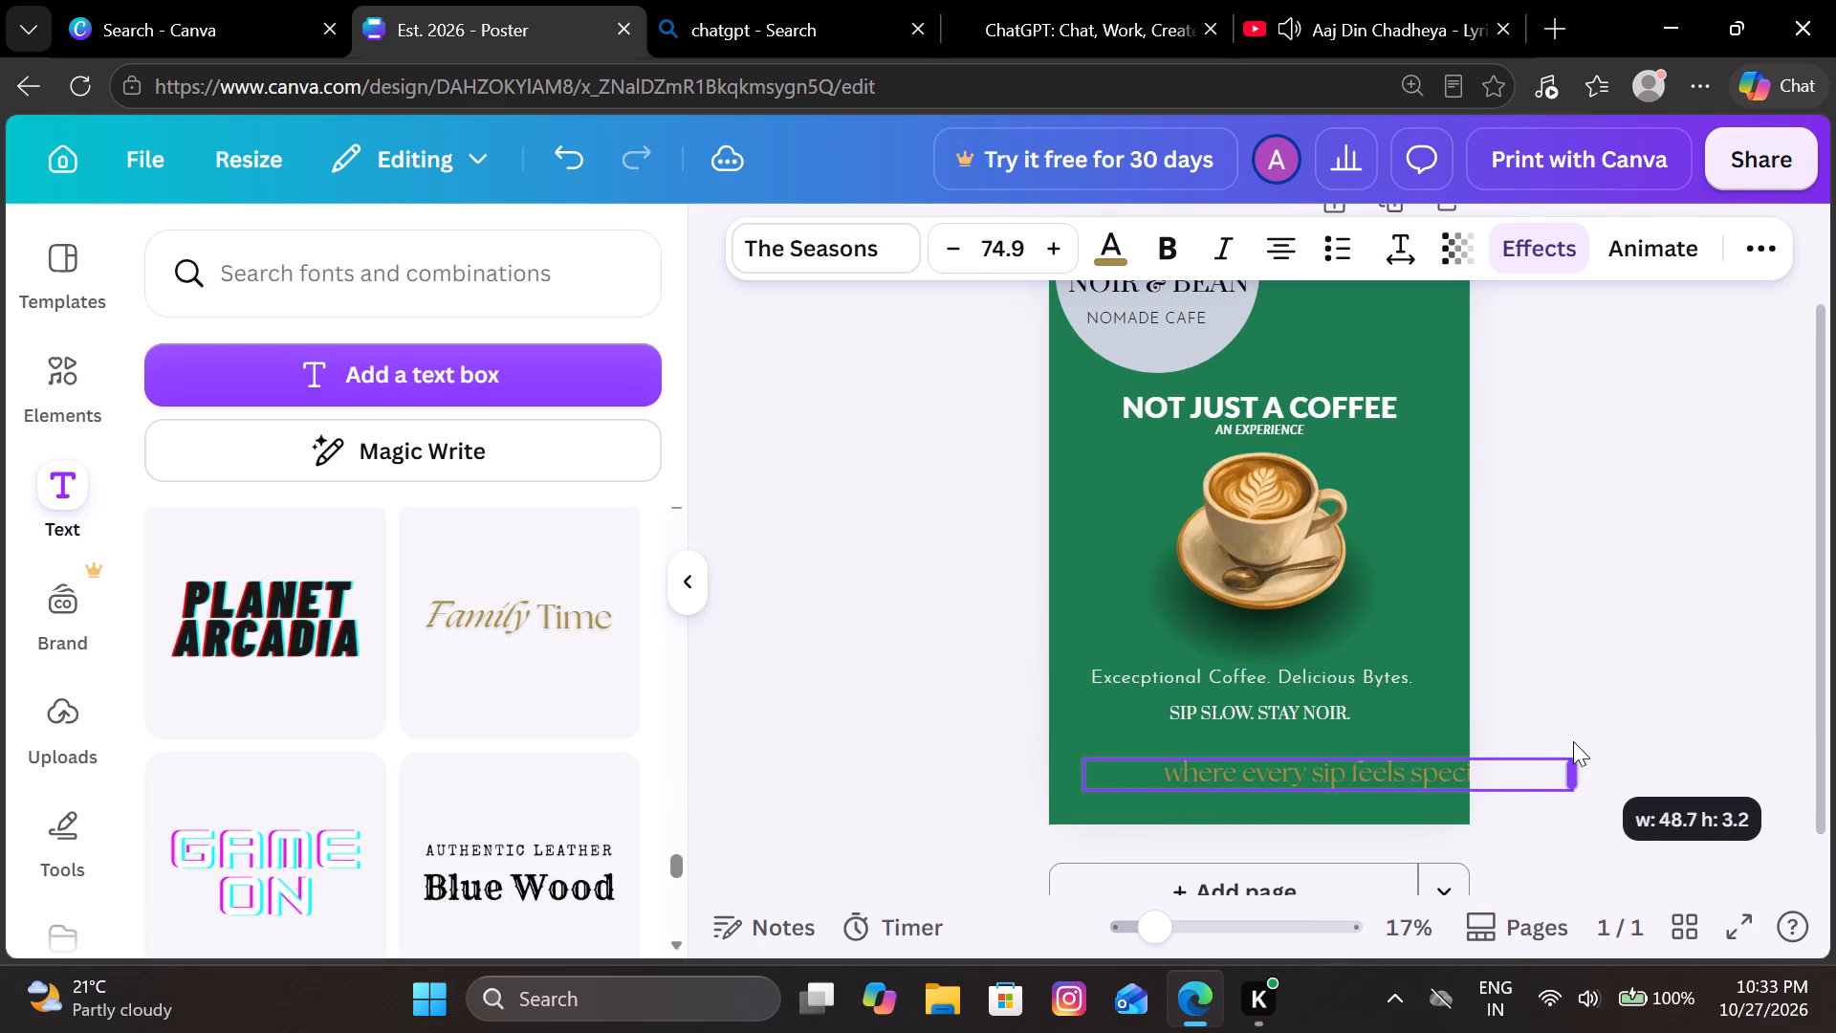
drag(1573, 741, 1540, 740)
click(1384, 230)
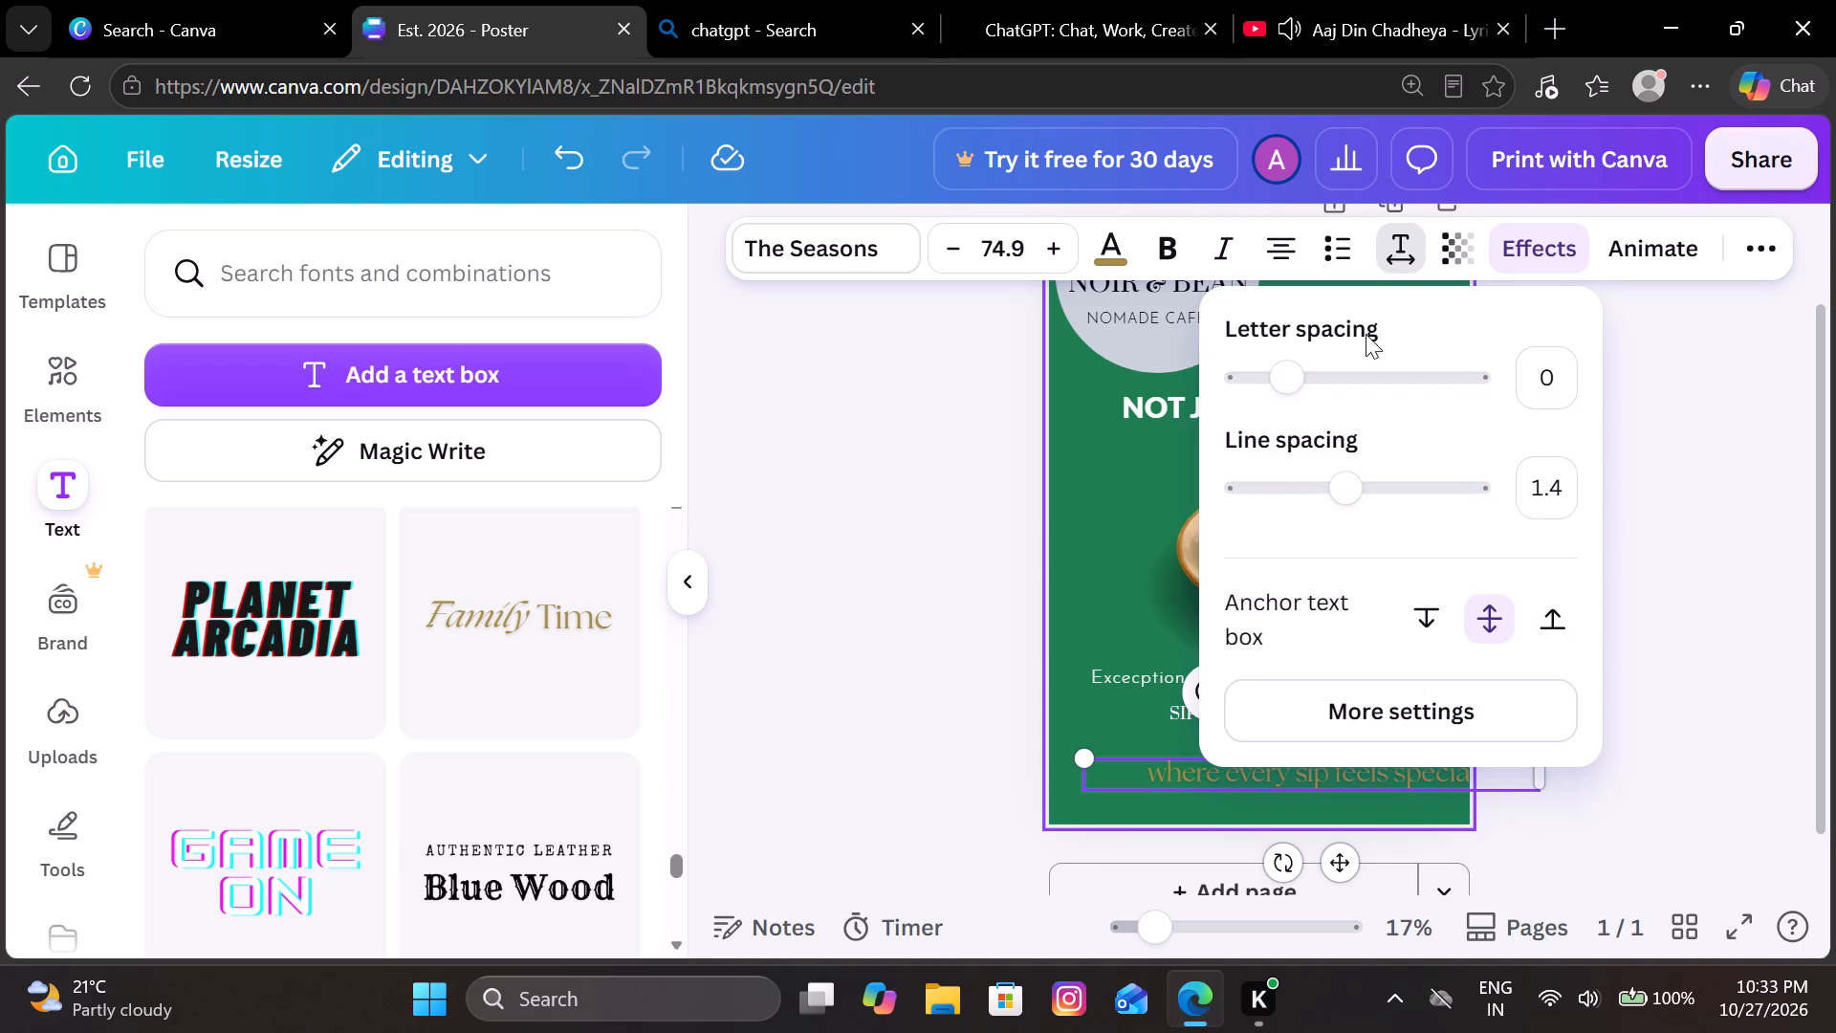
click(1303, 383)
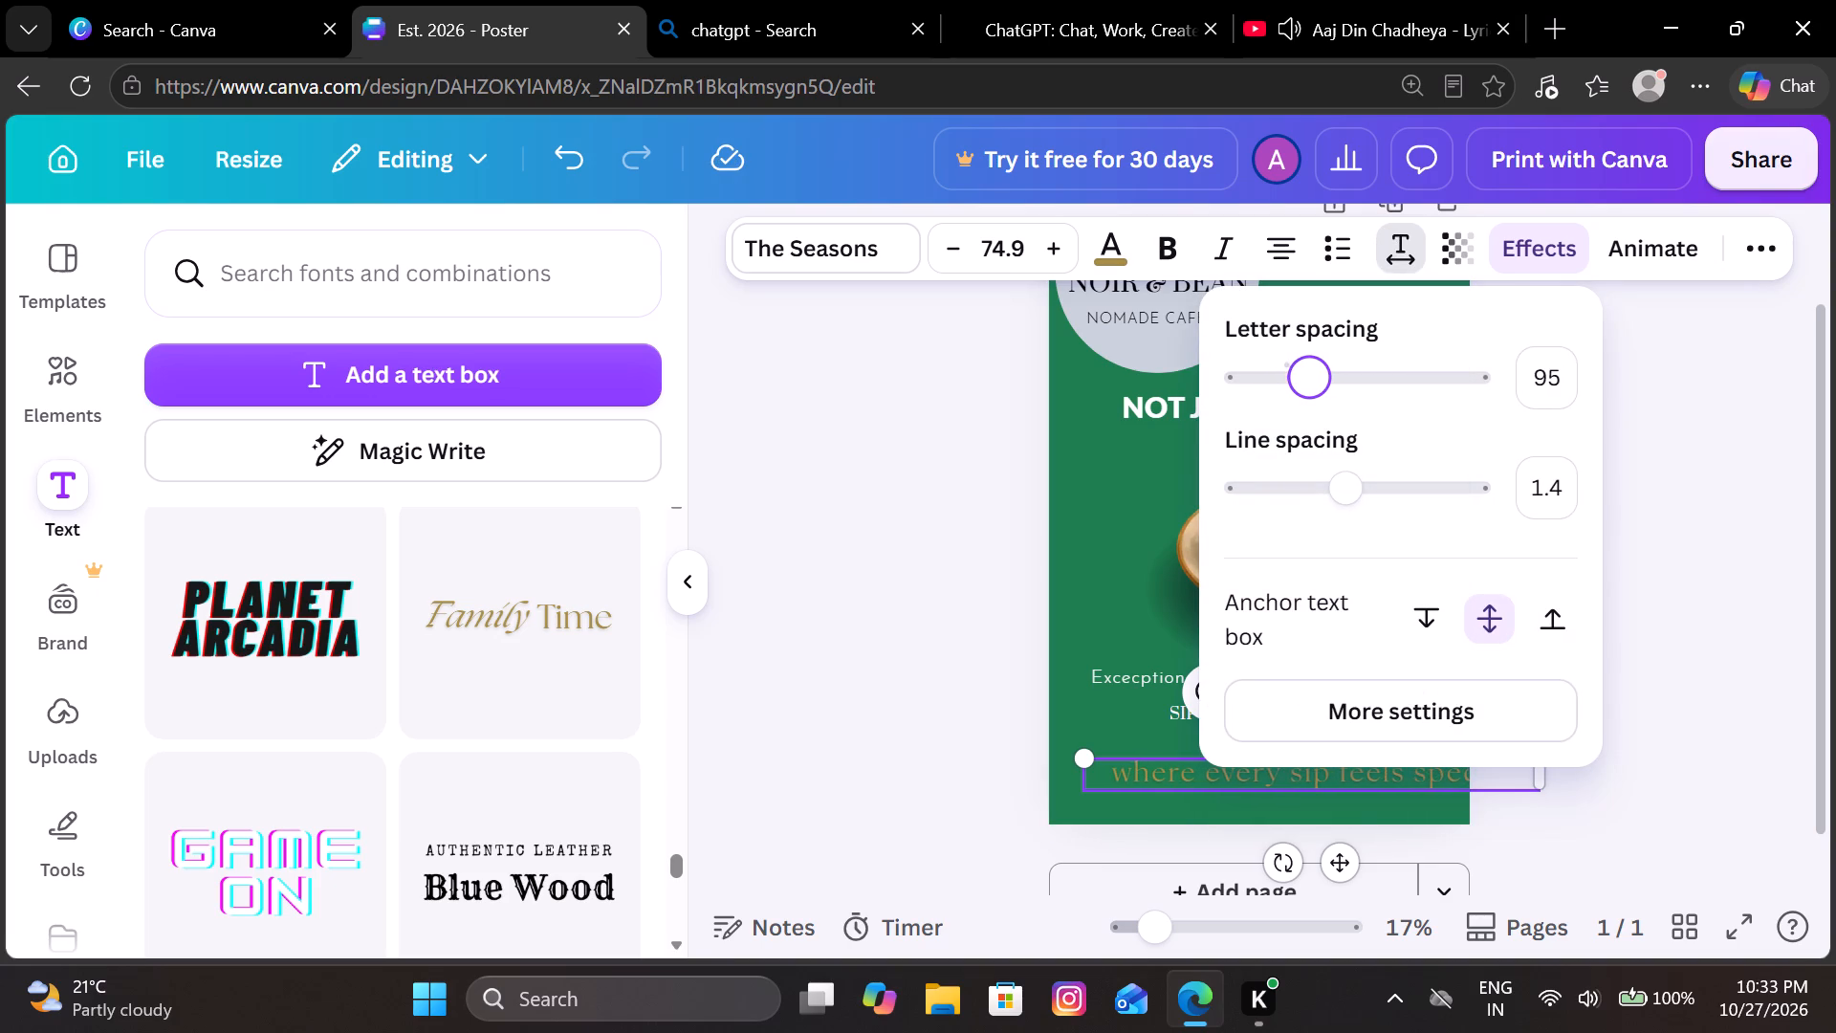
click(1736, 400)
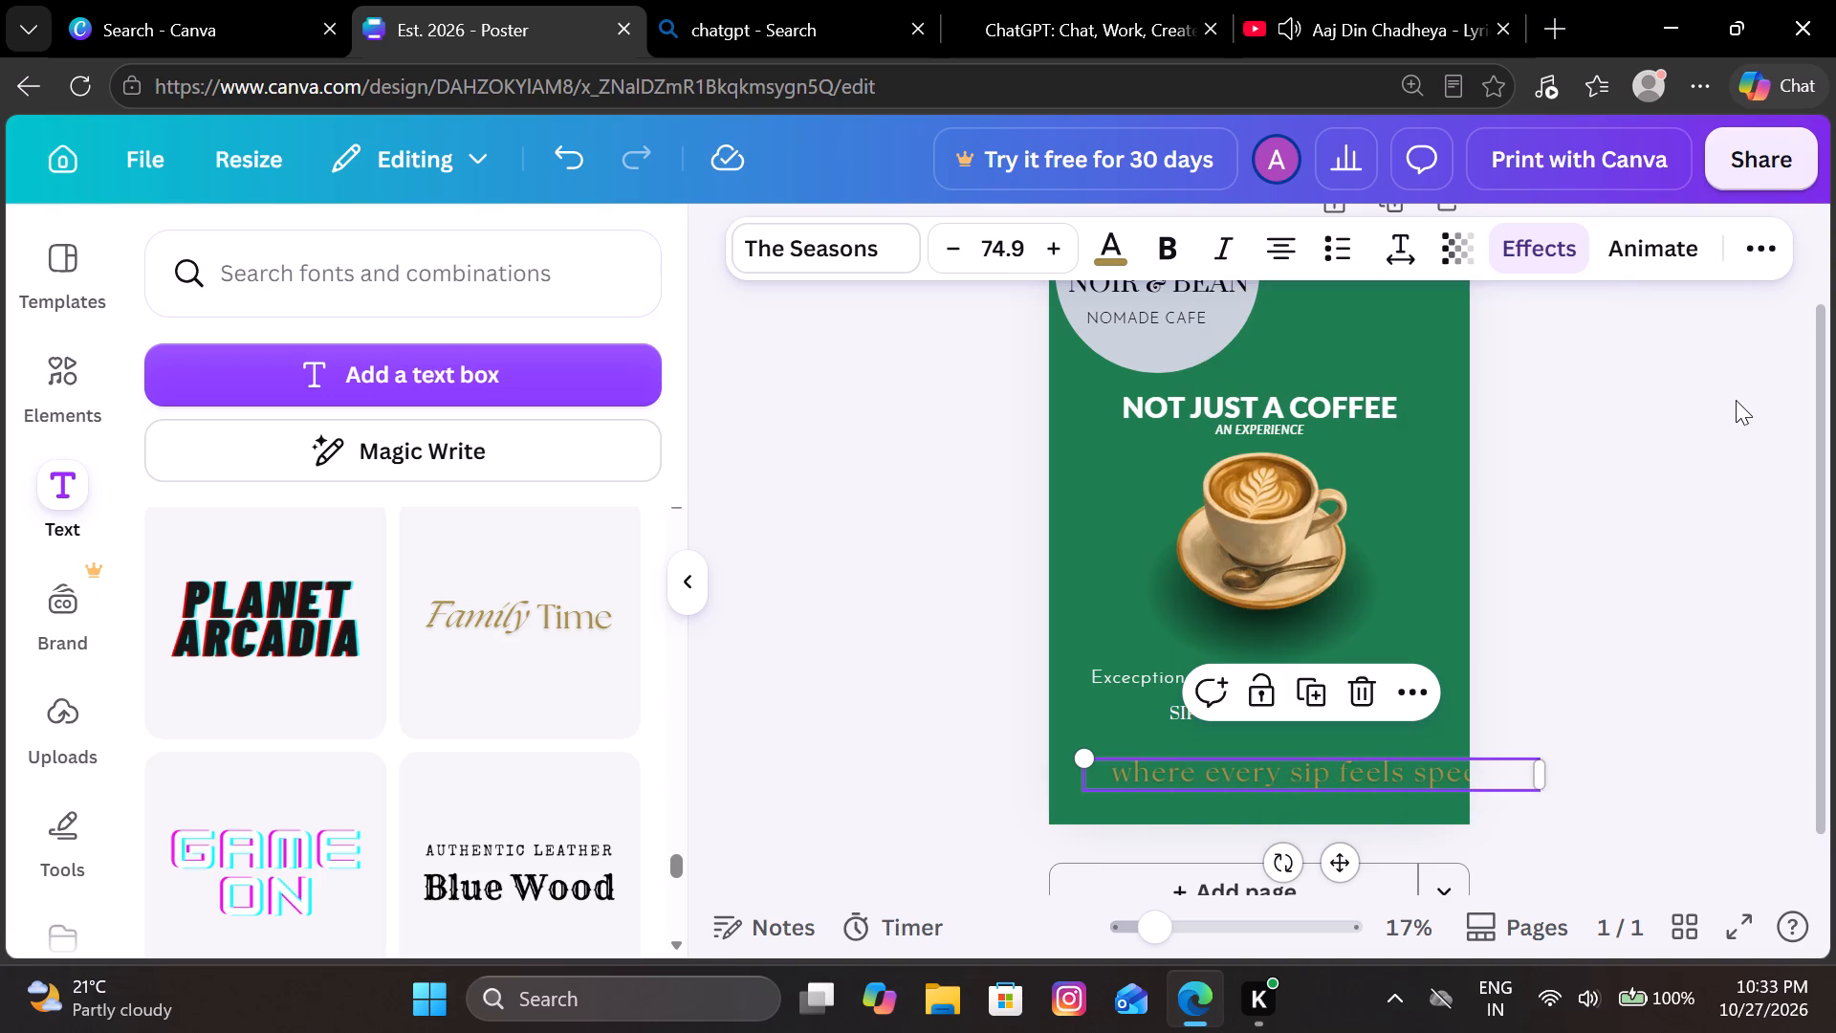
Centre the "where every sip feels special" line horizontally on the poster, just beneath "SIP SLOW. STAY NOIR.".
drag(1414, 783, 1370, 771)
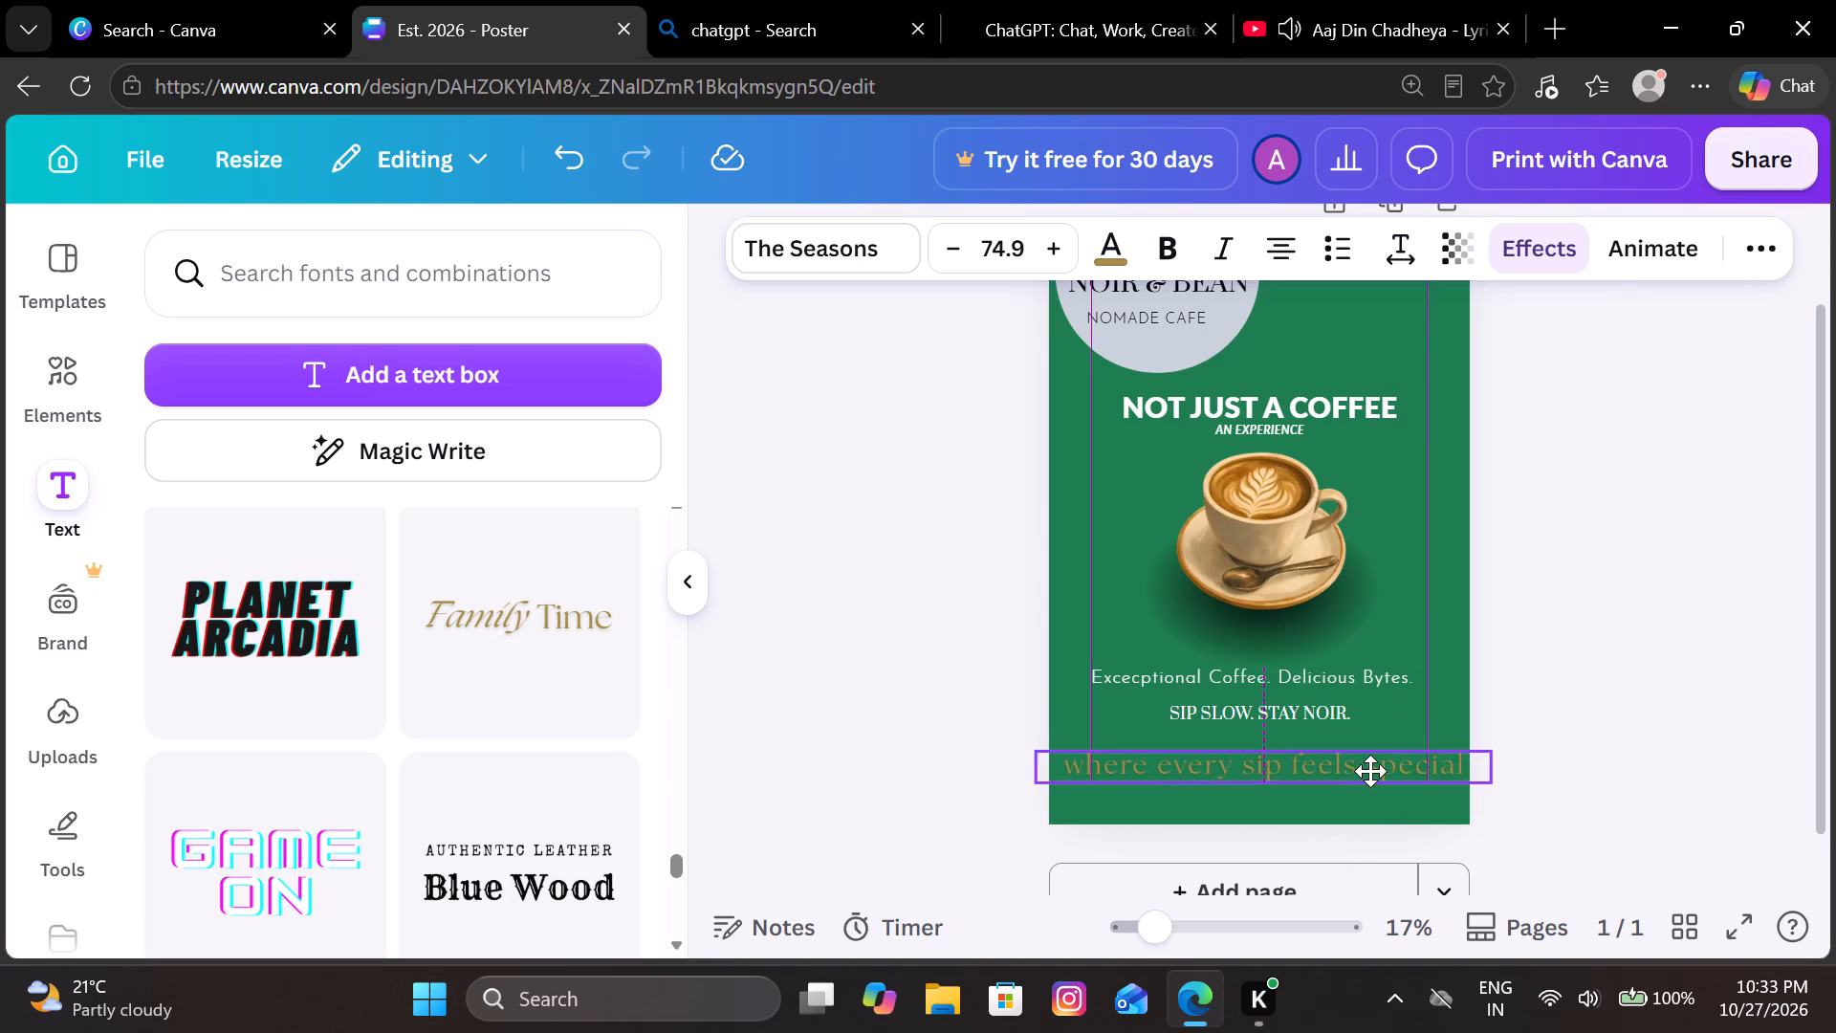
drag(1370, 771, 1360, 763)
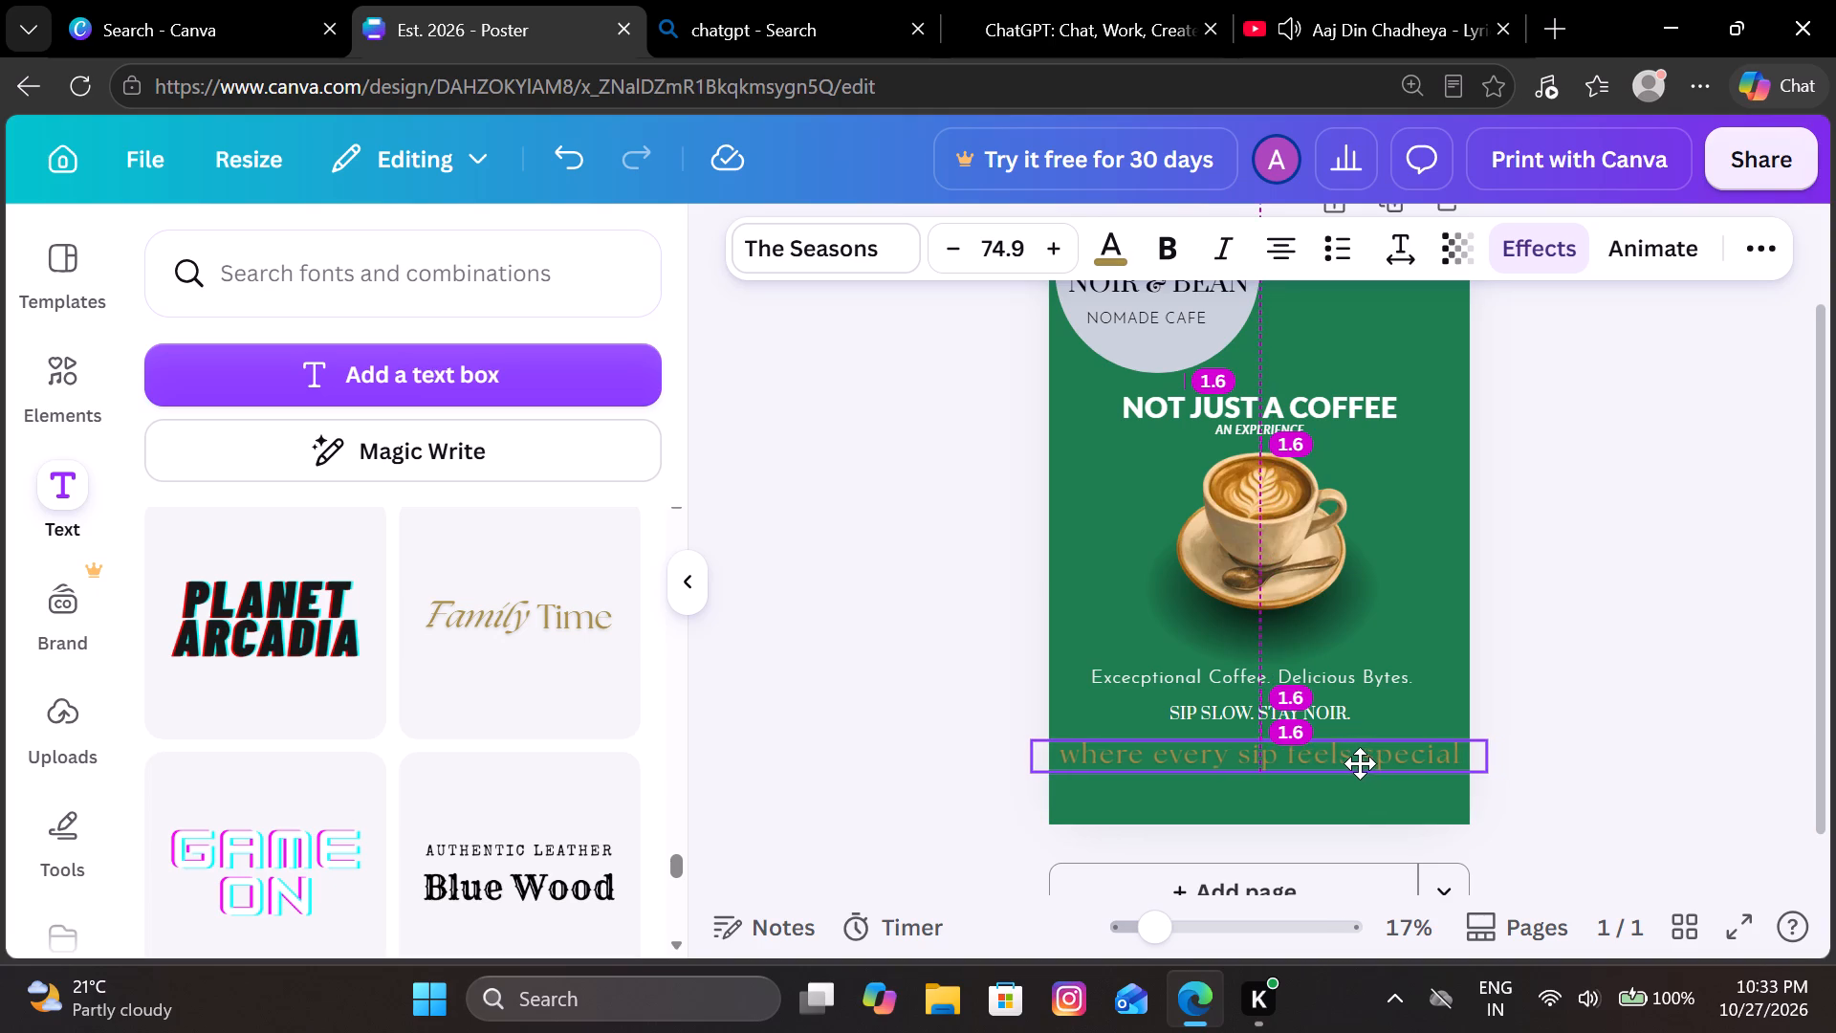
drag(1360, 763, 1356, 763)
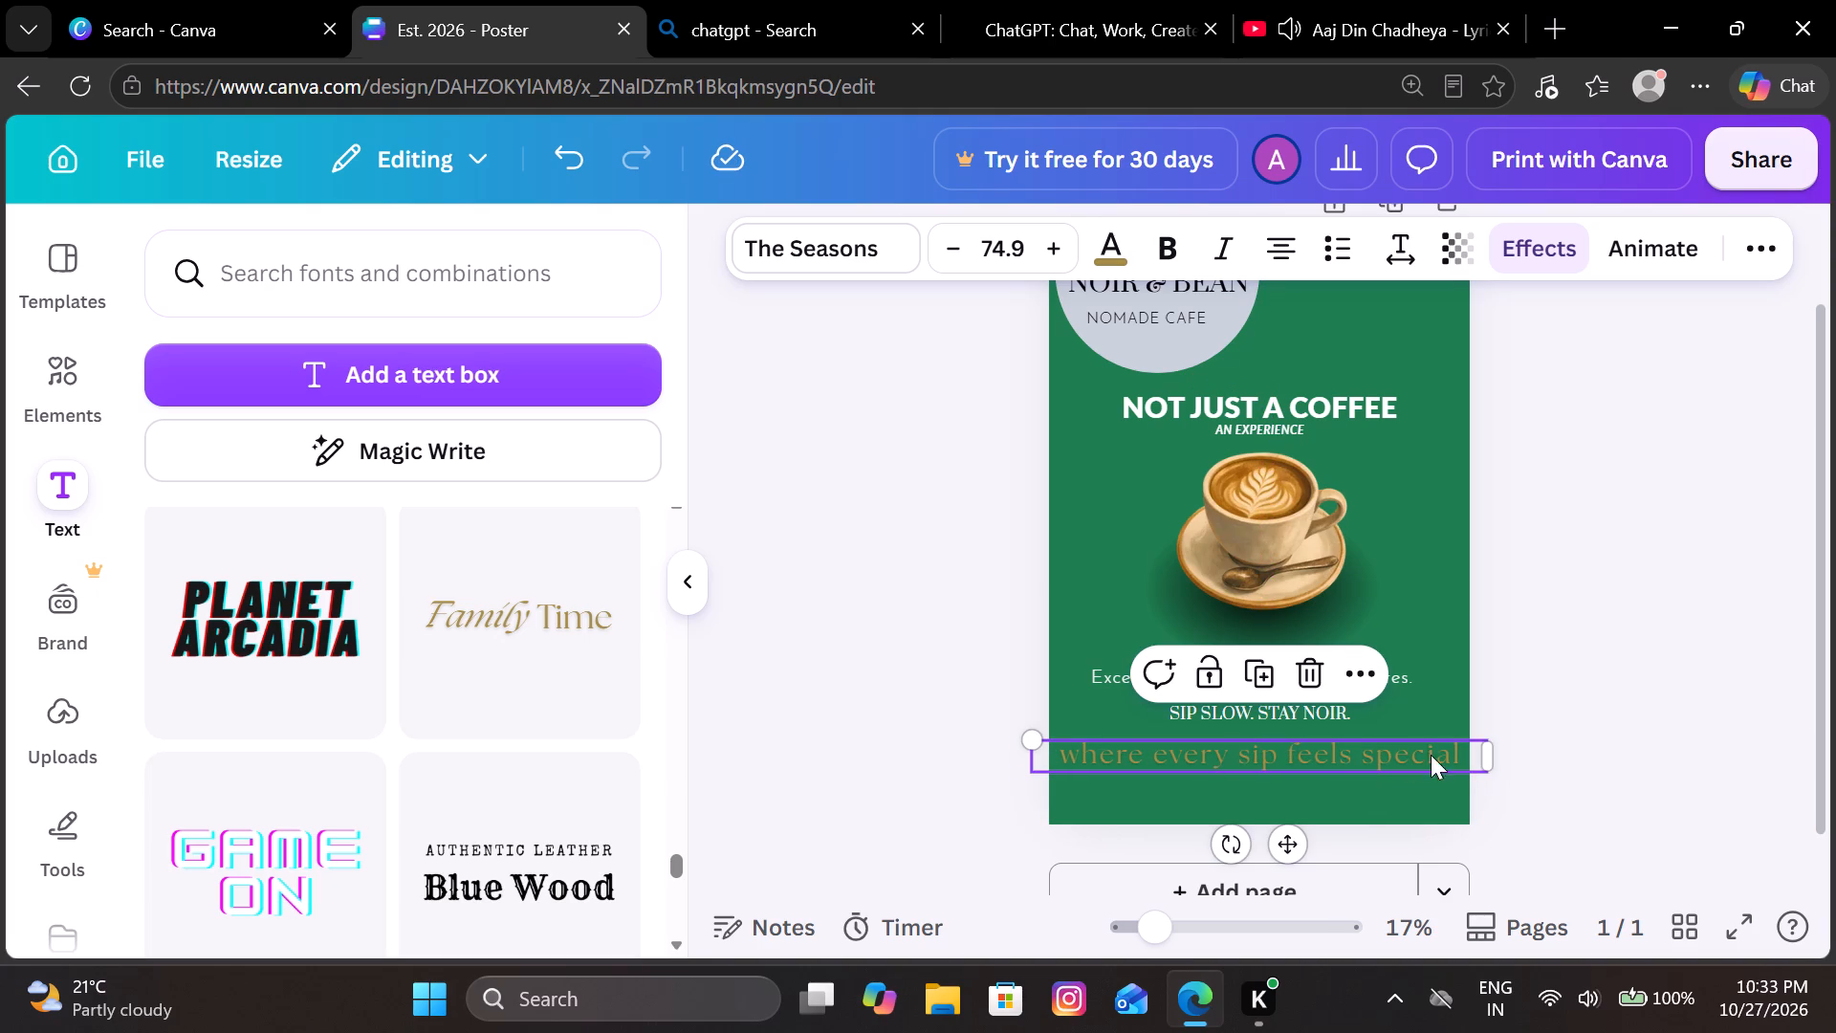
Add a full stop after "where every sip feels special" and move the line slightly down.
click(1461, 753)
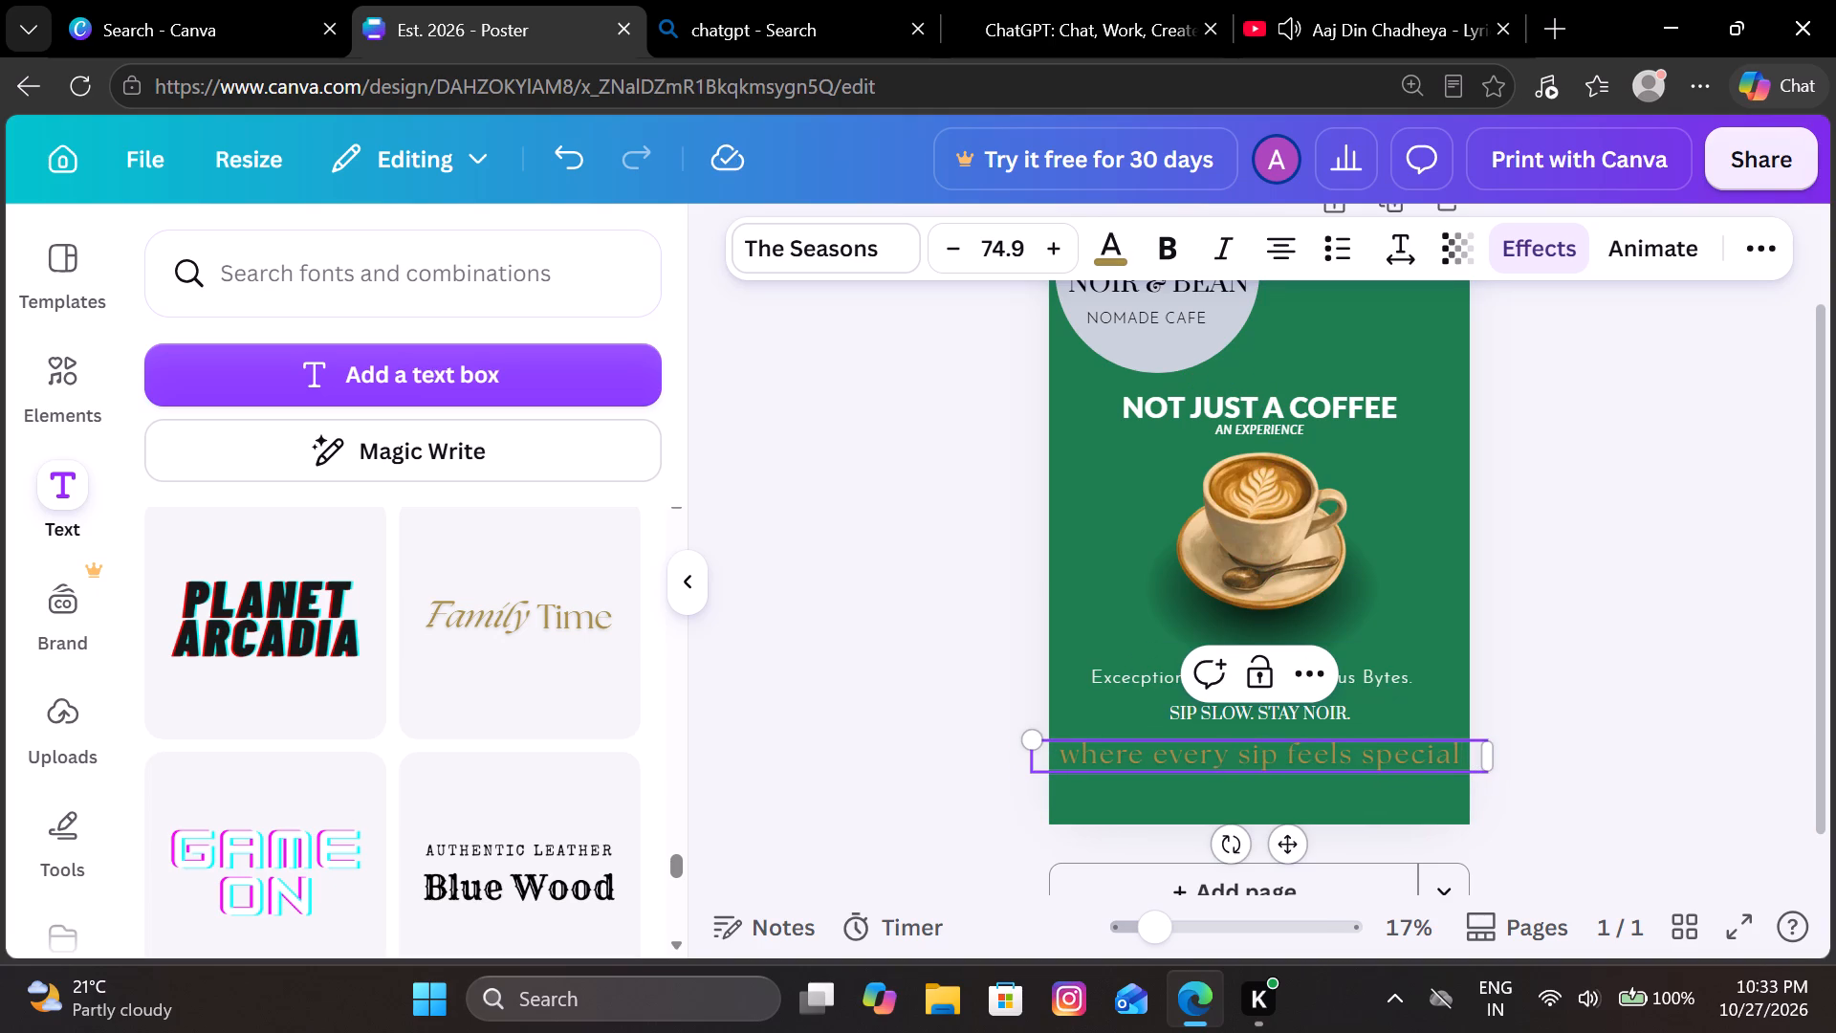
key(period)
click(1740, 611)
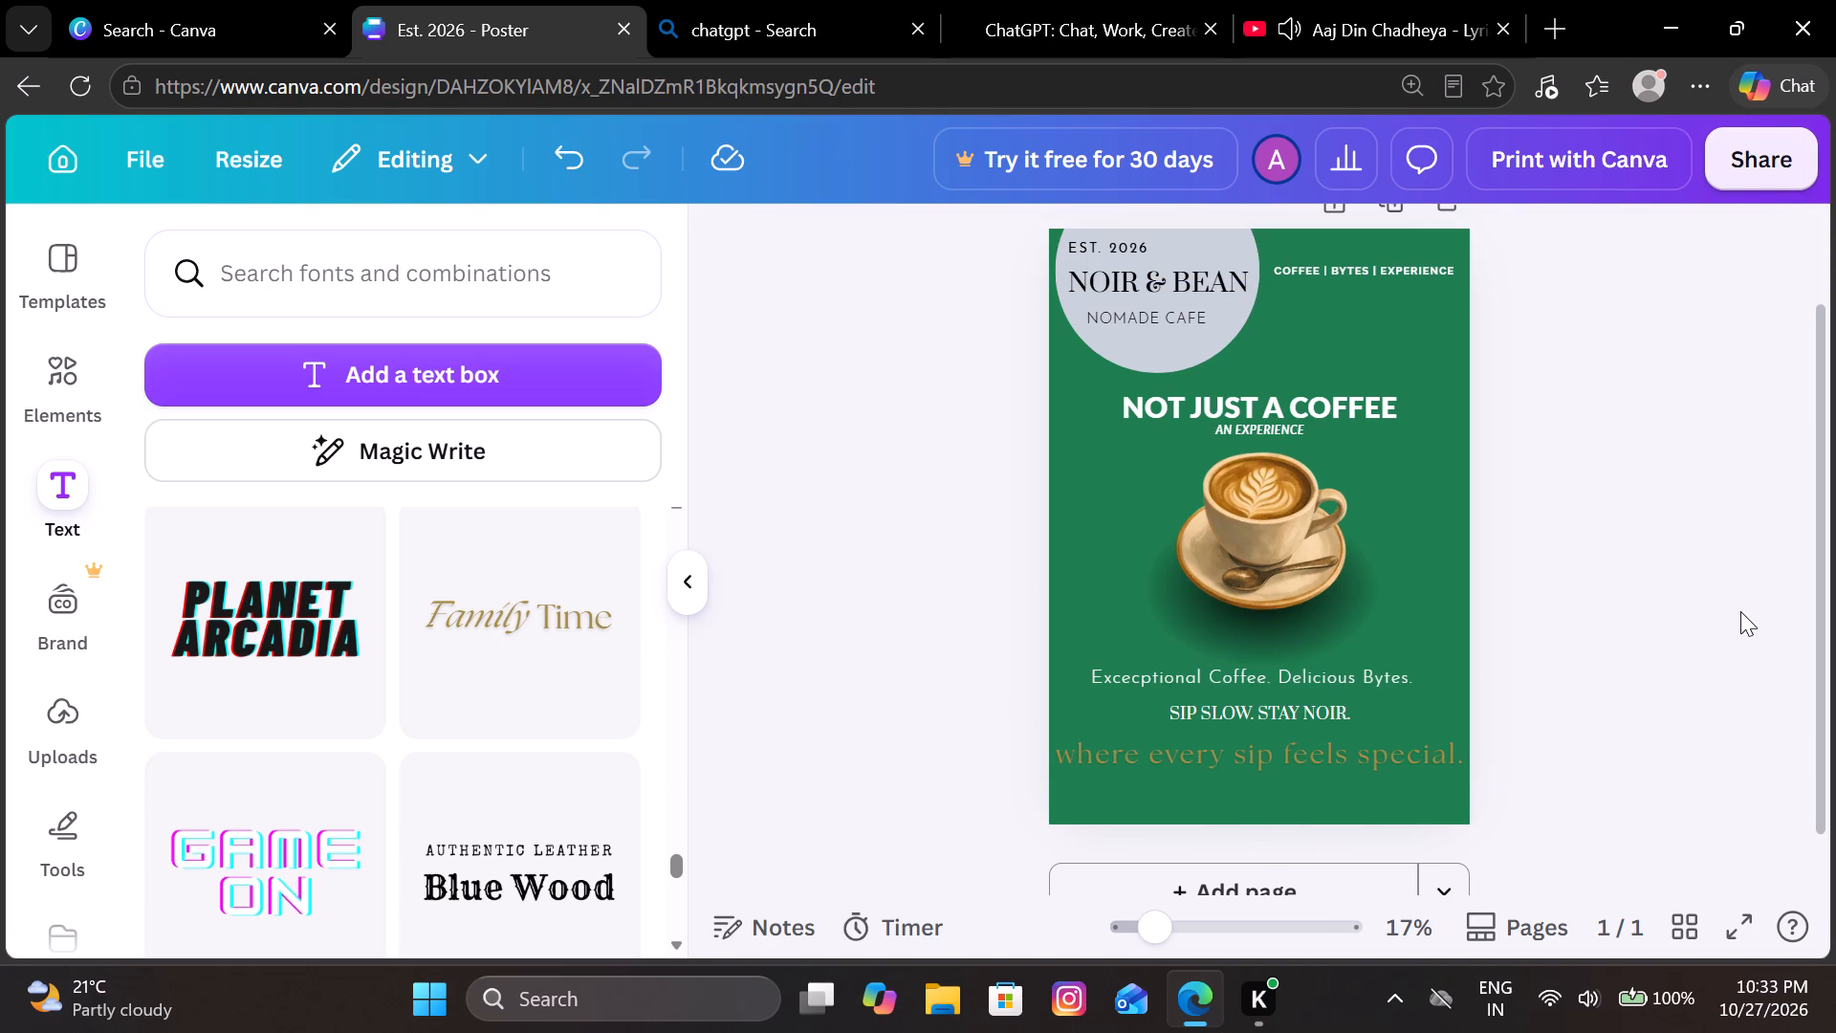
click(1376, 761)
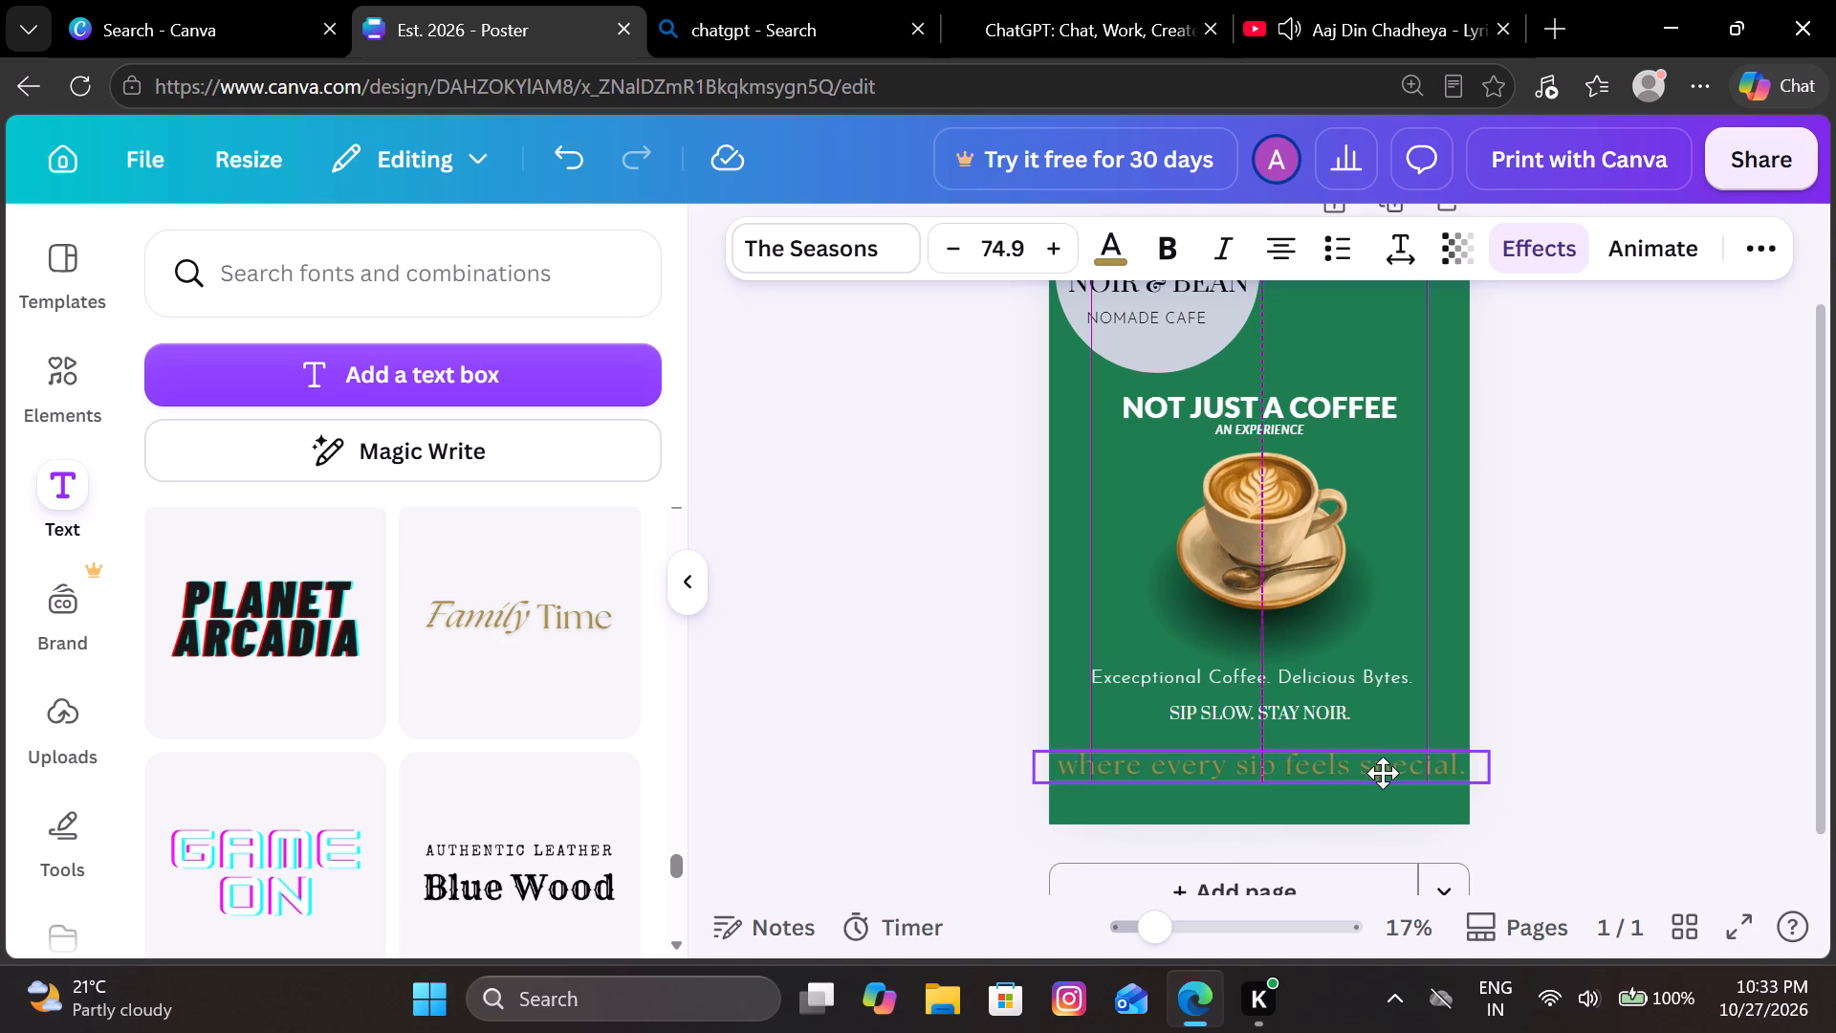
click(1531, 612)
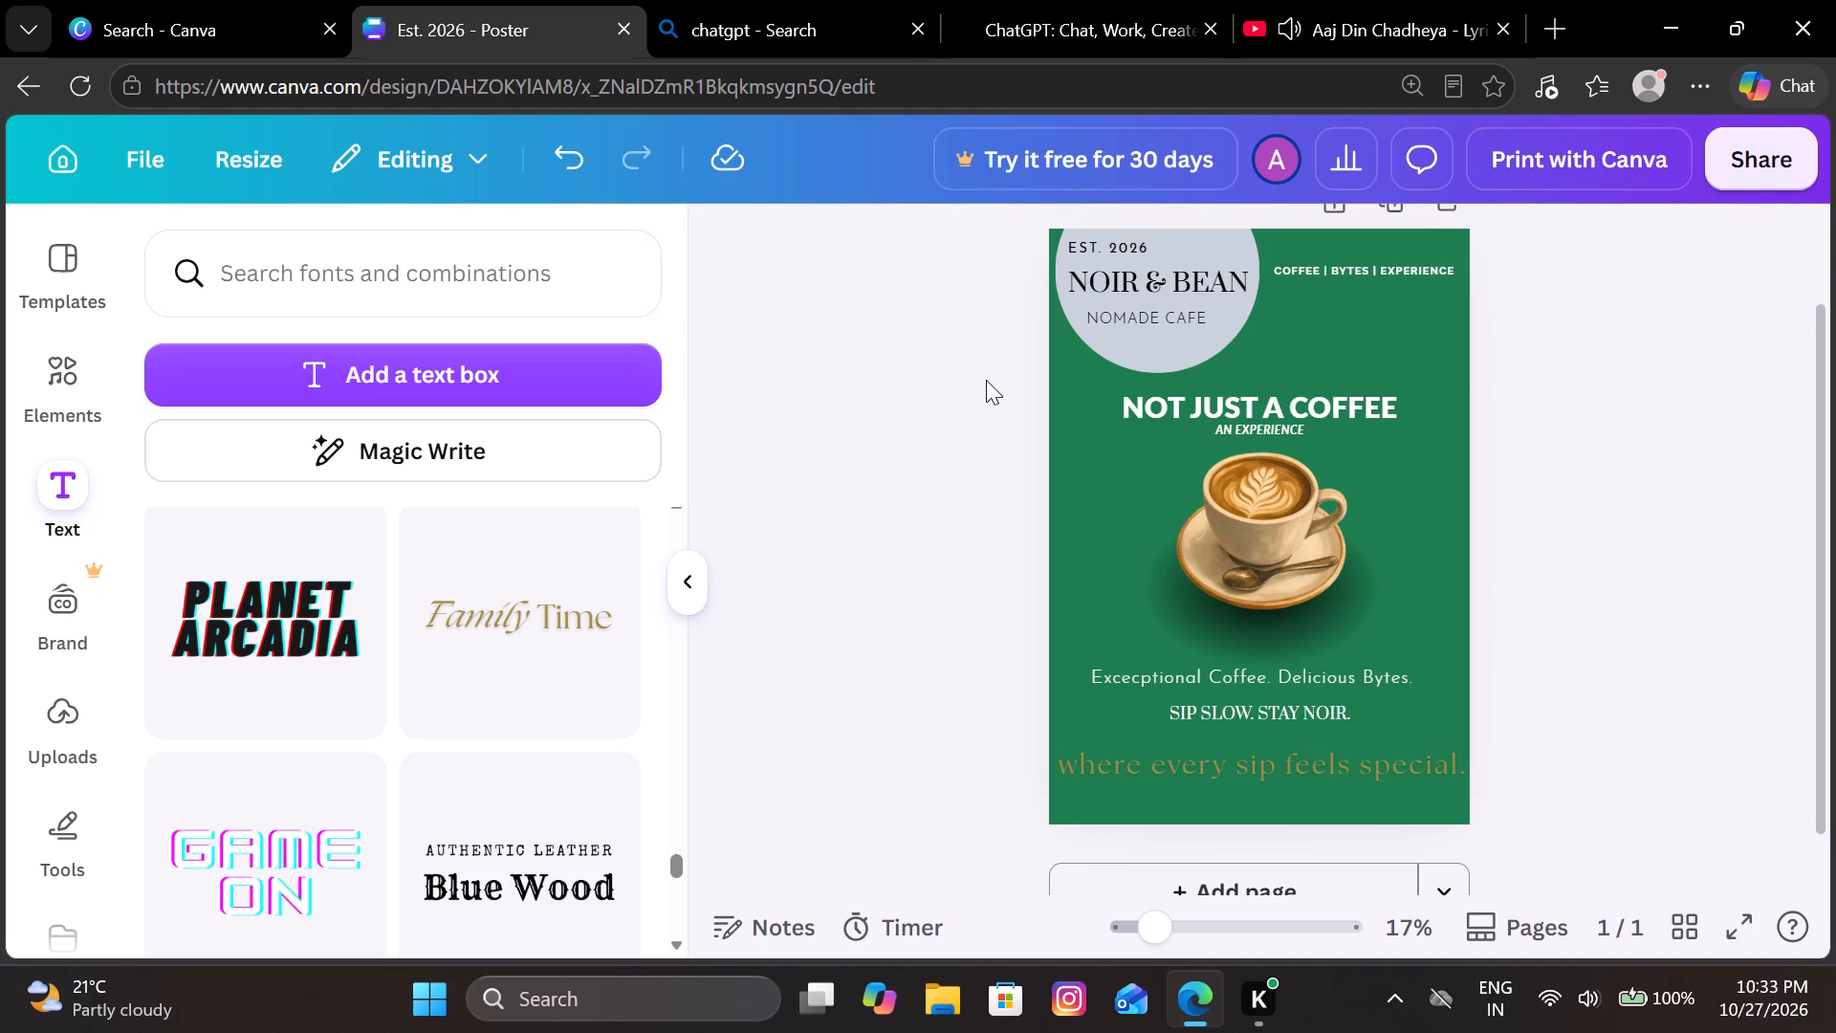
Browse the font combinations and add the "Now Hiring Executive Assistant" combination to the poster.
scroll(440, 581, down, 1)
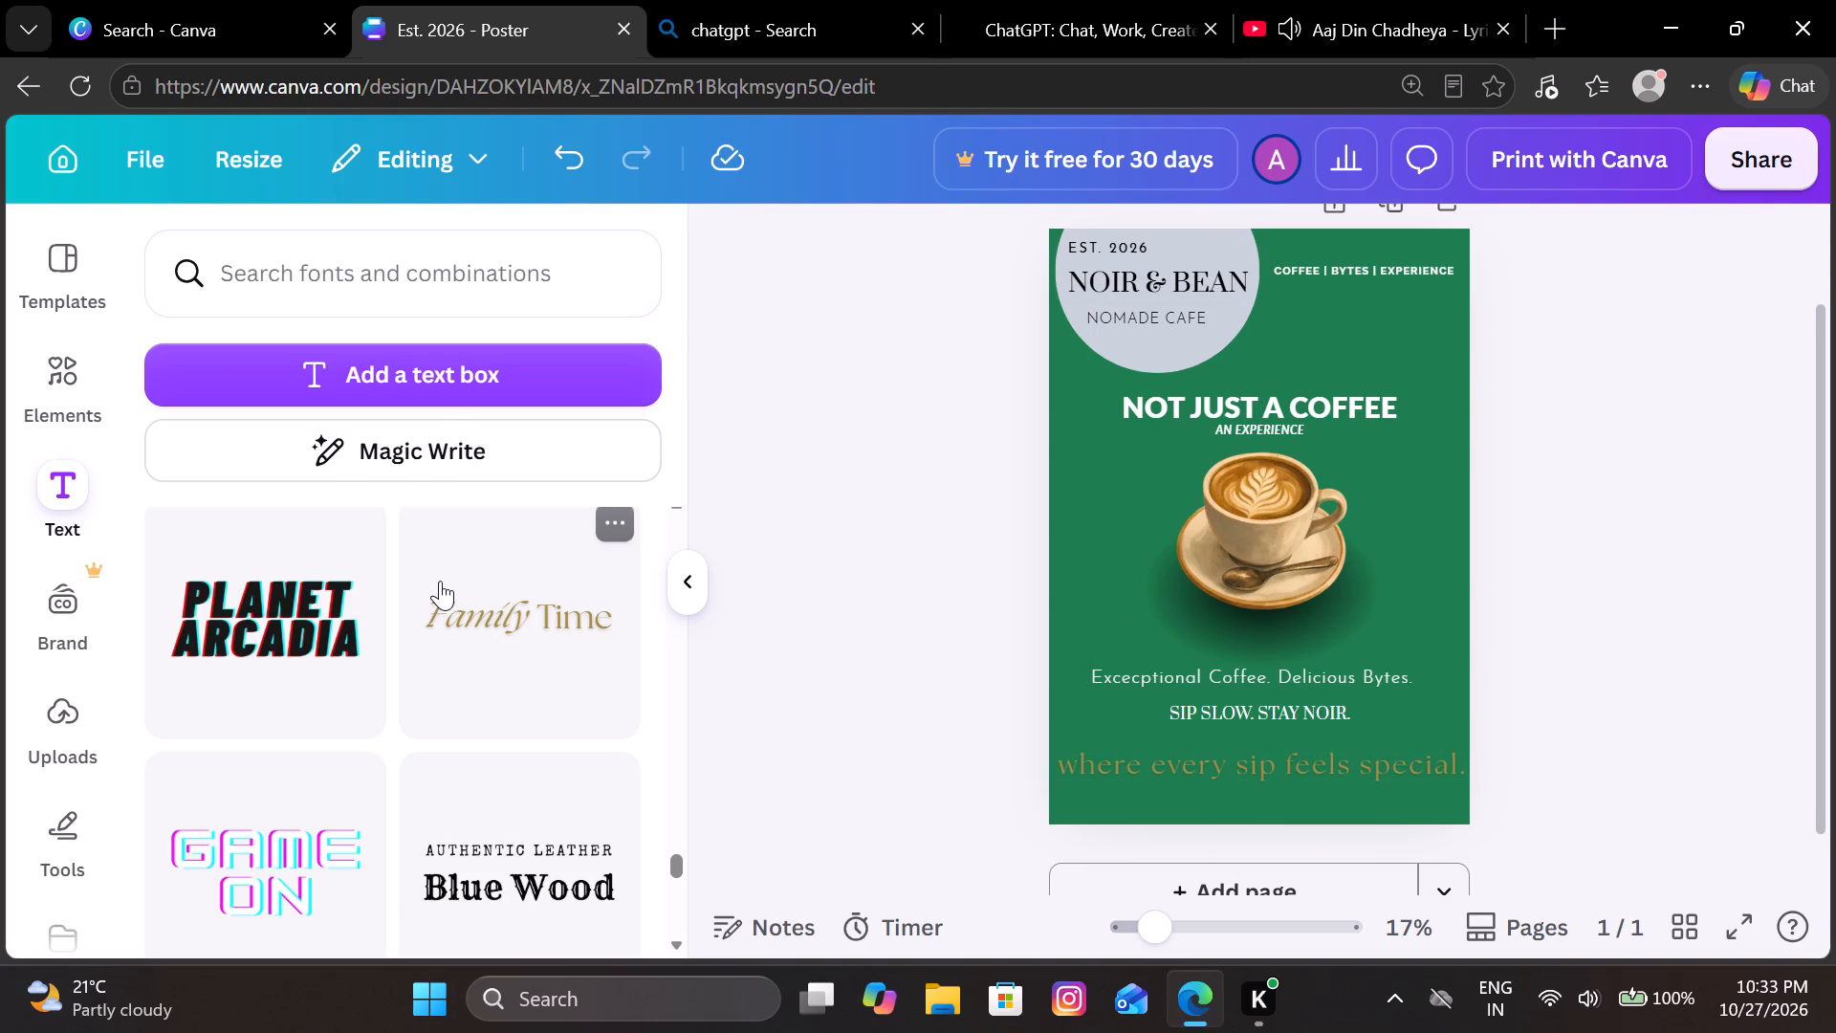
scroll(440, 581, down, 3)
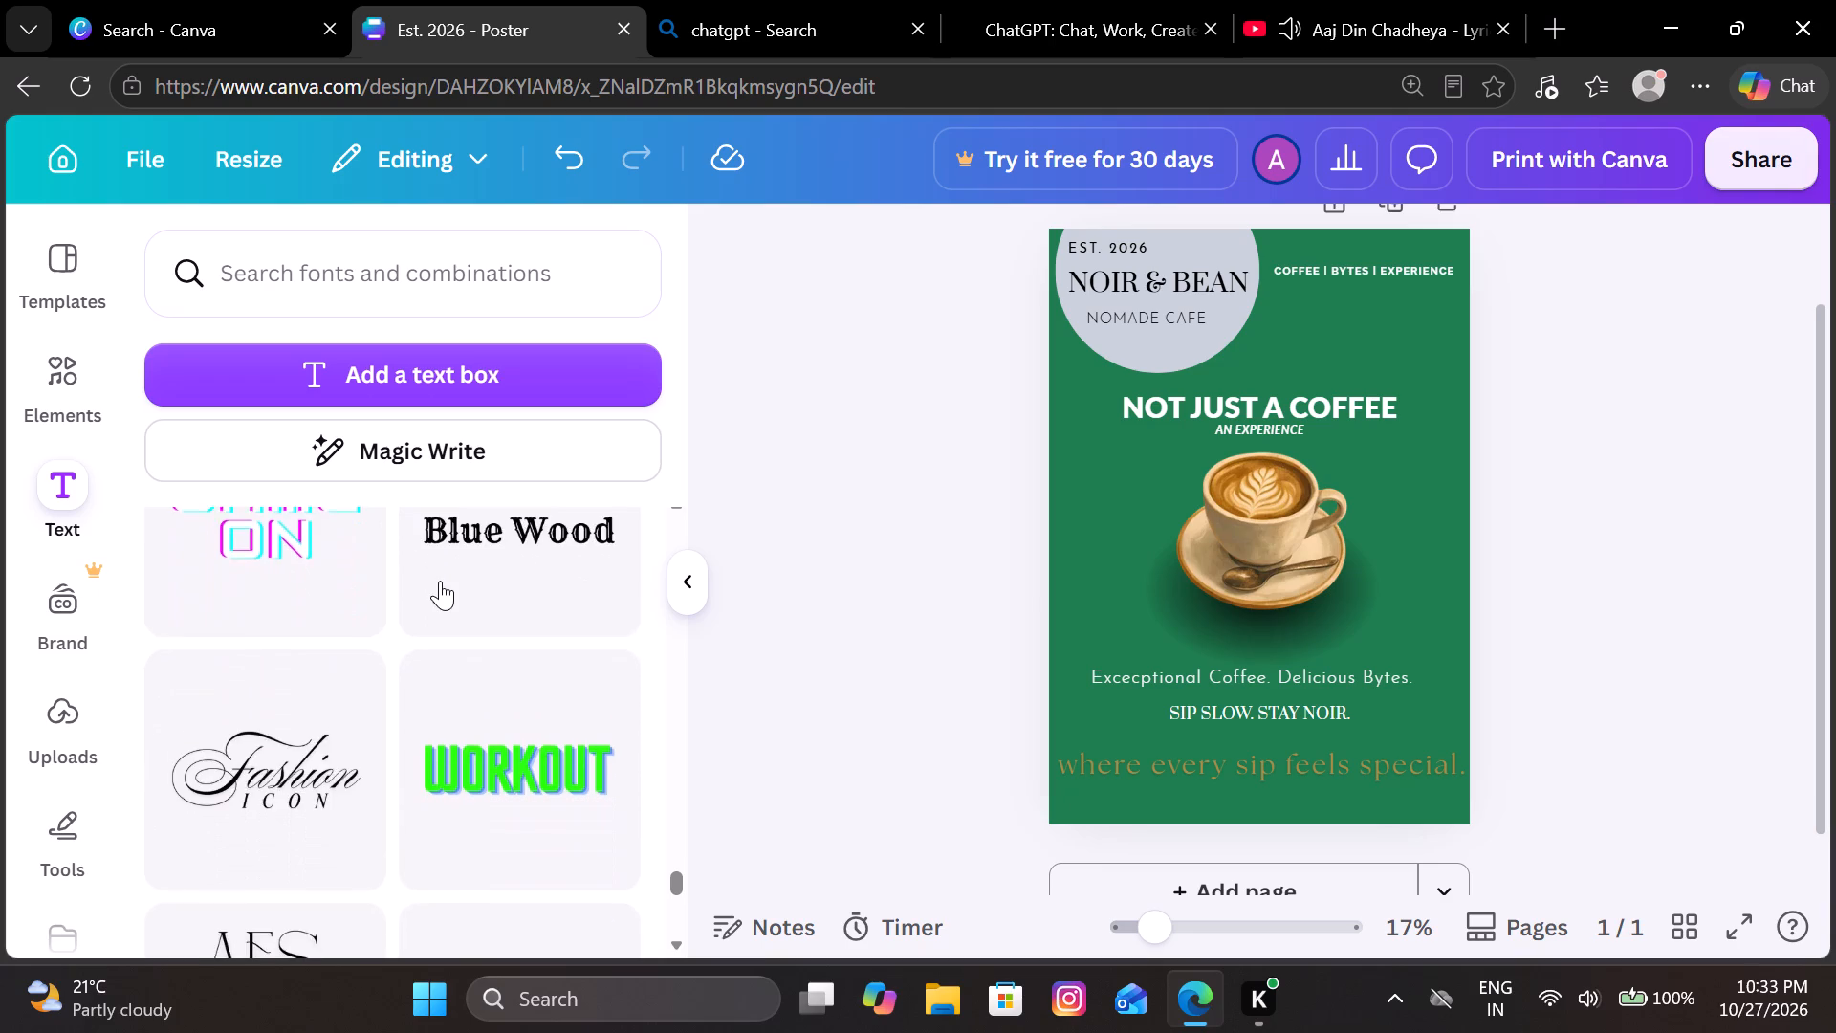
scroll(440, 581, down, 2)
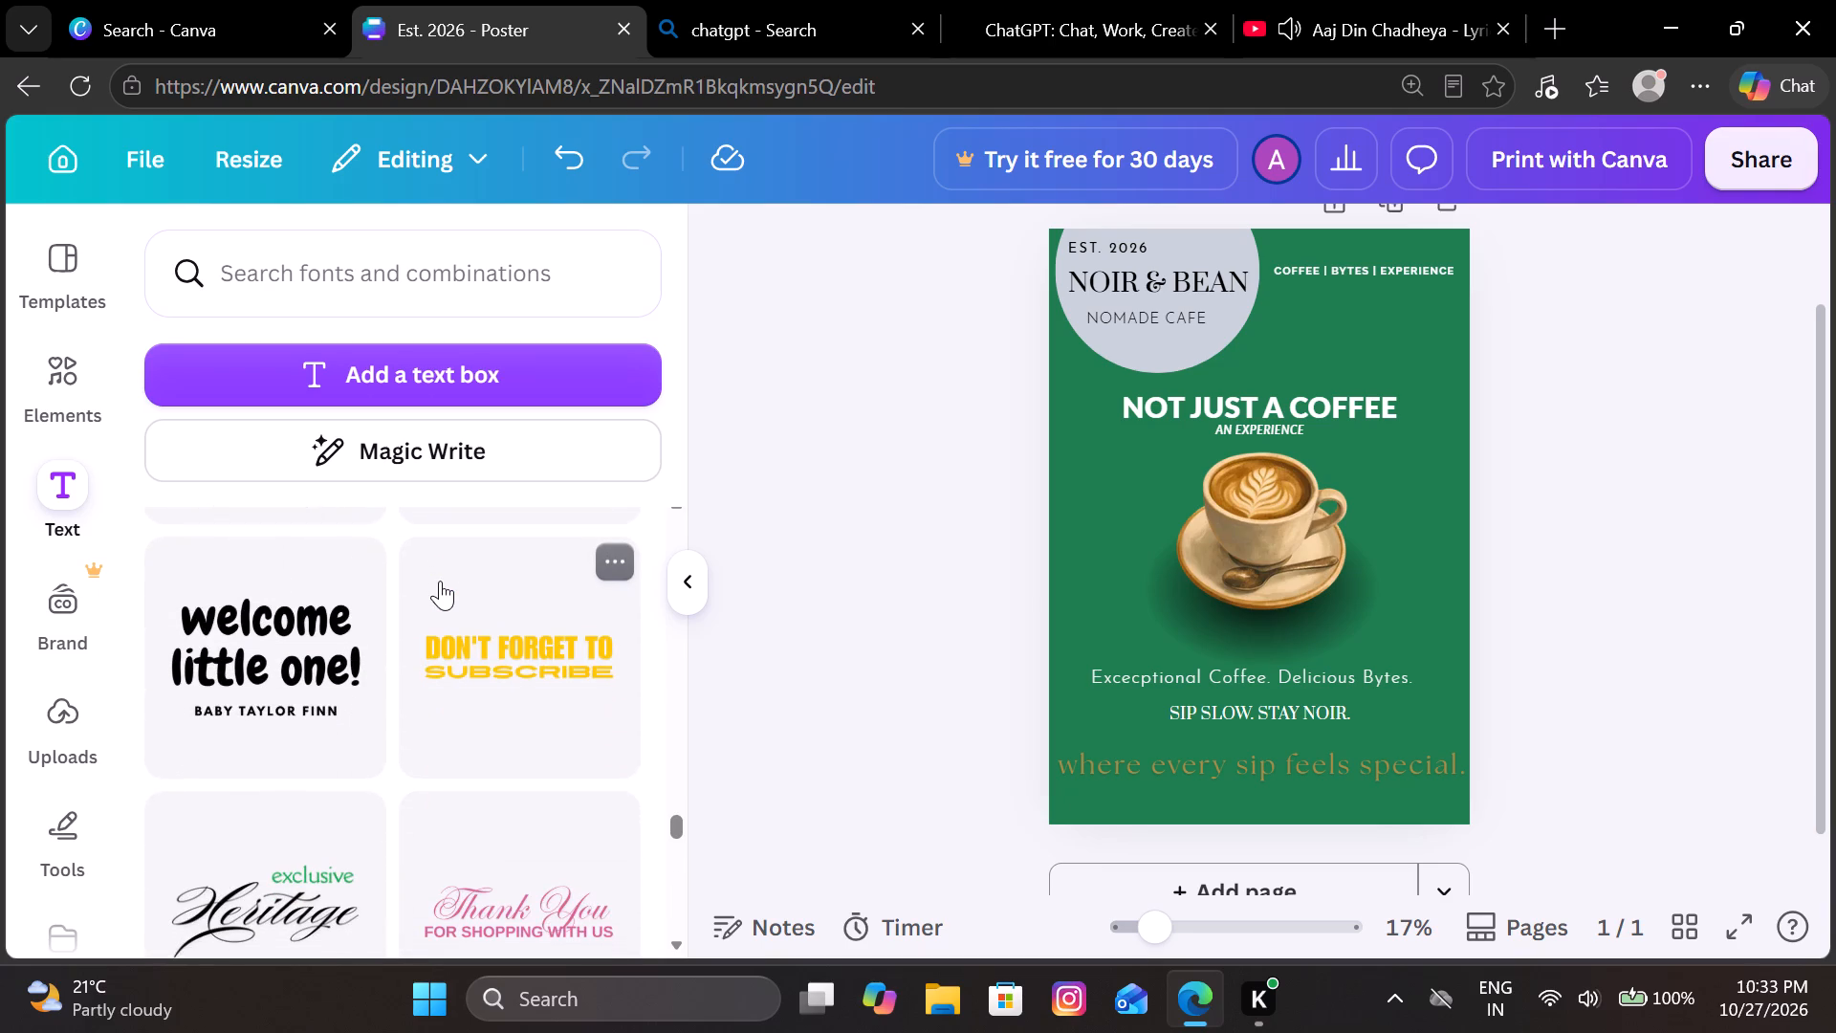
scroll(440, 581, down, 2)
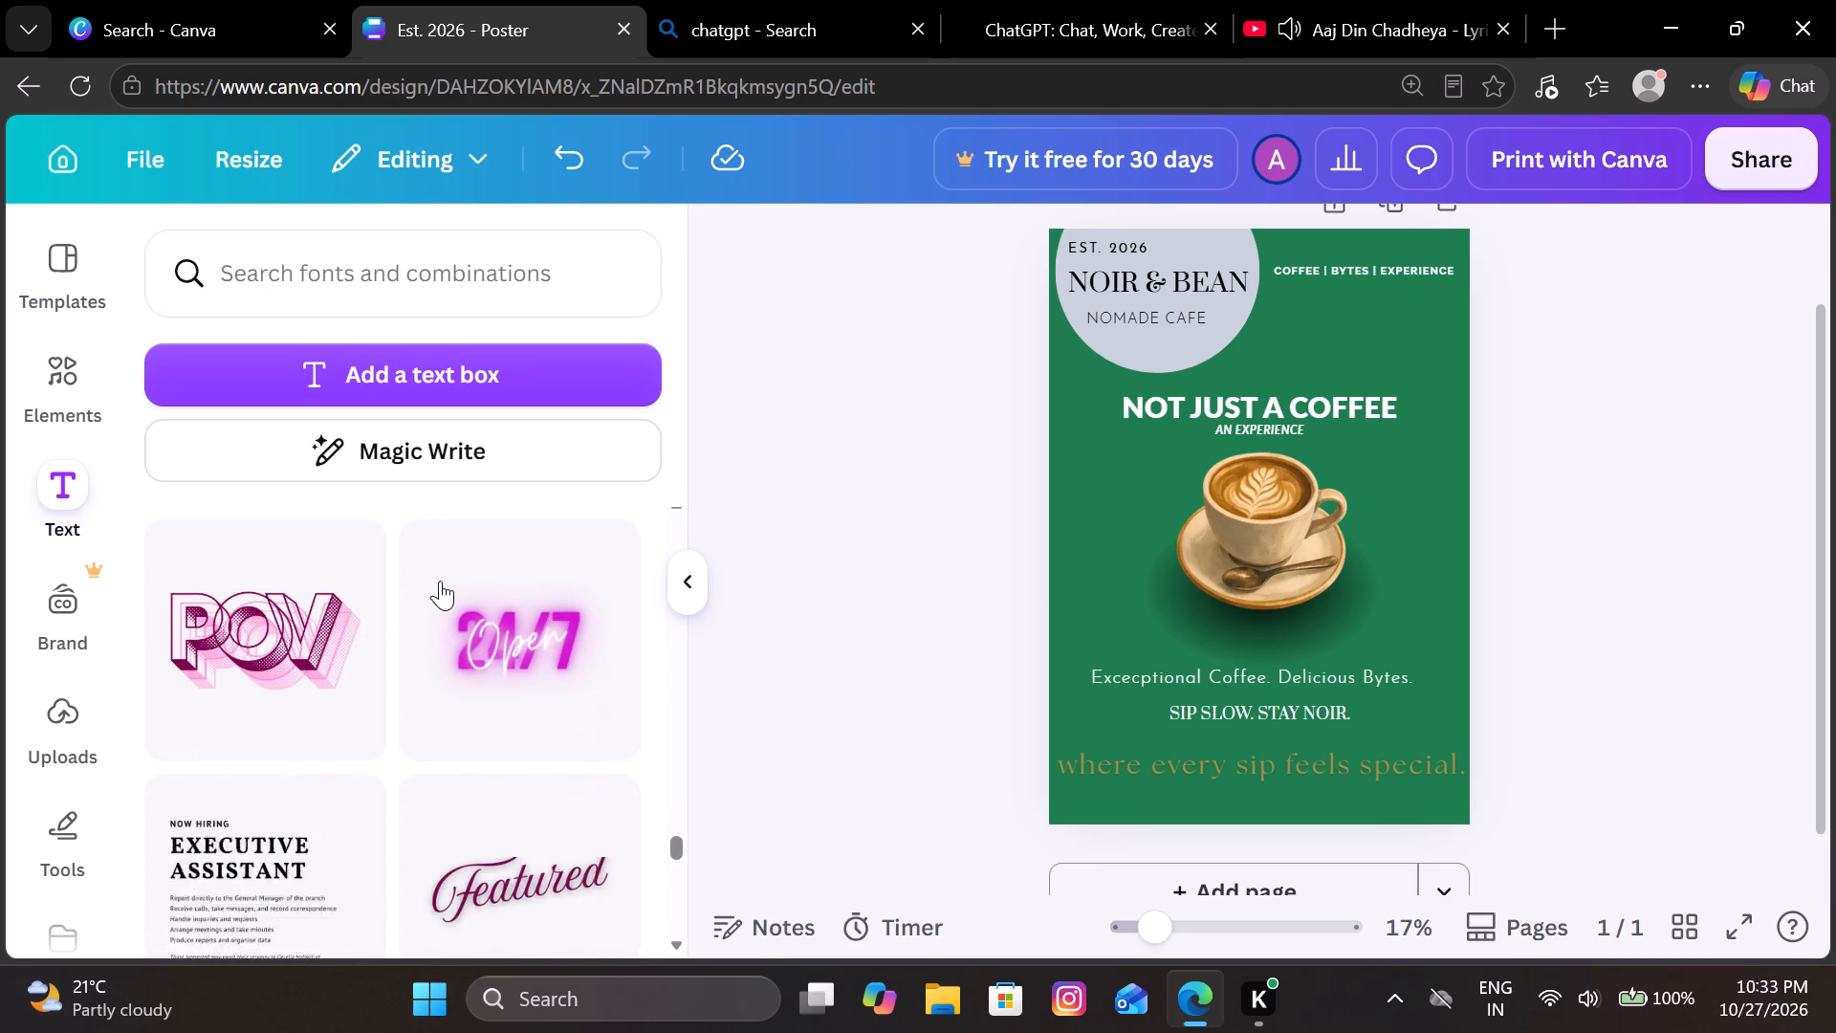
scroll(440, 581, down, 2)
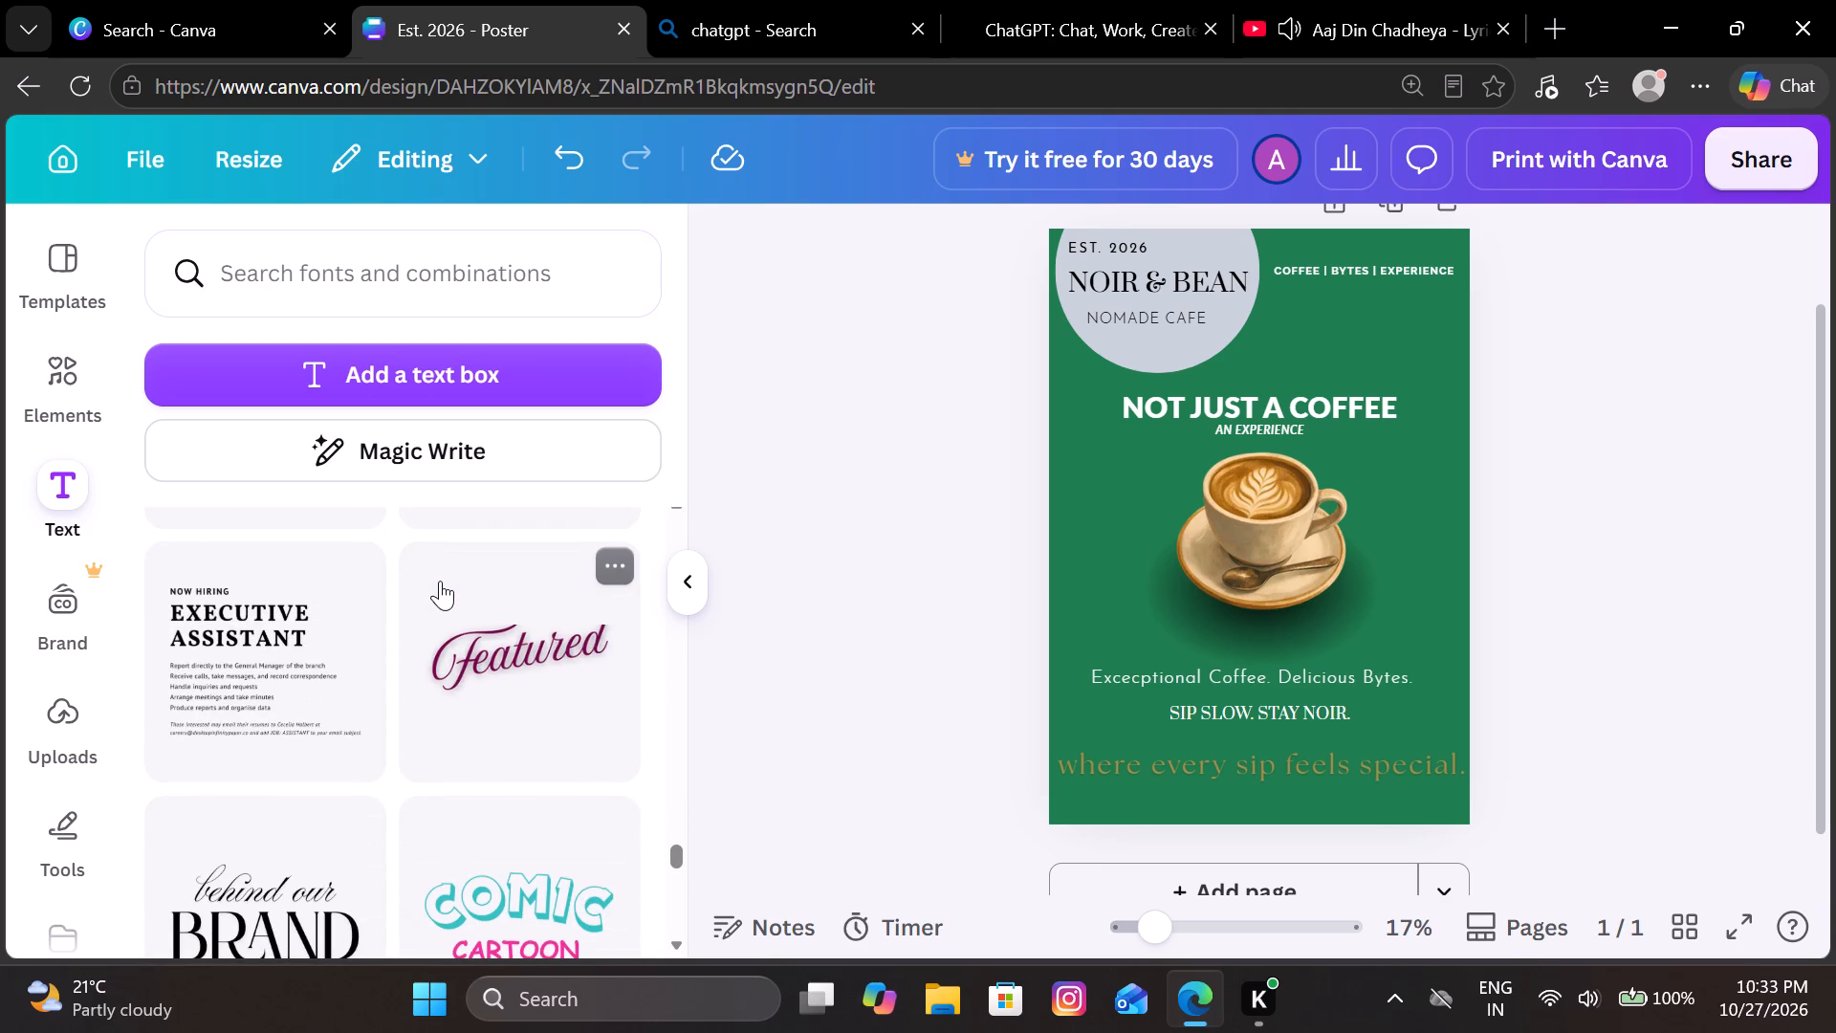
click(258, 645)
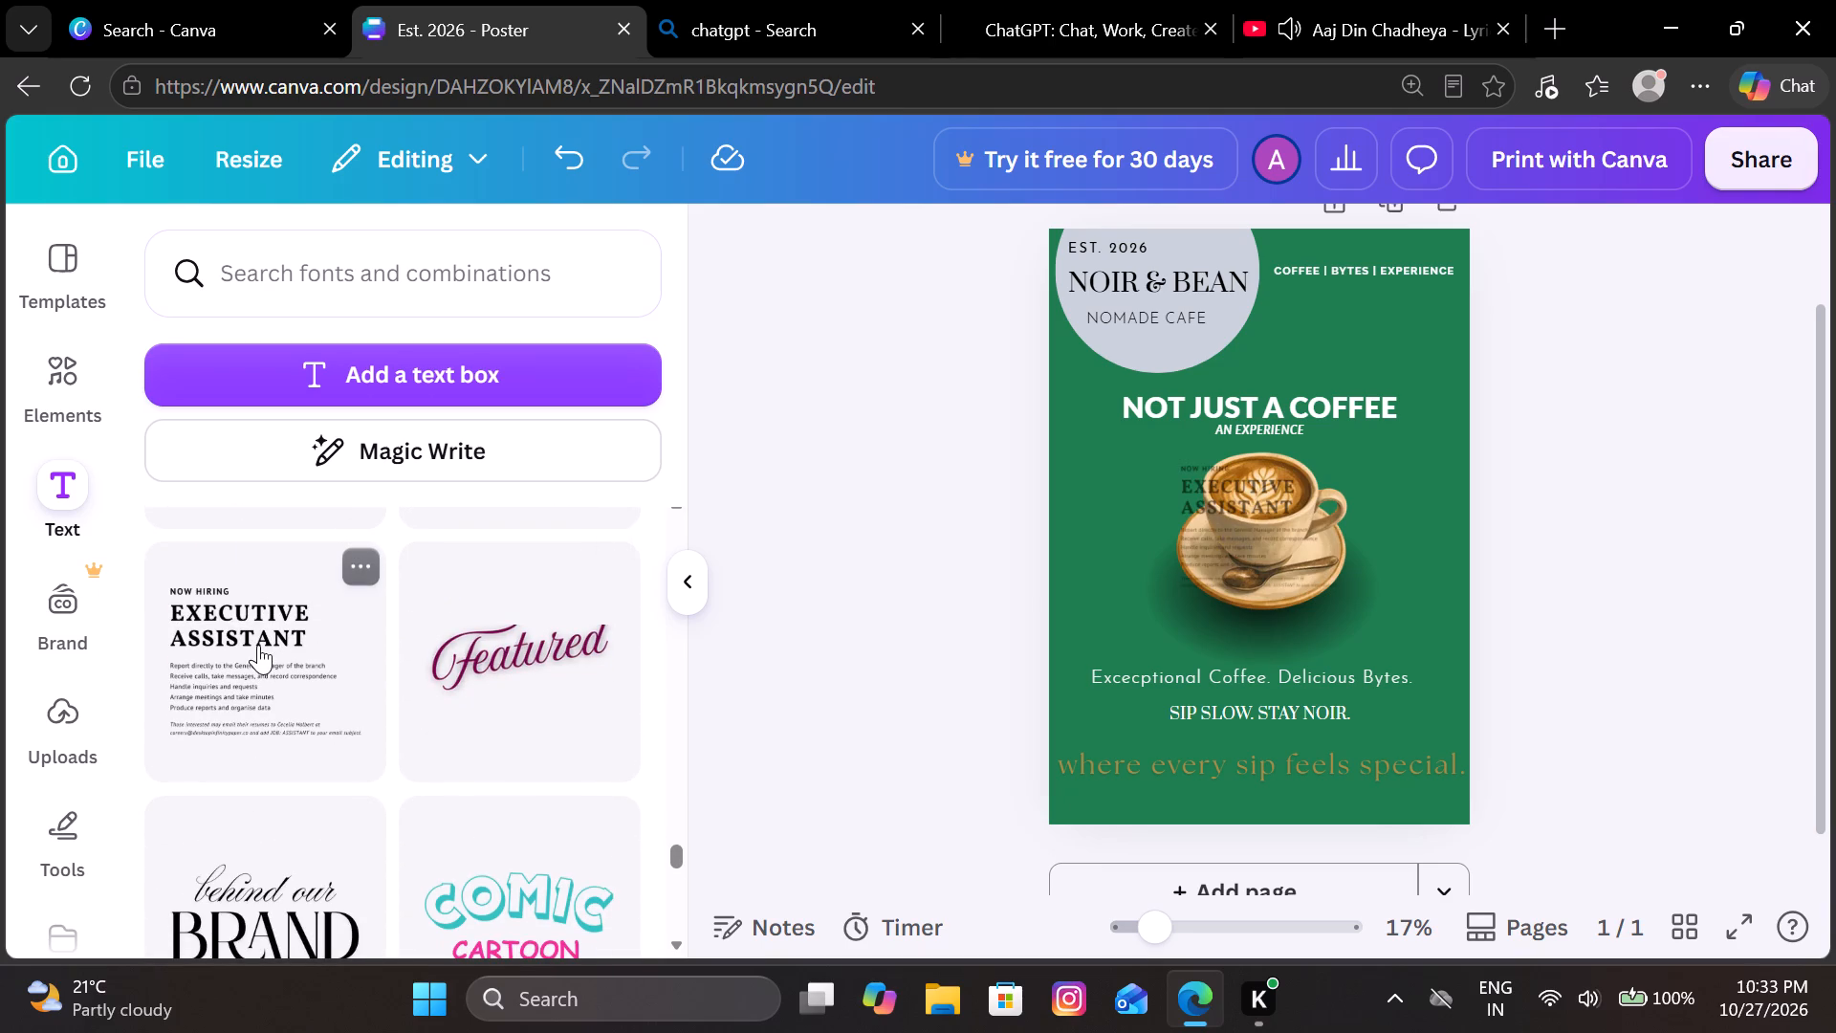
Delete the job description, résumé note and "NOW HIRING" lines from the added combination, keeping only "EXECUTIVE ASSISTANT".
ctrl+scroll(1236, 495, up, 6)
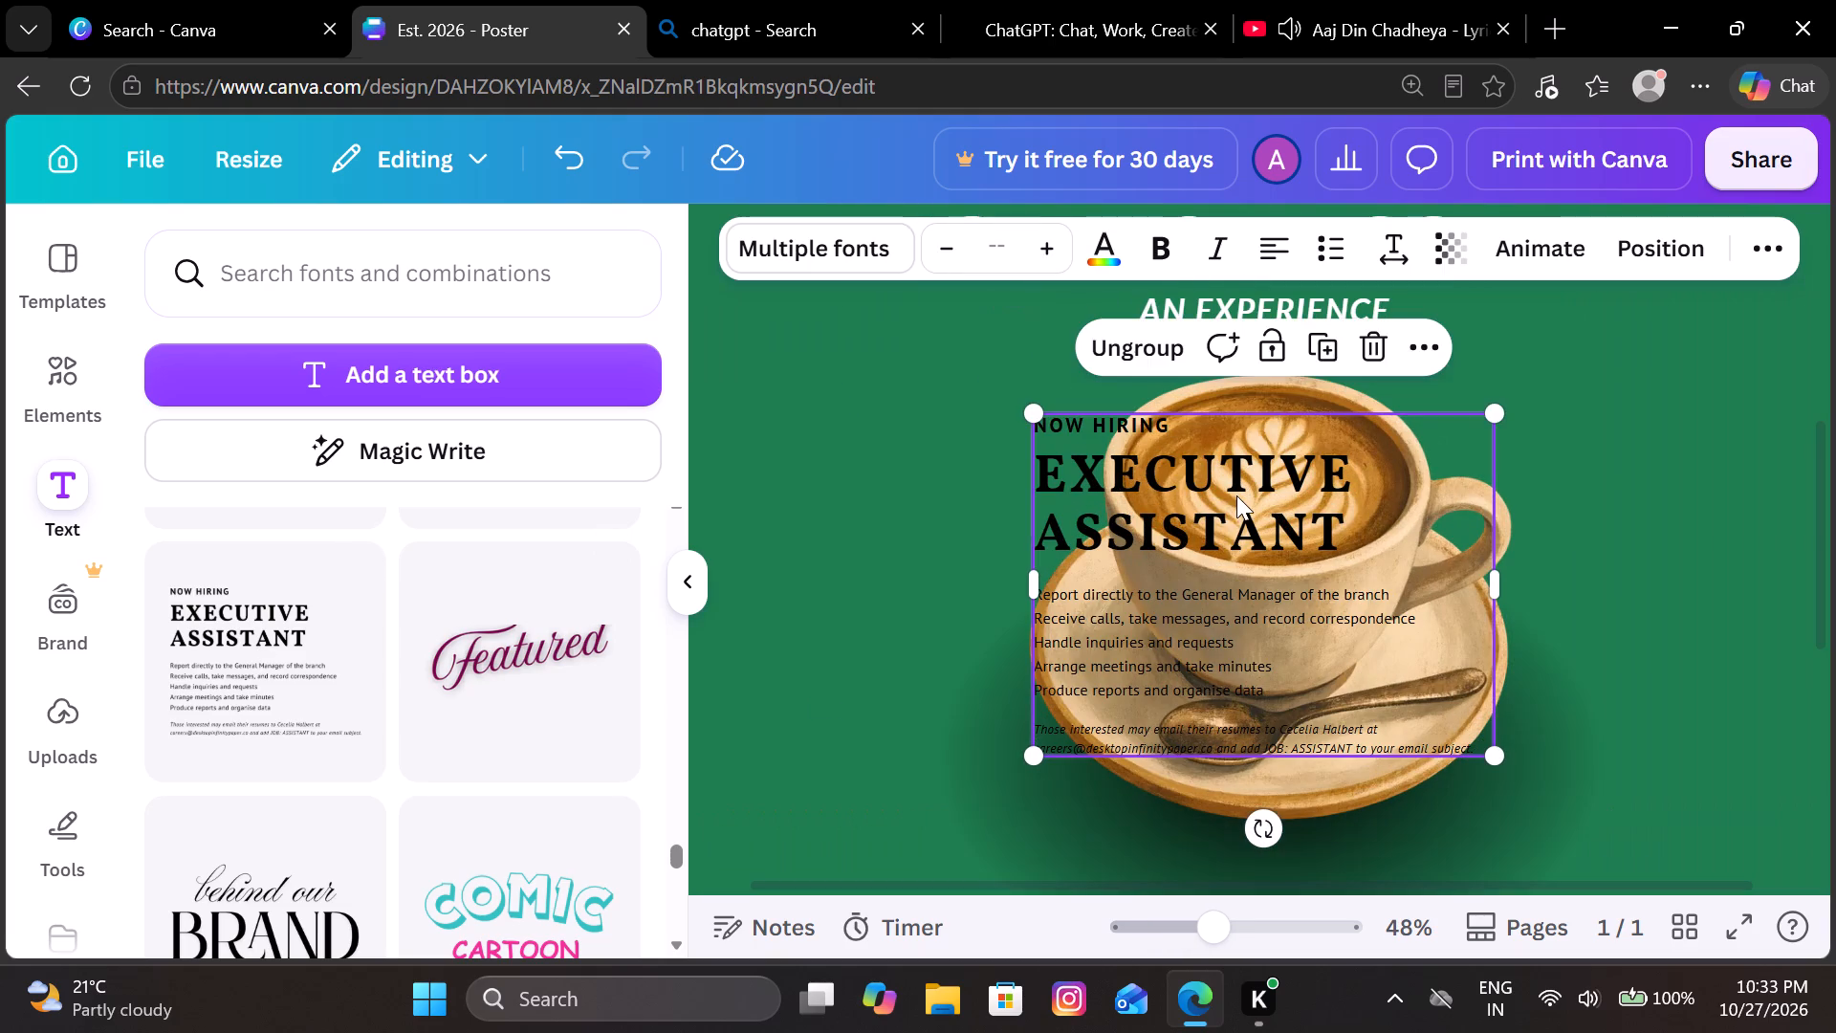
click(1154, 634)
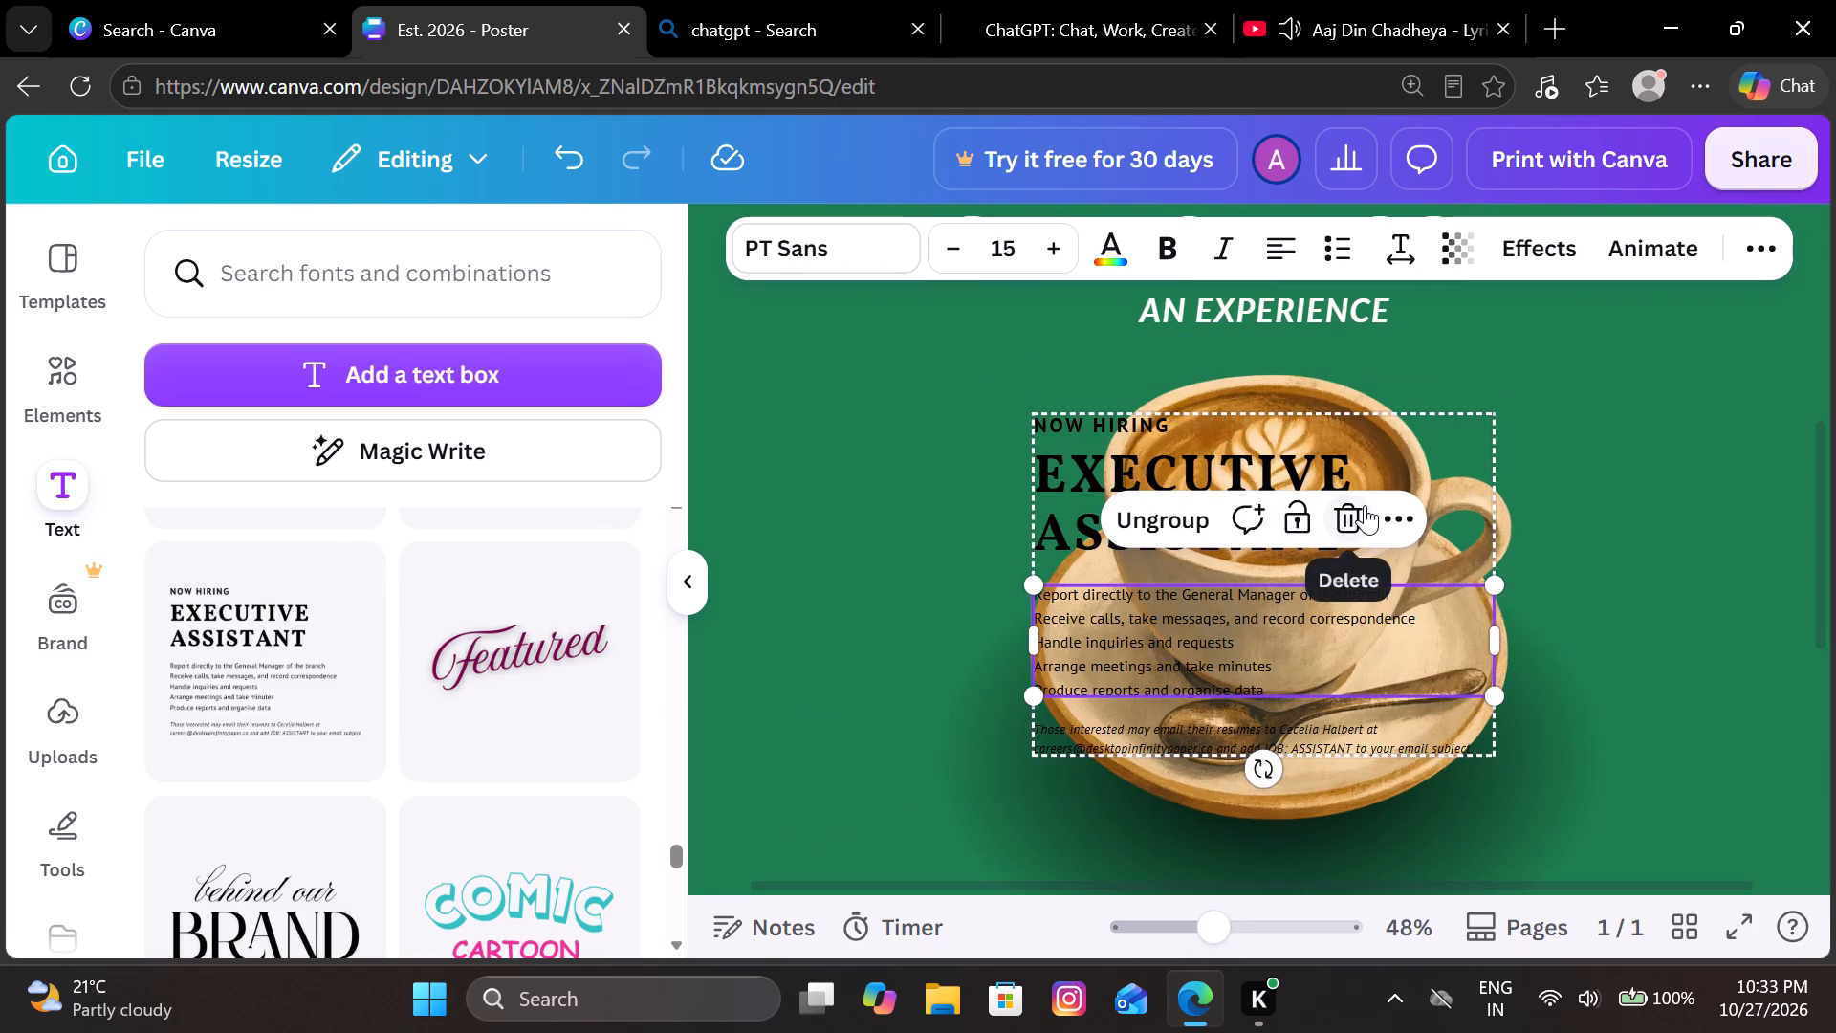
click(1365, 505)
click(1144, 726)
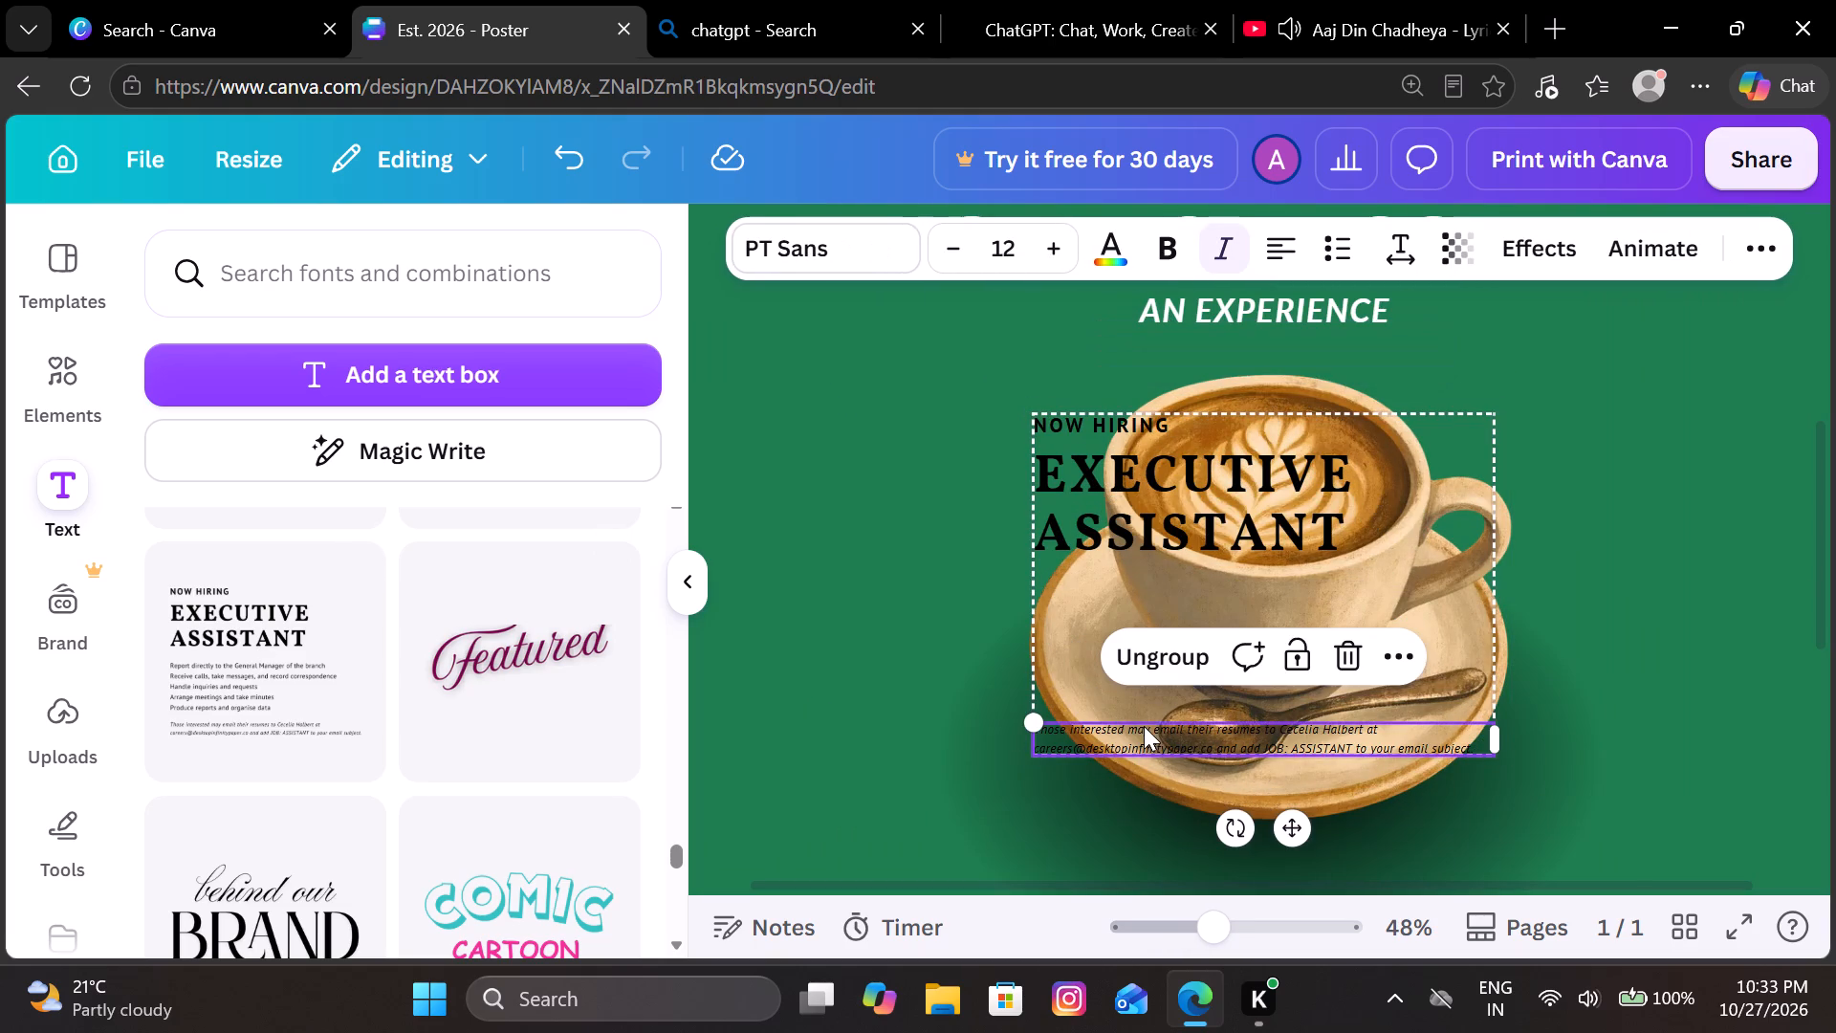
click(1347, 649)
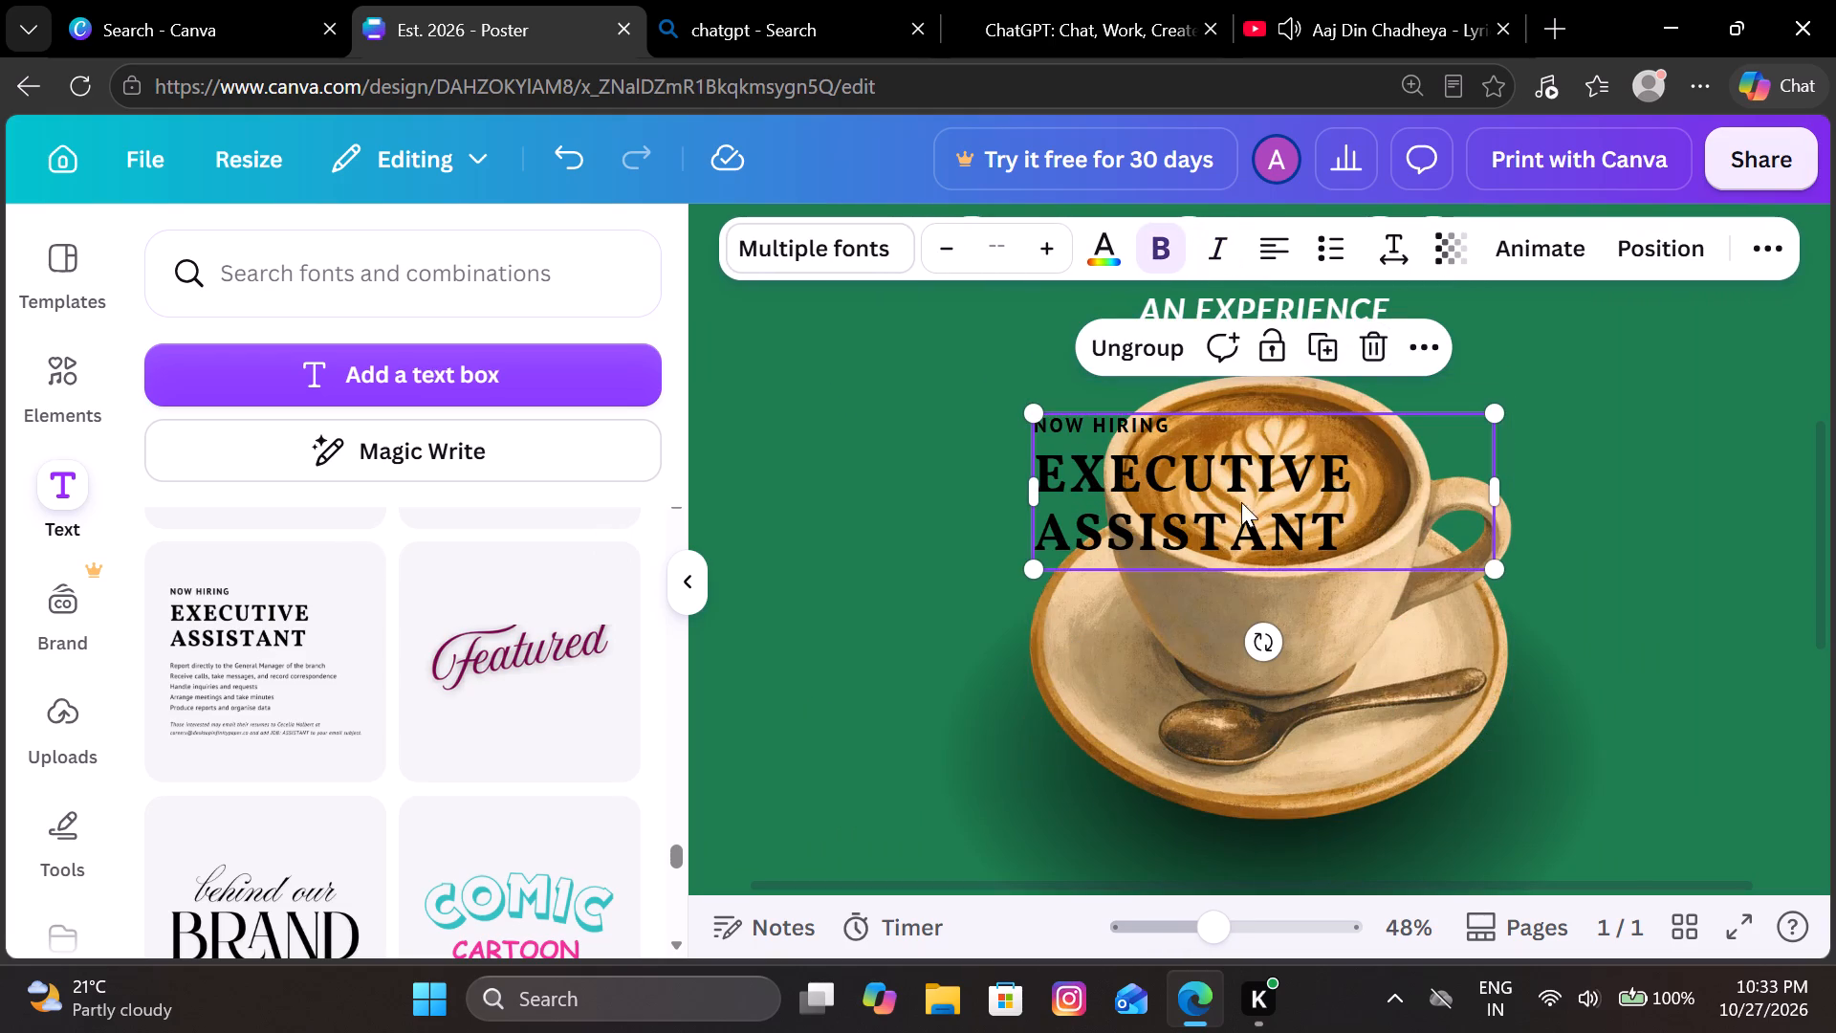
click(1121, 419)
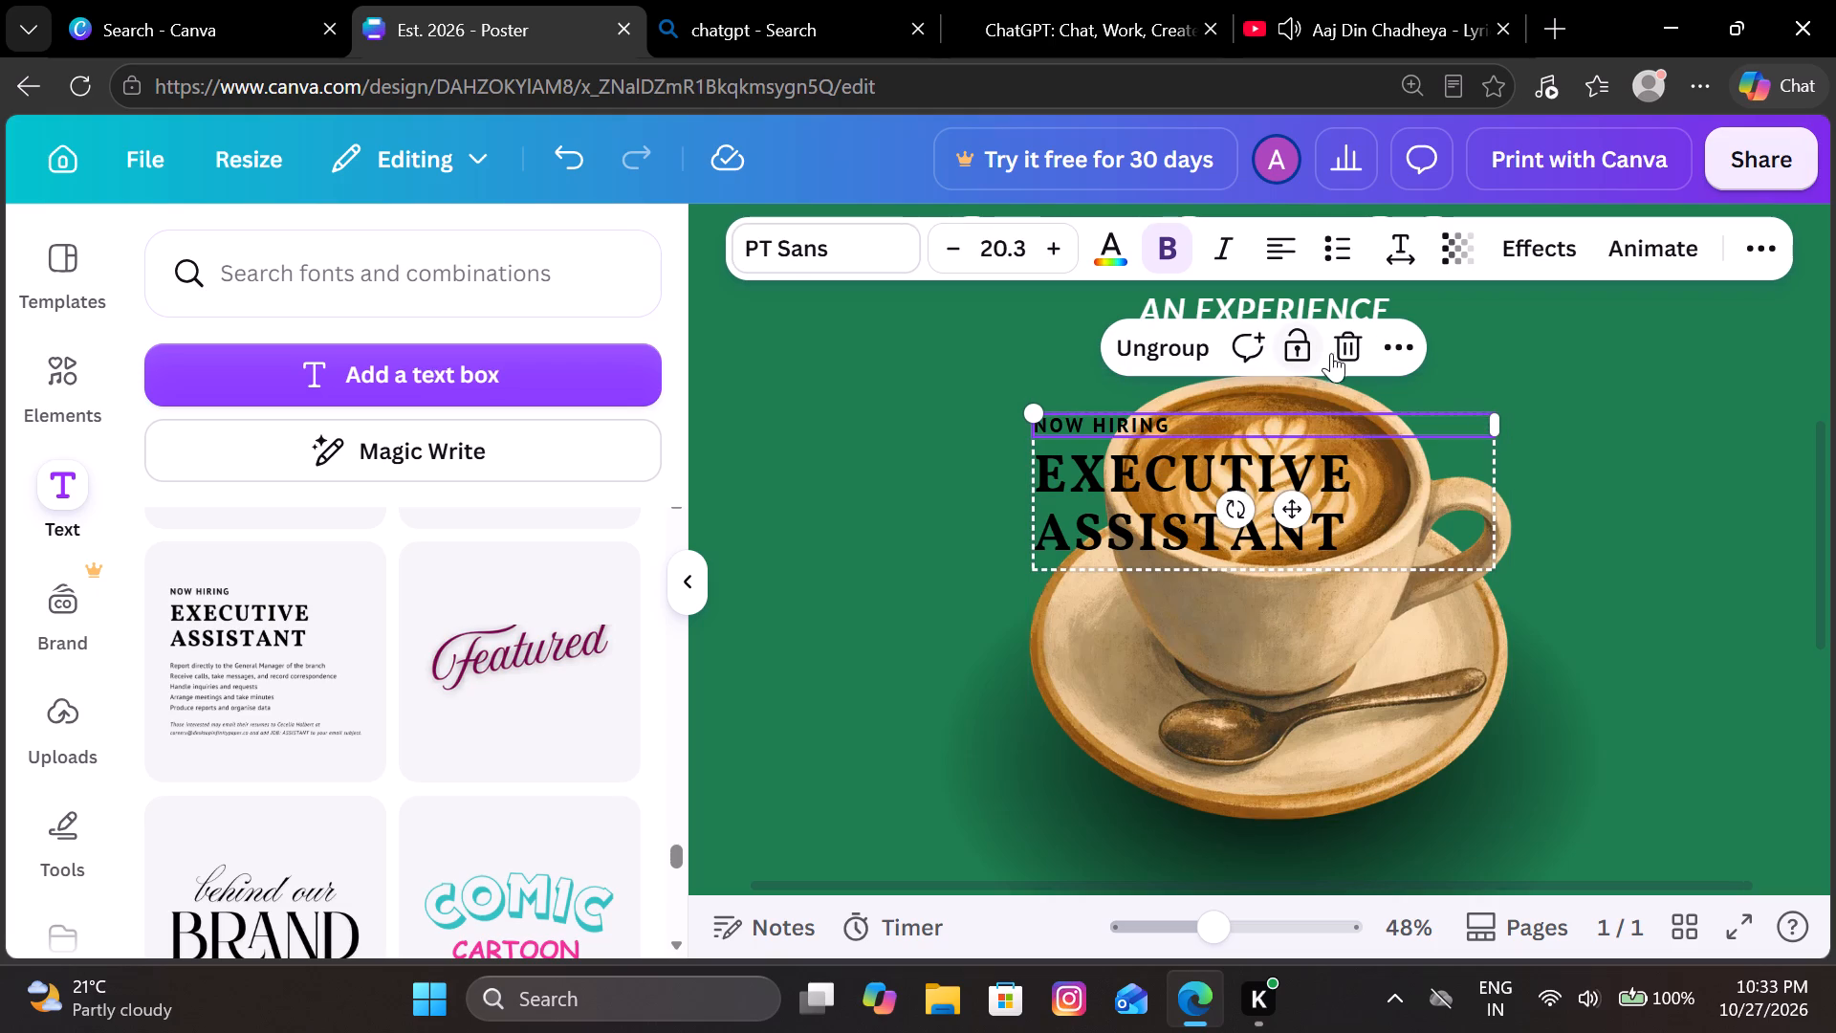
click(1343, 349)
Replace the "EXECUTIVE ASSISTANT" text over the cup with "unforgetable vibes".
click(1235, 473)
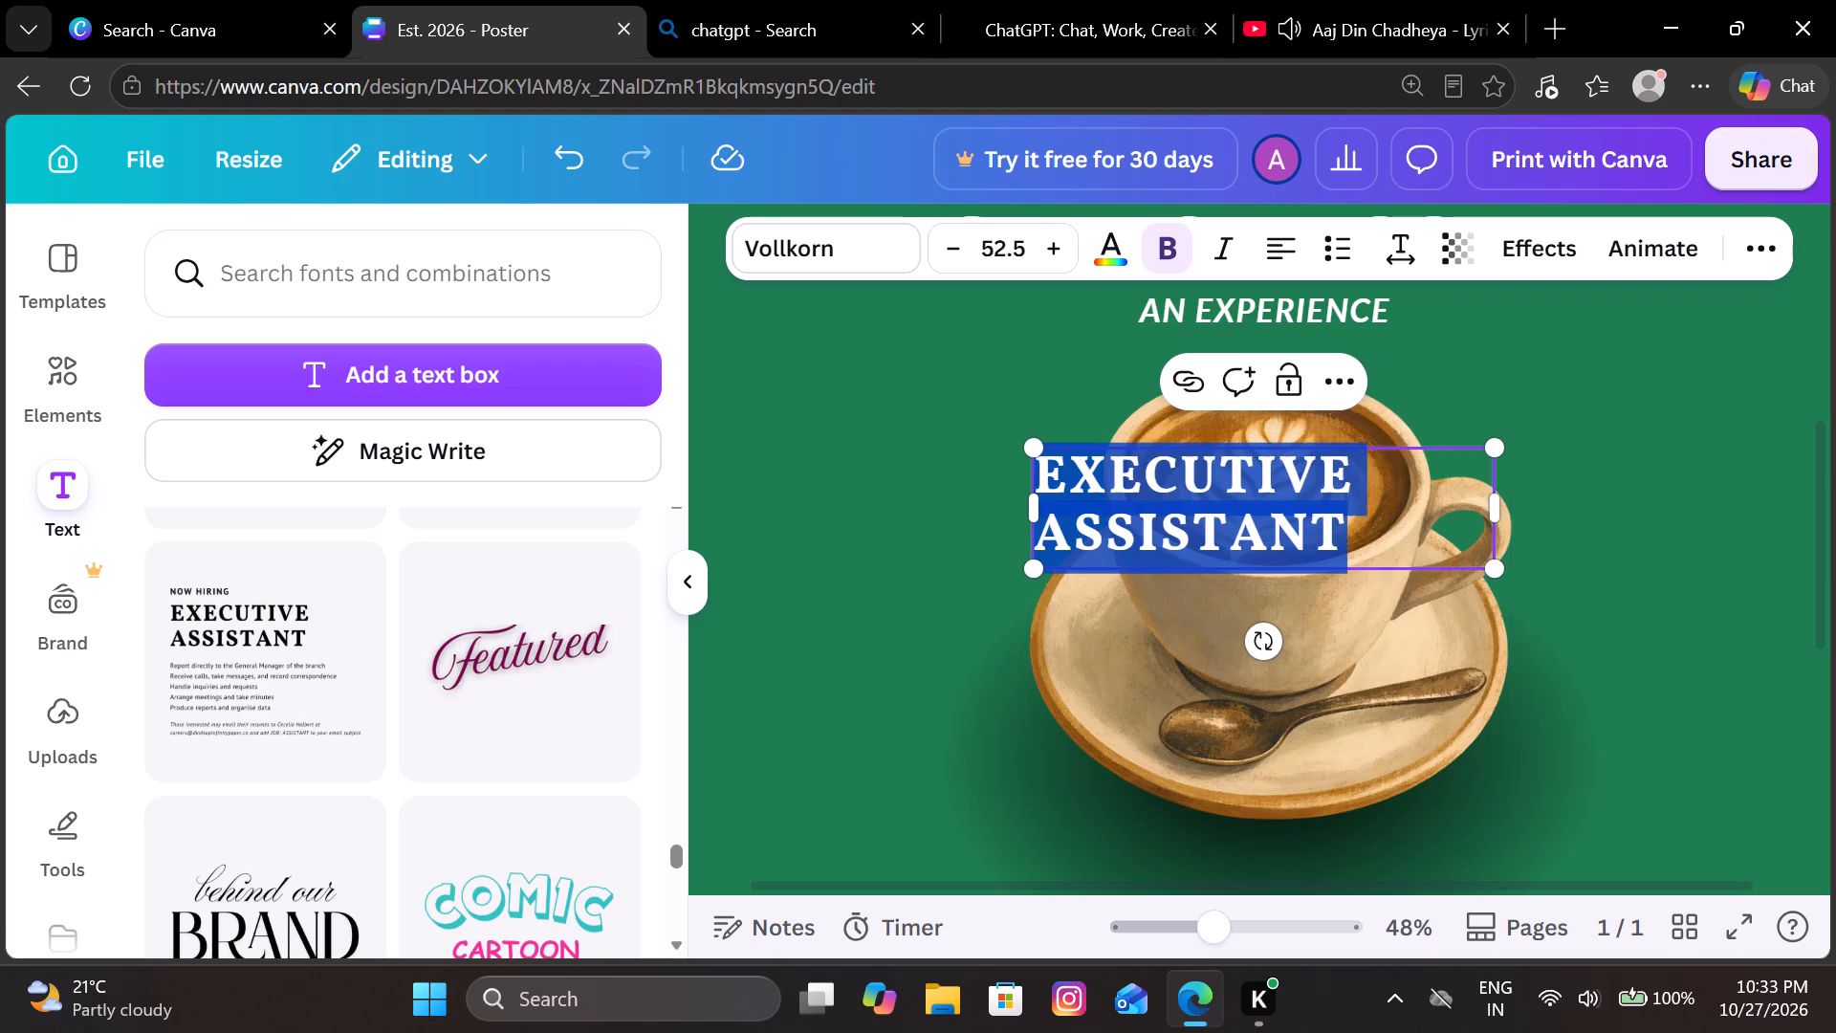
text(un)
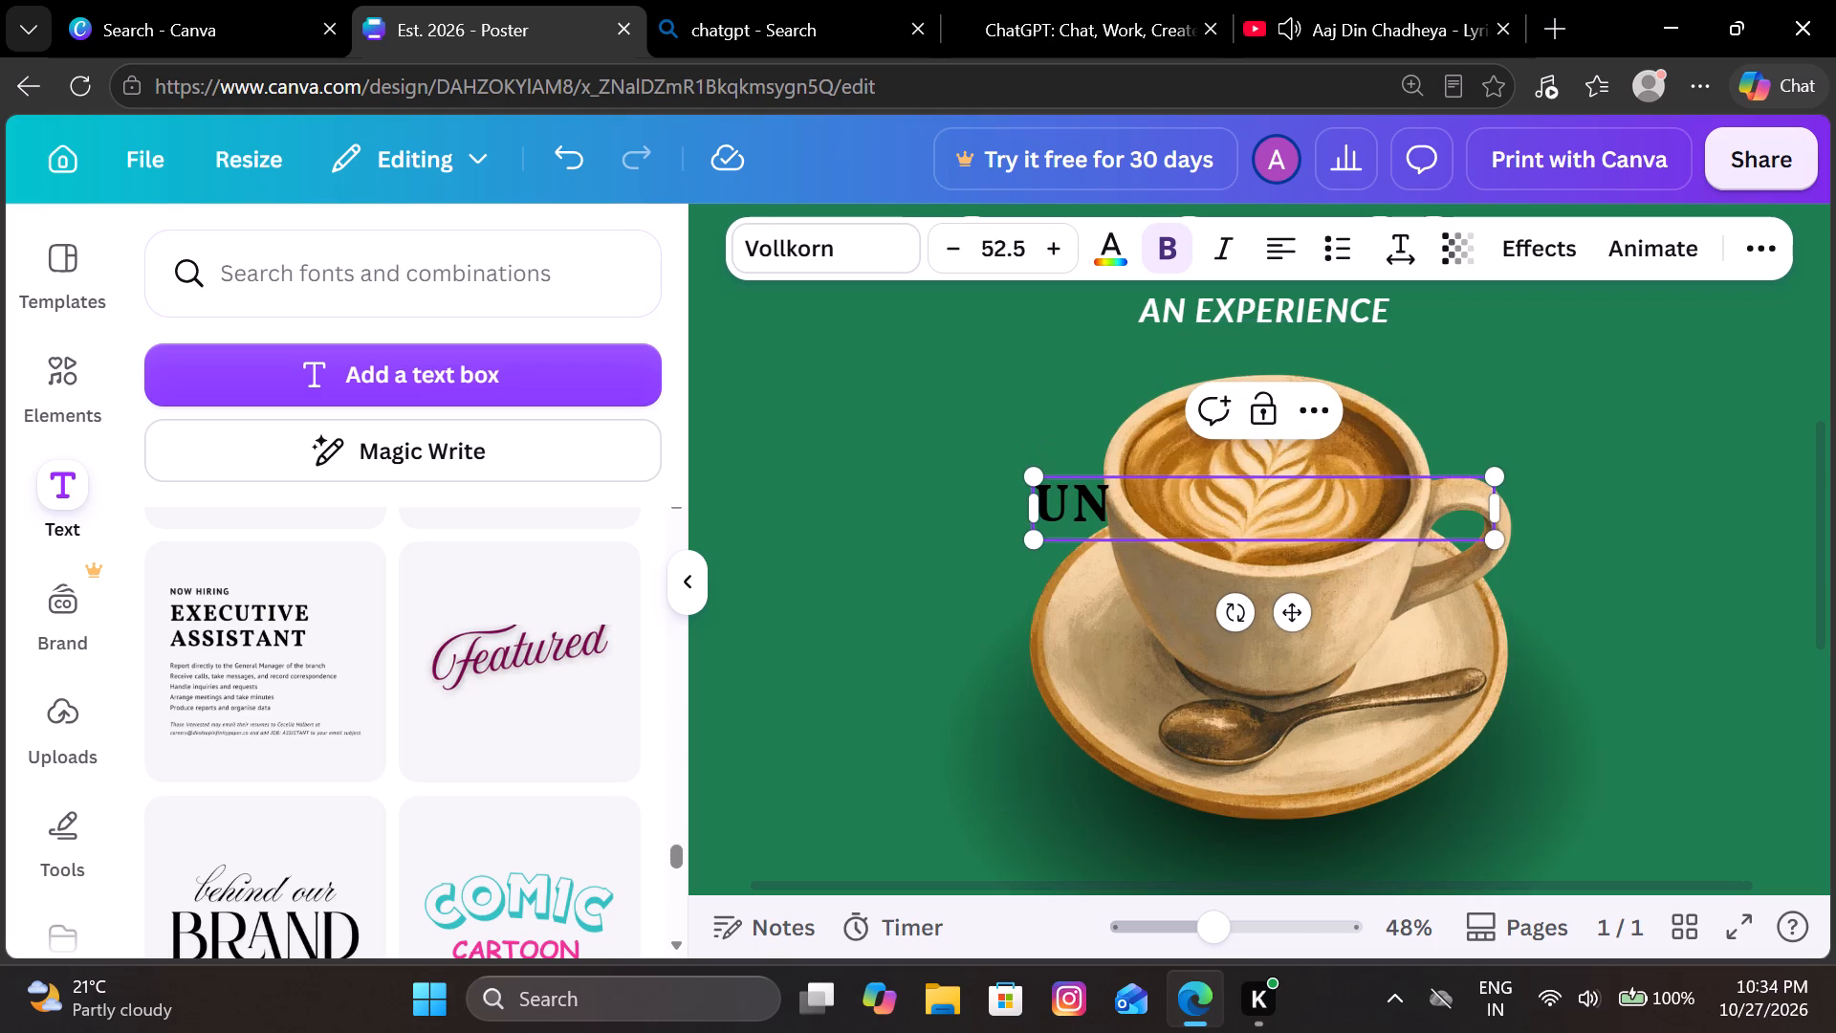
text(forge)
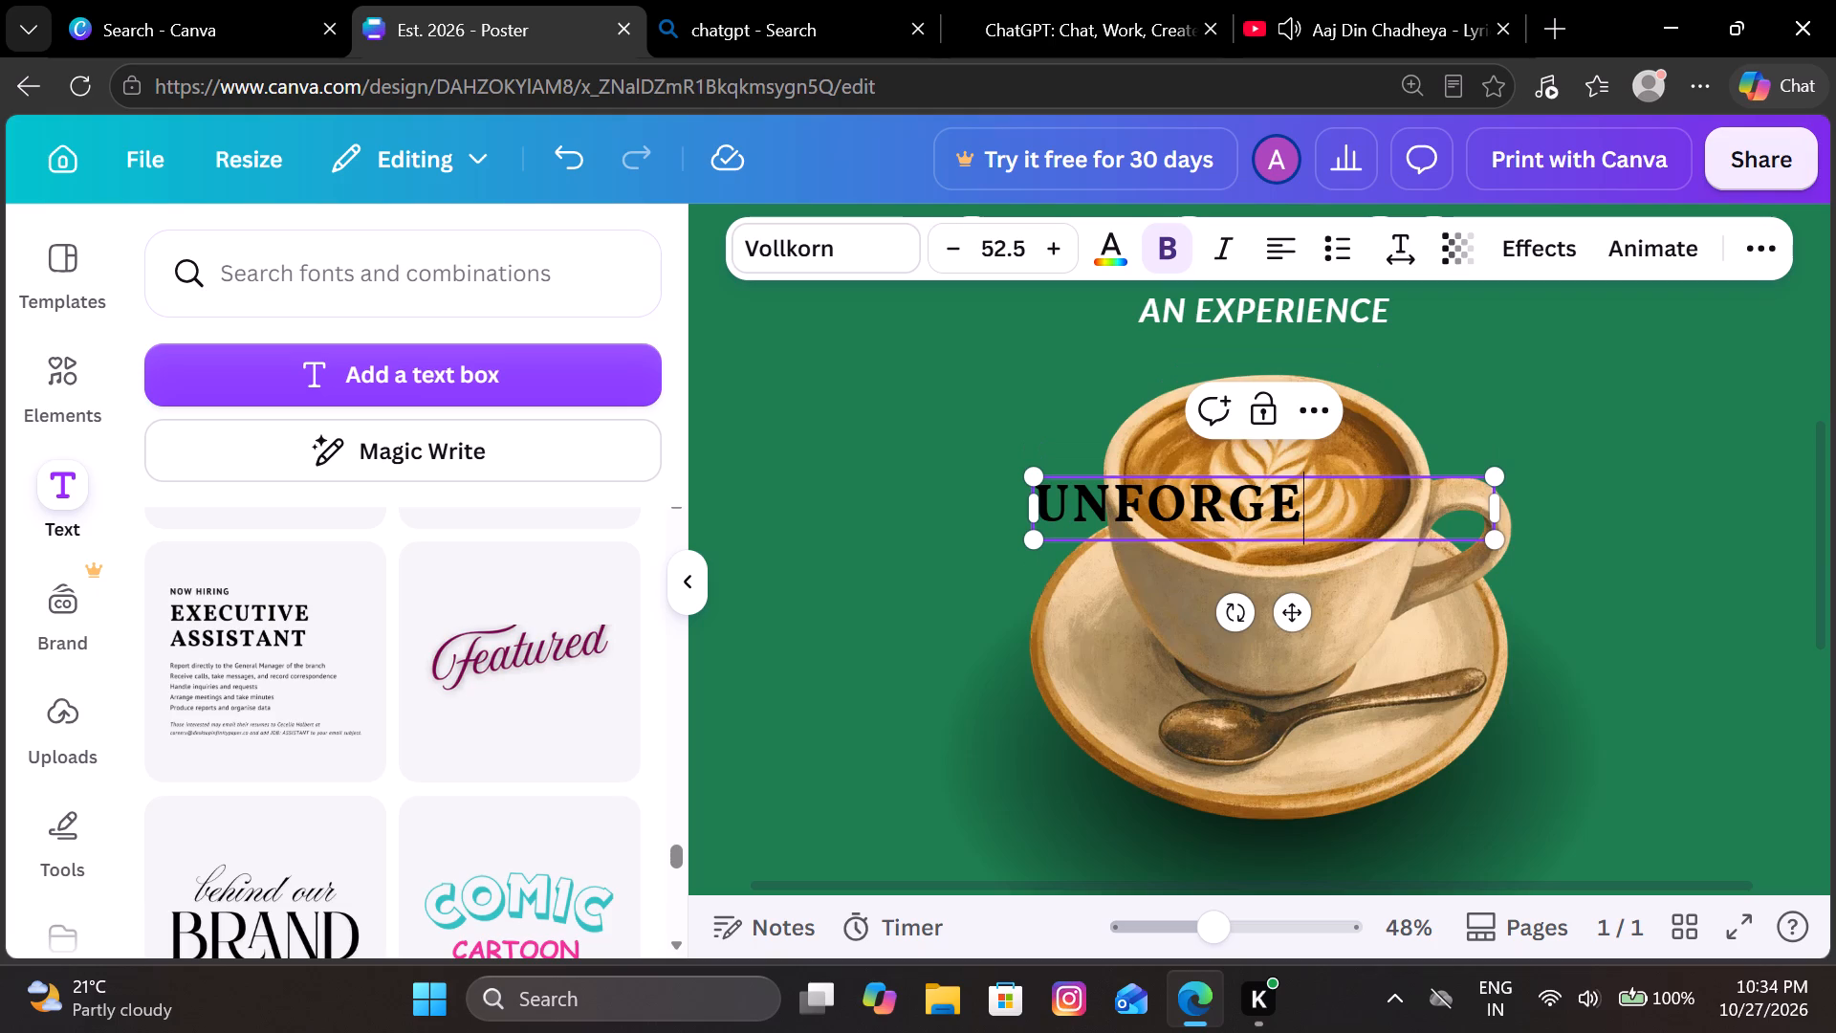
text(table)
key(space)
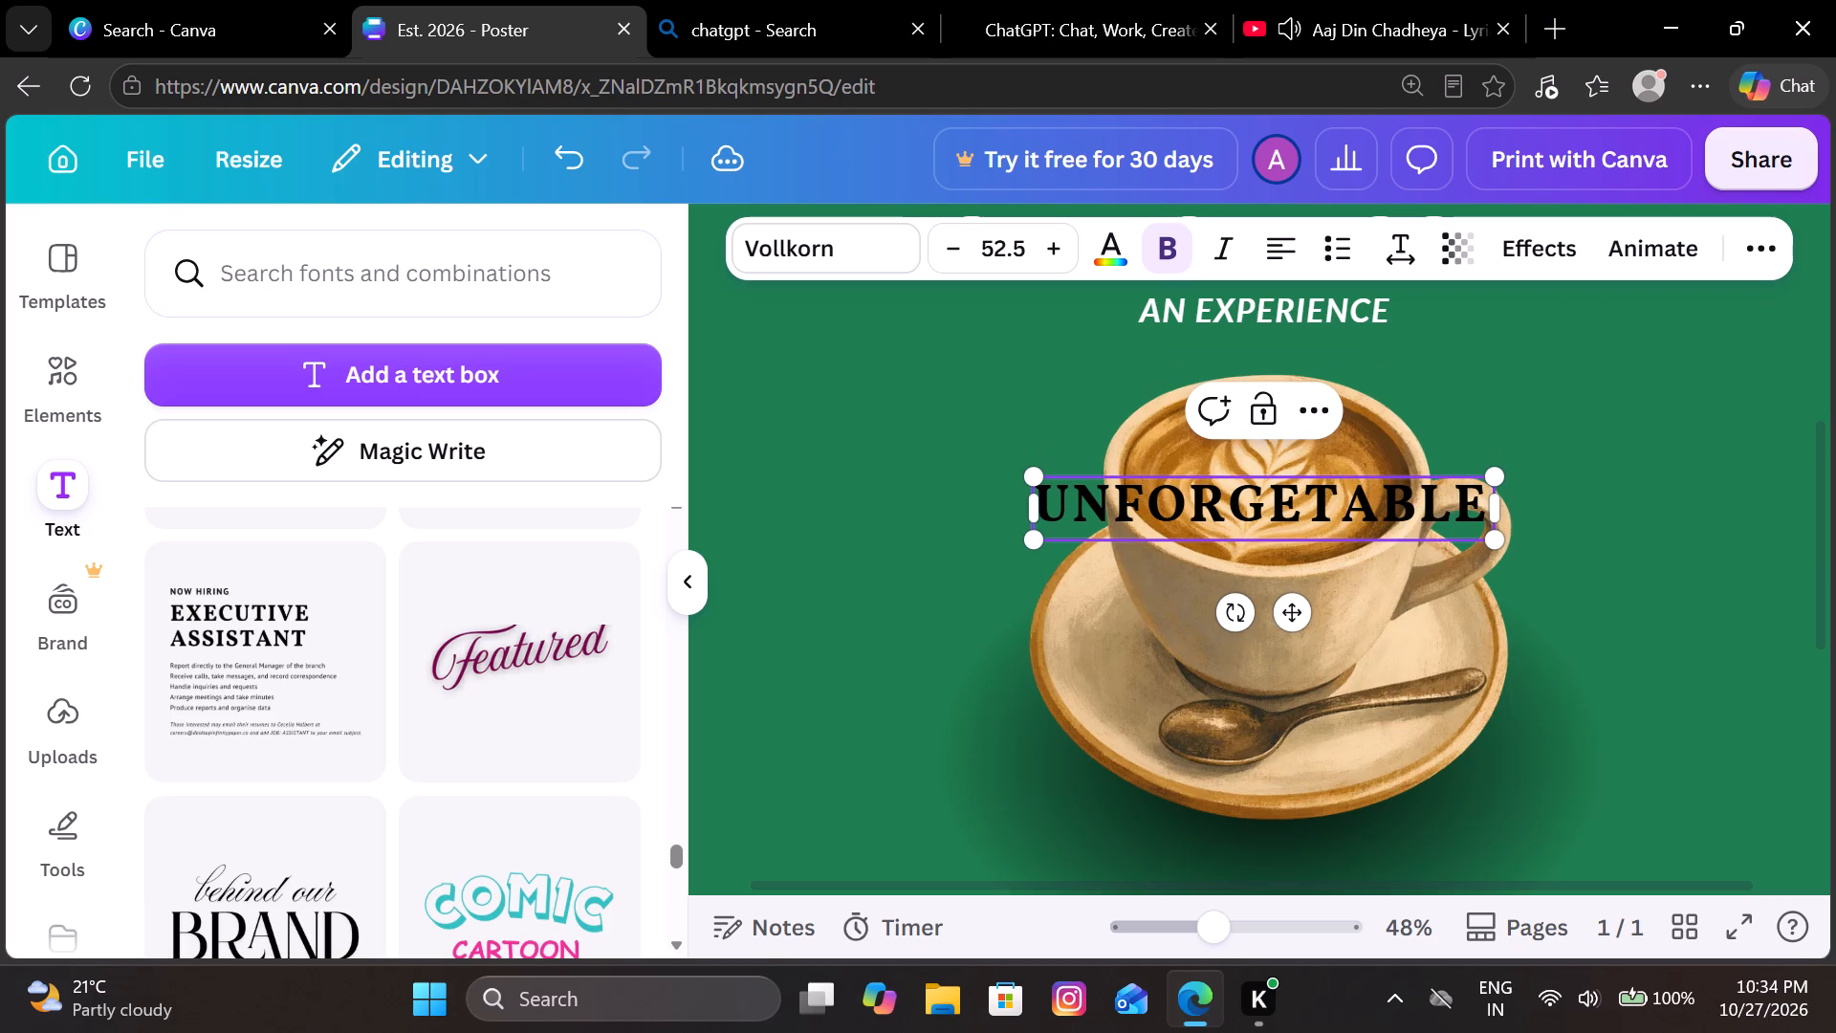
text(vibes)
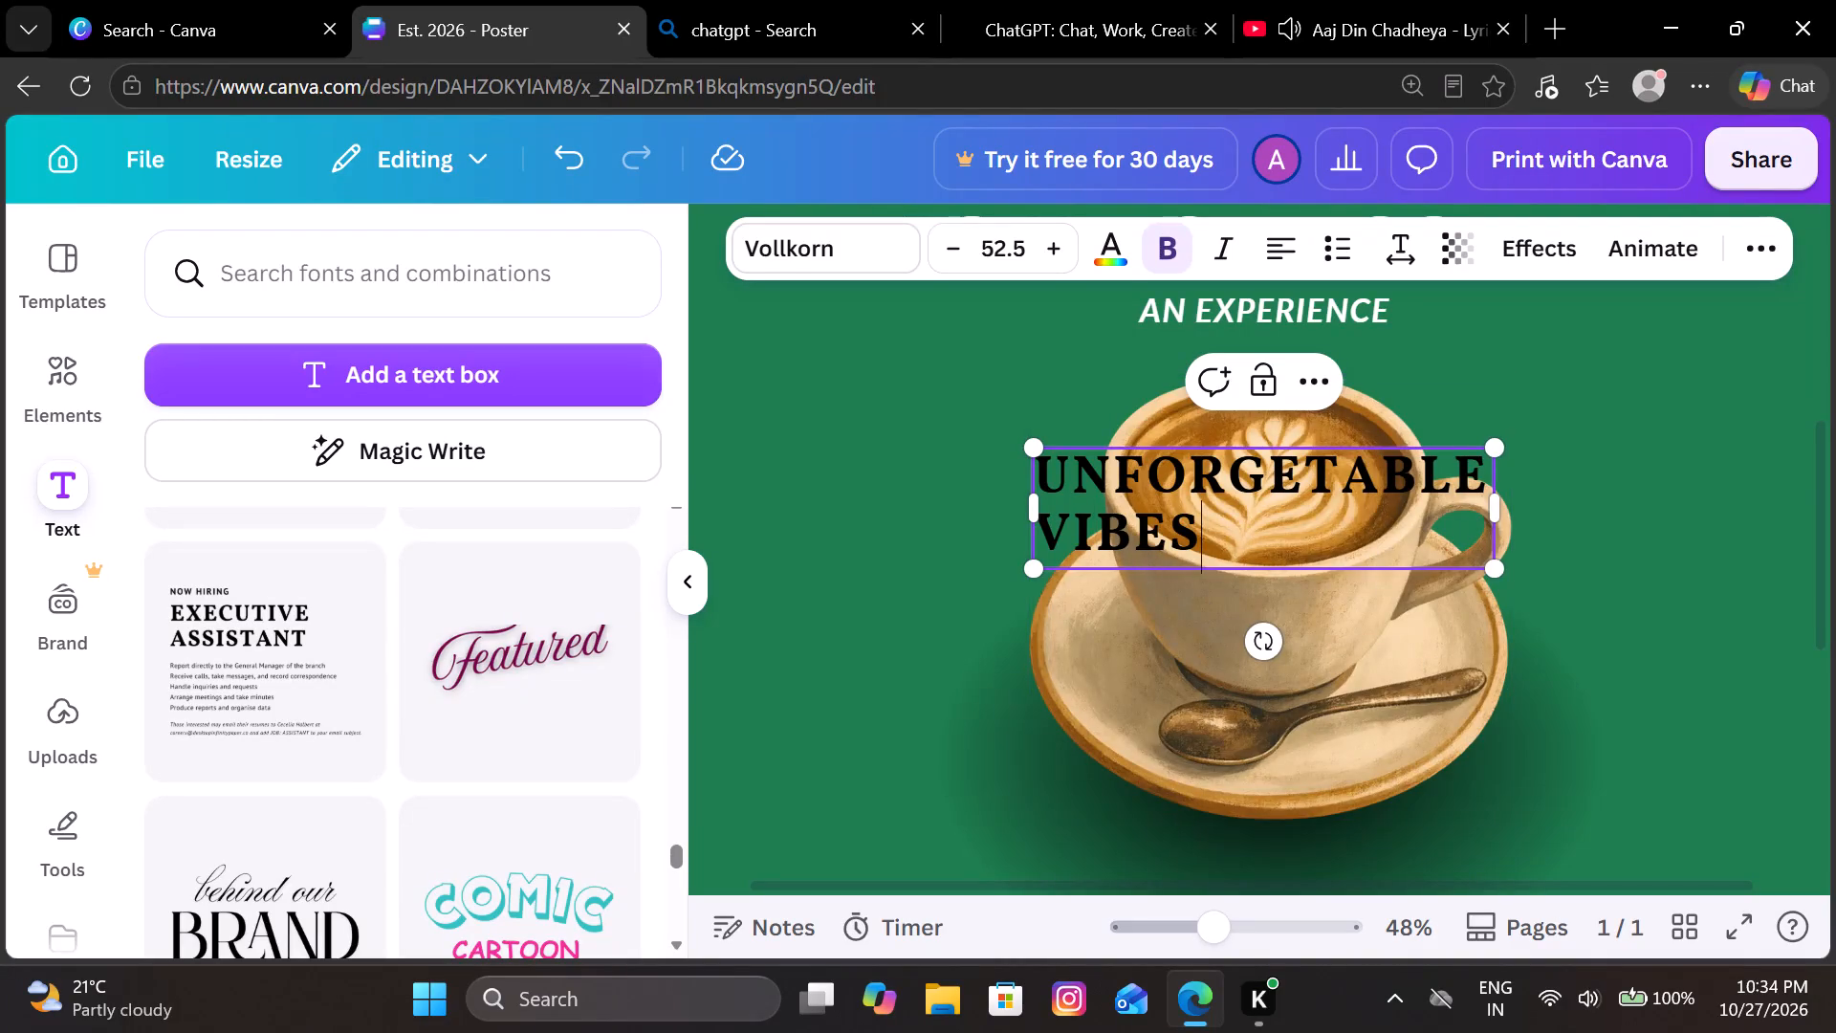
Recolour the black "UNFORGETABLE VIBES" text to the design's gray yellow, applying the change to all matching black on the page.
click(1112, 257)
click(1112, 257)
click(1095, 248)
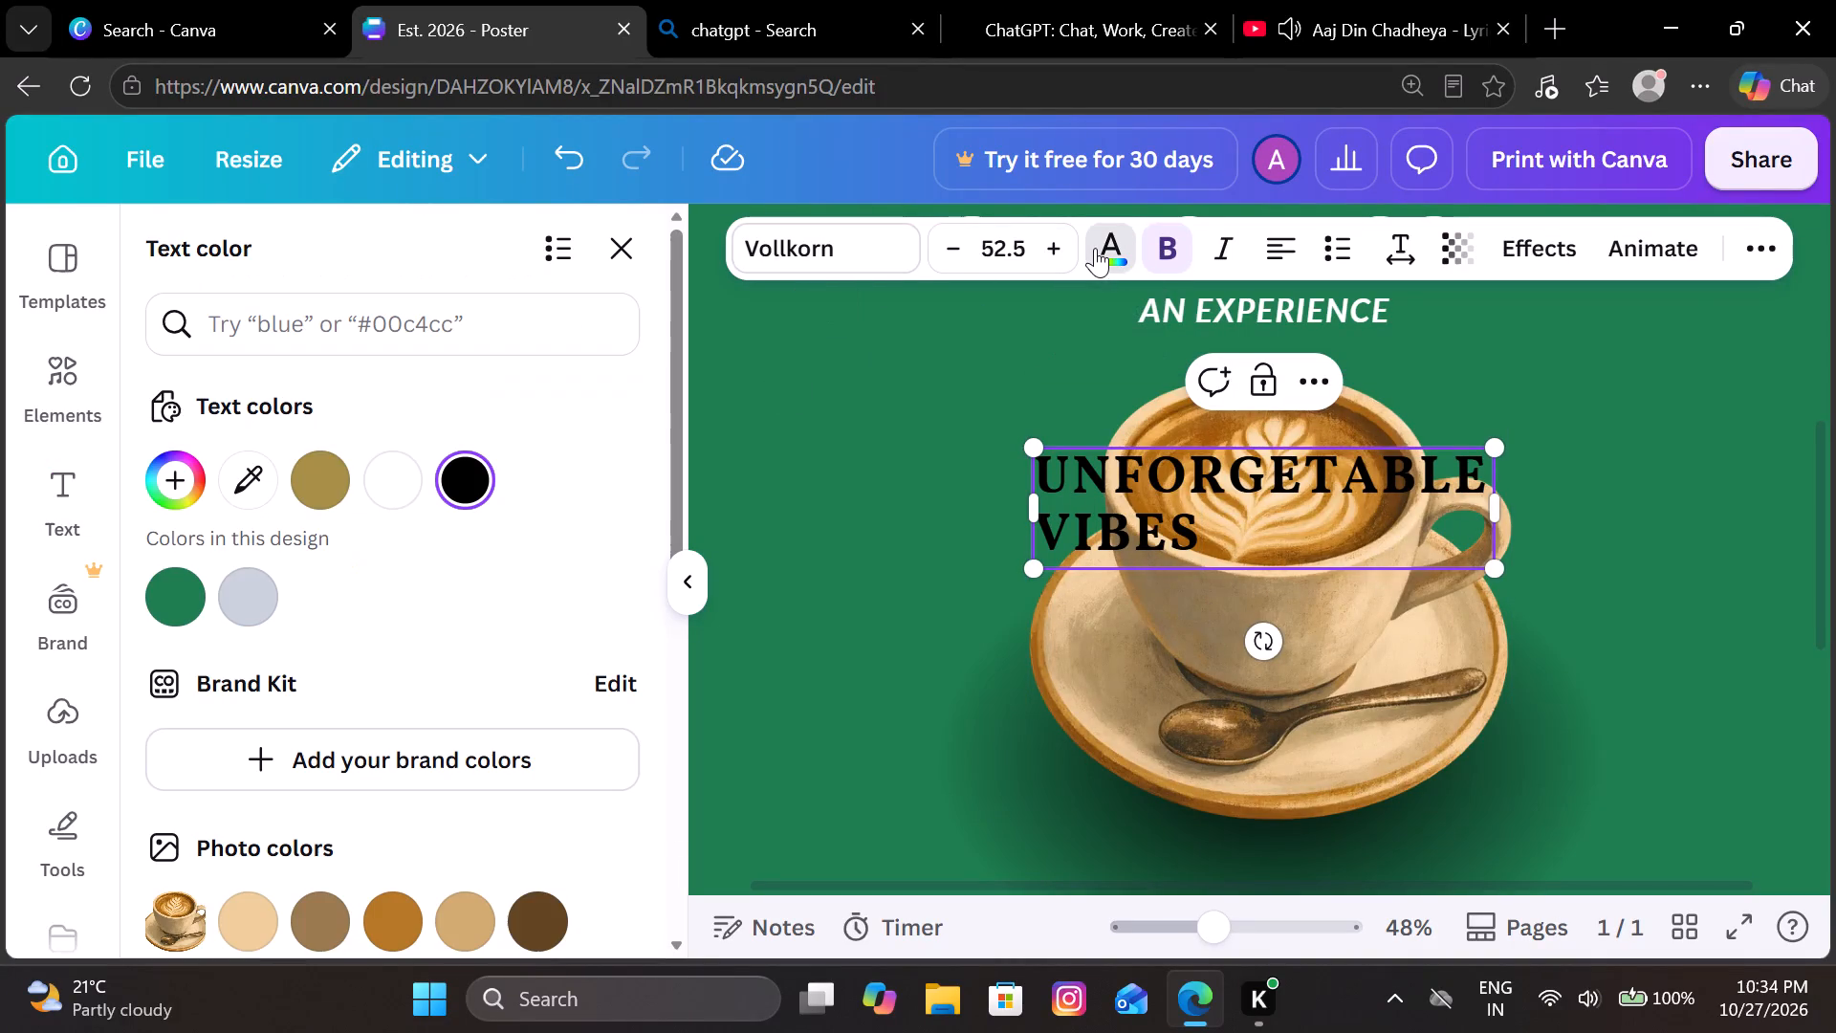
click(296, 482)
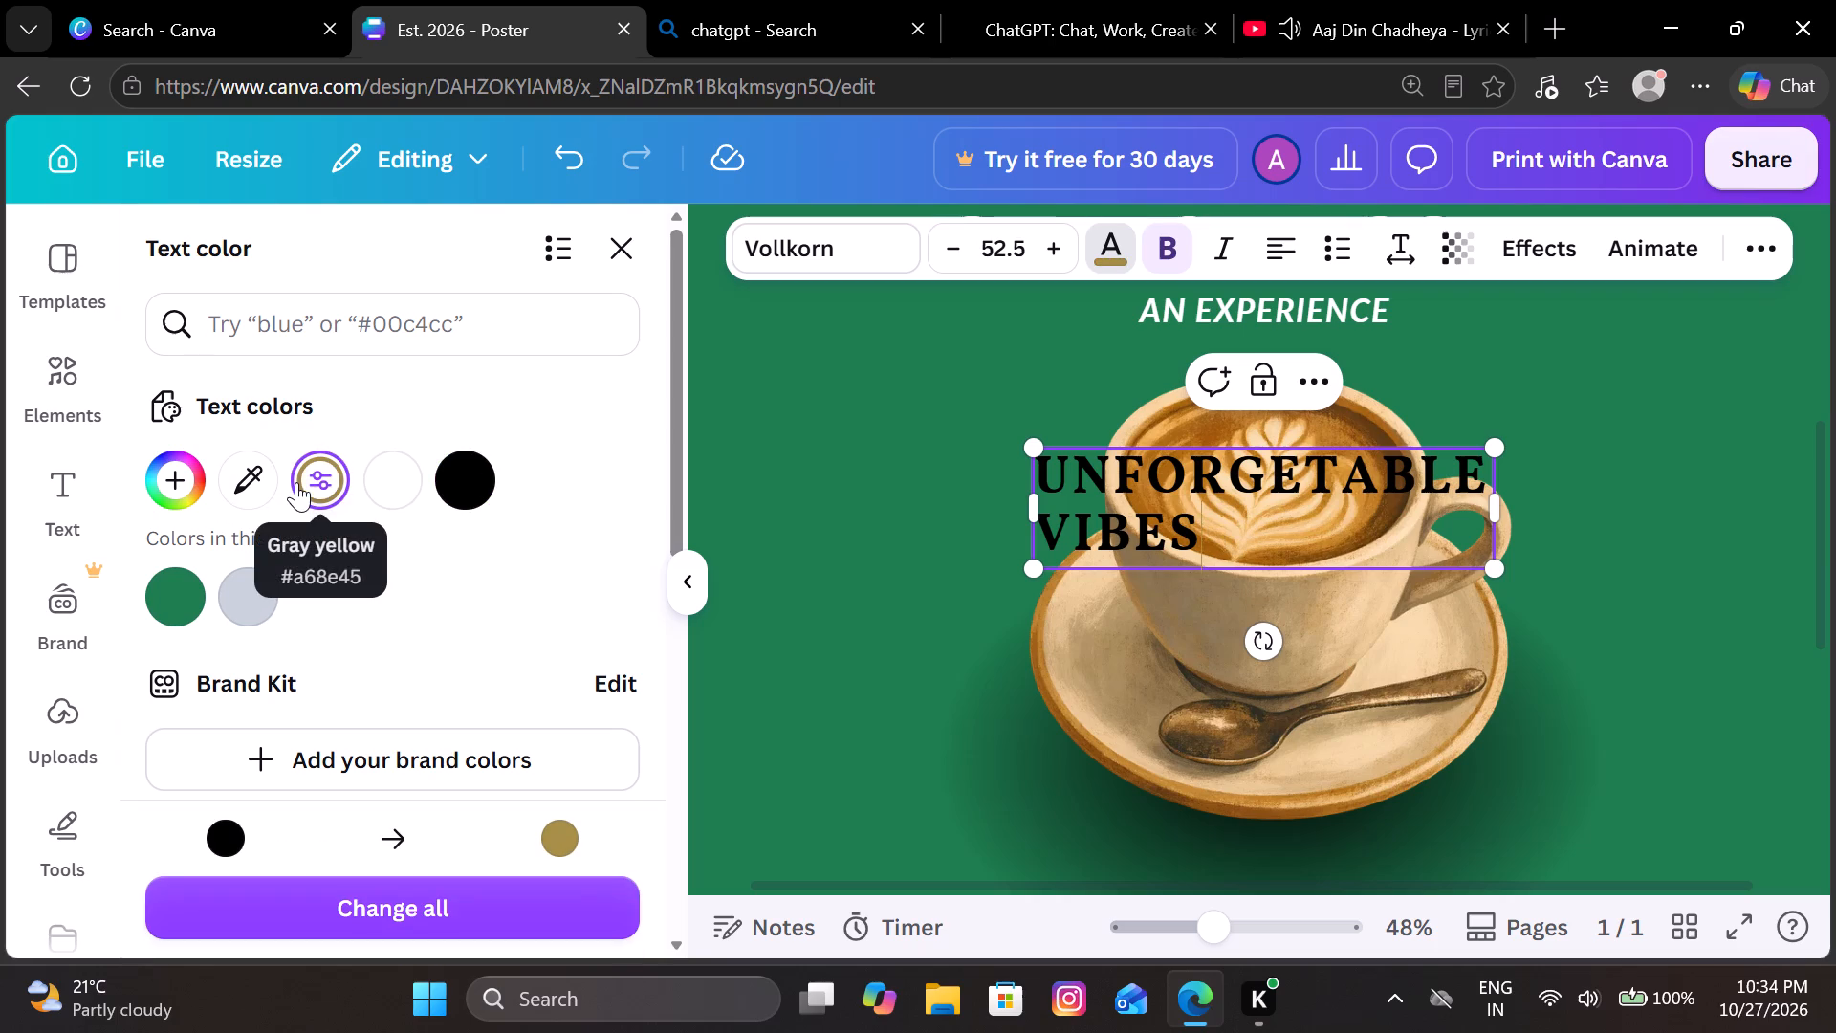
click(537, 891)
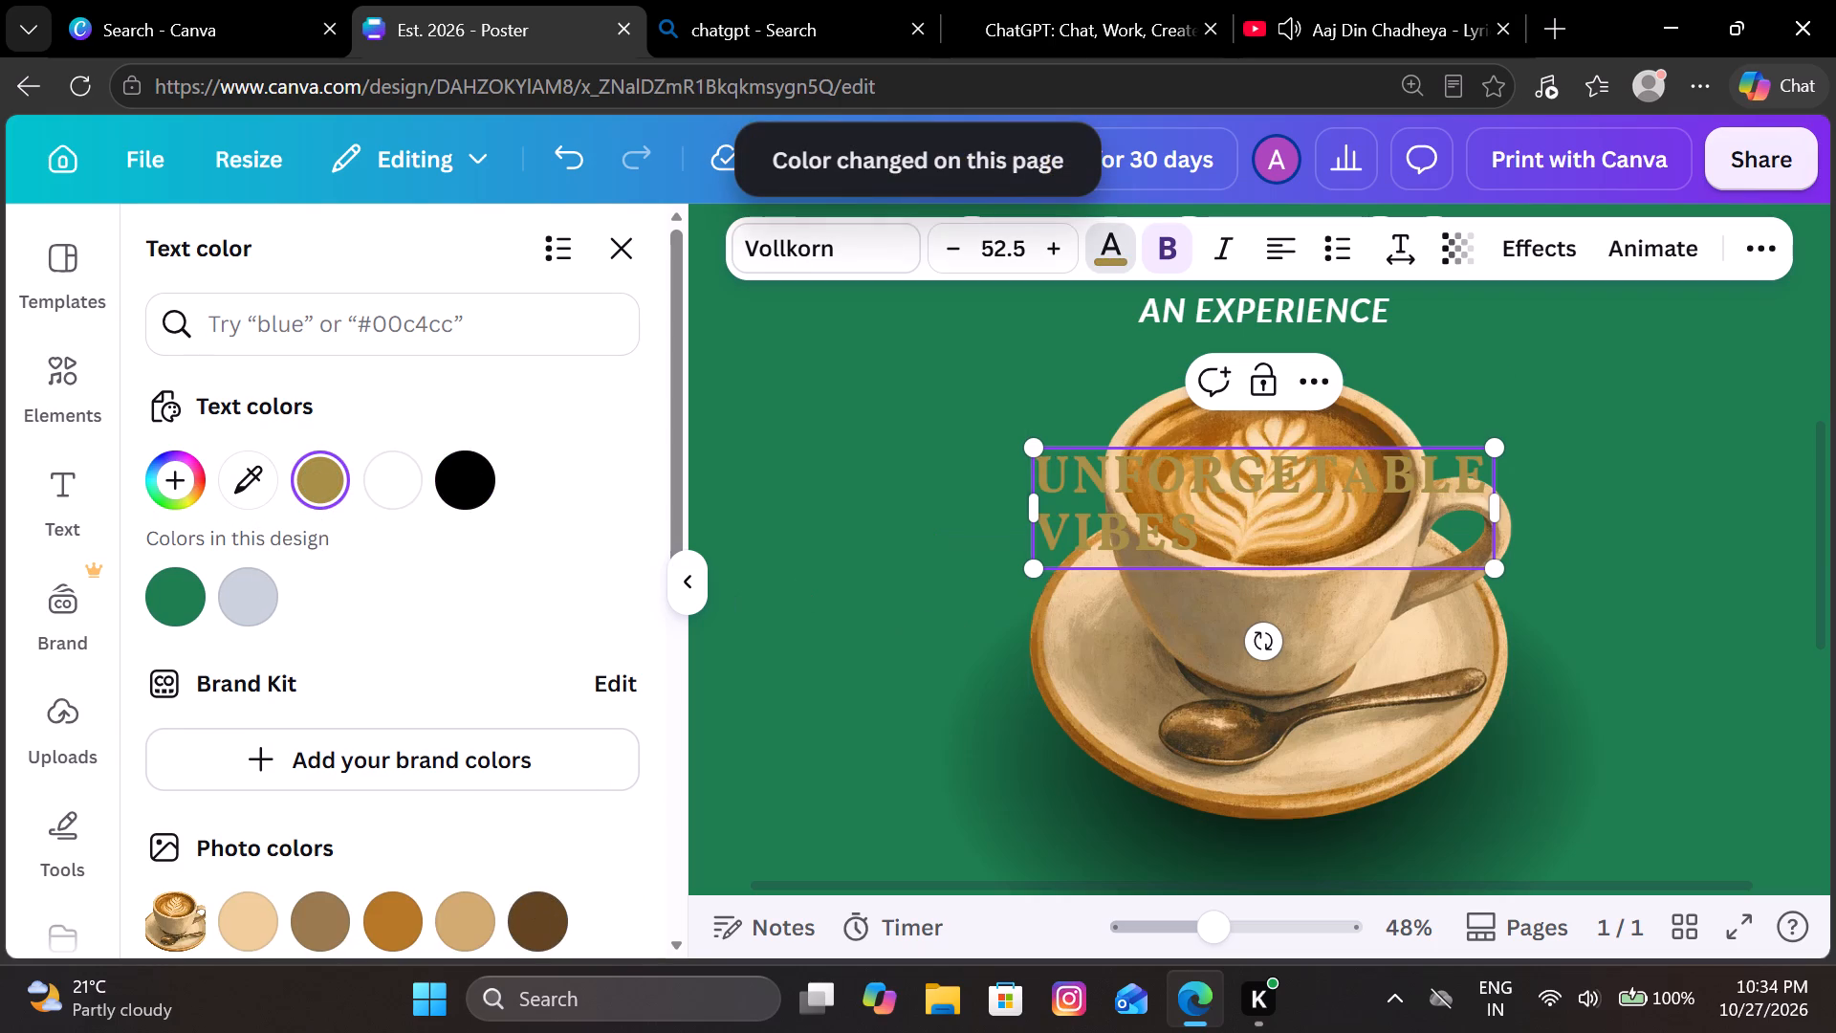
click(1629, 370)
Move the "UNFORGETABLE VIBES" text off the cup to just below the "COFFEE | BYTES | EXPERIENCE" line.
ctrl+scroll(1629, 370, down, 4)
scroll(1629, 370, up, 1)
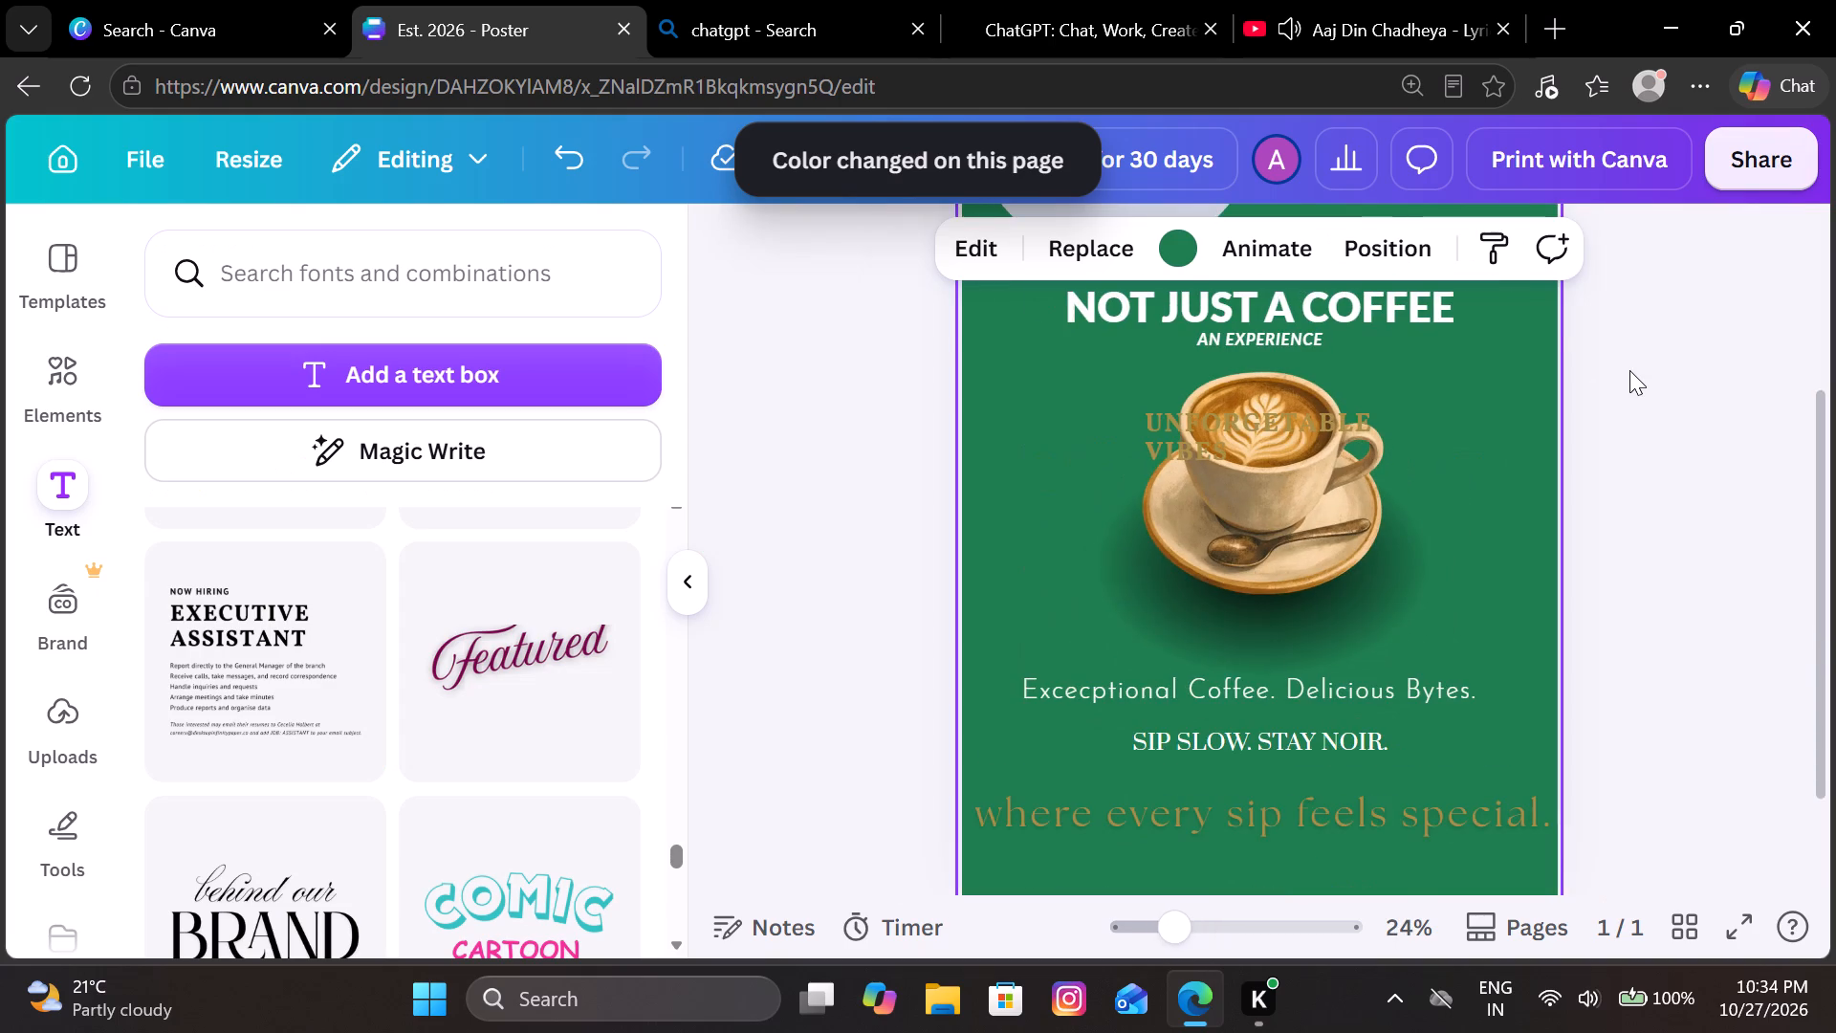
scroll(1629, 370, up, 1)
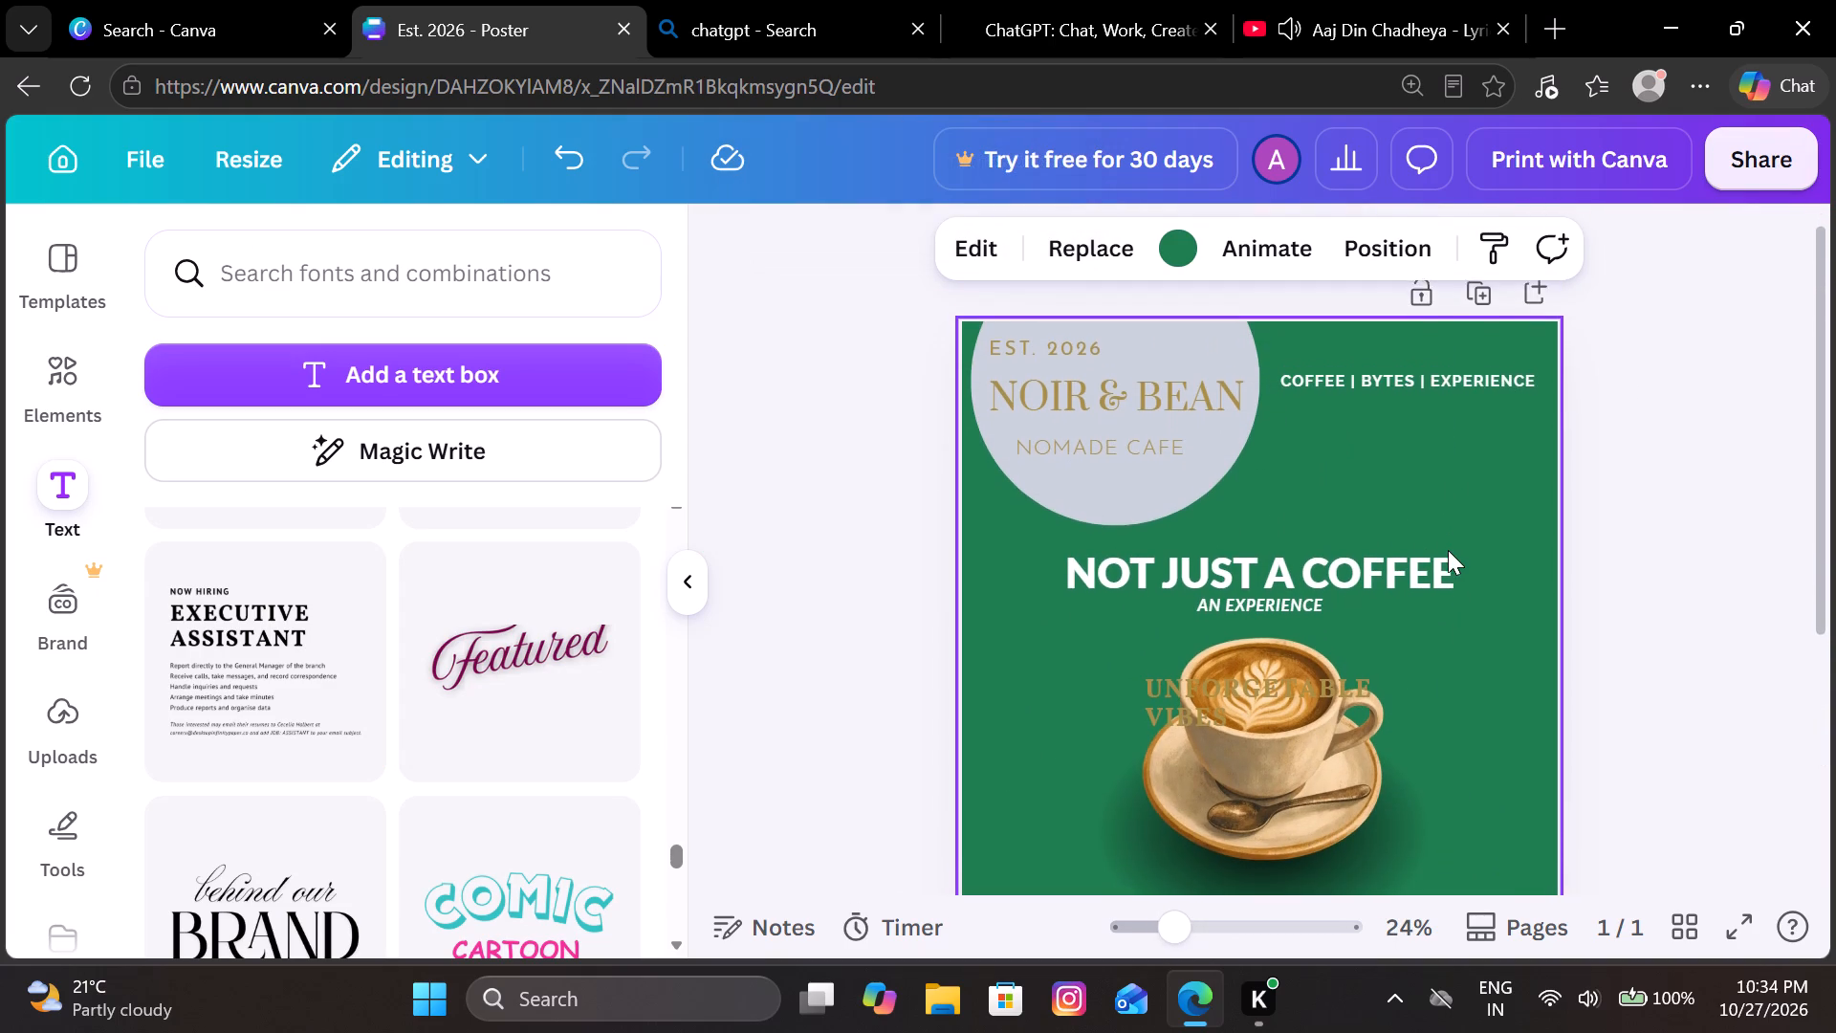
drag(1336, 662, 1439, 423)
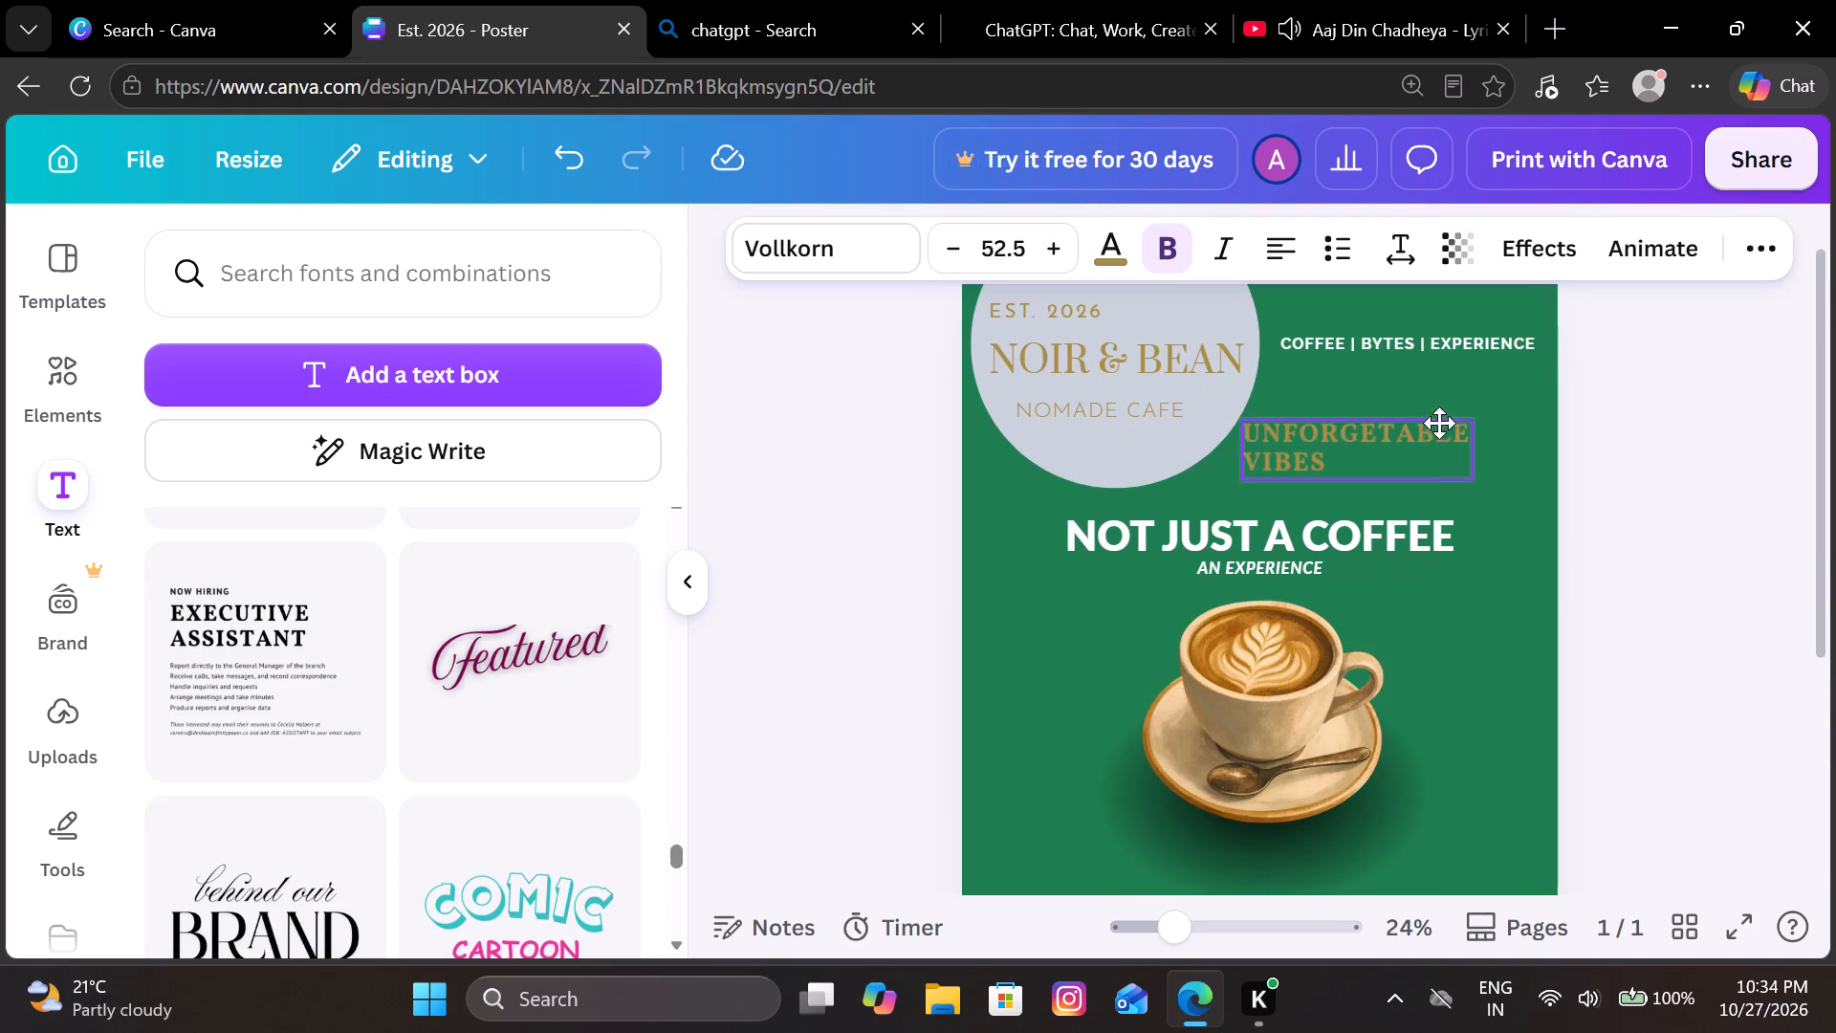
drag(1439, 423, 1467, 418)
click(1639, 470)
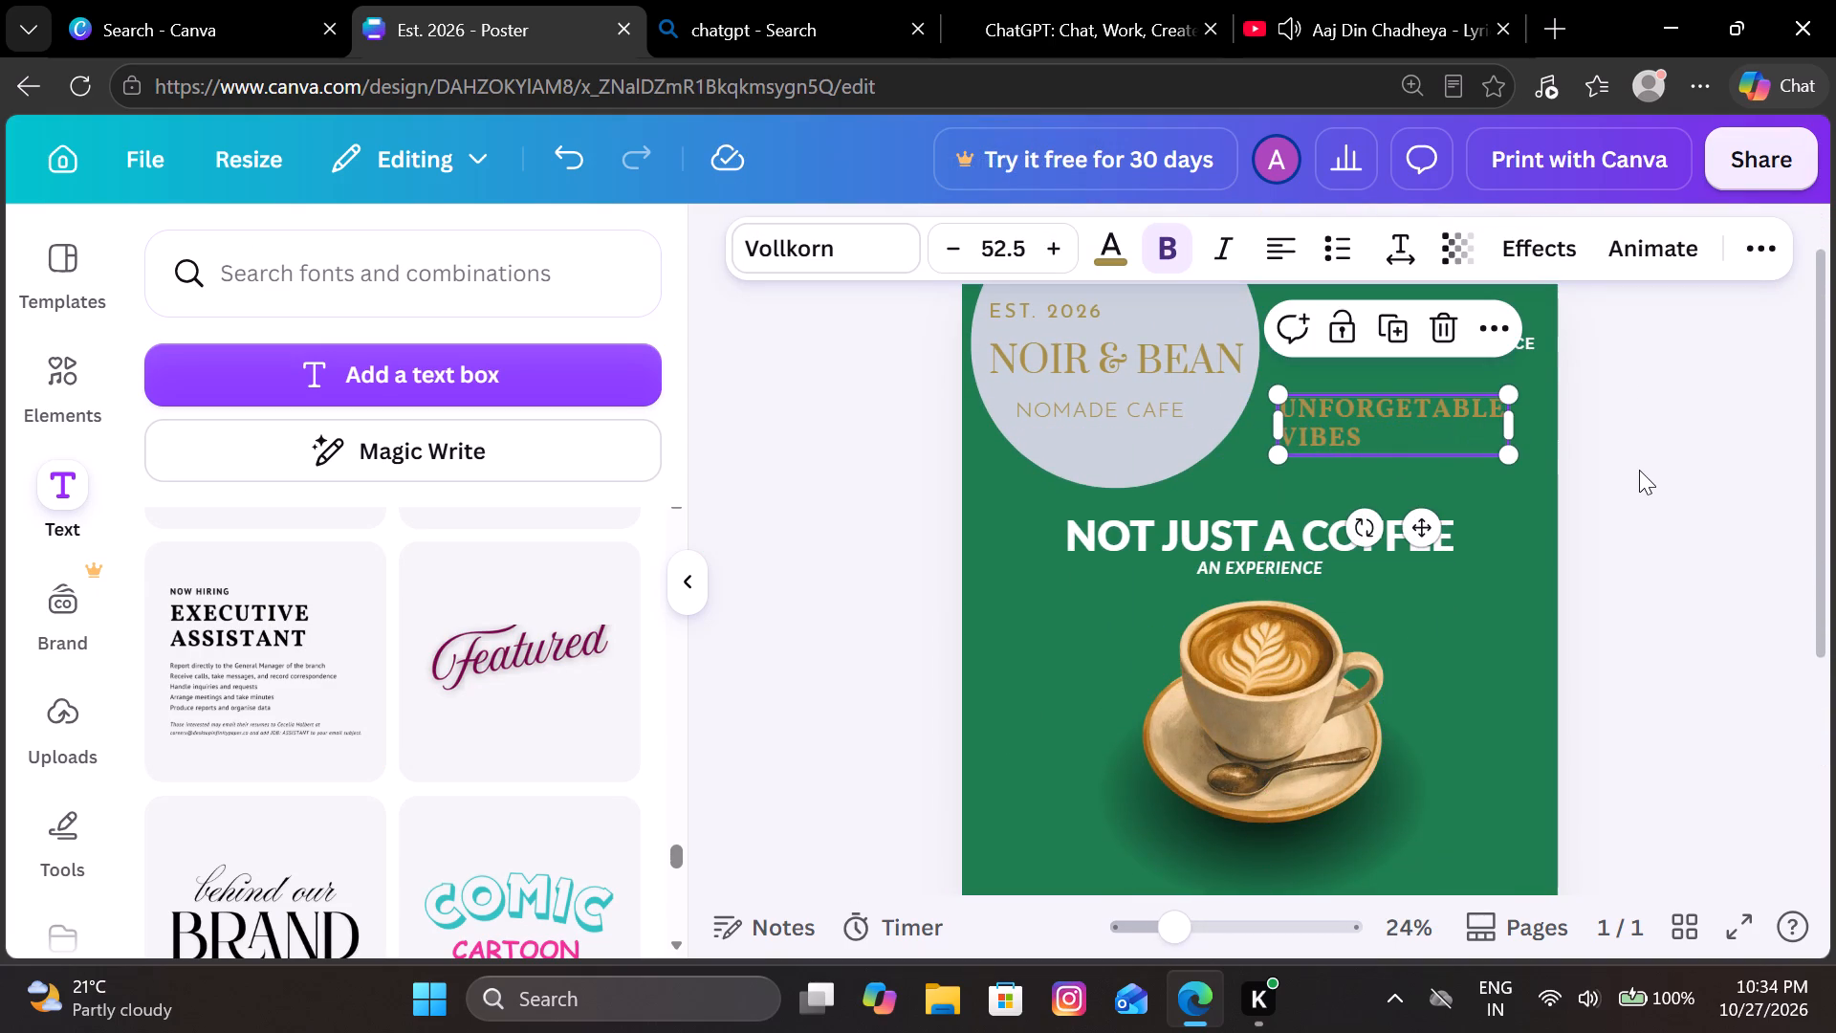
Recolour the white "NOT JUST A COFFEE" headline to gray yellow #a68e45, applying the change to all white text on the page.
ctrl+scroll(1654, 516, down, 2)
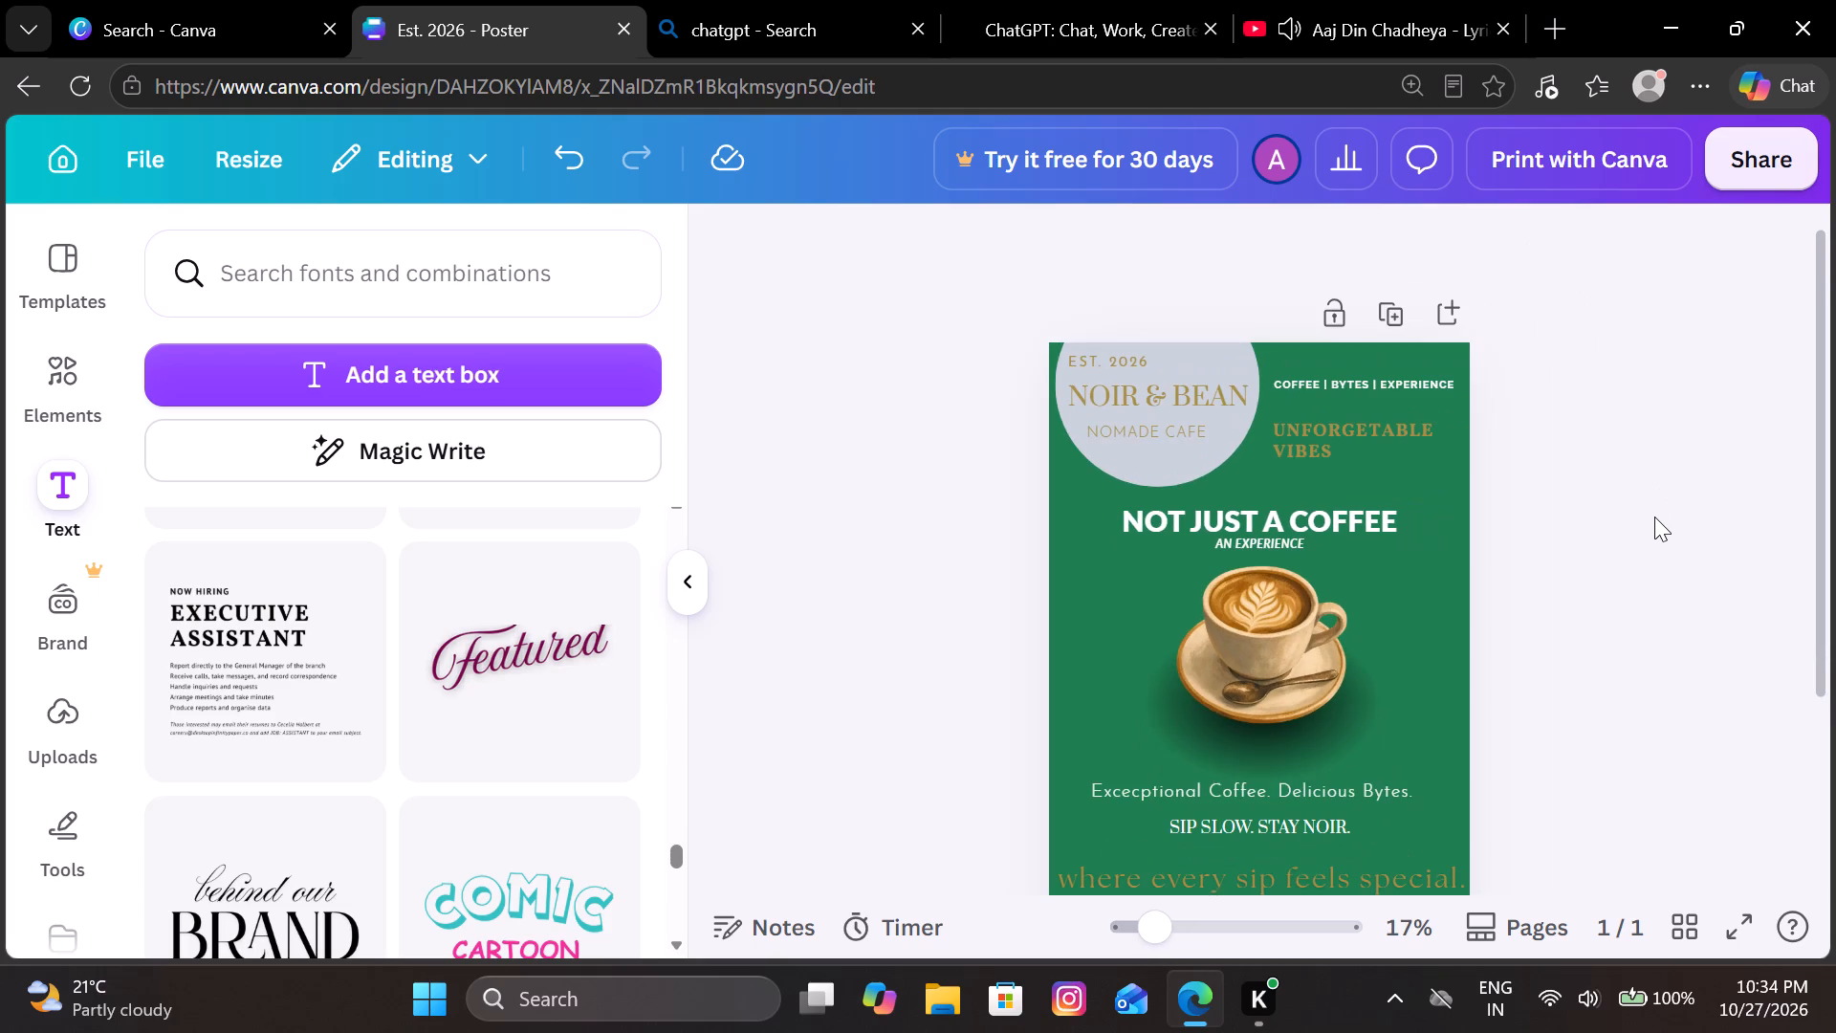
click(1357, 534)
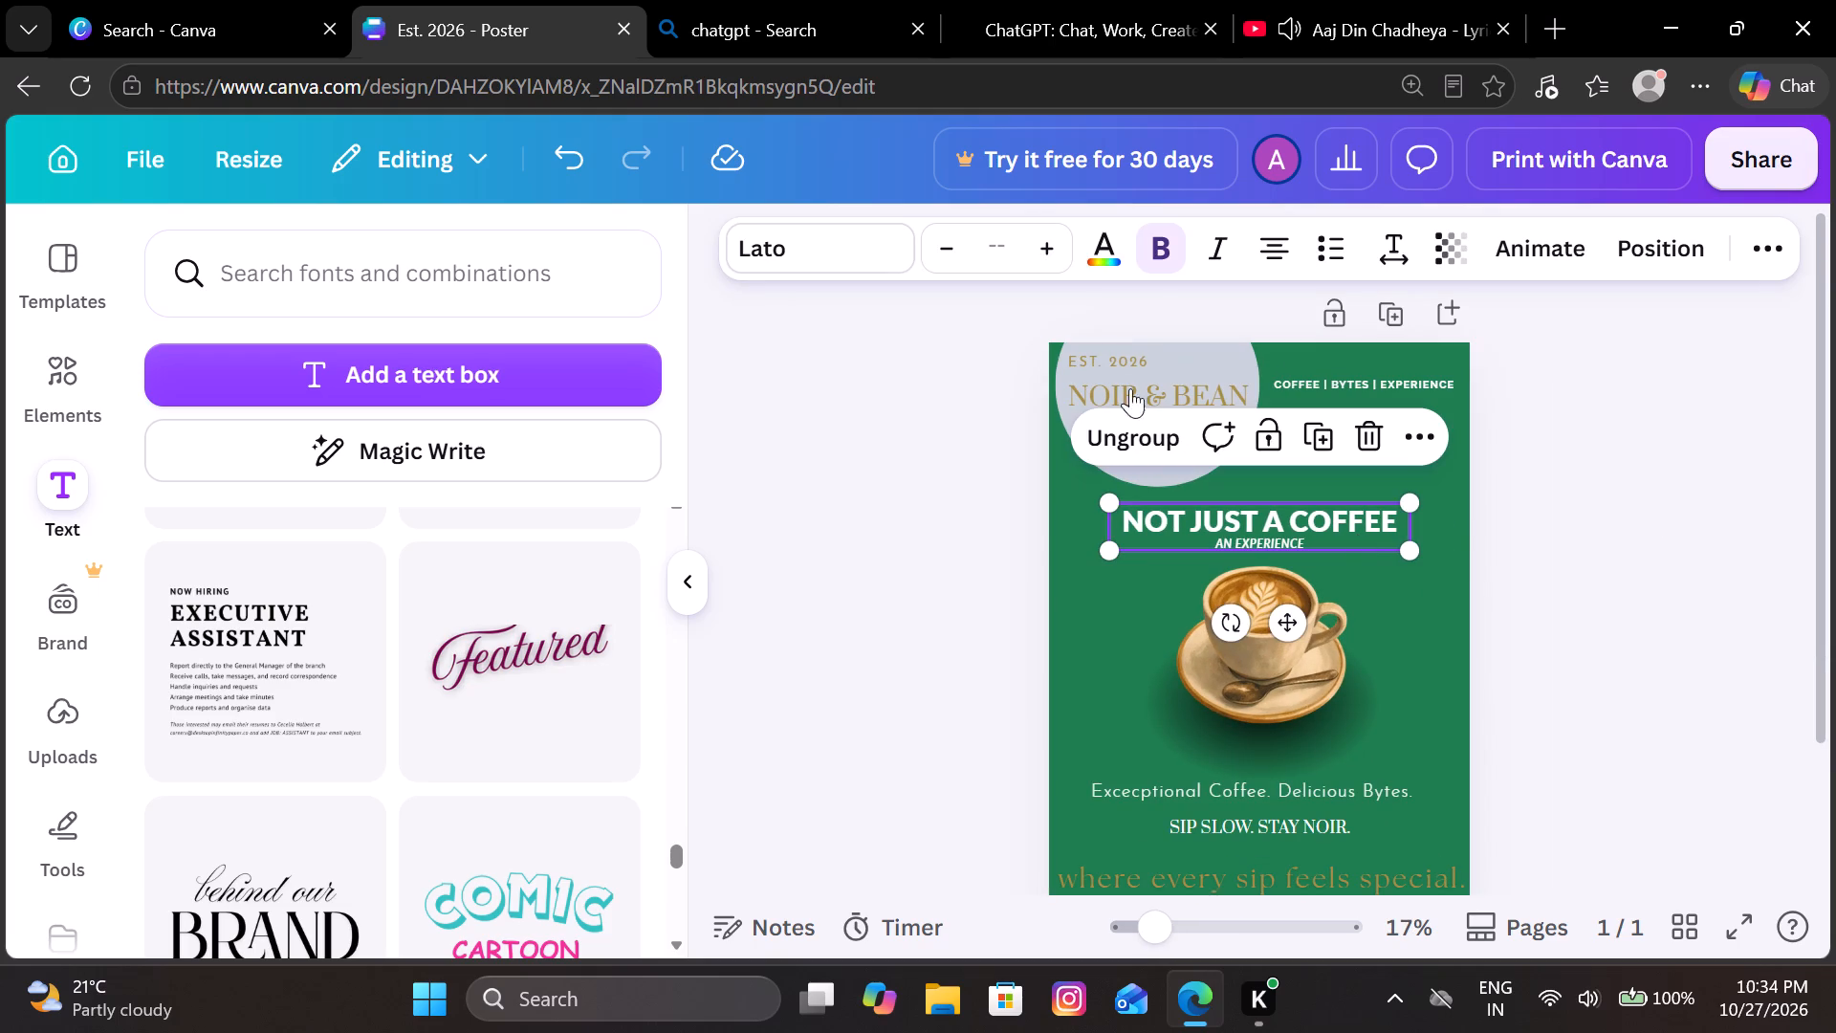
click(1099, 250)
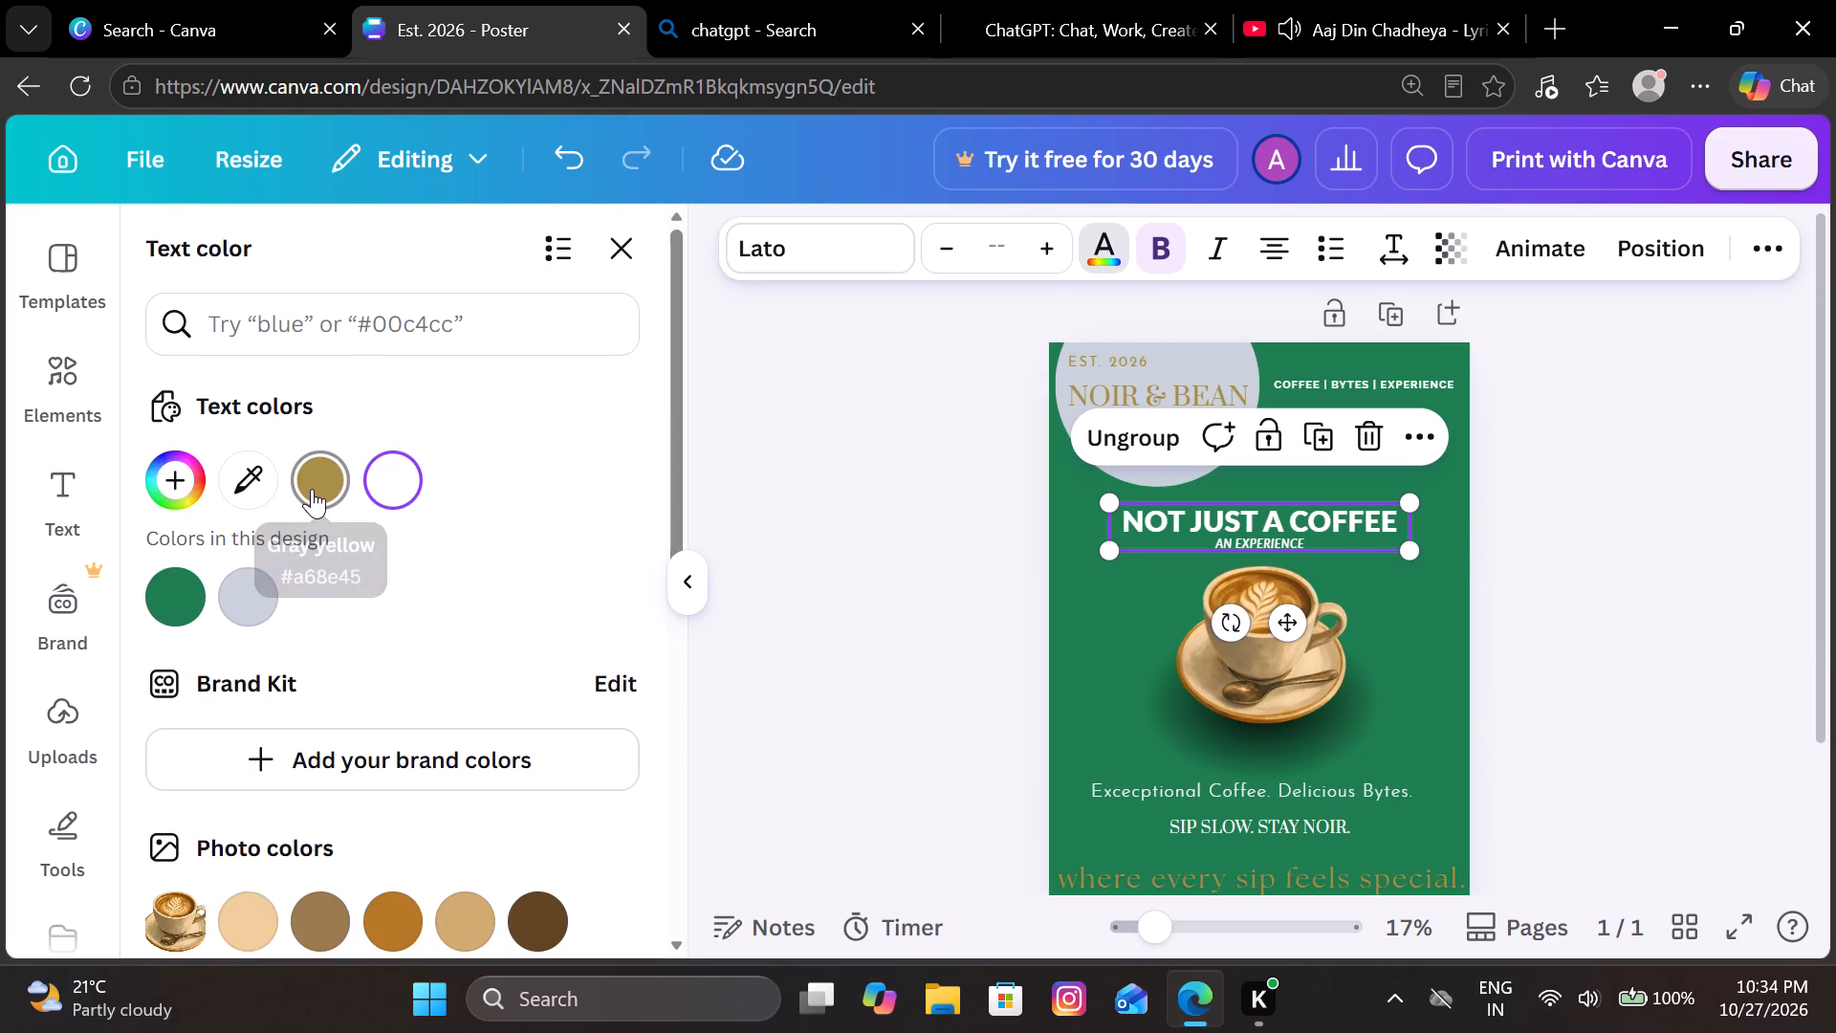
click(312, 489)
click(505, 908)
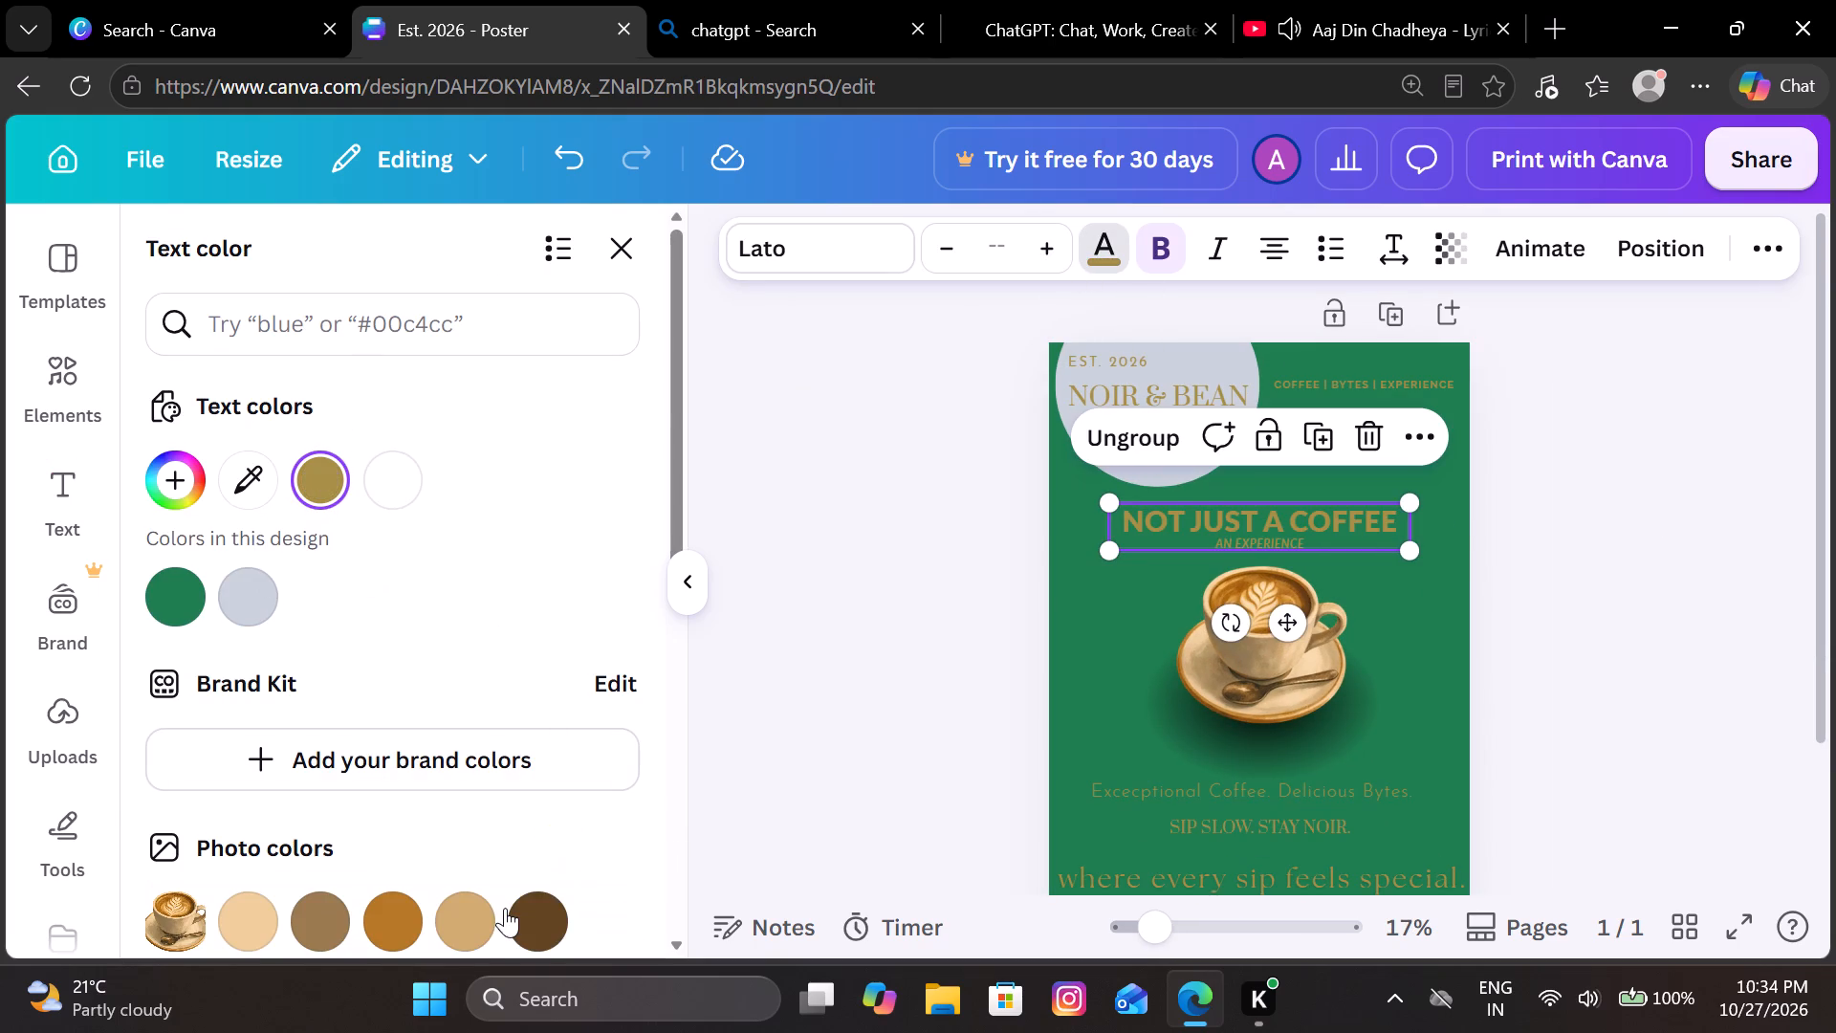
click(877, 670)
scroll(877, 670, down, 1)
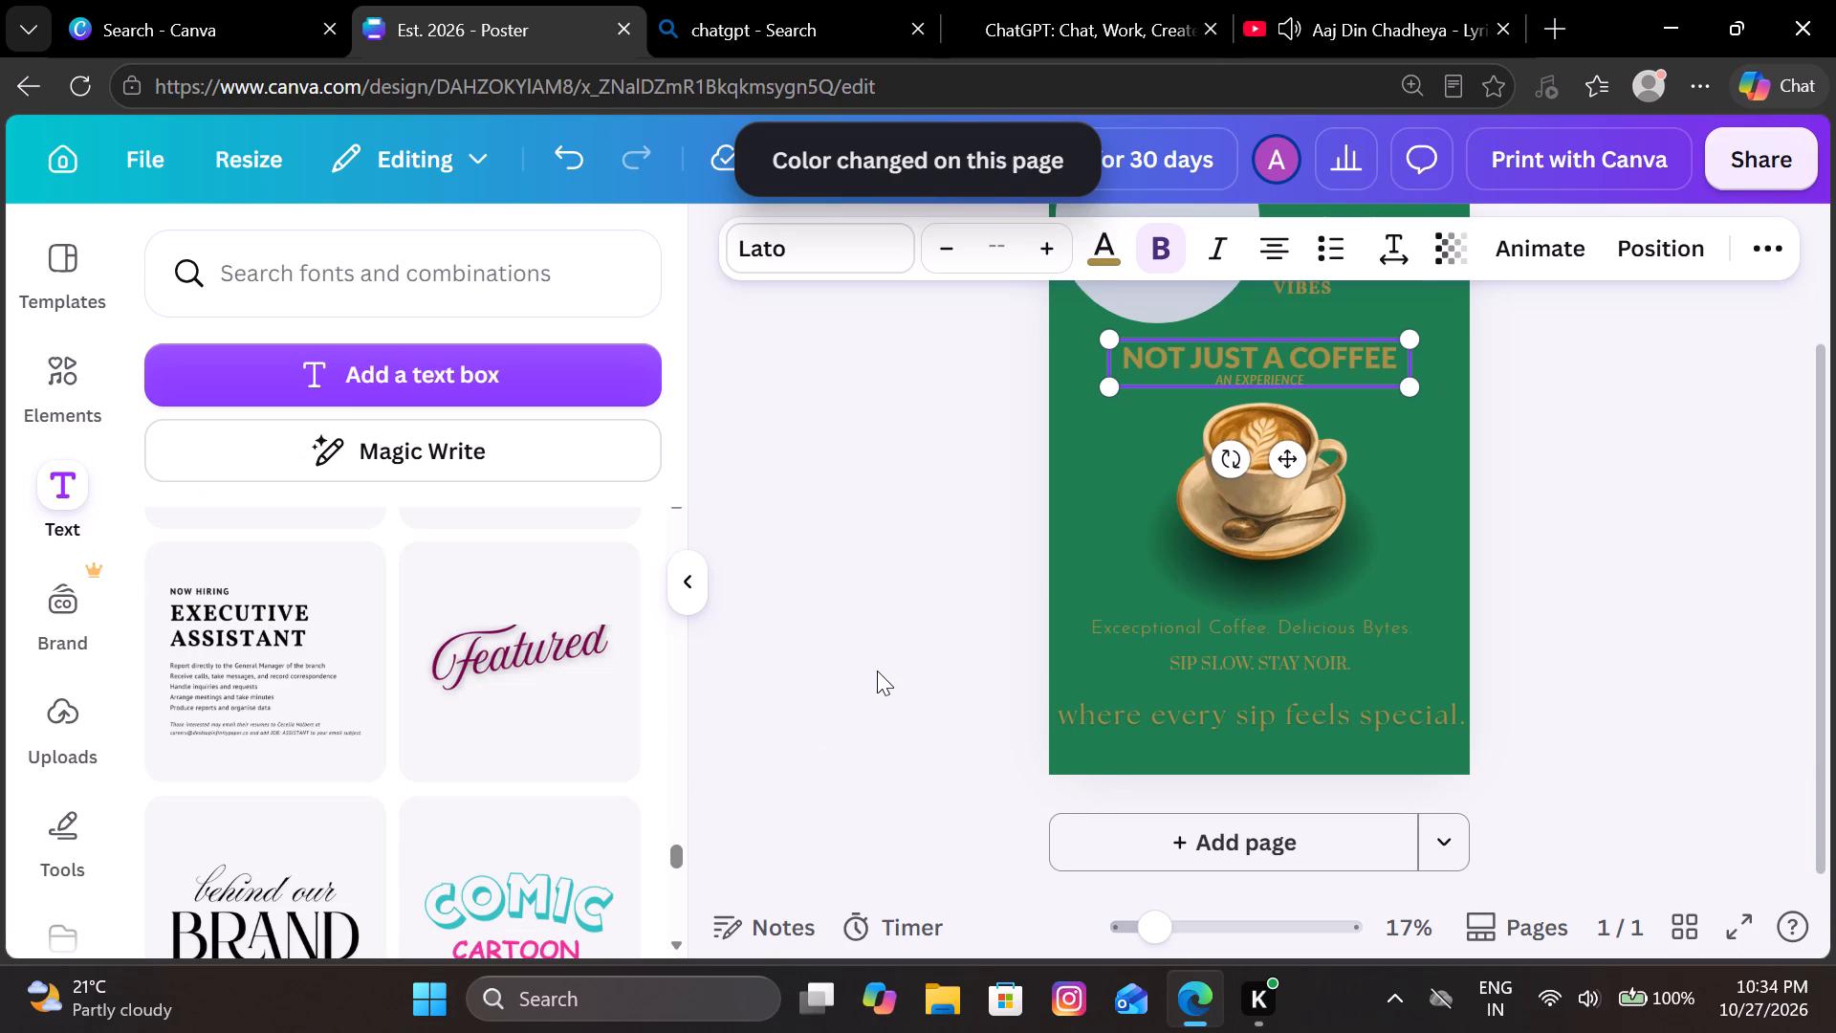
scroll(877, 670, up, 1)
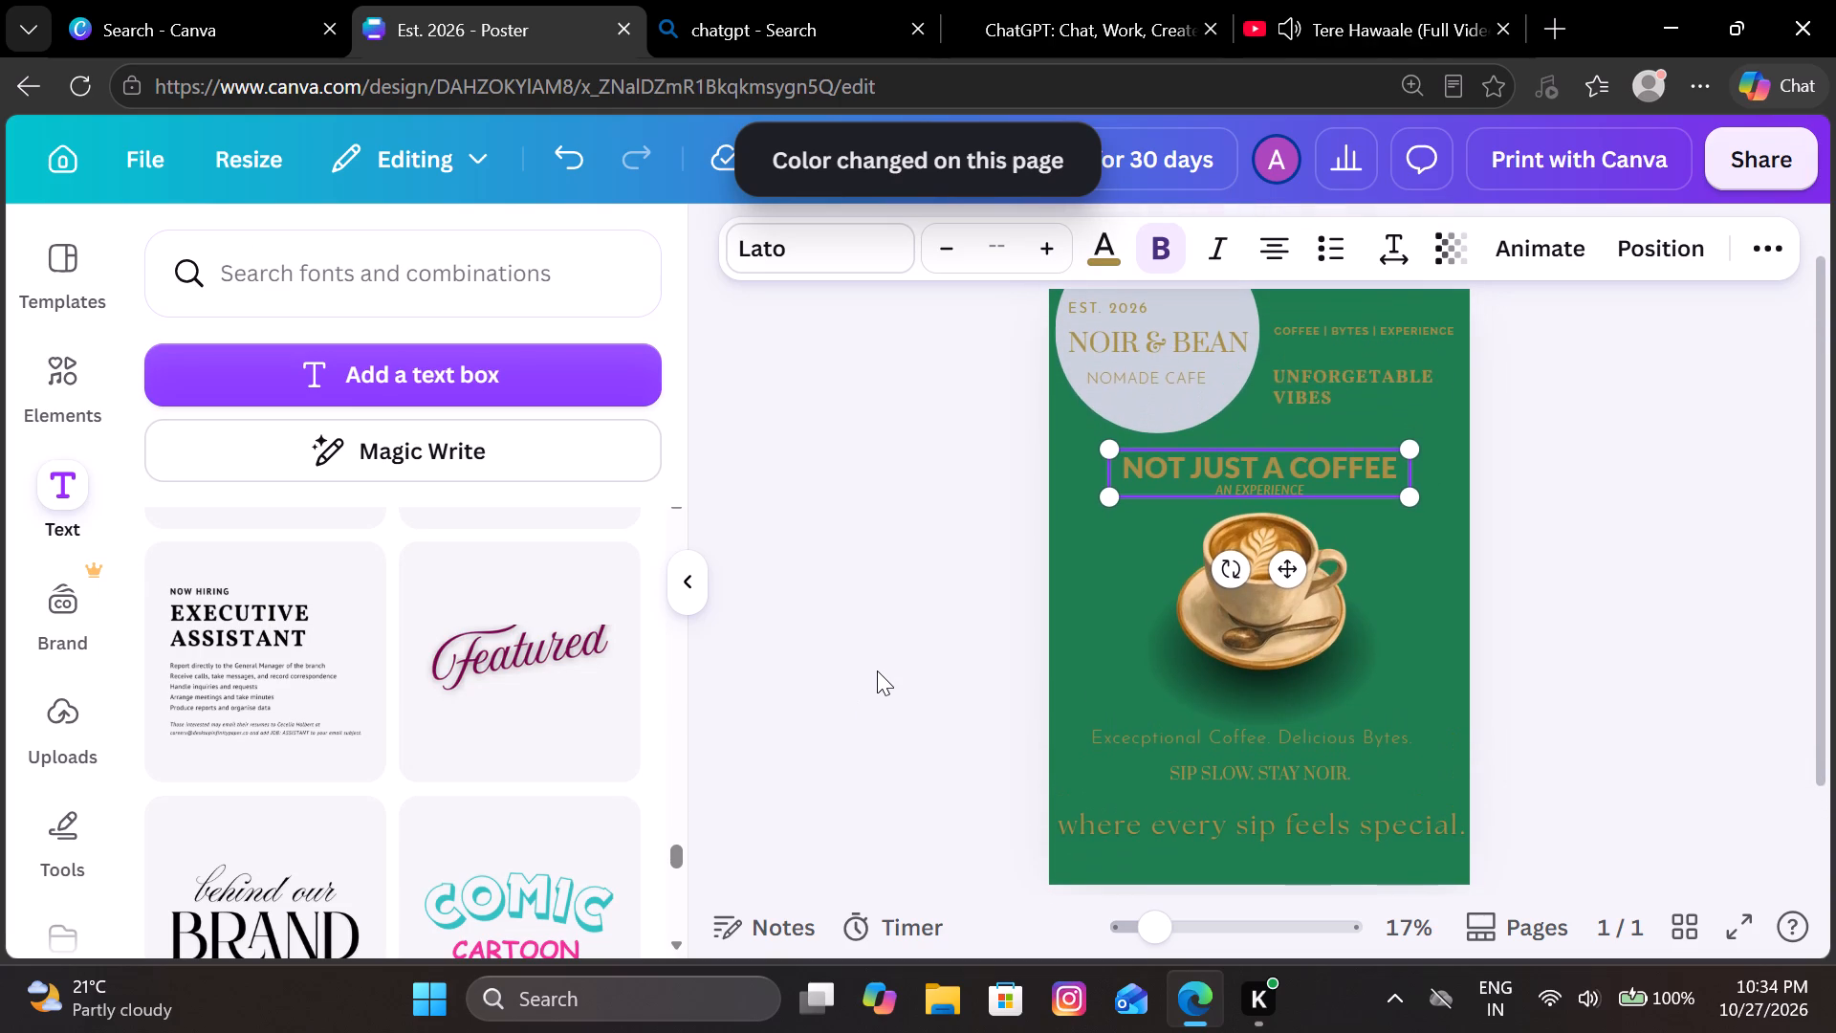
Look through the colour swatches for the poster background, including the full set of default solid colours.
click(1072, 605)
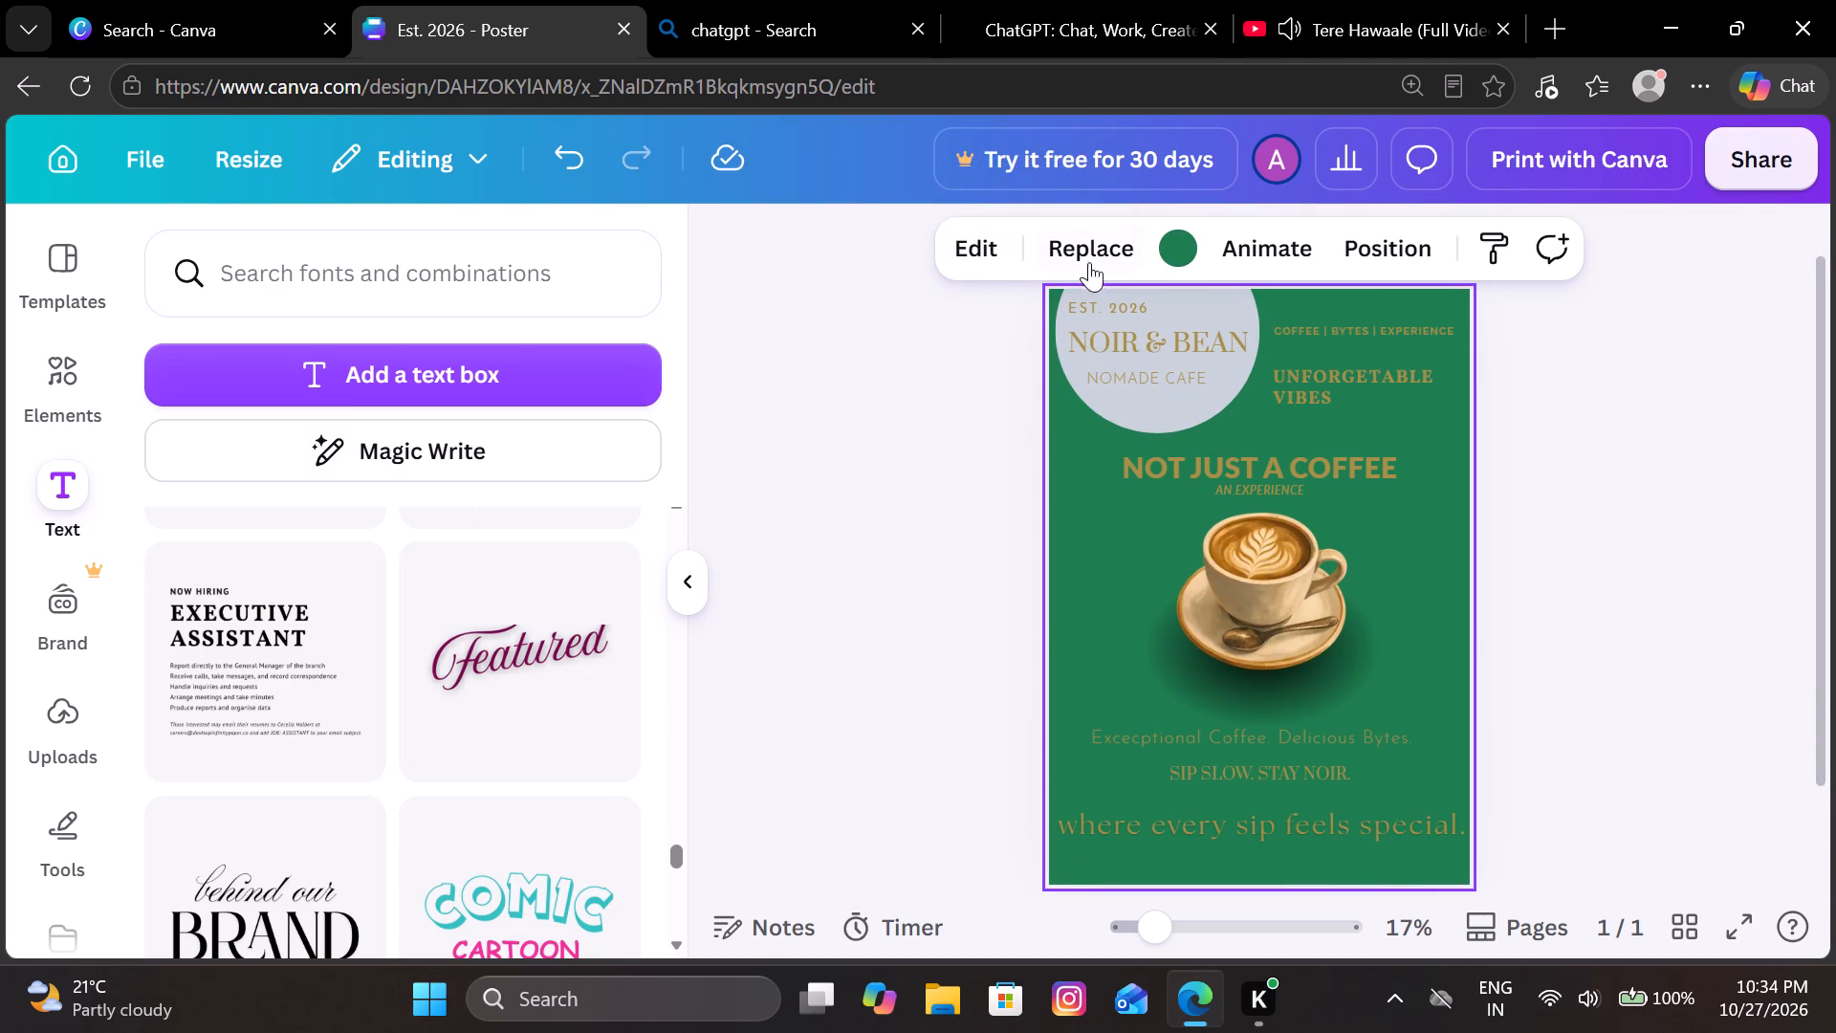
click(1178, 254)
scroll(432, 626, down, 1)
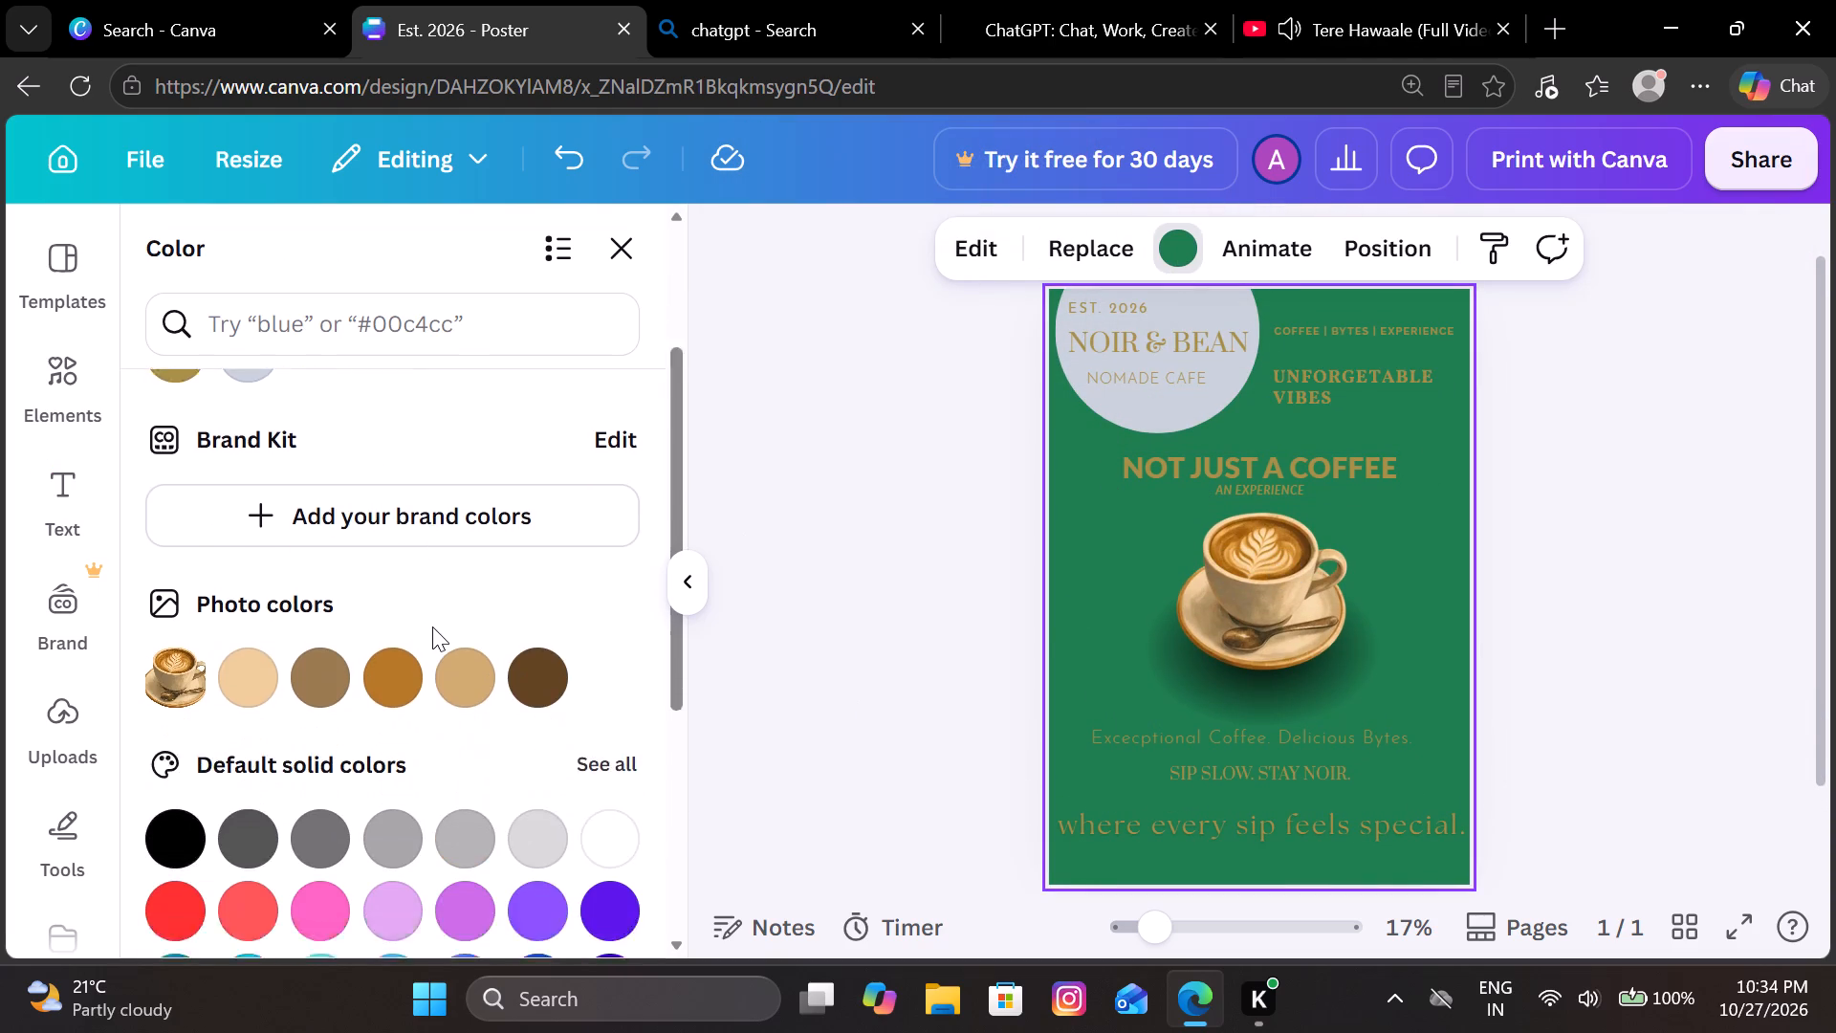
scroll(432, 626, down, 2)
scroll(432, 626, up, 1)
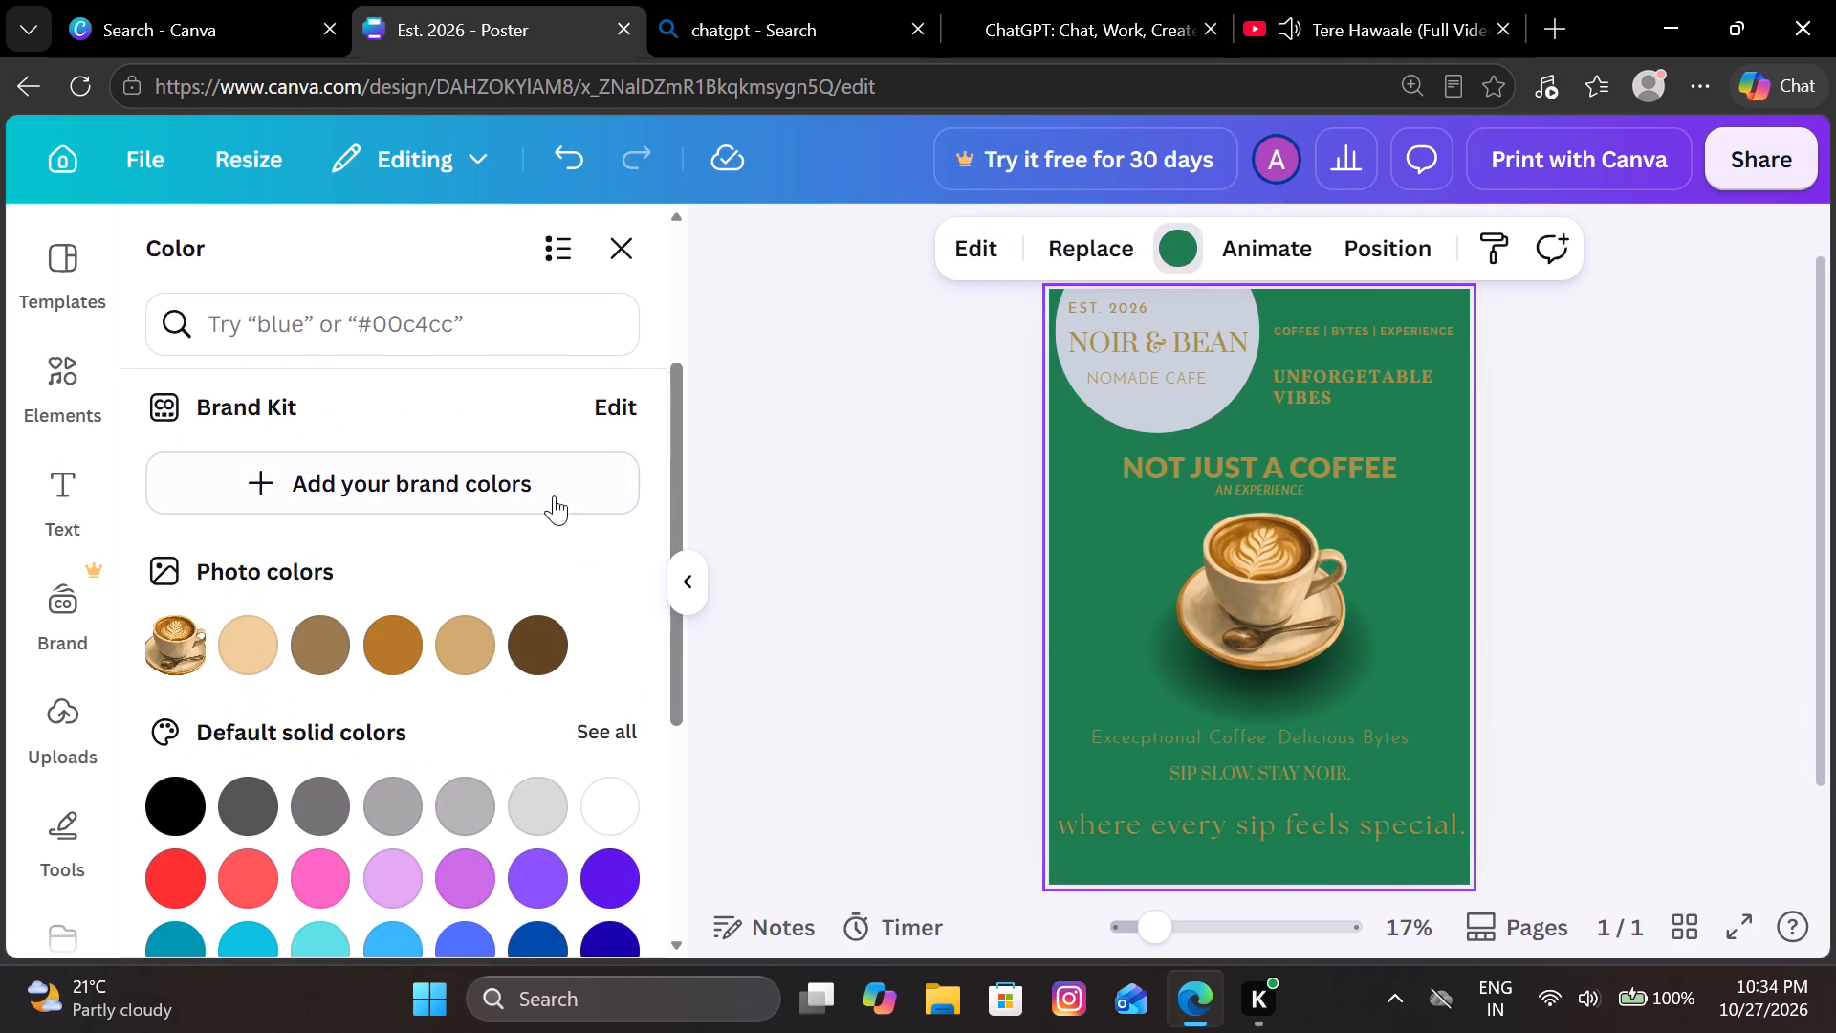
scroll(506, 568, down, 1)
scroll(506, 568, up, 1)
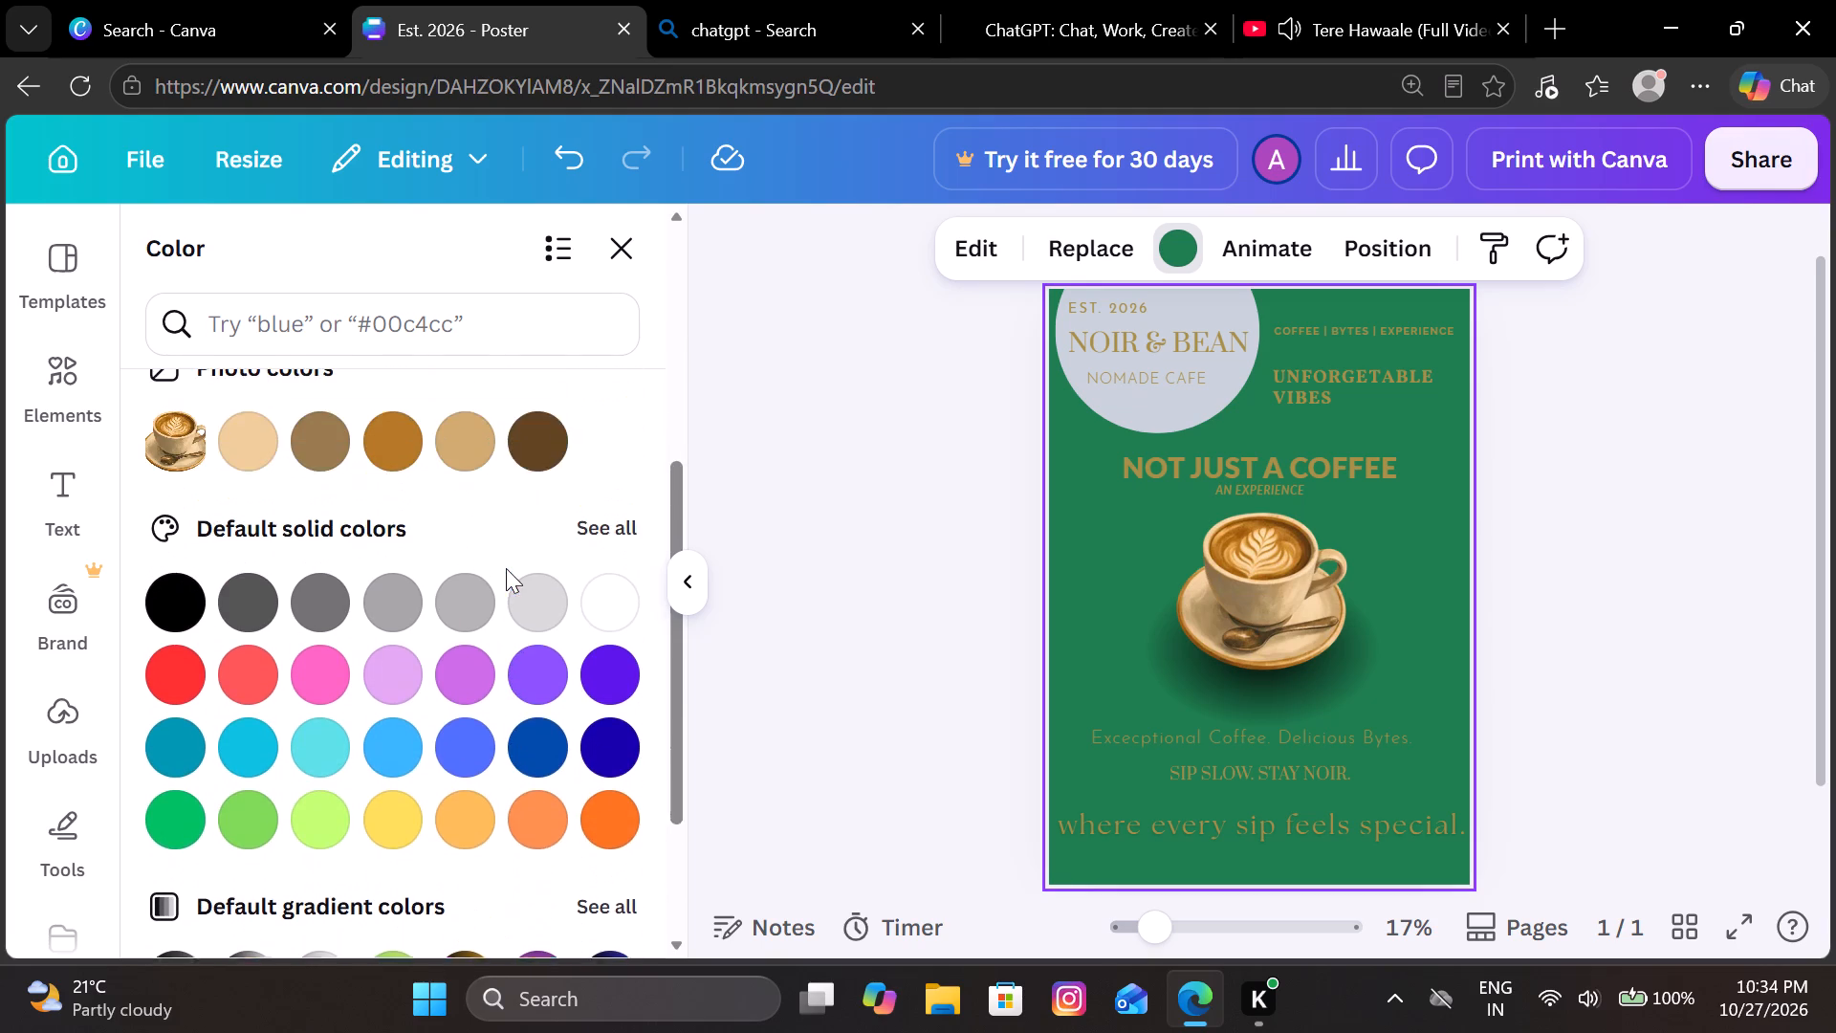
scroll(506, 568, up, 2)
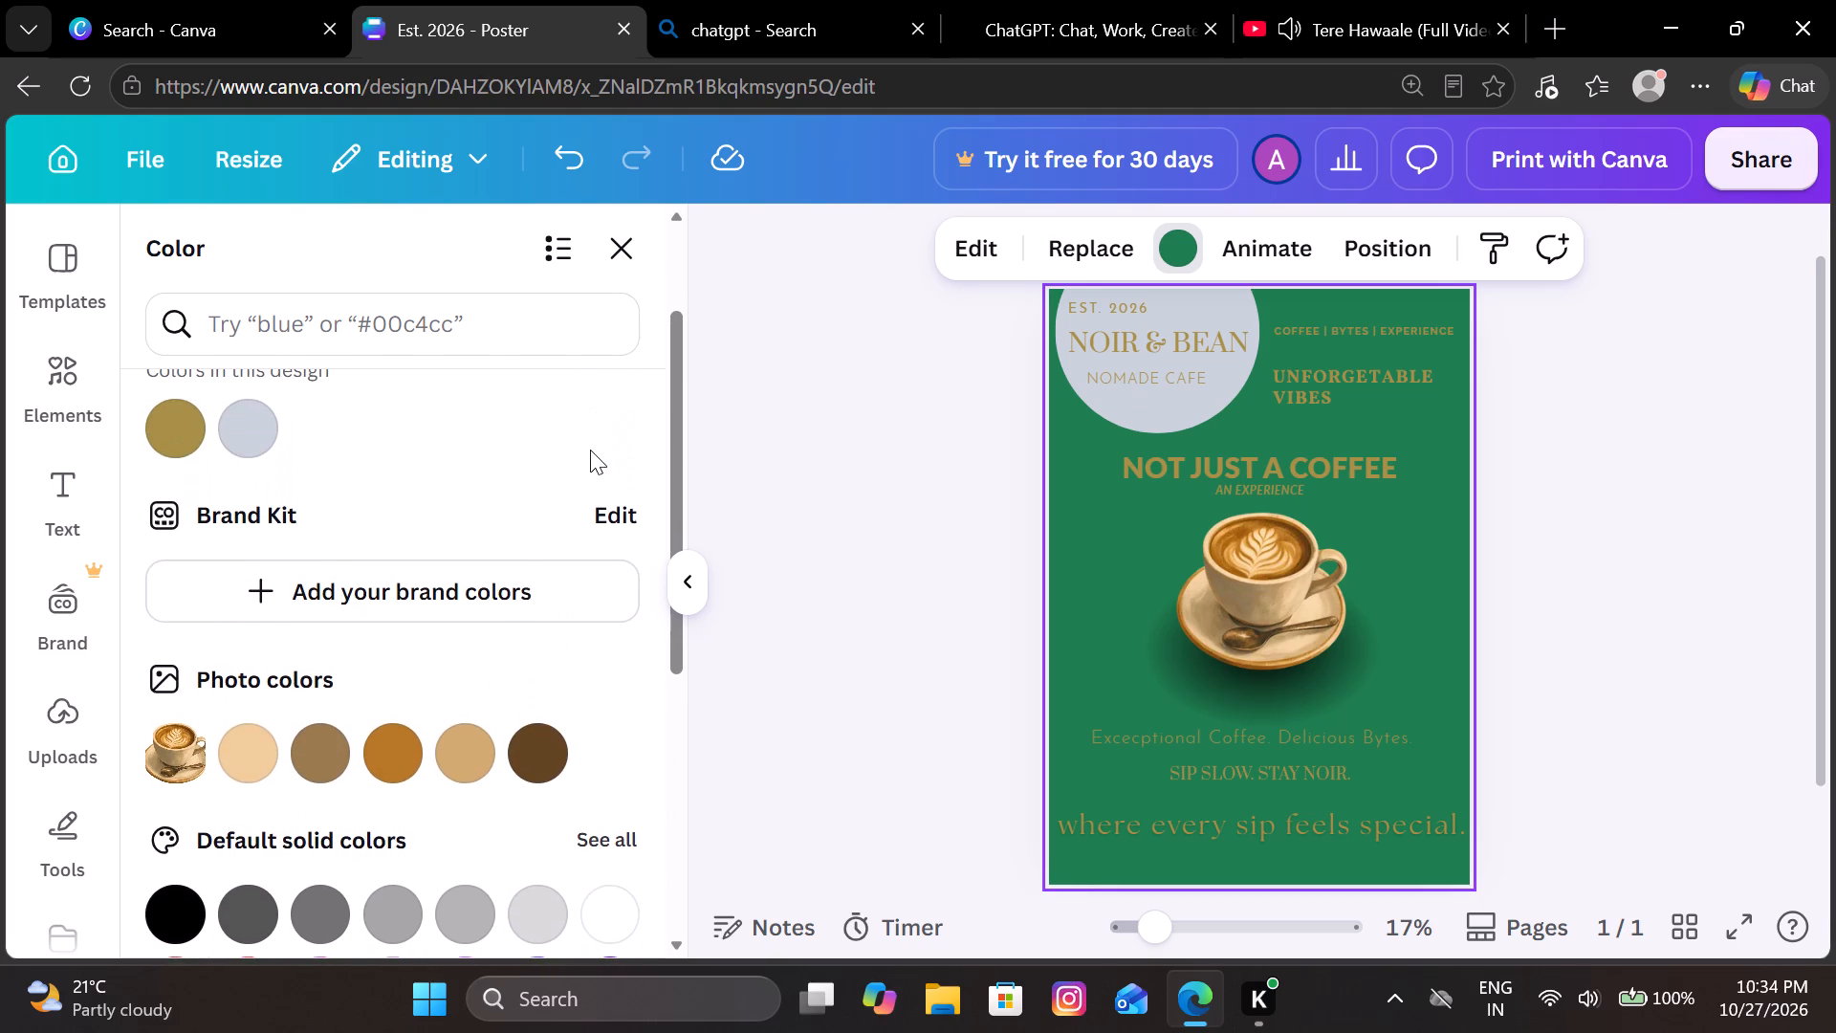
scroll(590, 450, up, 1)
scroll(596, 686, down, 3)
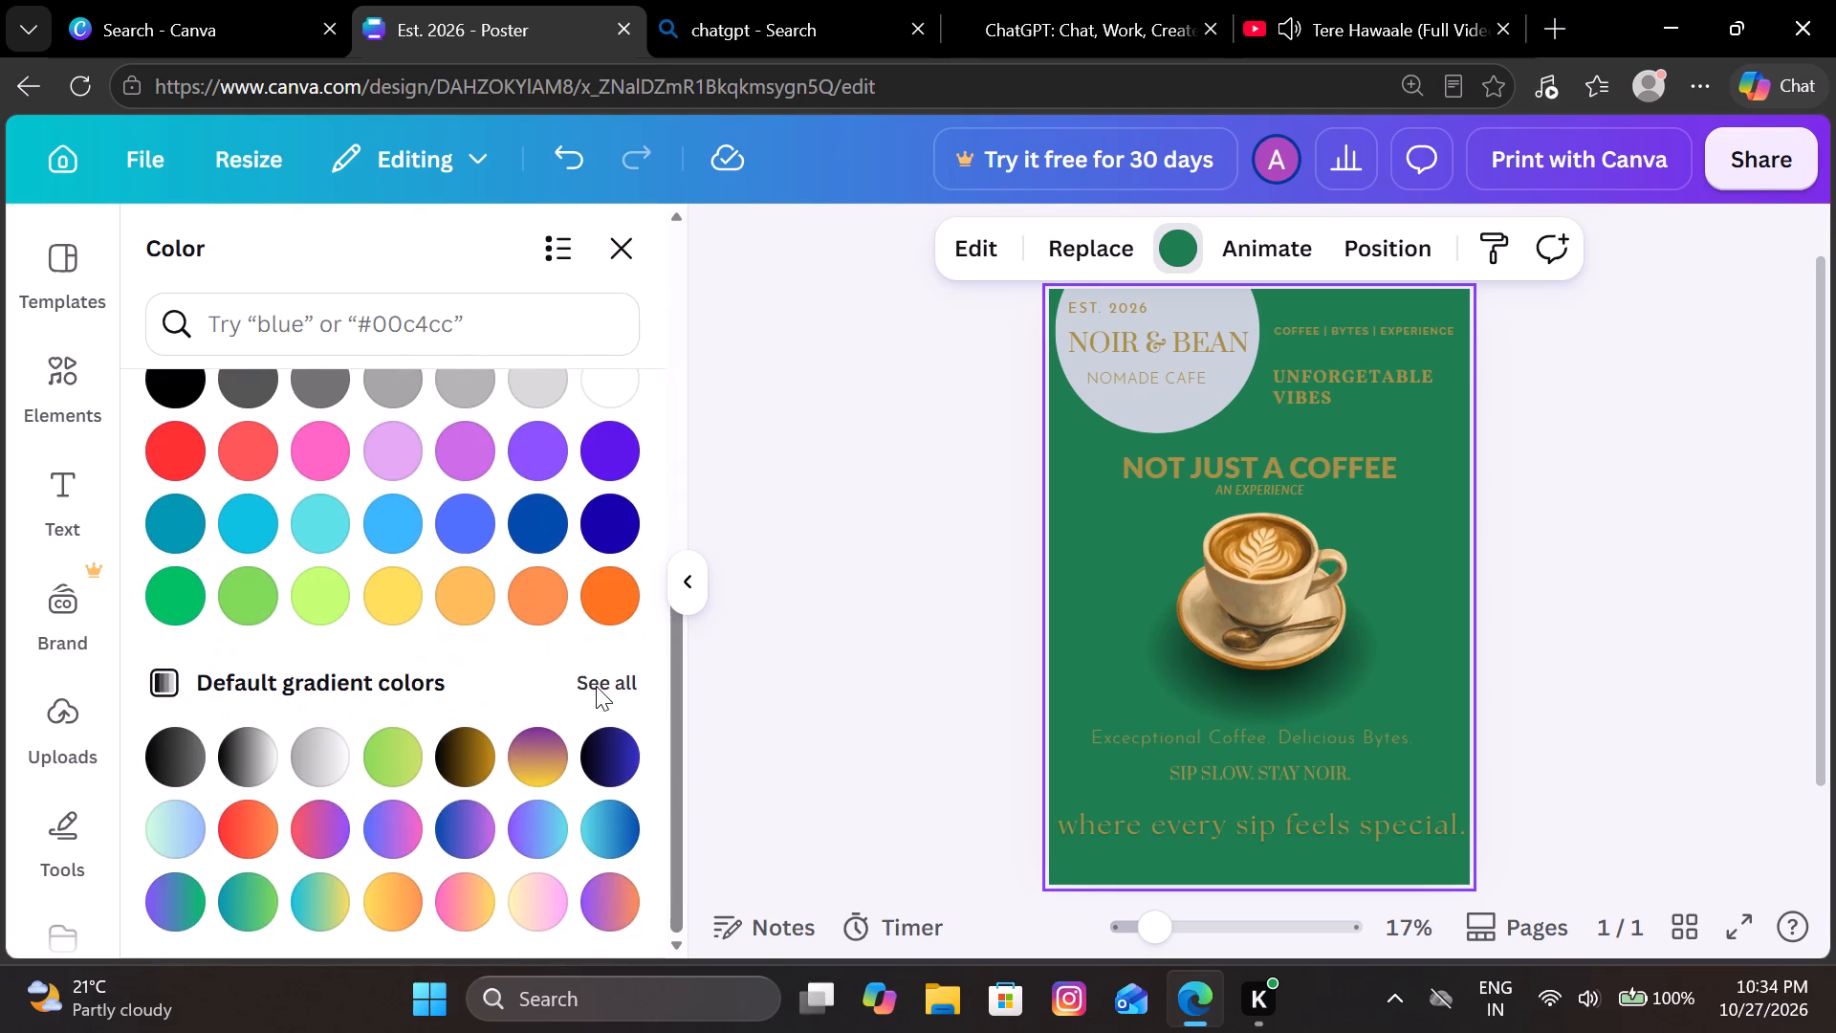
scroll(568, 630, up, 1)
click(596, 606)
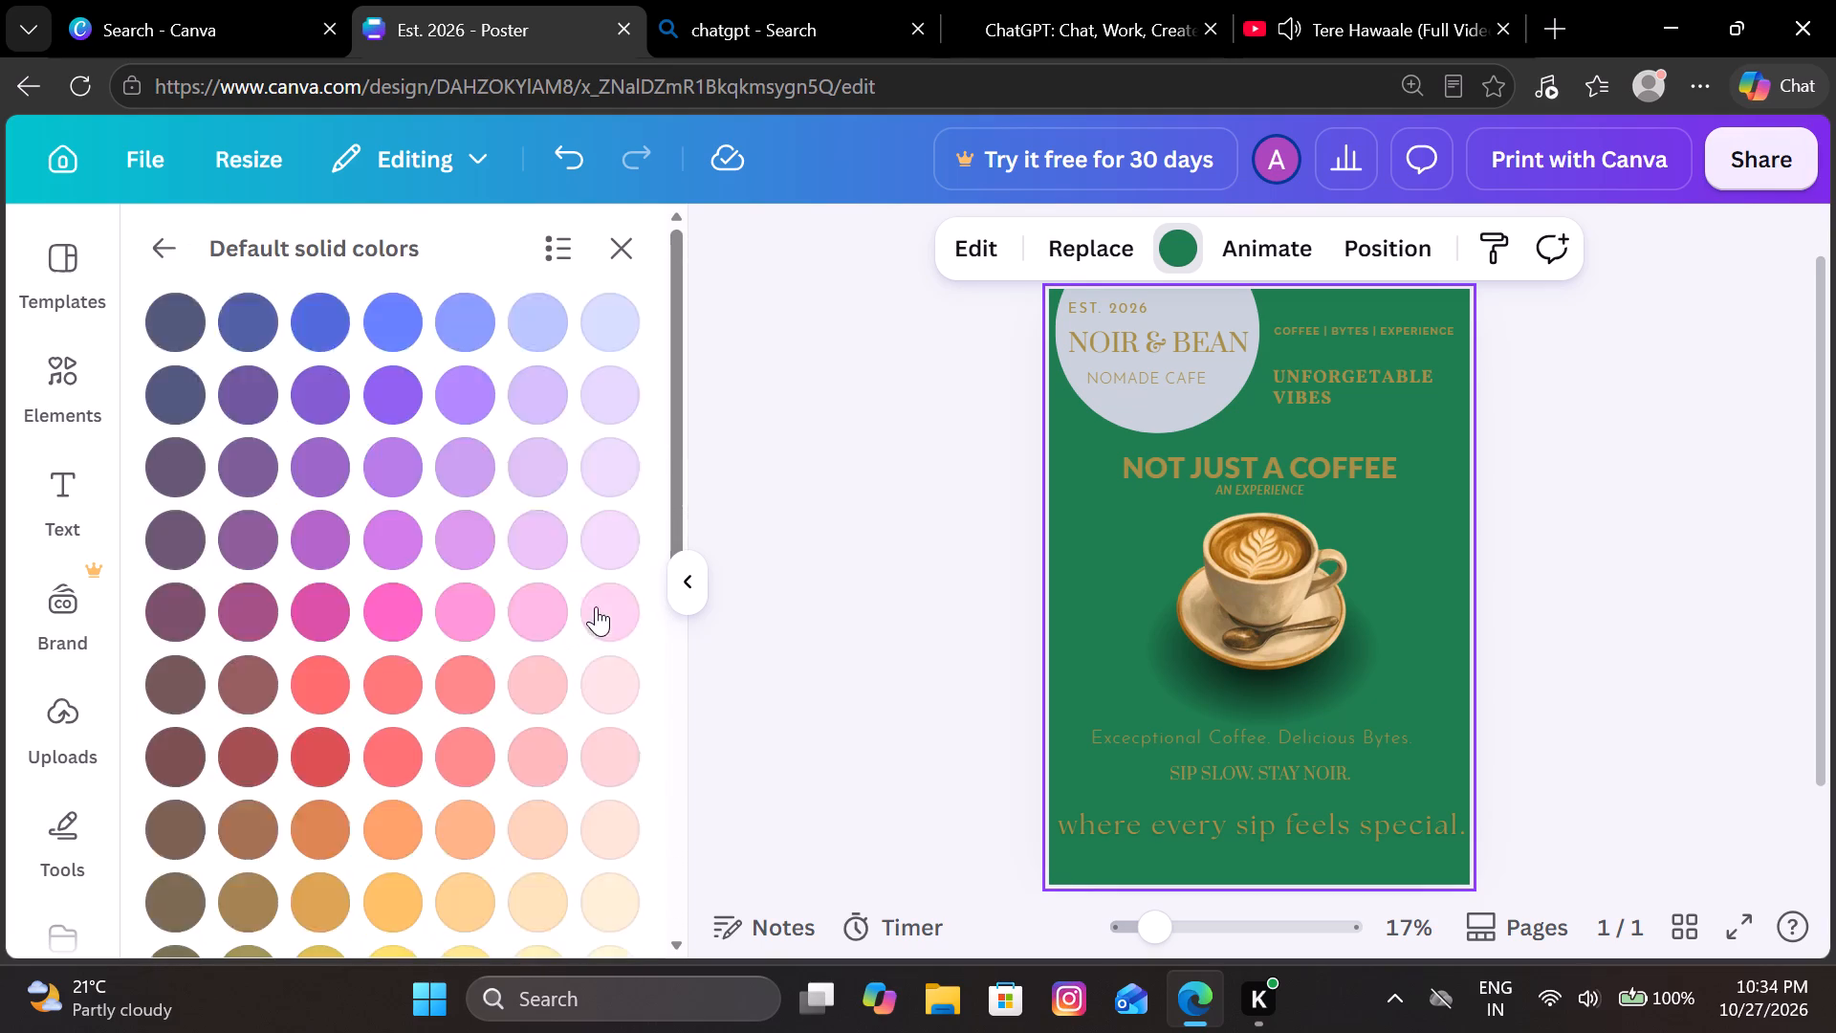
scroll(499, 642, up, 1)
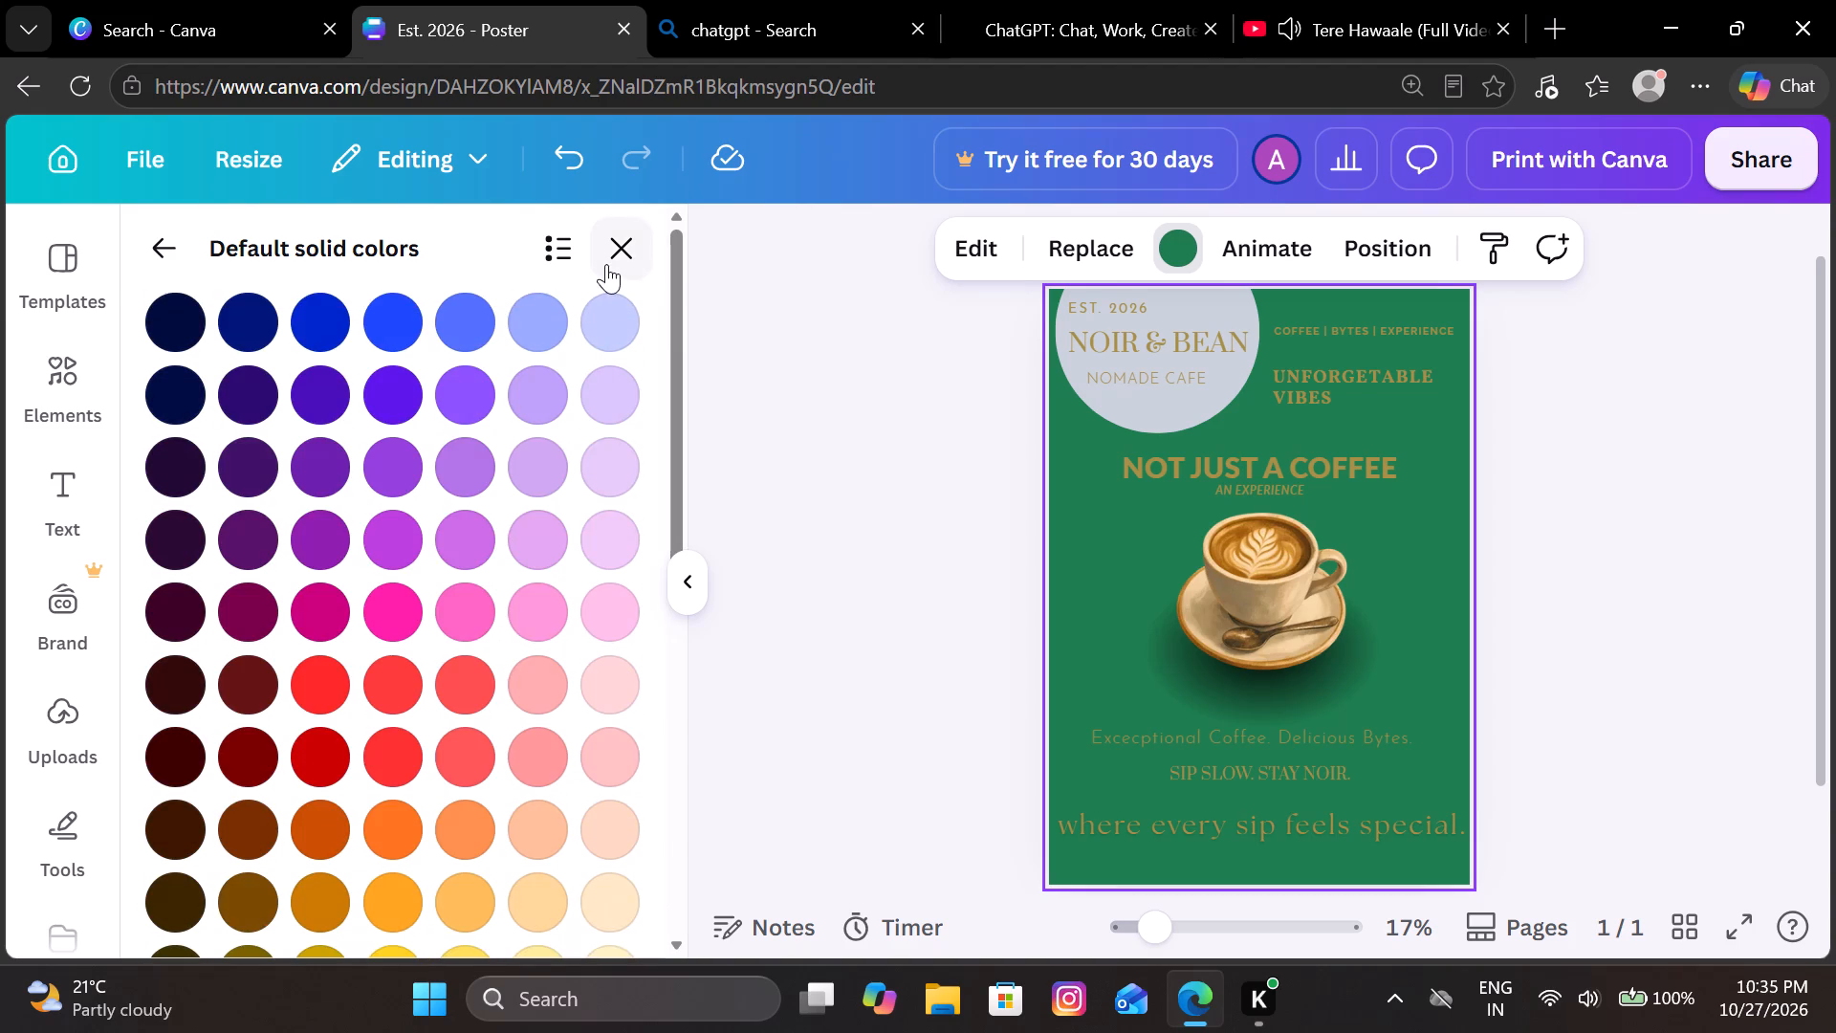
click(606, 264)
scroll(498, 400, up, 1)
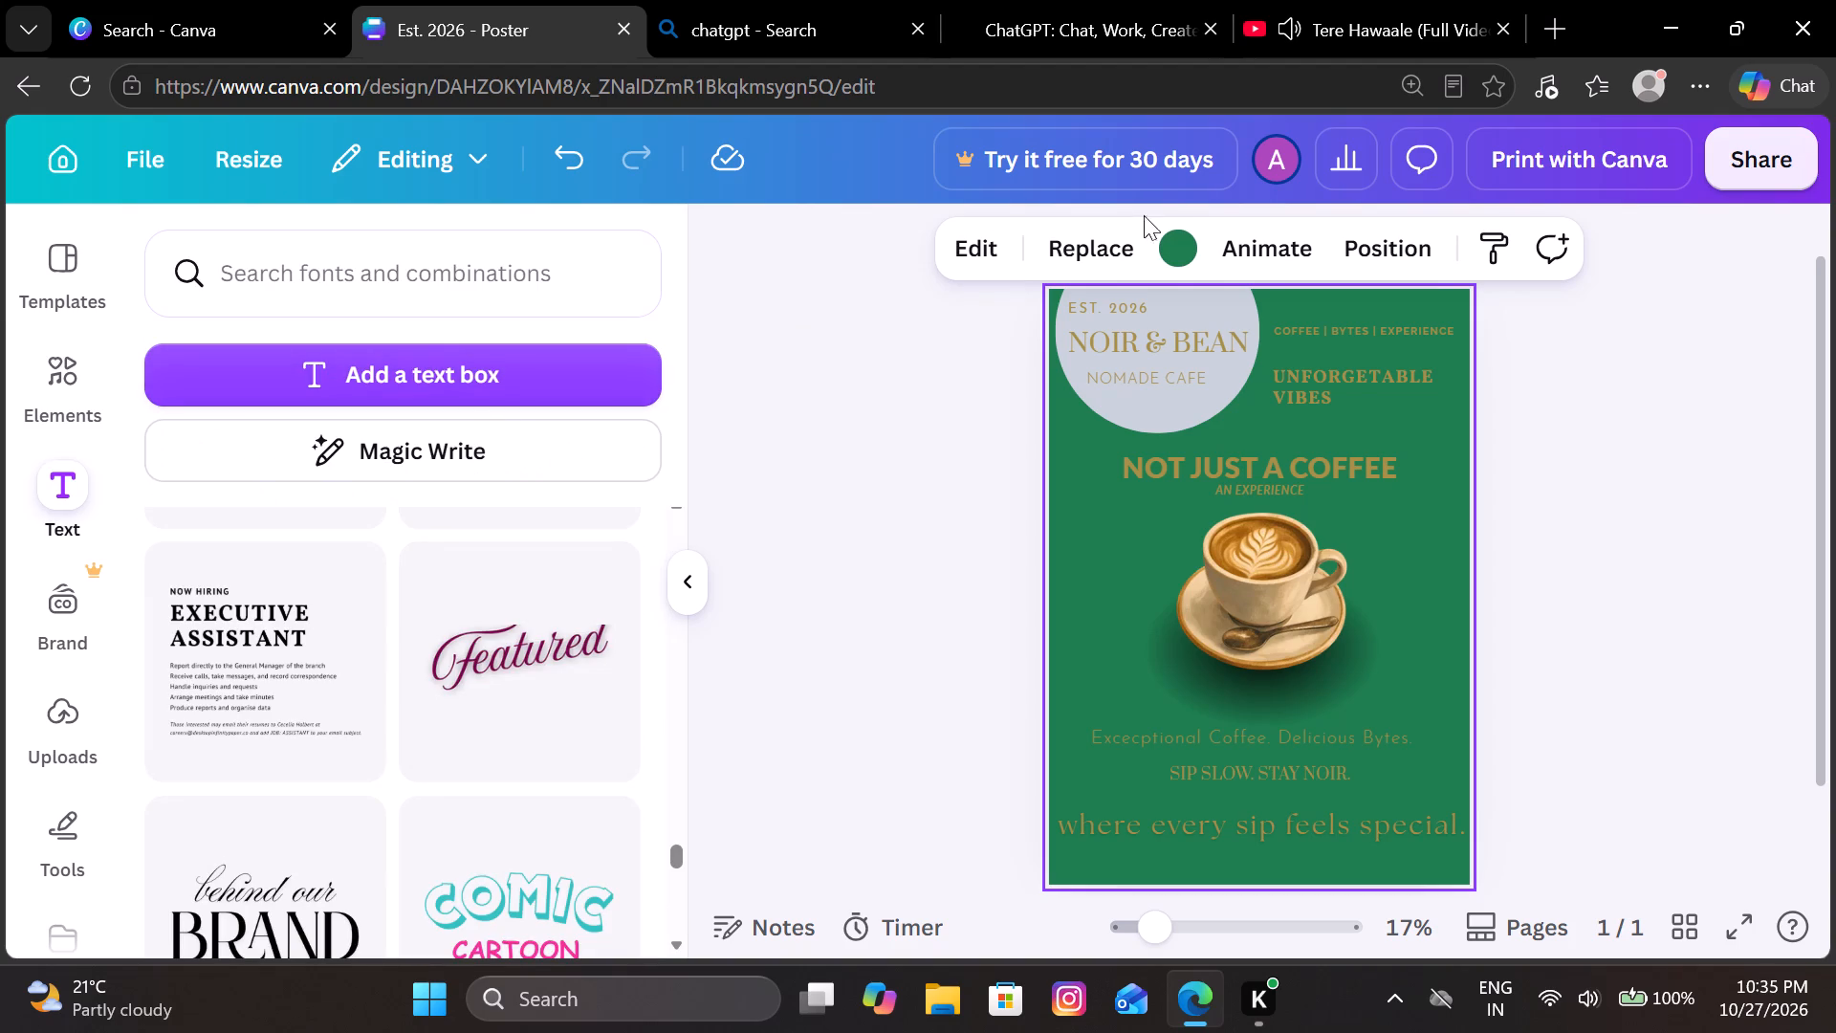
Change the poster background to a much darker green using a custom solid colour.
click(1166, 249)
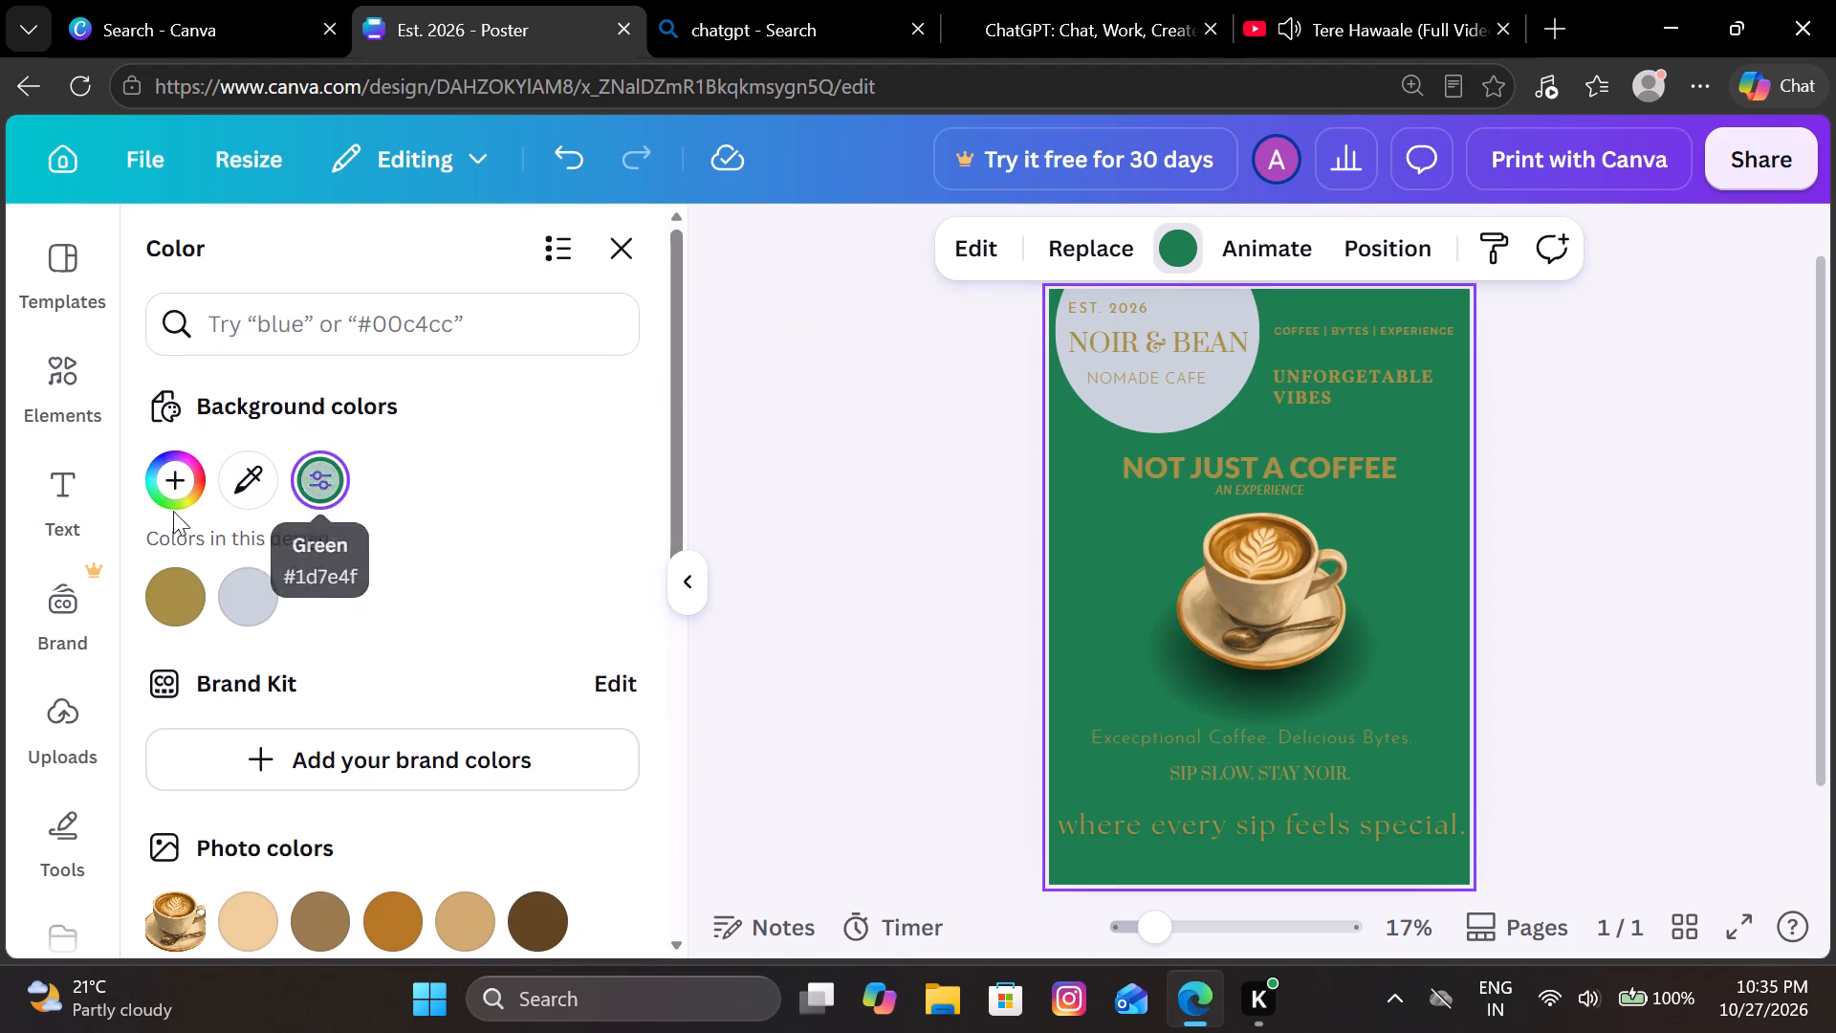
click(165, 487)
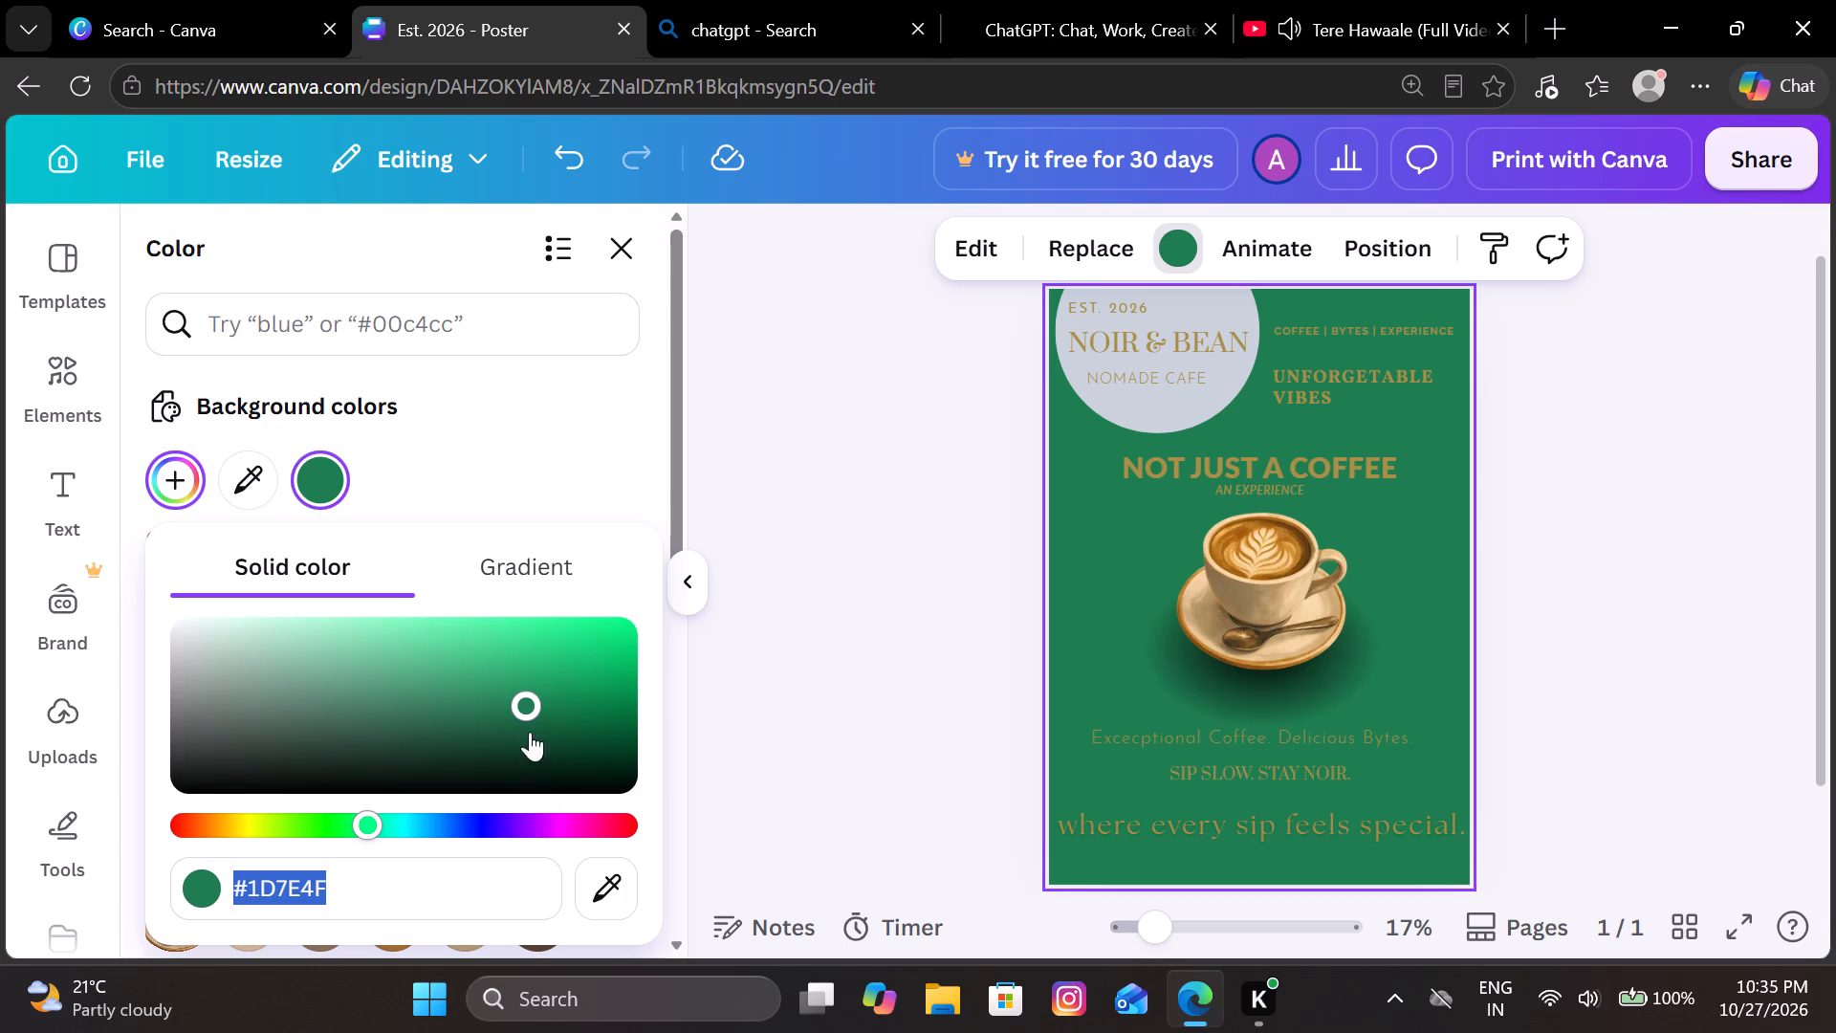
drag(525, 707, 535, 740)
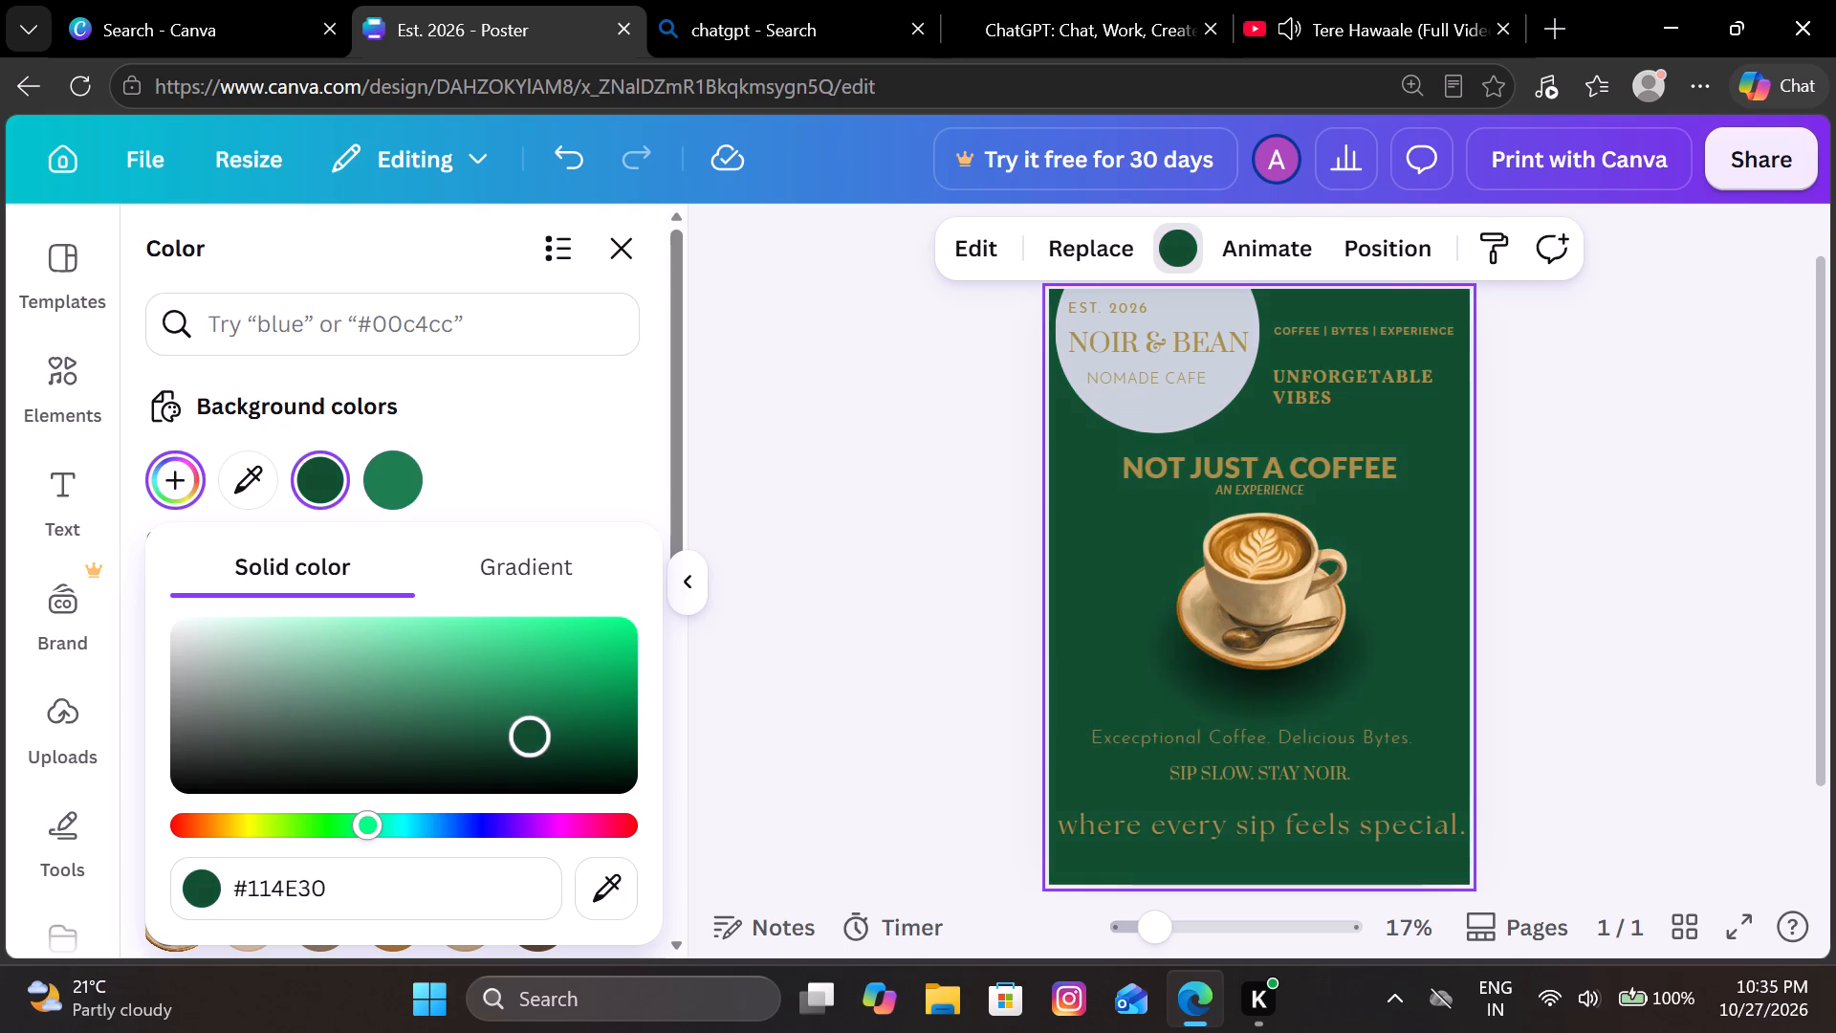
drag(535, 740, 542, 751)
click(803, 652)
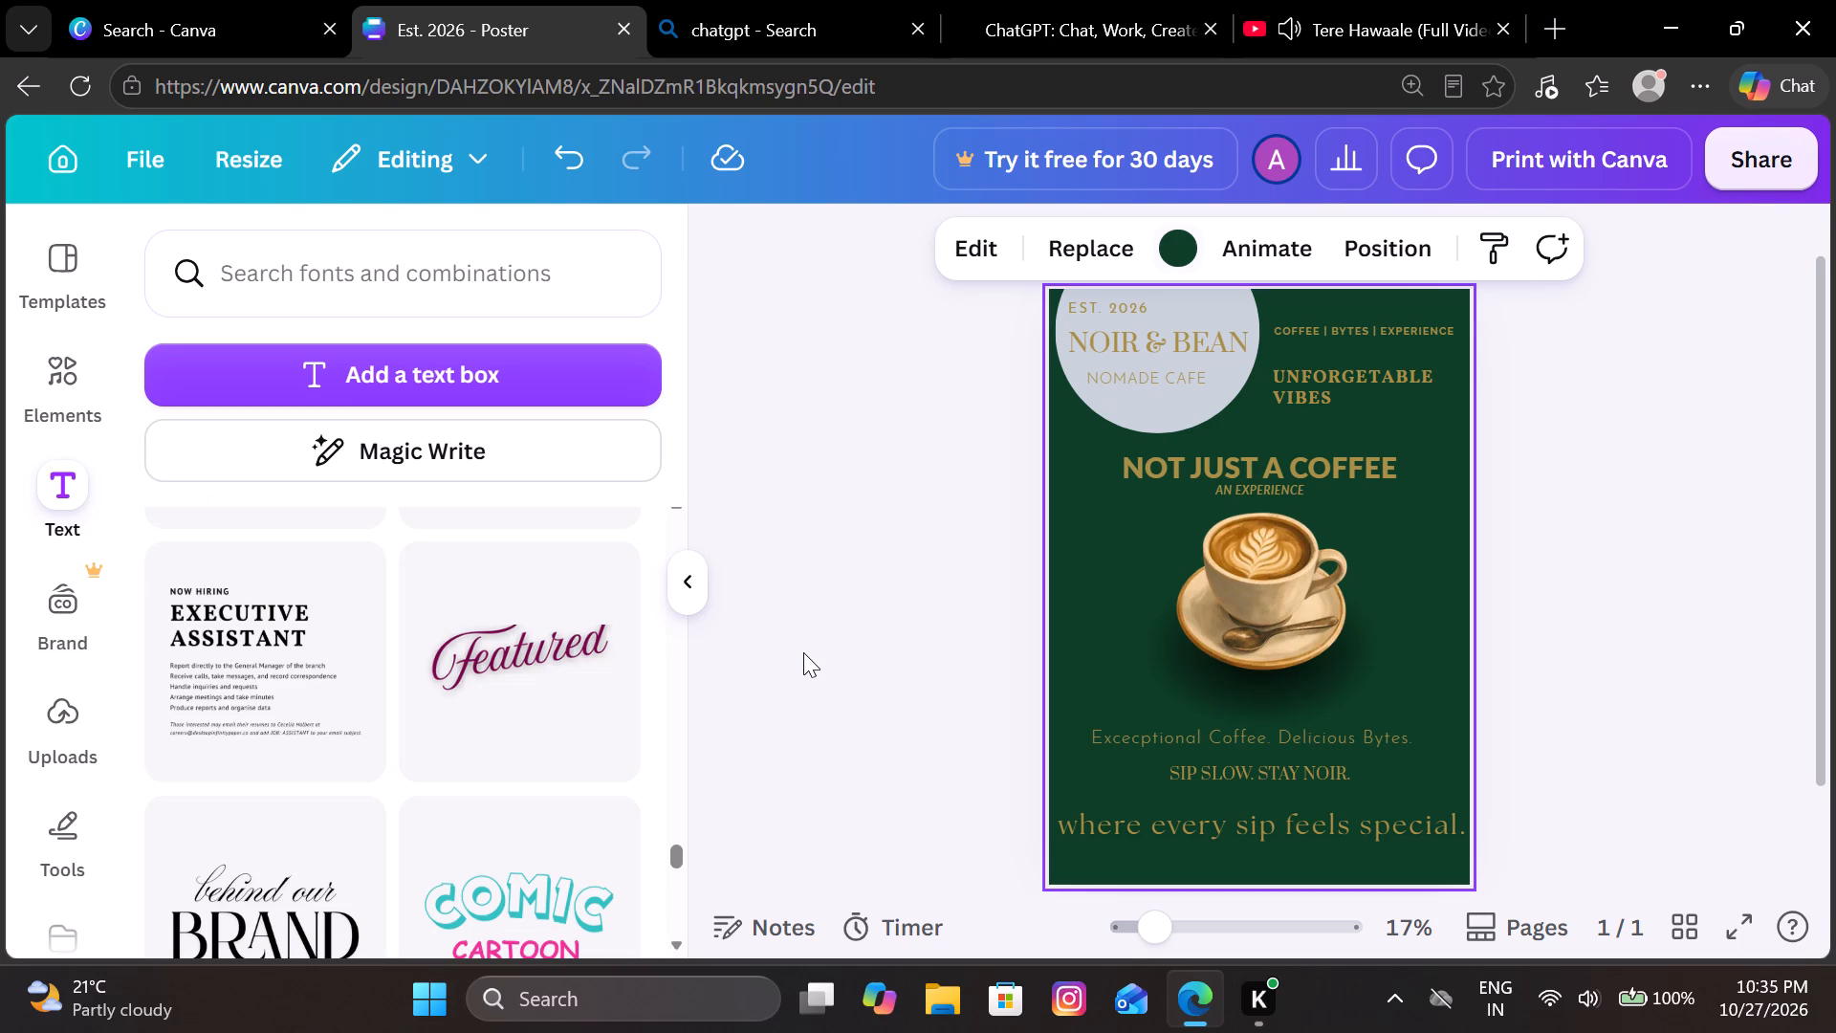
click(803, 652)
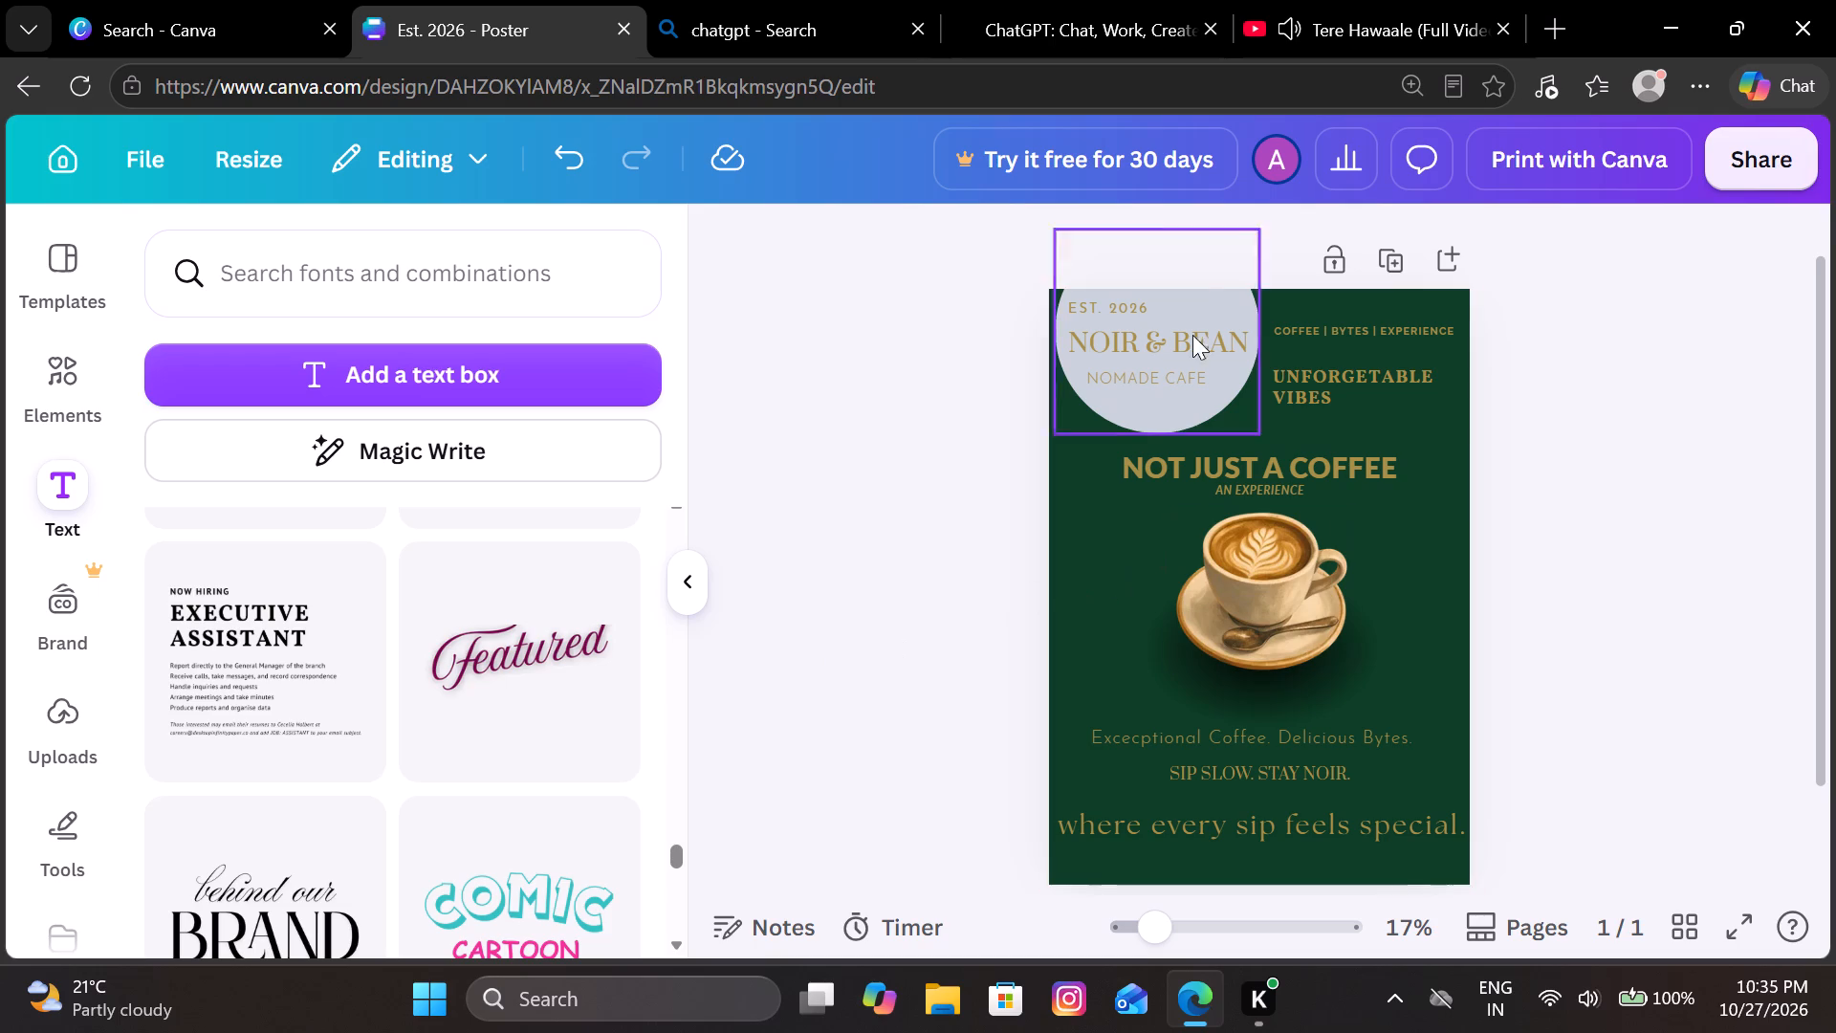
Close the ChatGPT browser tab.
click(1216, 25)
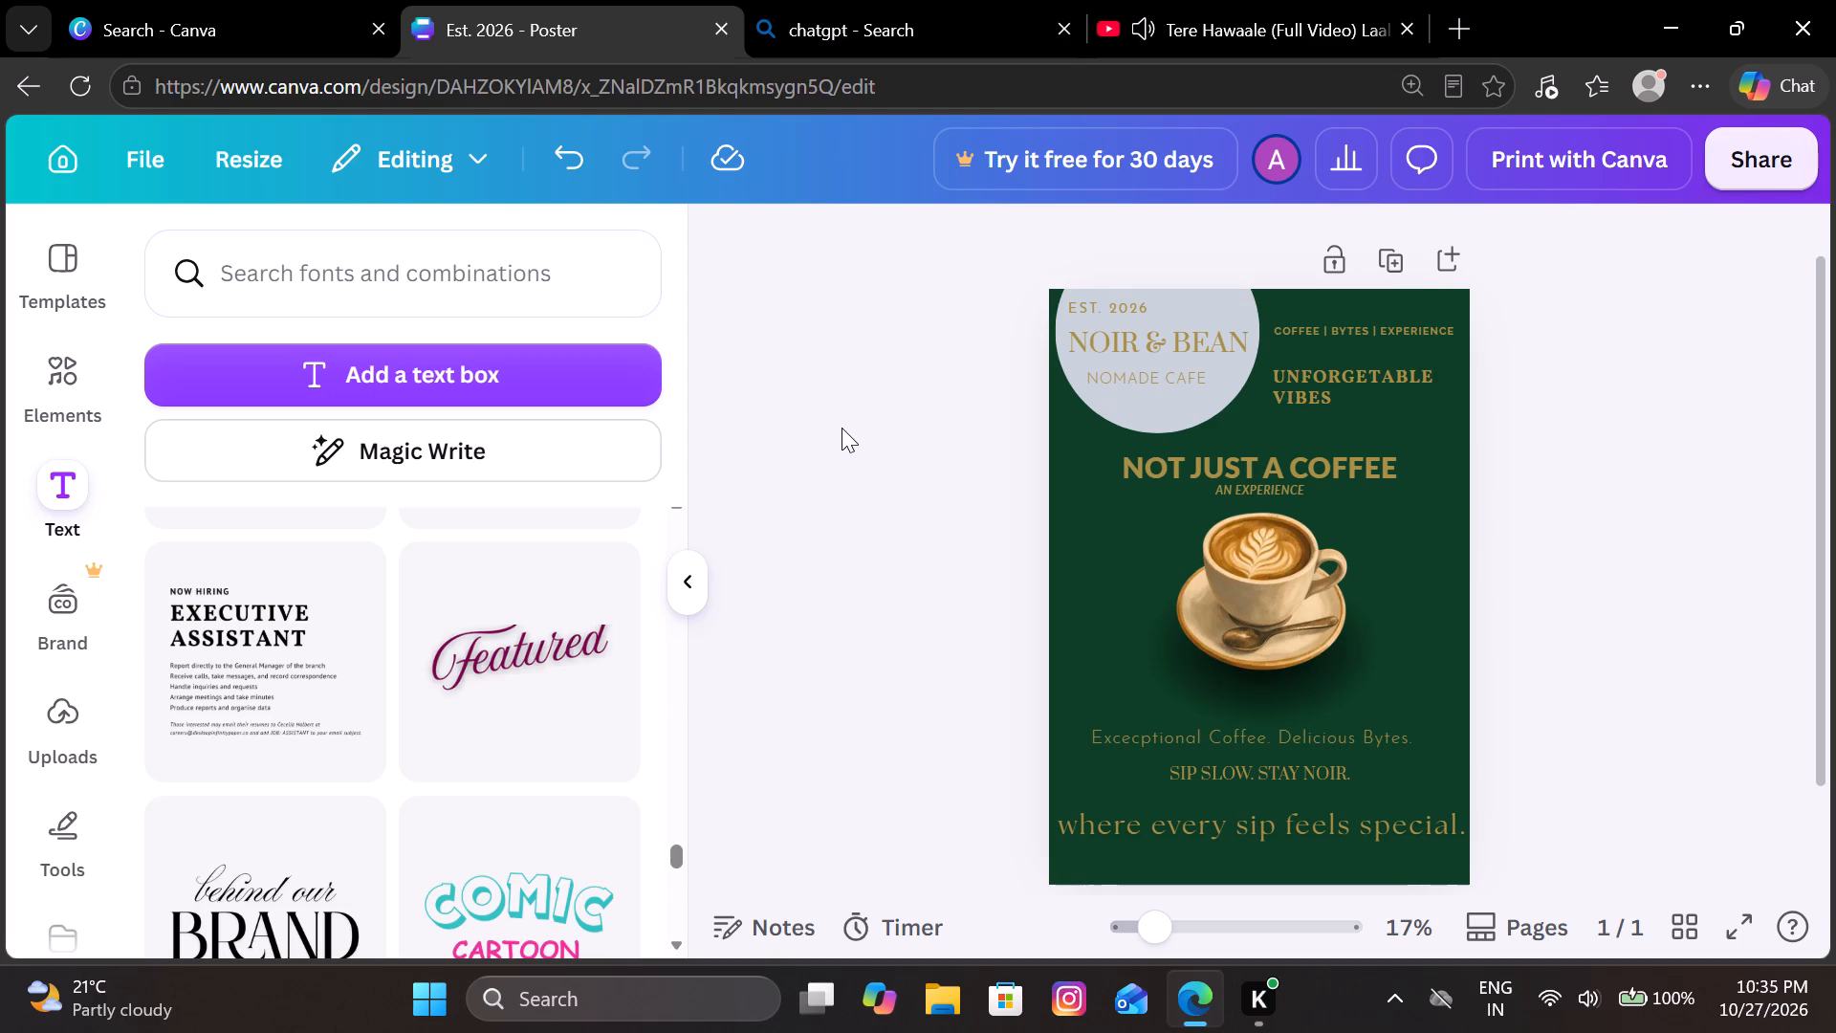
Delete the coffee cup image from the poster, keeping its dark shadow.
click(1257, 561)
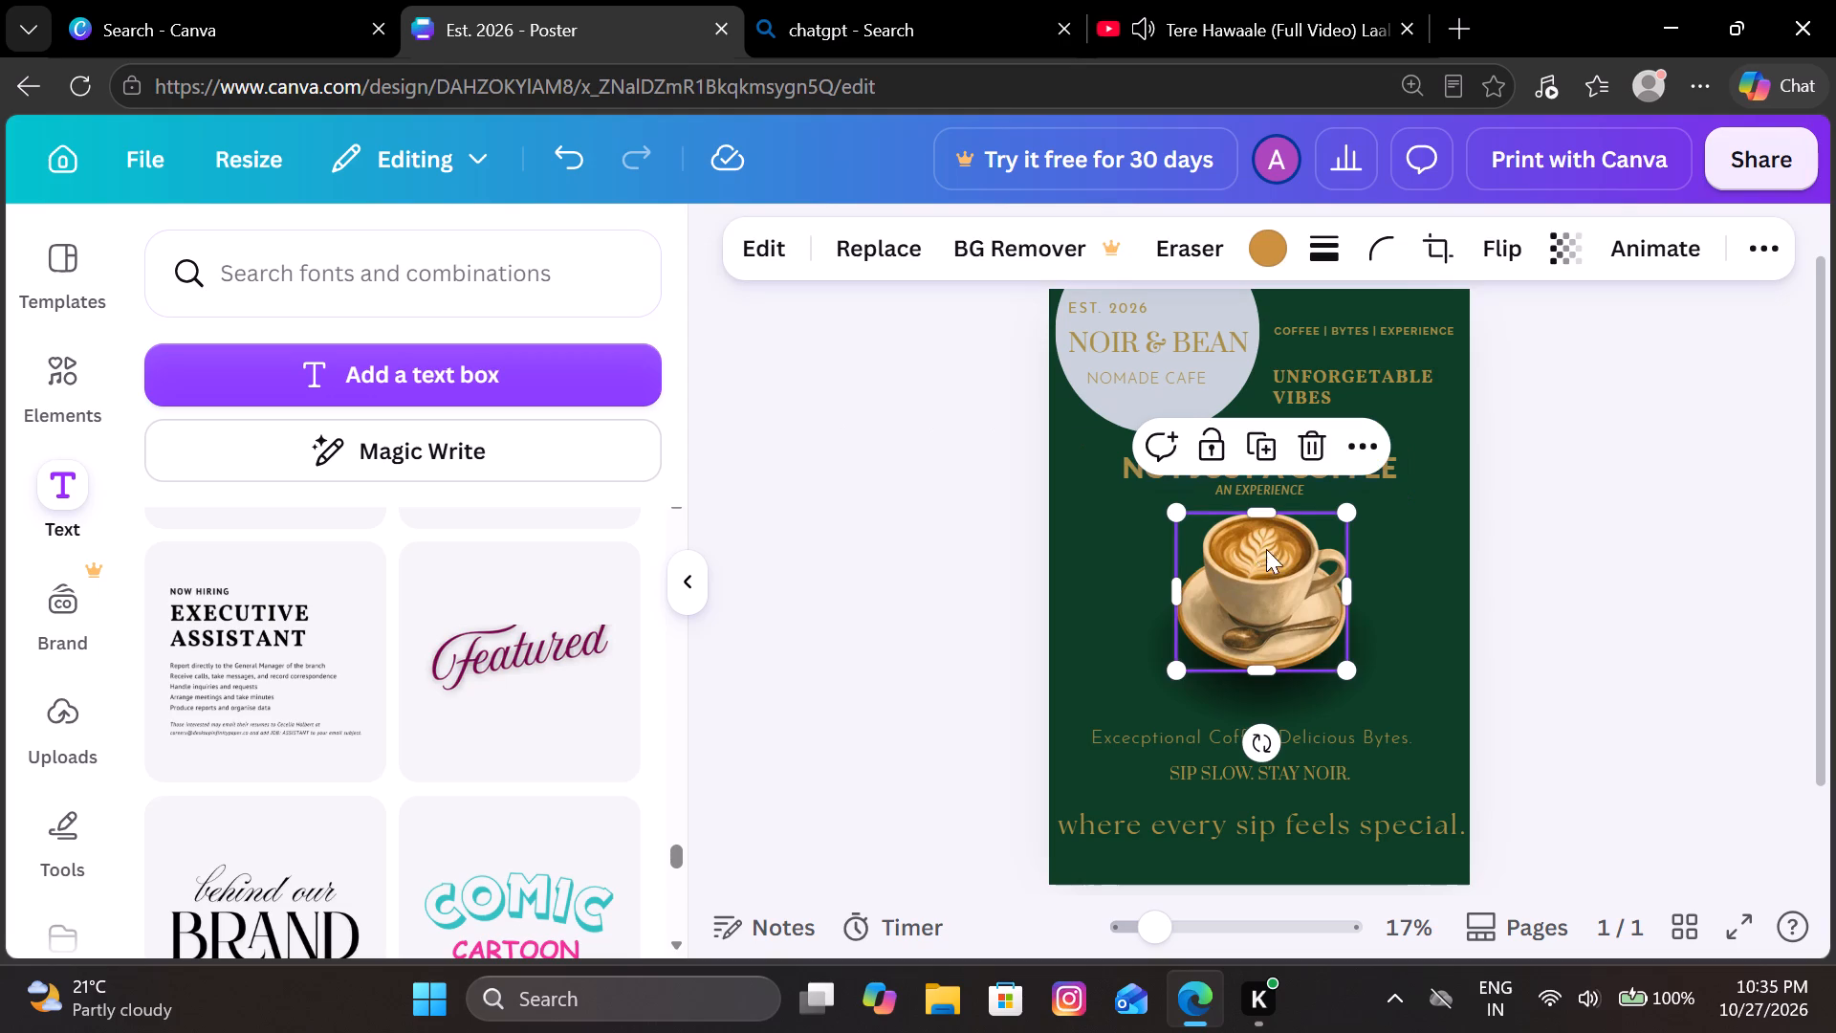
click(1311, 455)
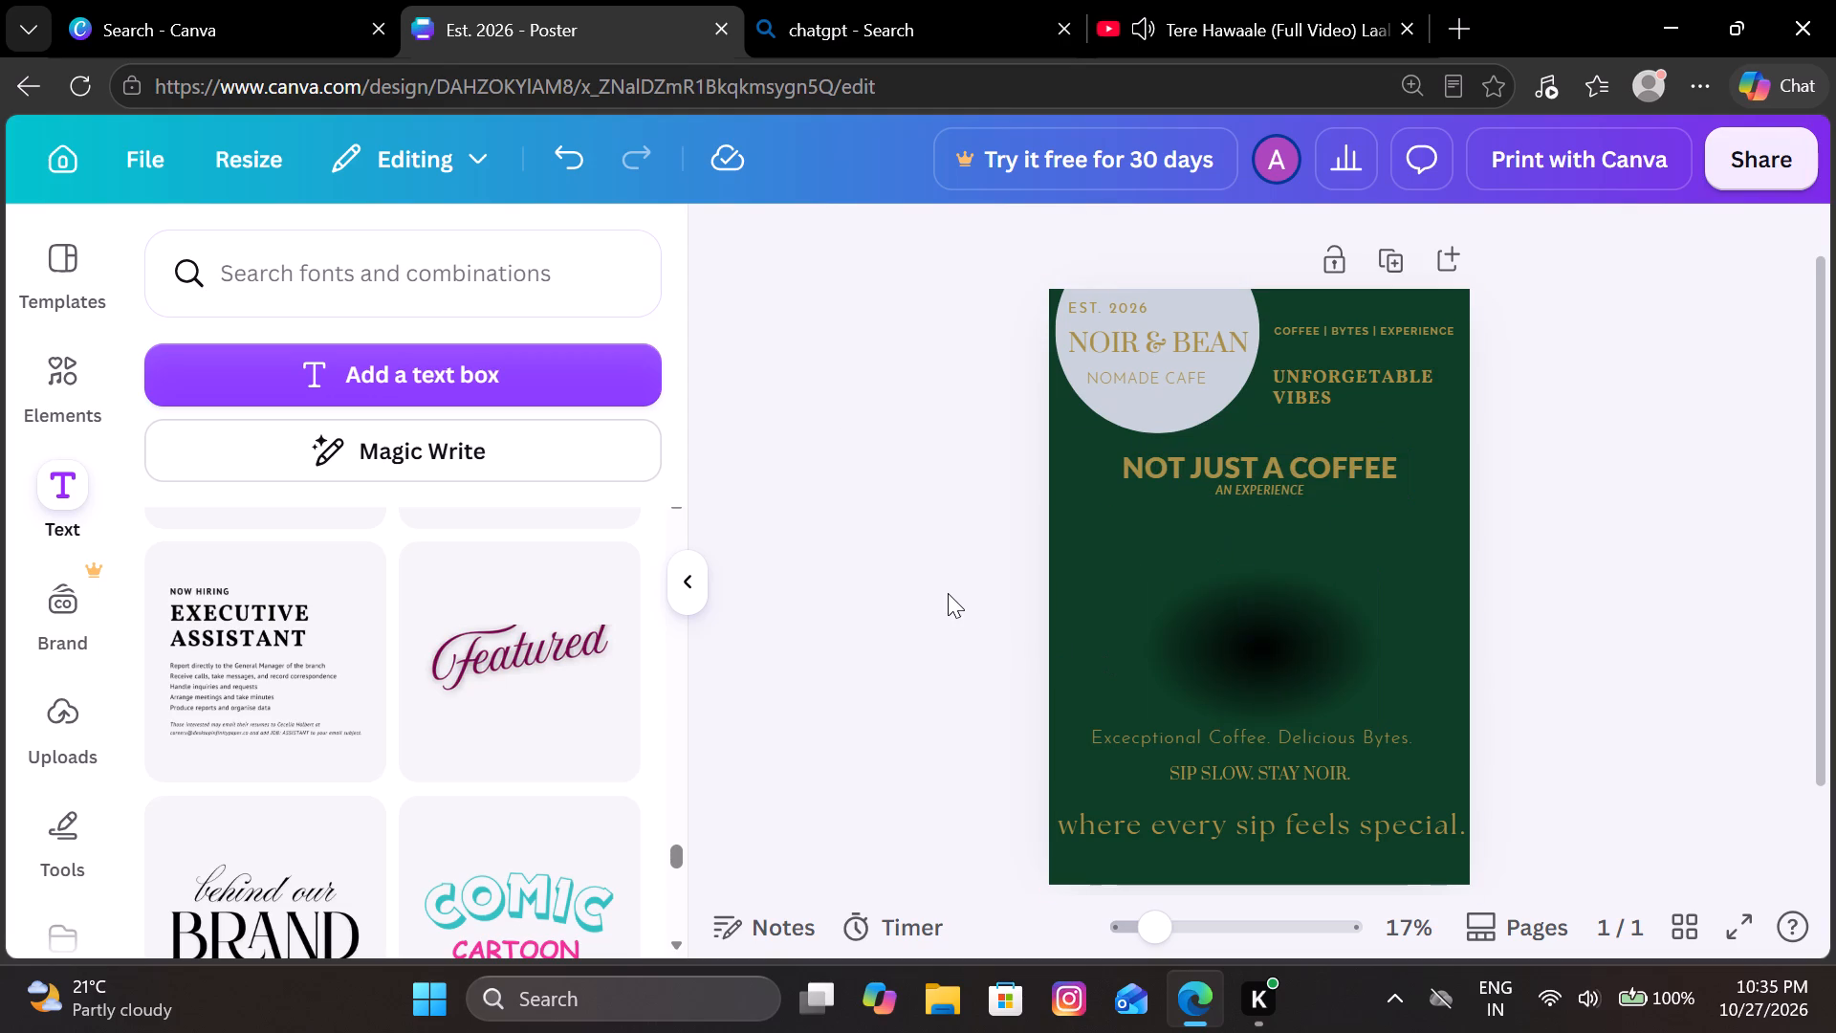
Browse the font combinations and add the "30% OFF ON ALL PRODUCTS" text design to the poster.
scroll(519, 687, up, 8)
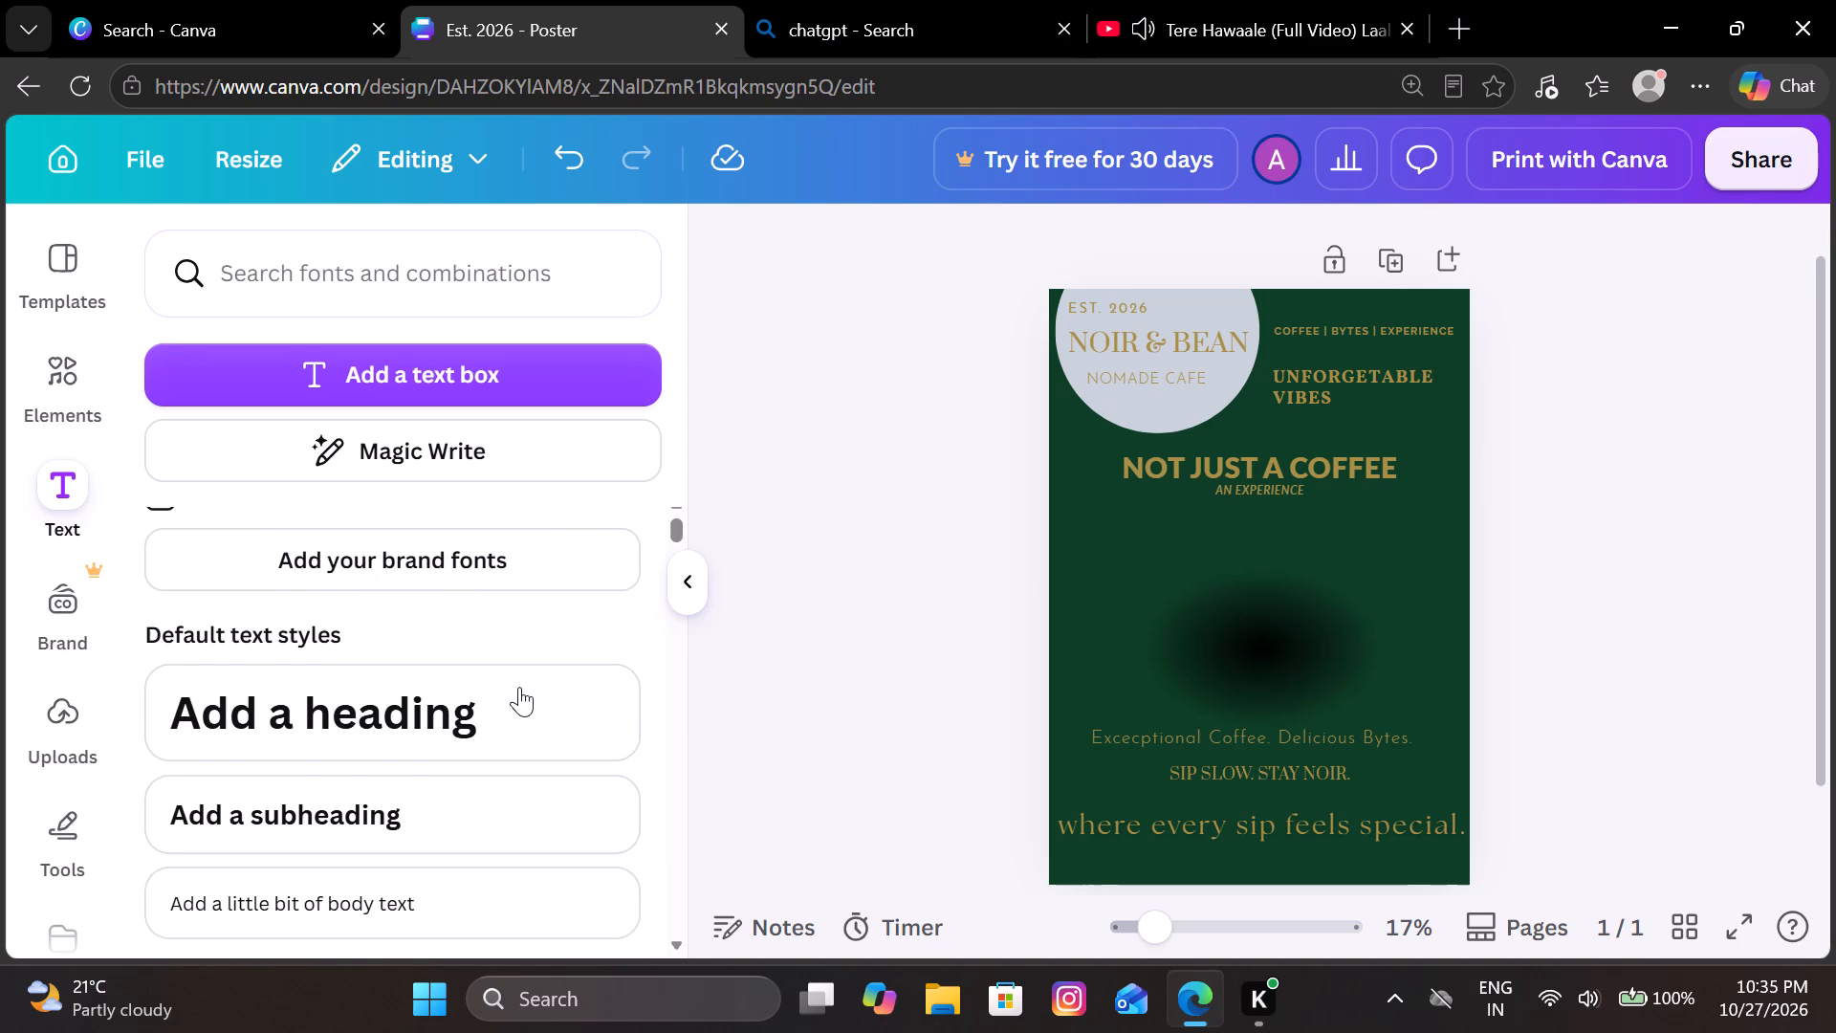
scroll(409, 725, down, 3)
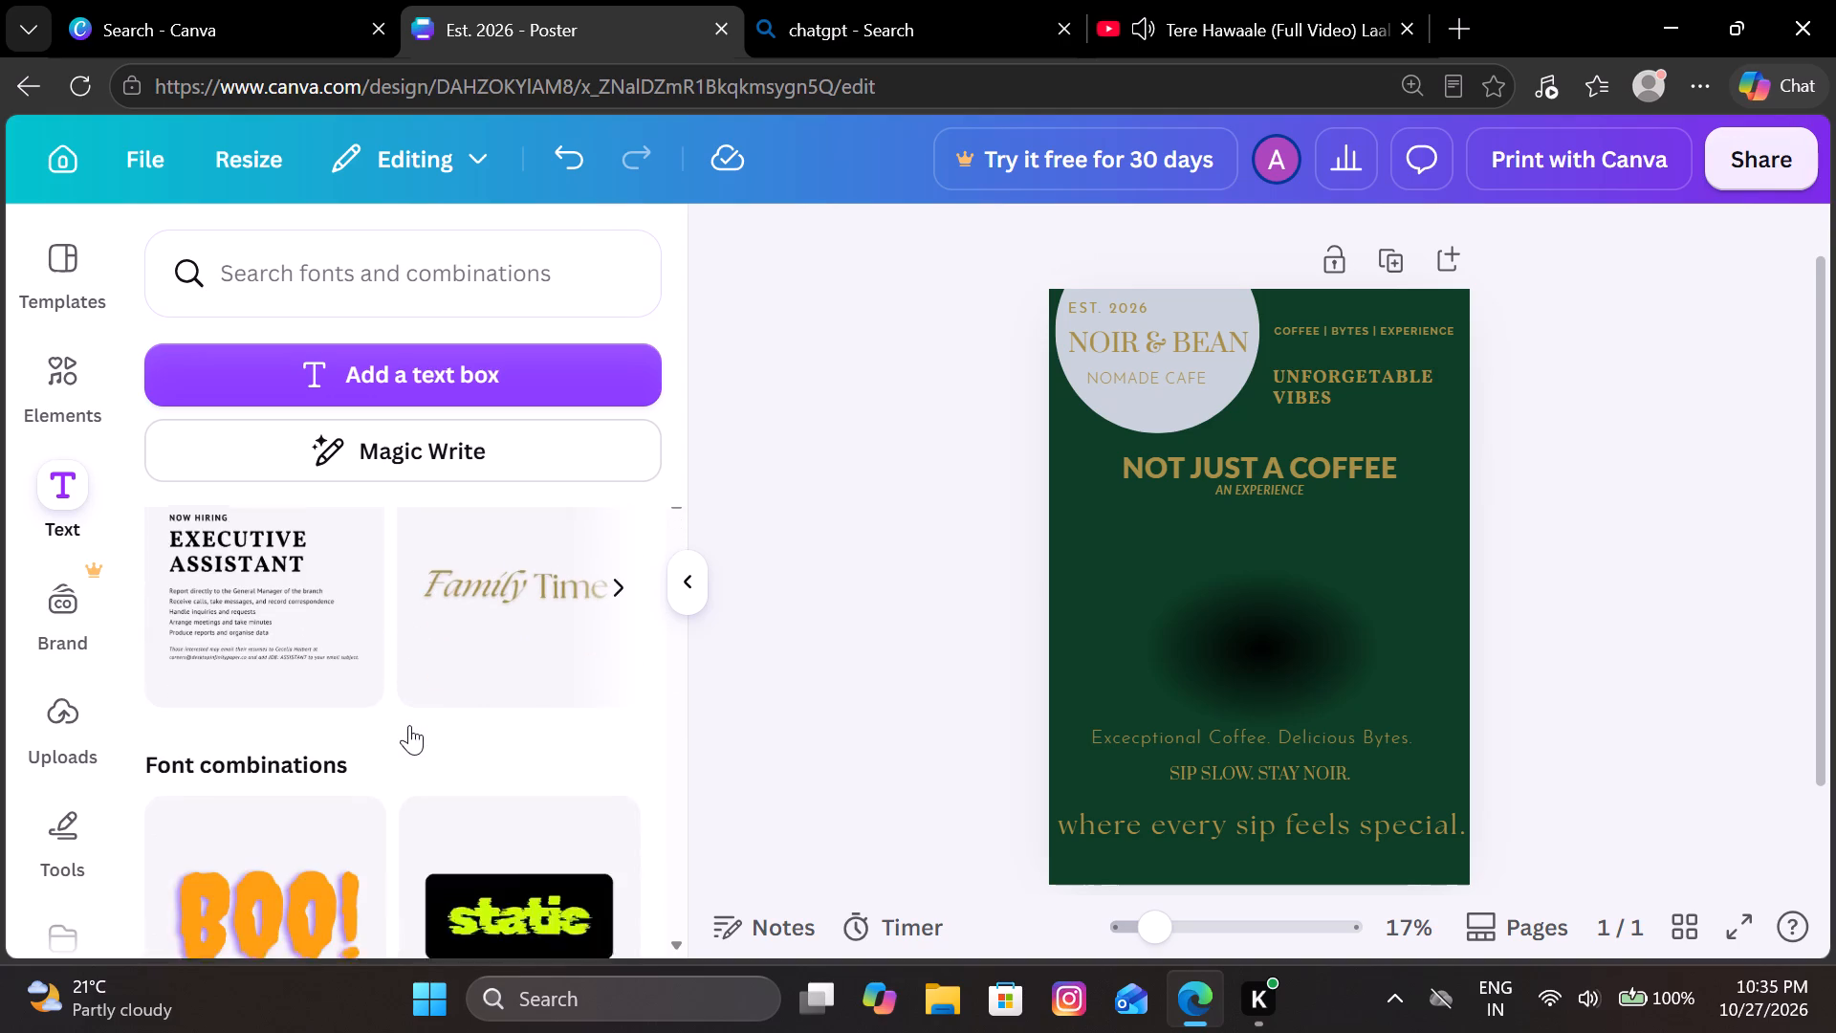
scroll(409, 725, down, 1)
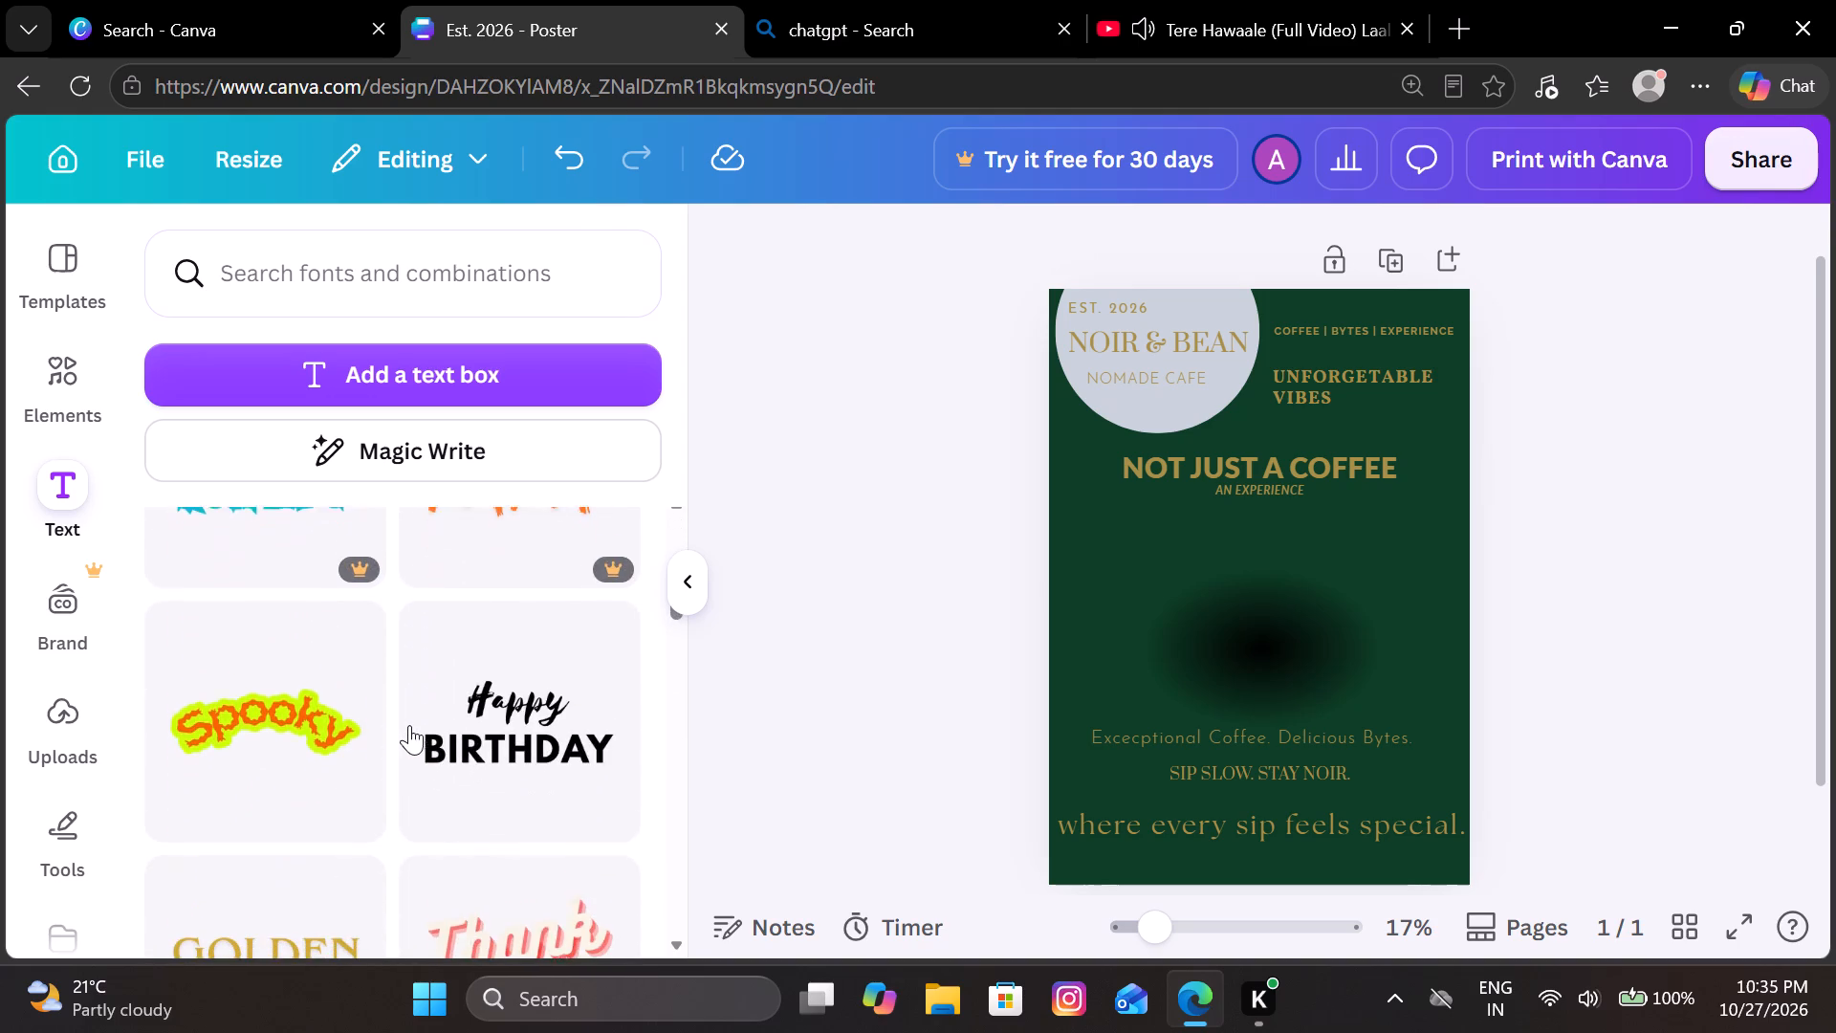
scroll(409, 725, down, 2)
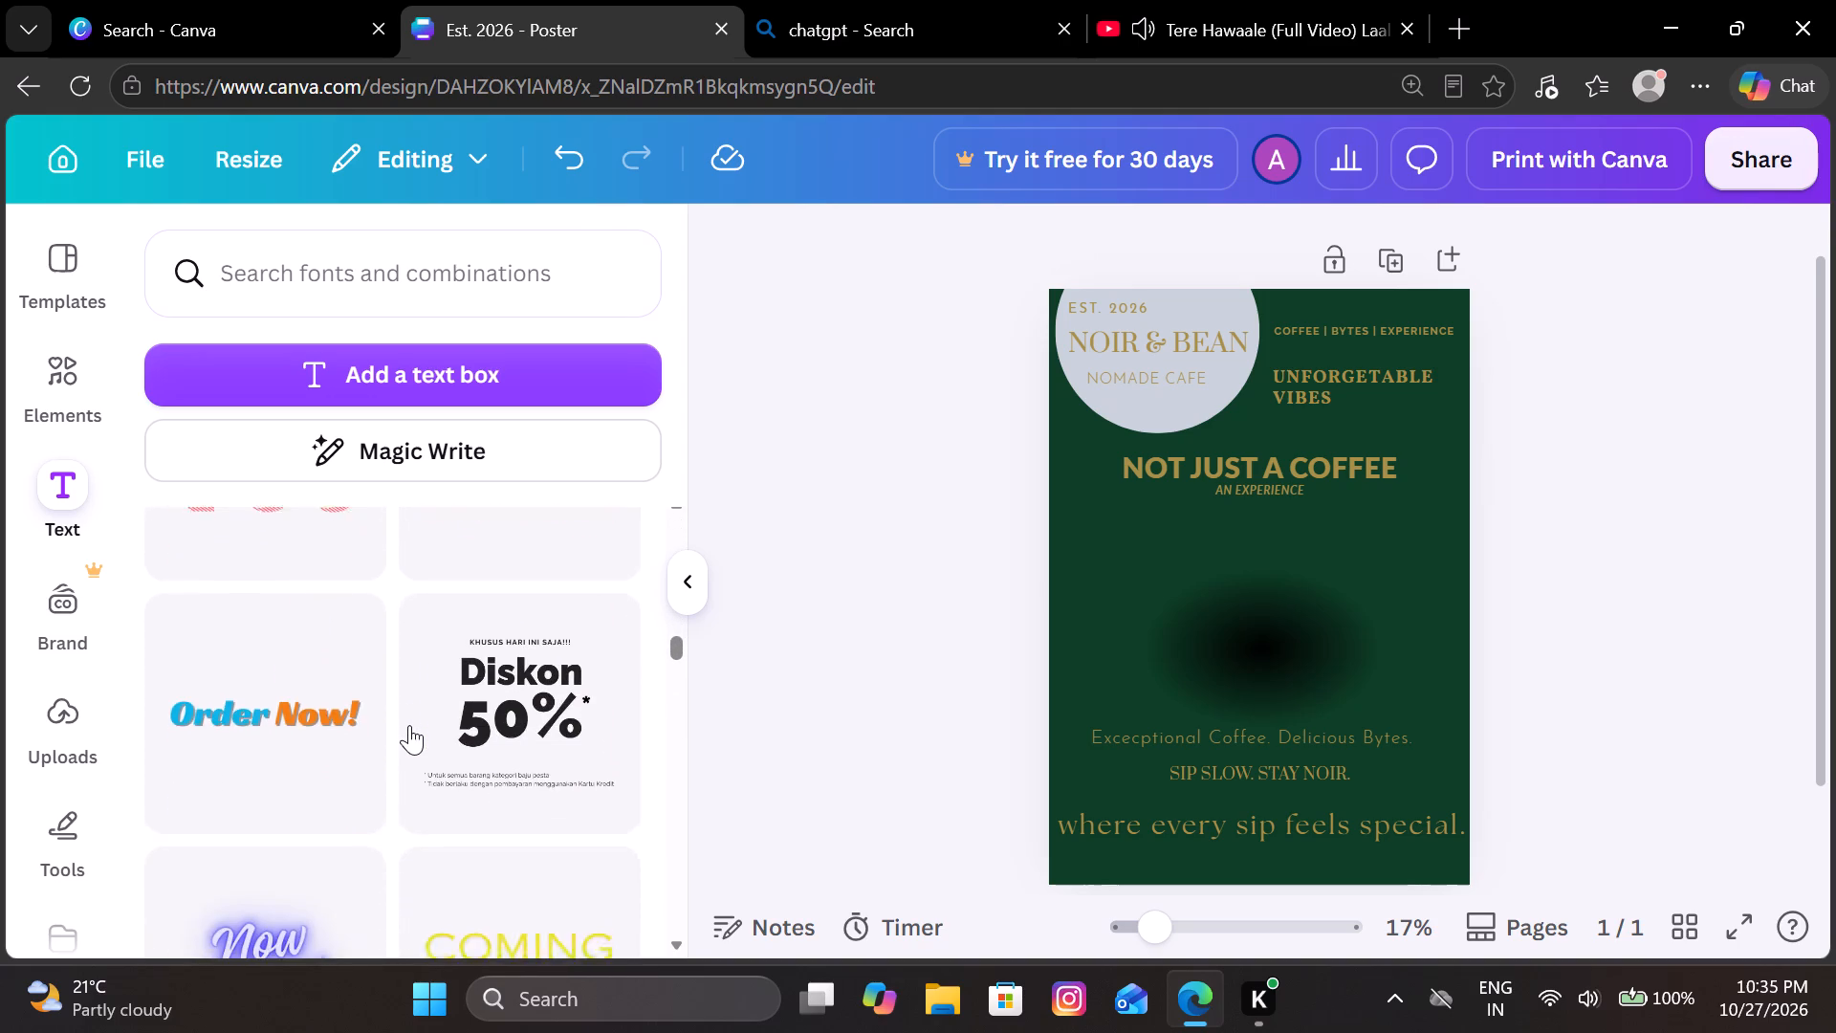
scroll(409, 725, down, 3)
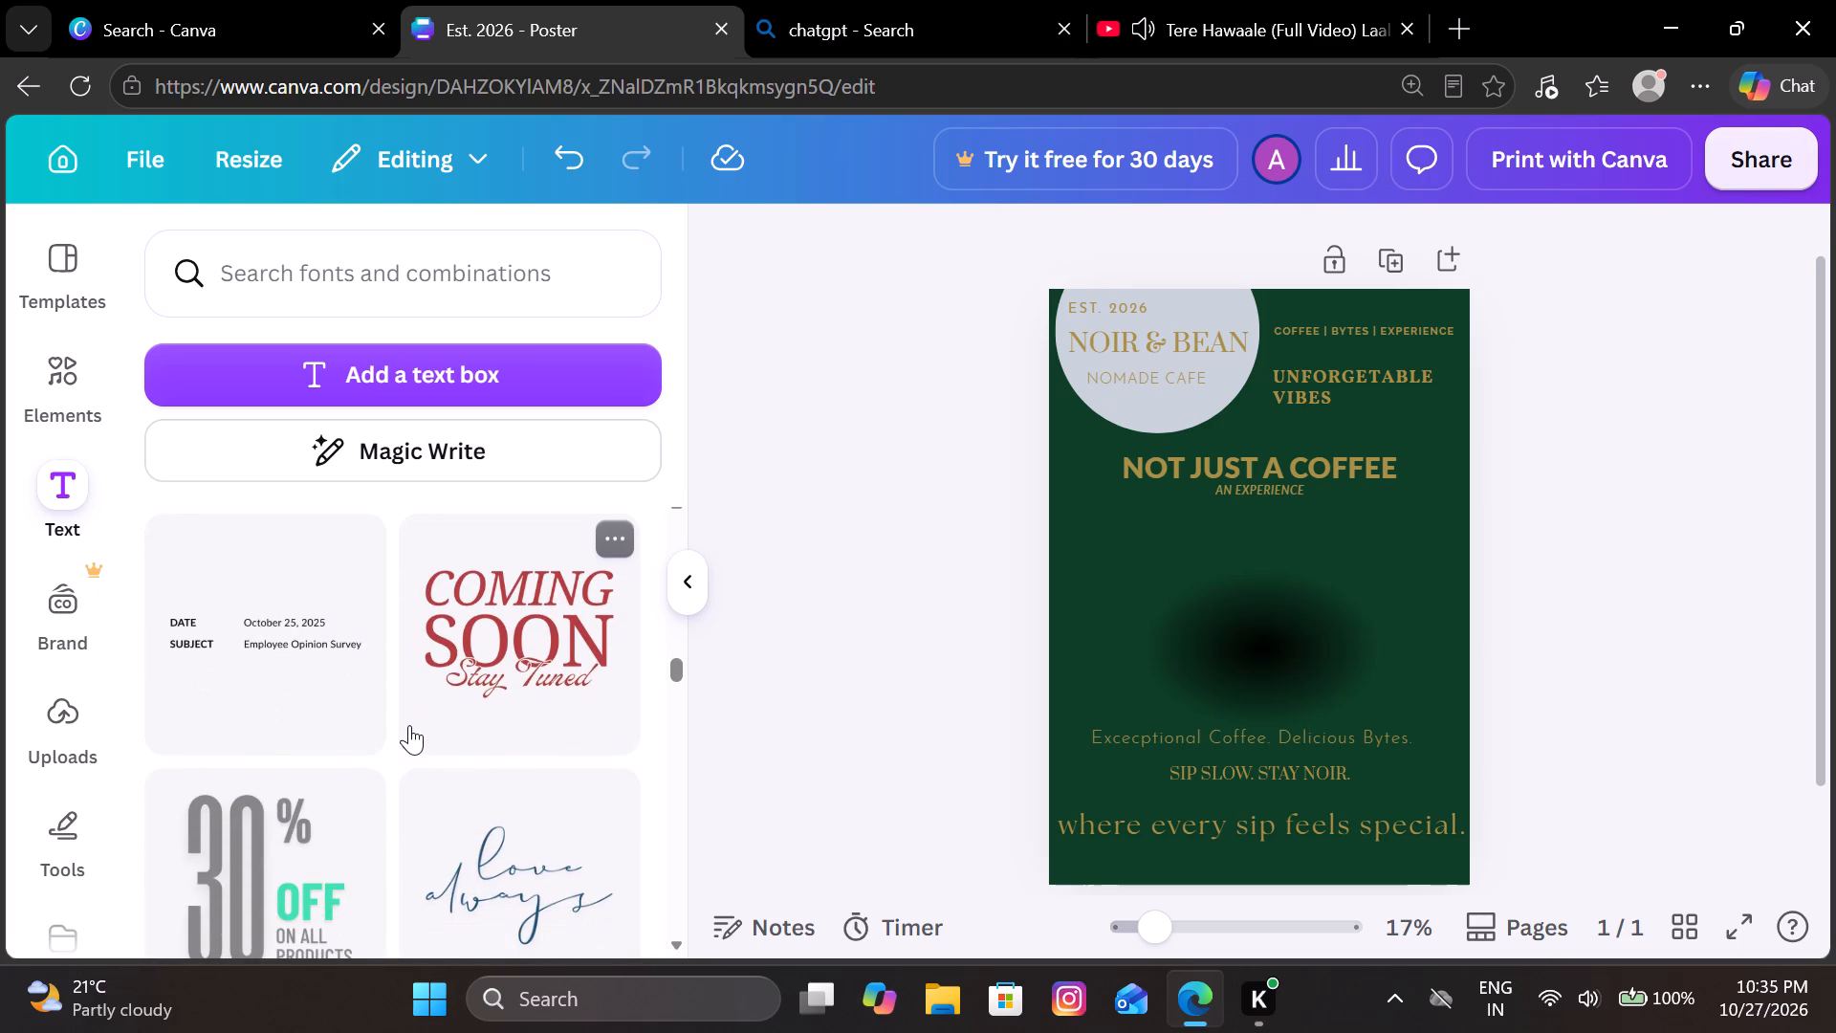
scroll(409, 725, down, 1)
click(290, 824)
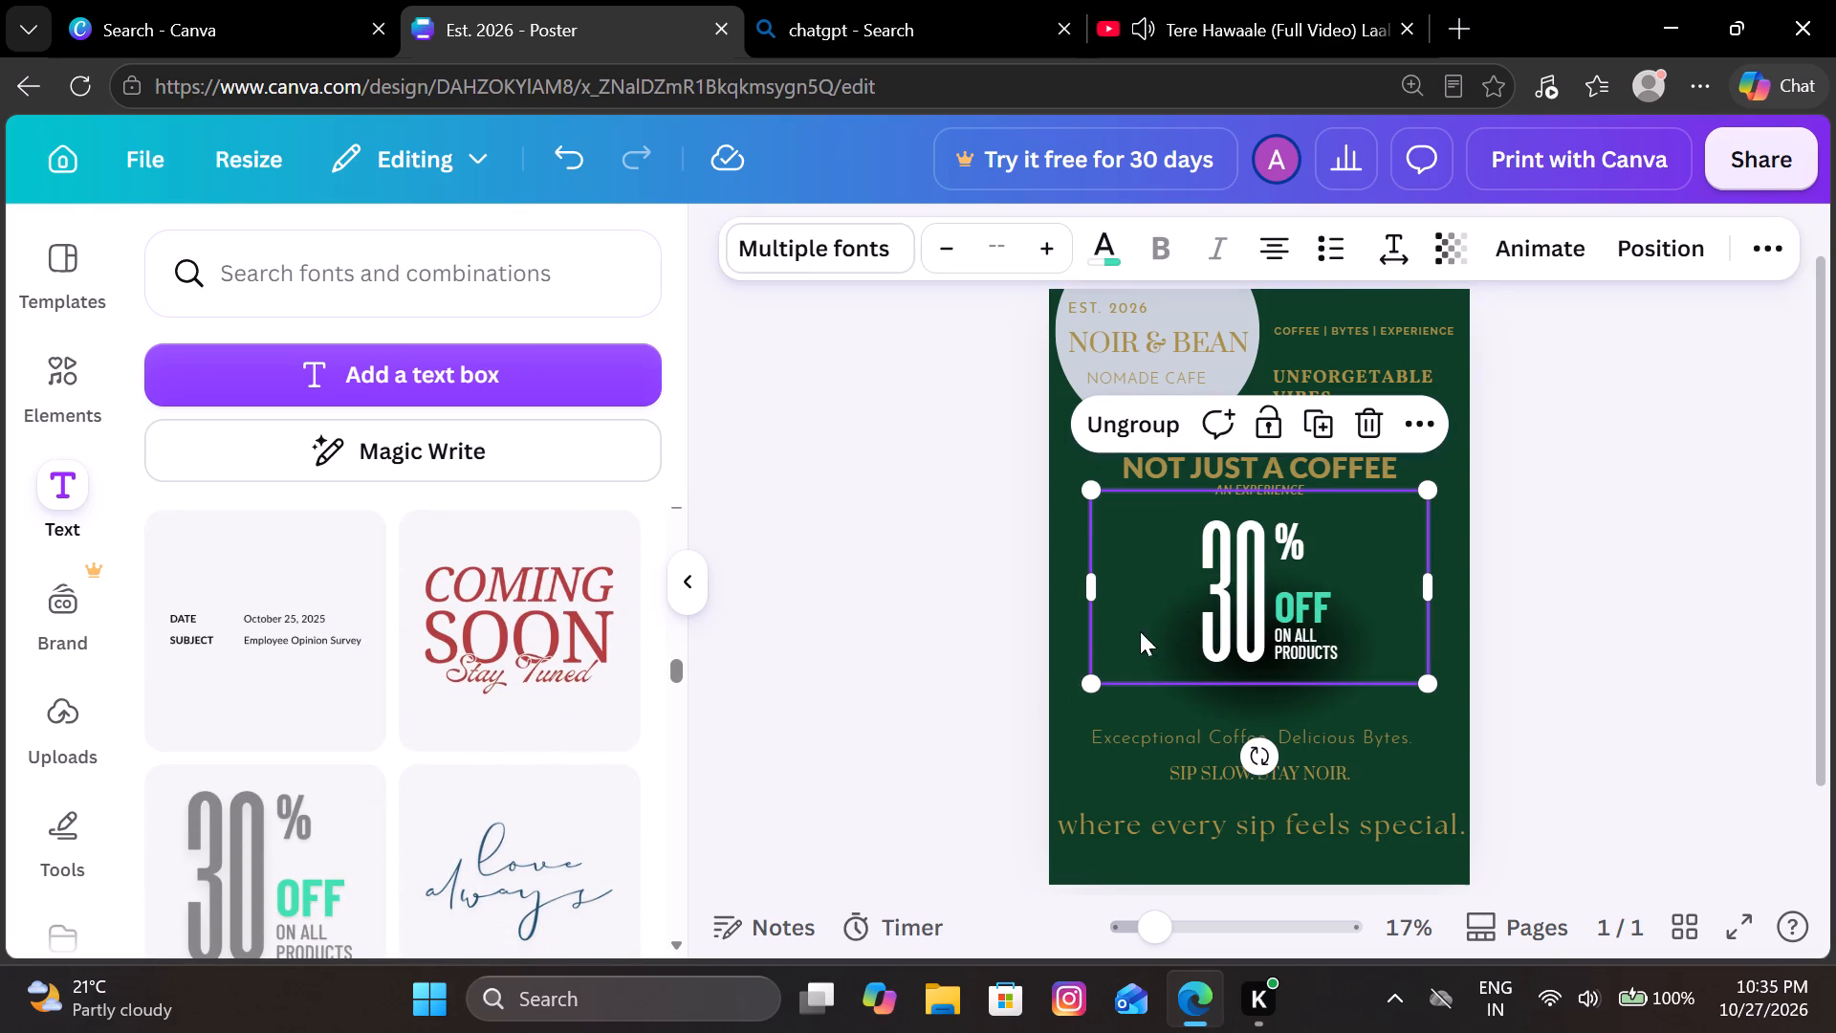
Delete the "OFF", "ON ALL PRODUCTS" and "%" texts from the inserted design, leaving only the "30".
click(1304, 607)
click(1440, 505)
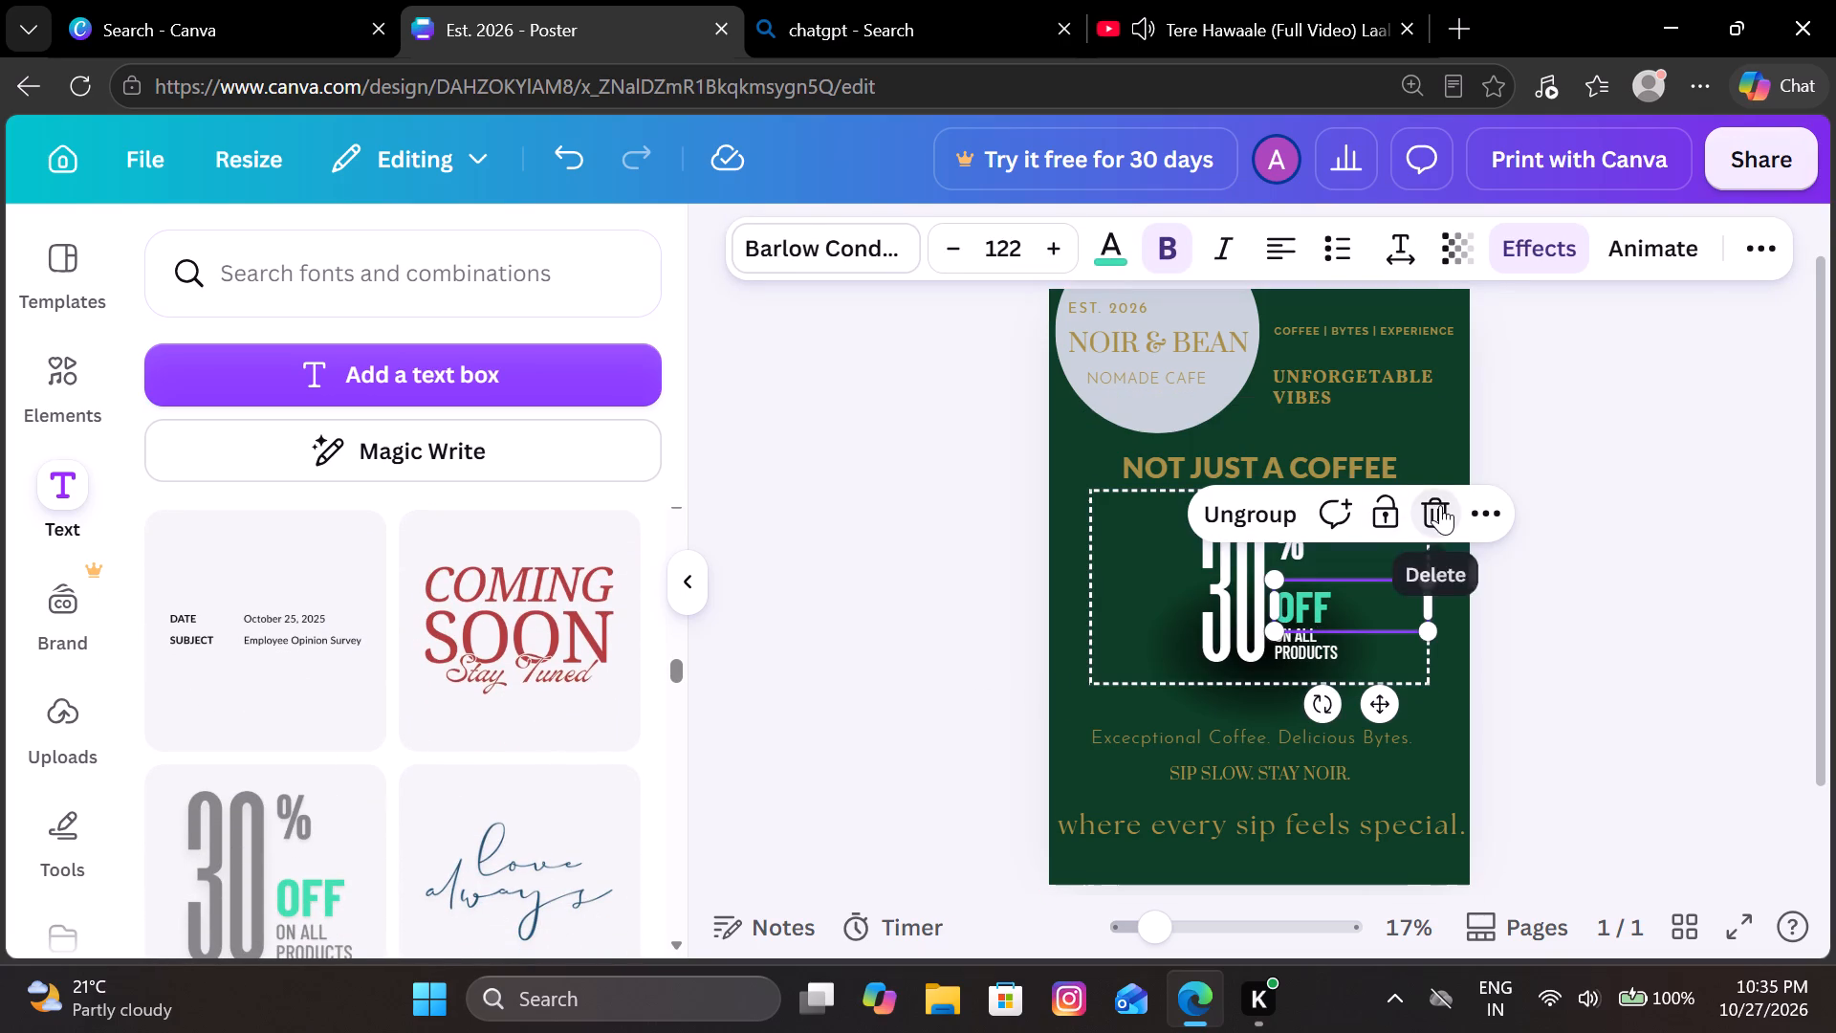
click(1308, 646)
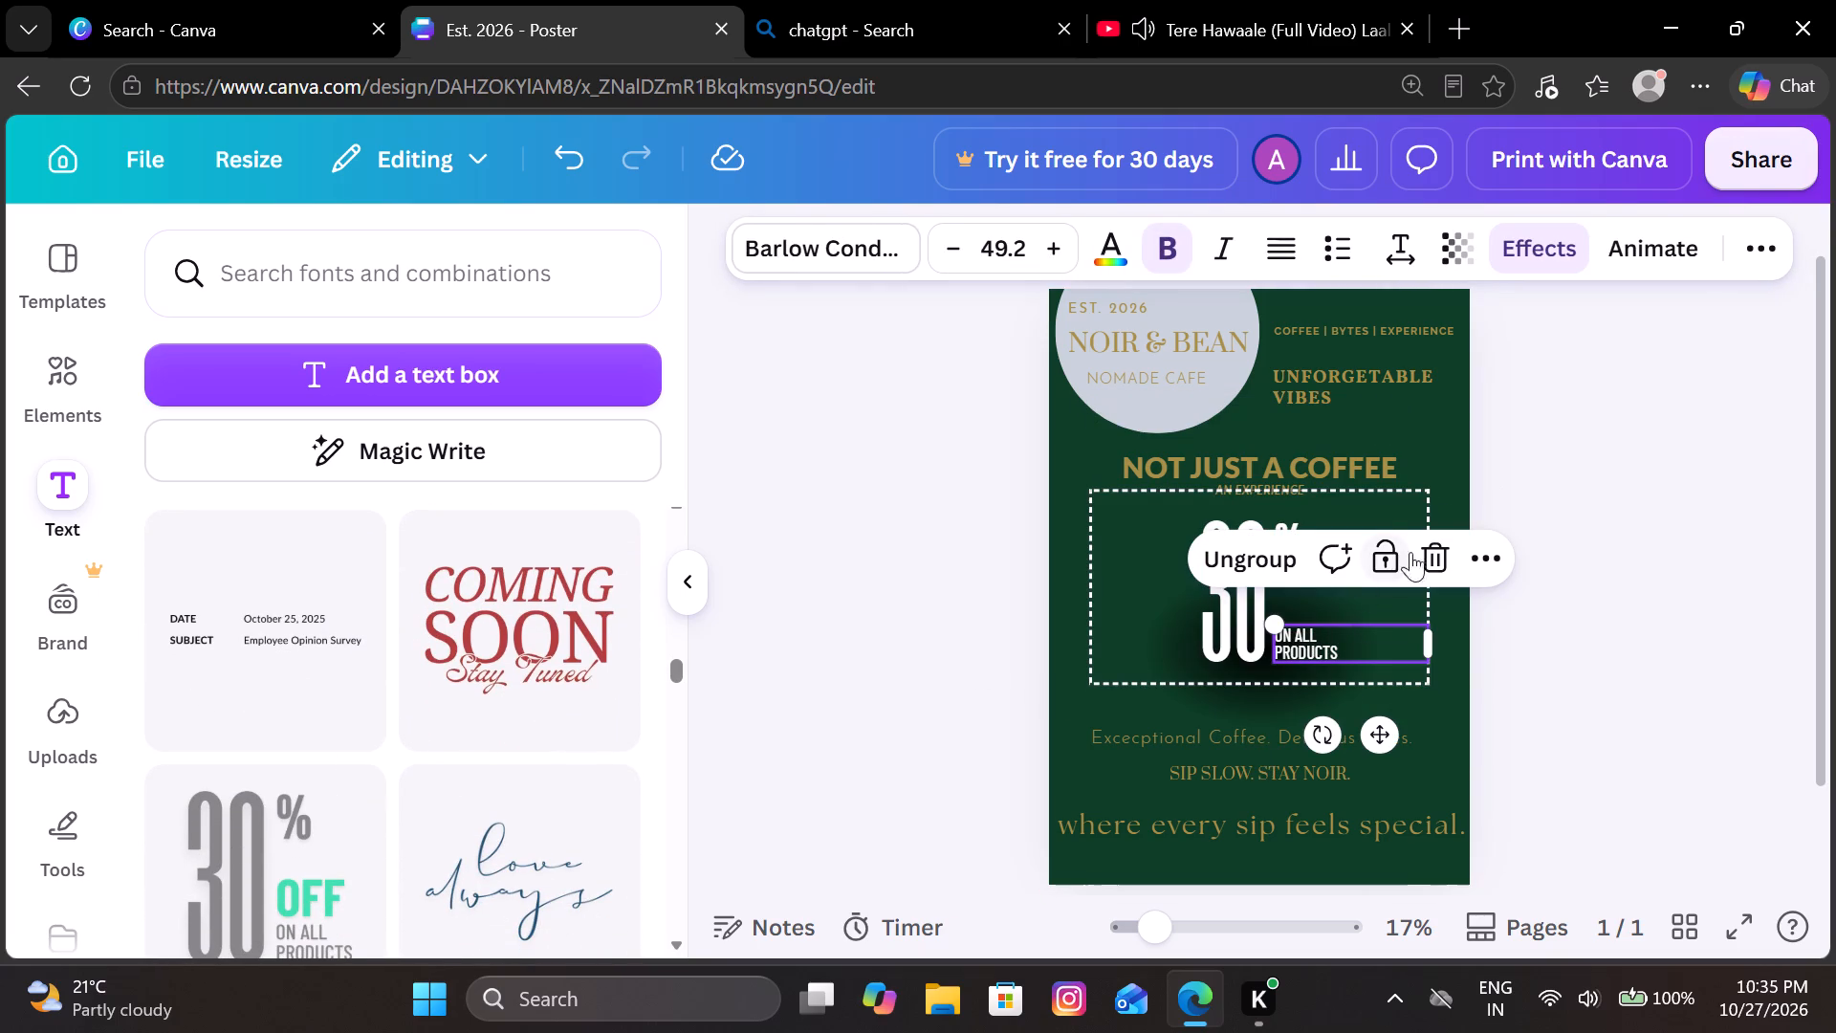
click(1427, 546)
click(1282, 537)
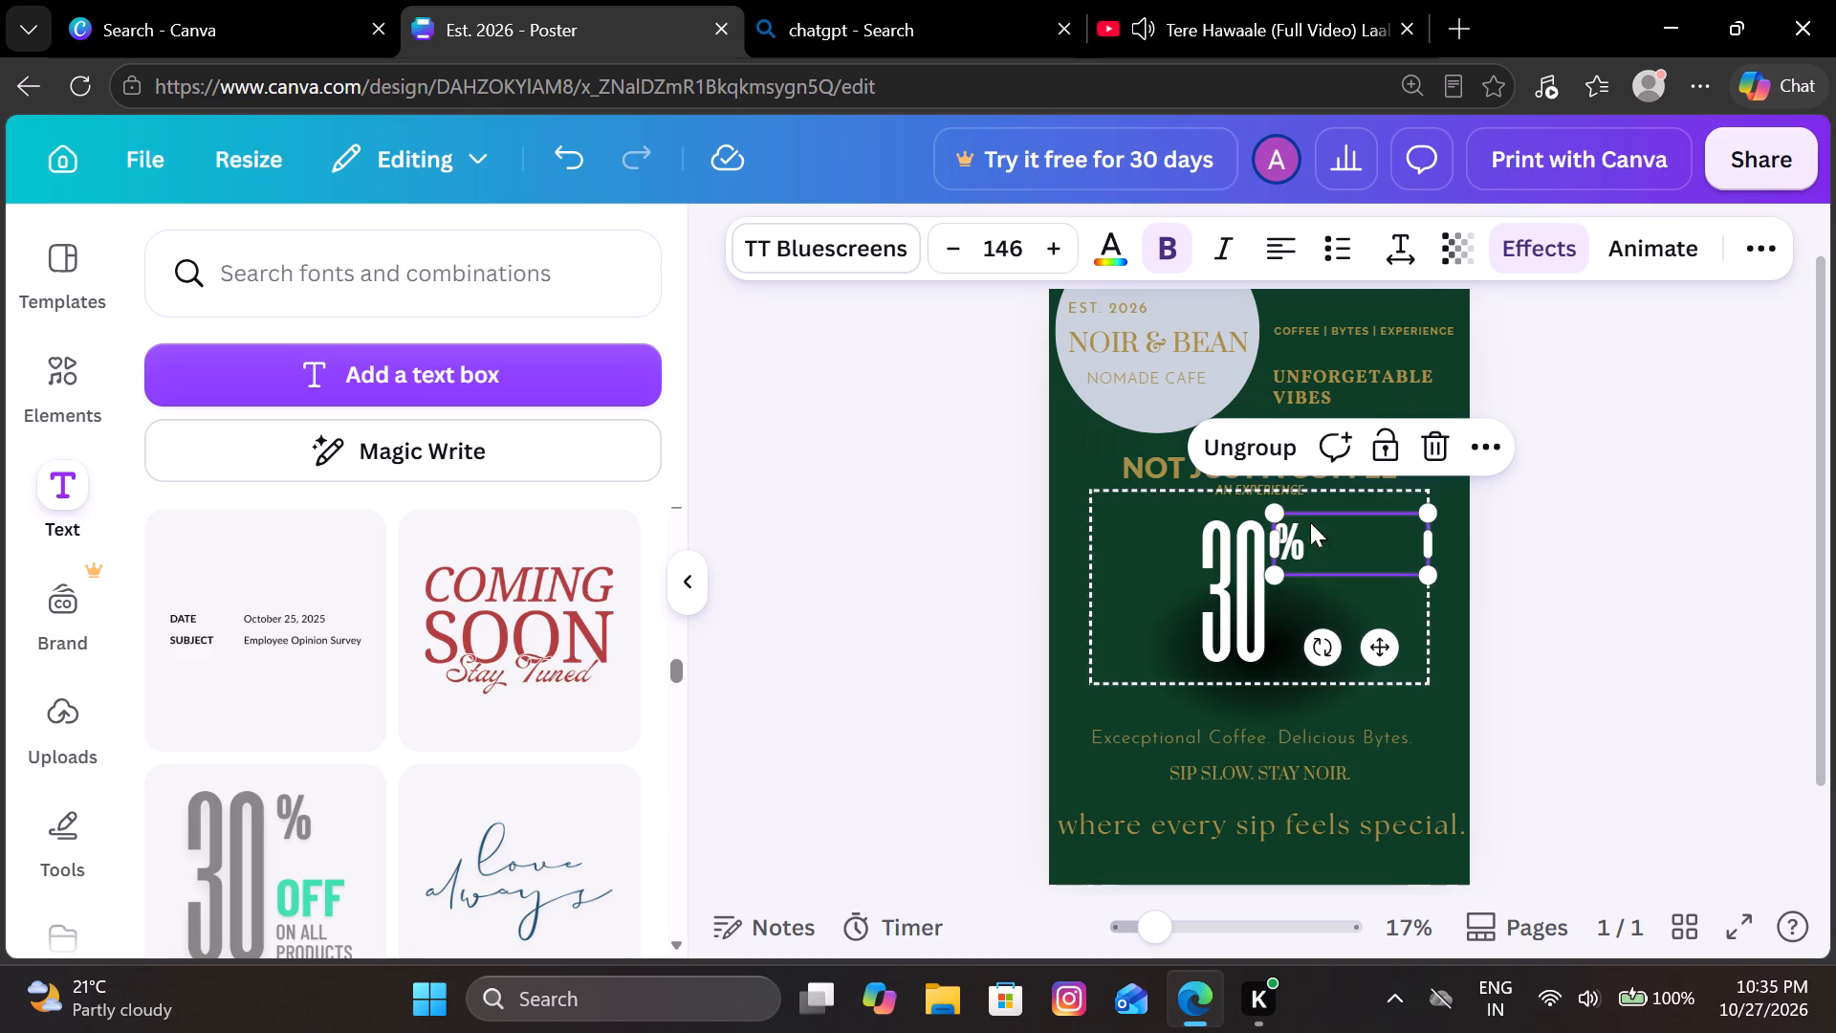
click(1418, 448)
Justify the "30" text and replace it with "CAFFIENE".
click(1245, 561)
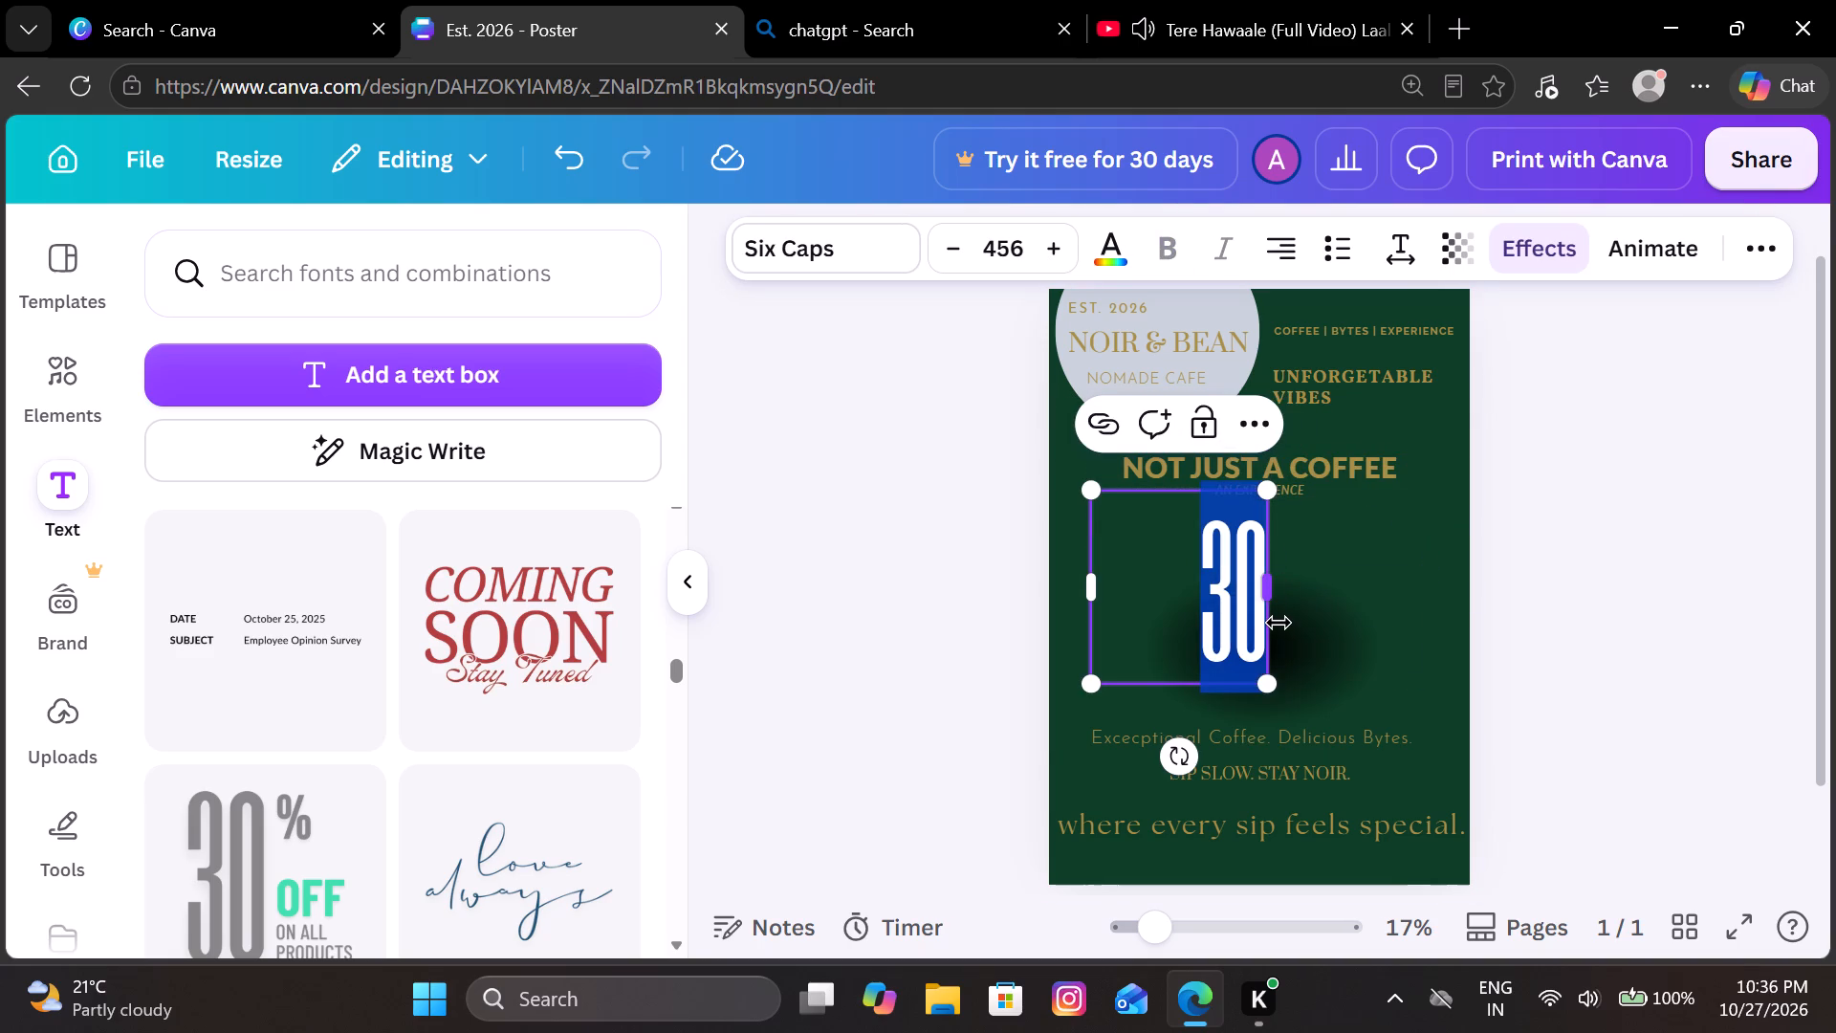
click(1278, 251)
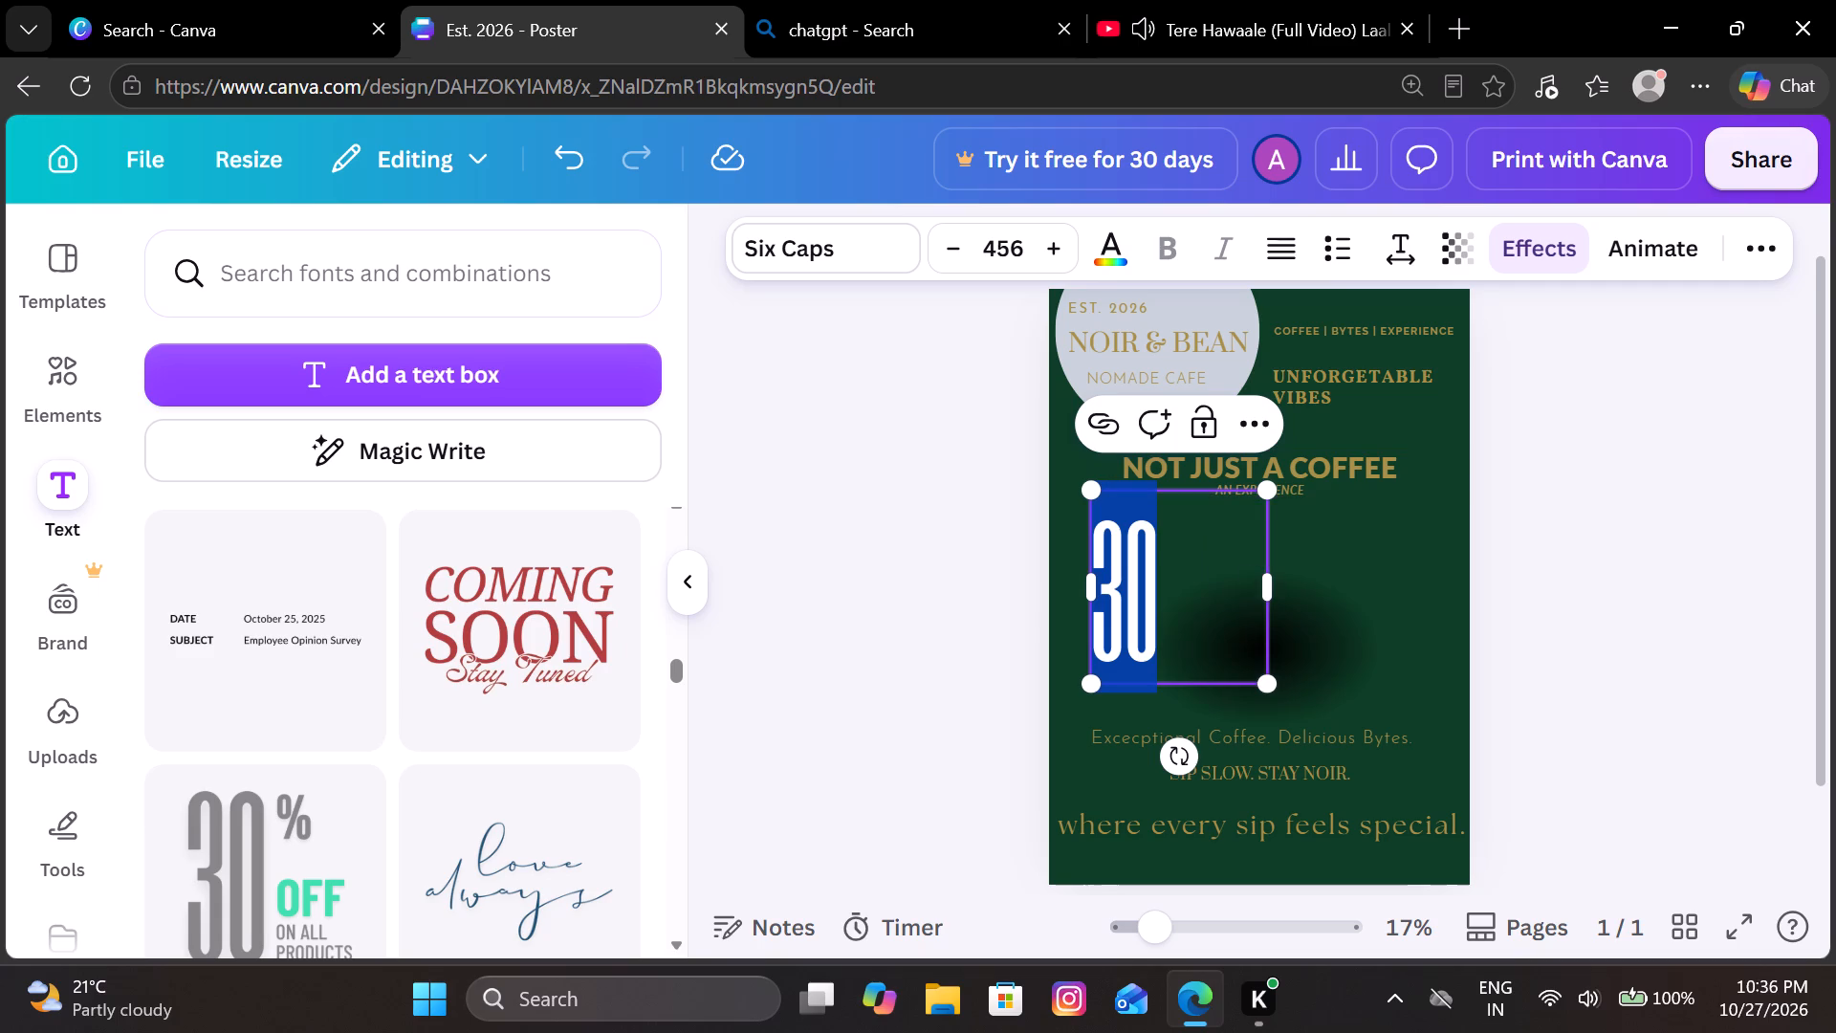
text(ca)
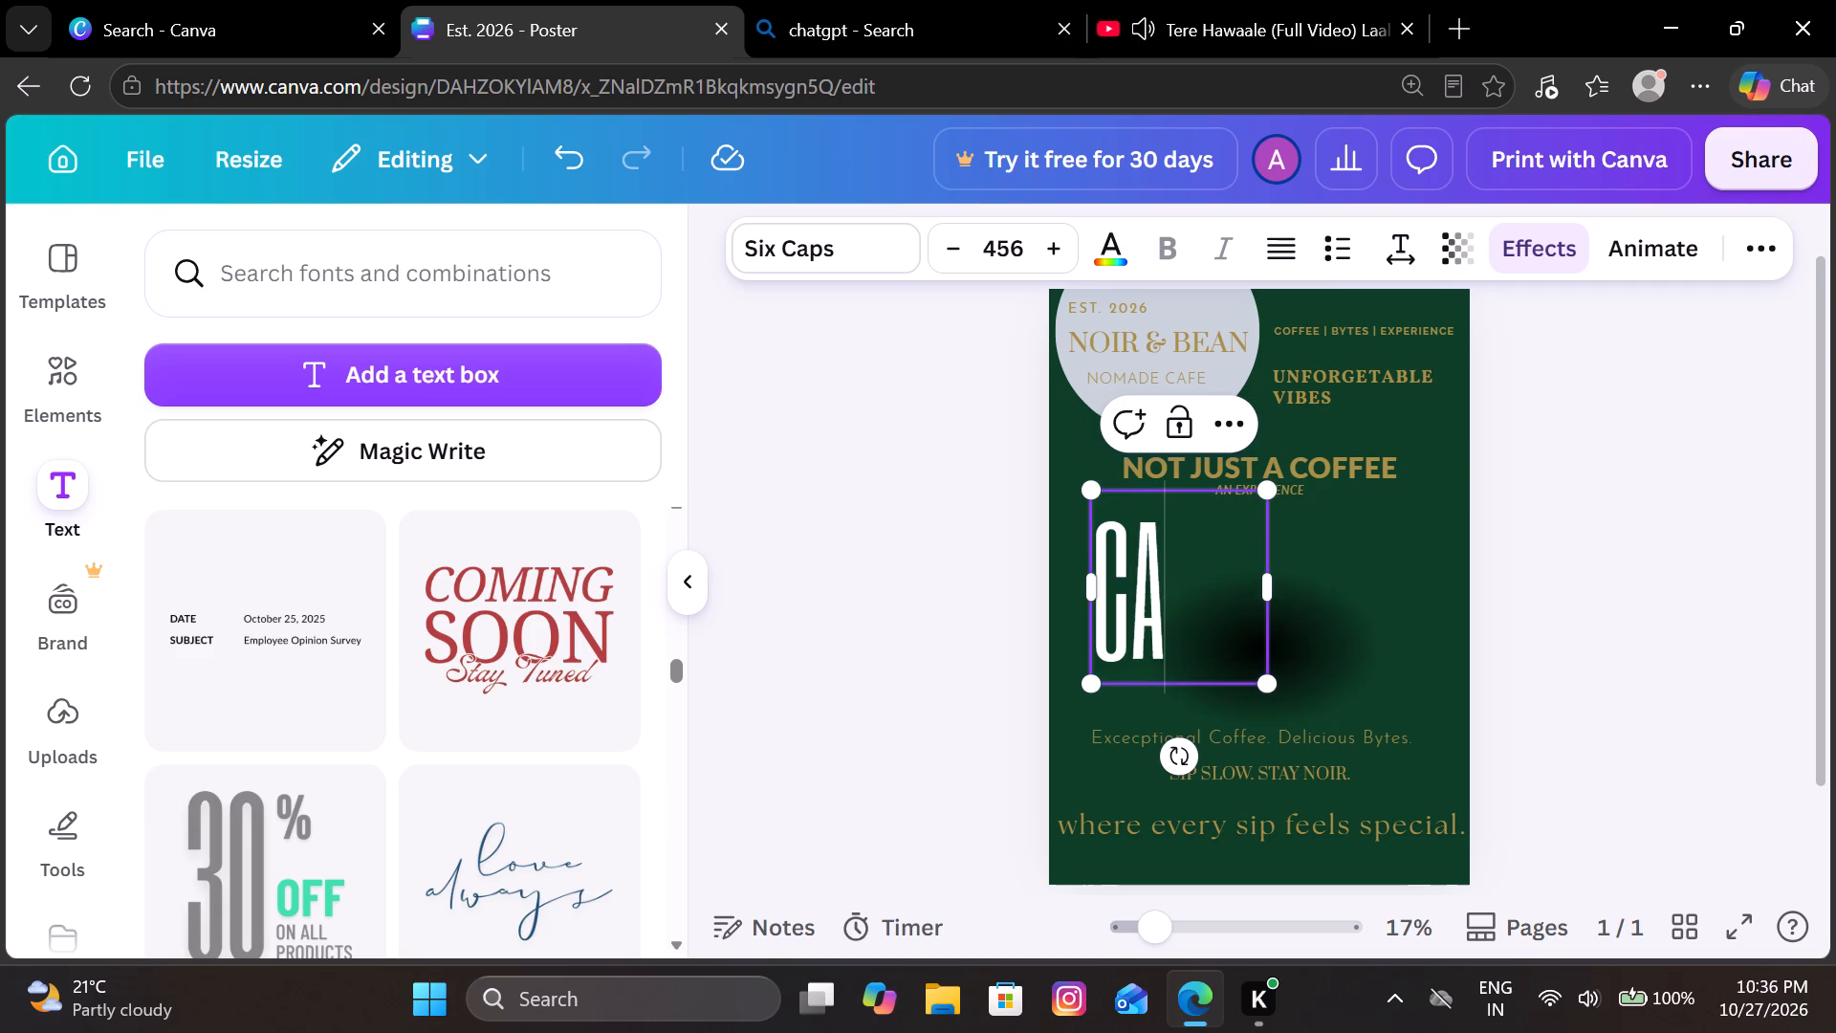
text(ff)
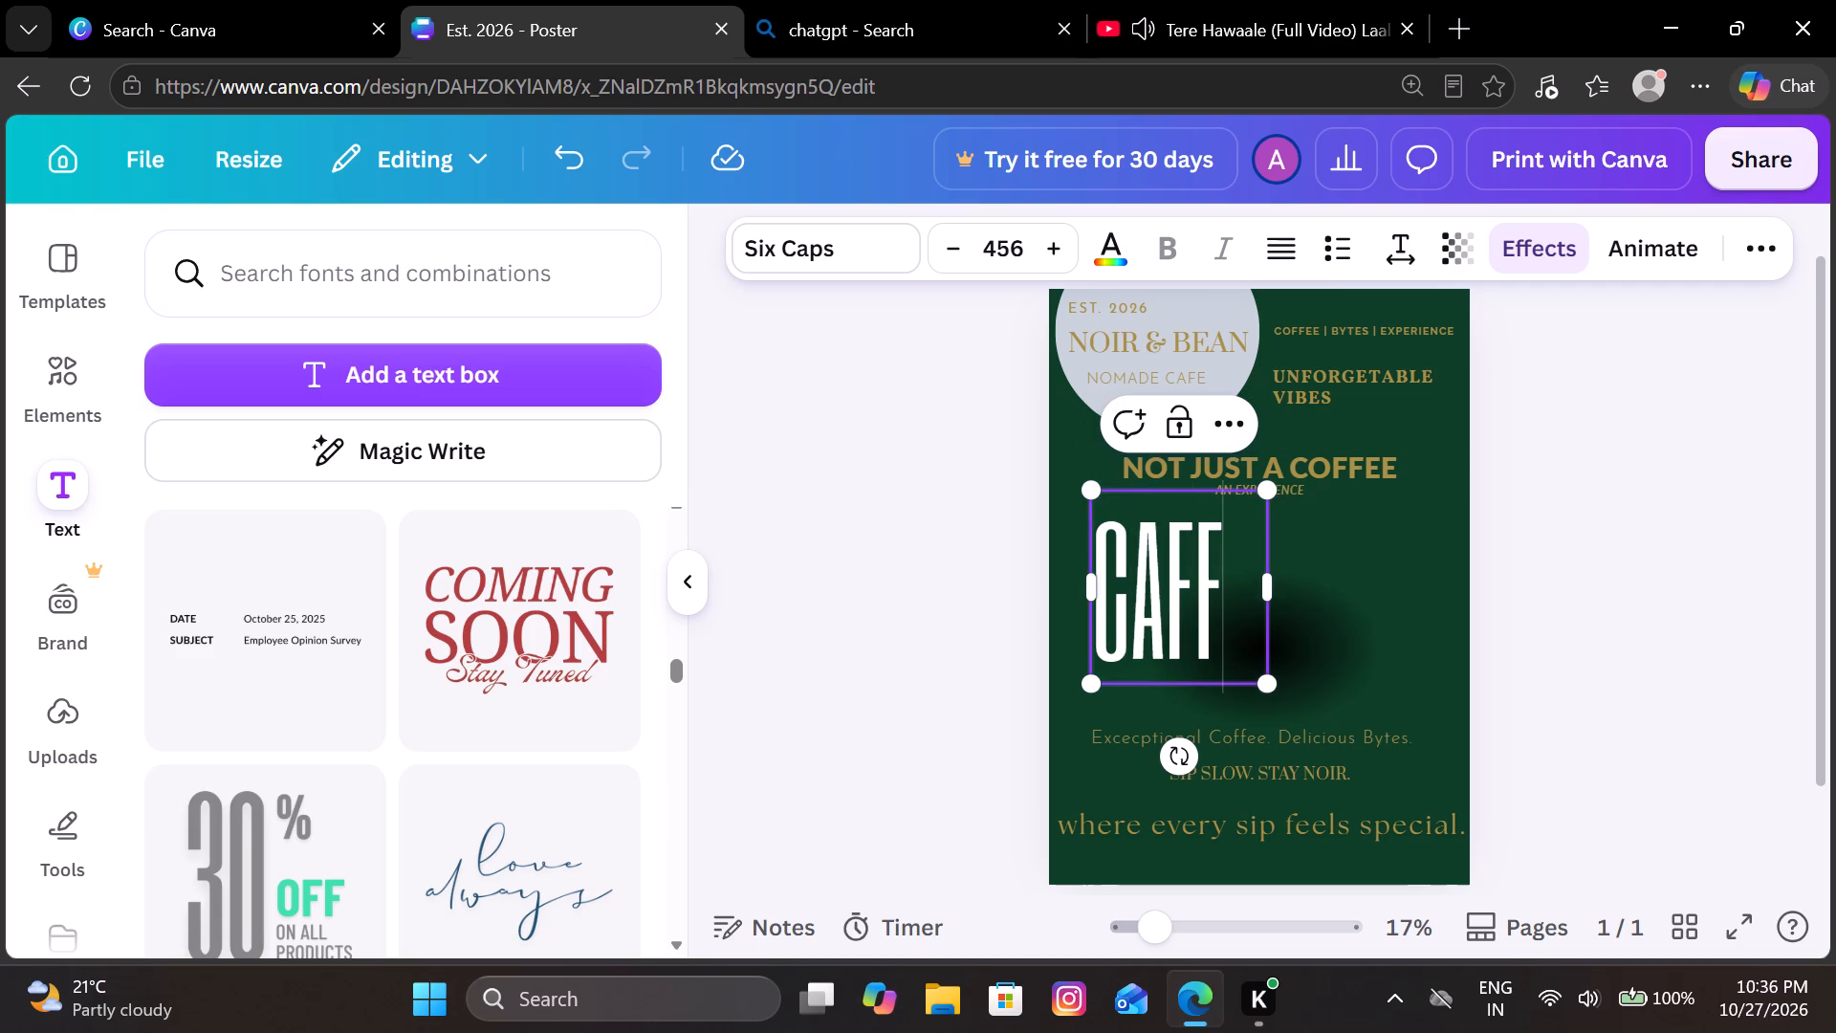
text(iene)
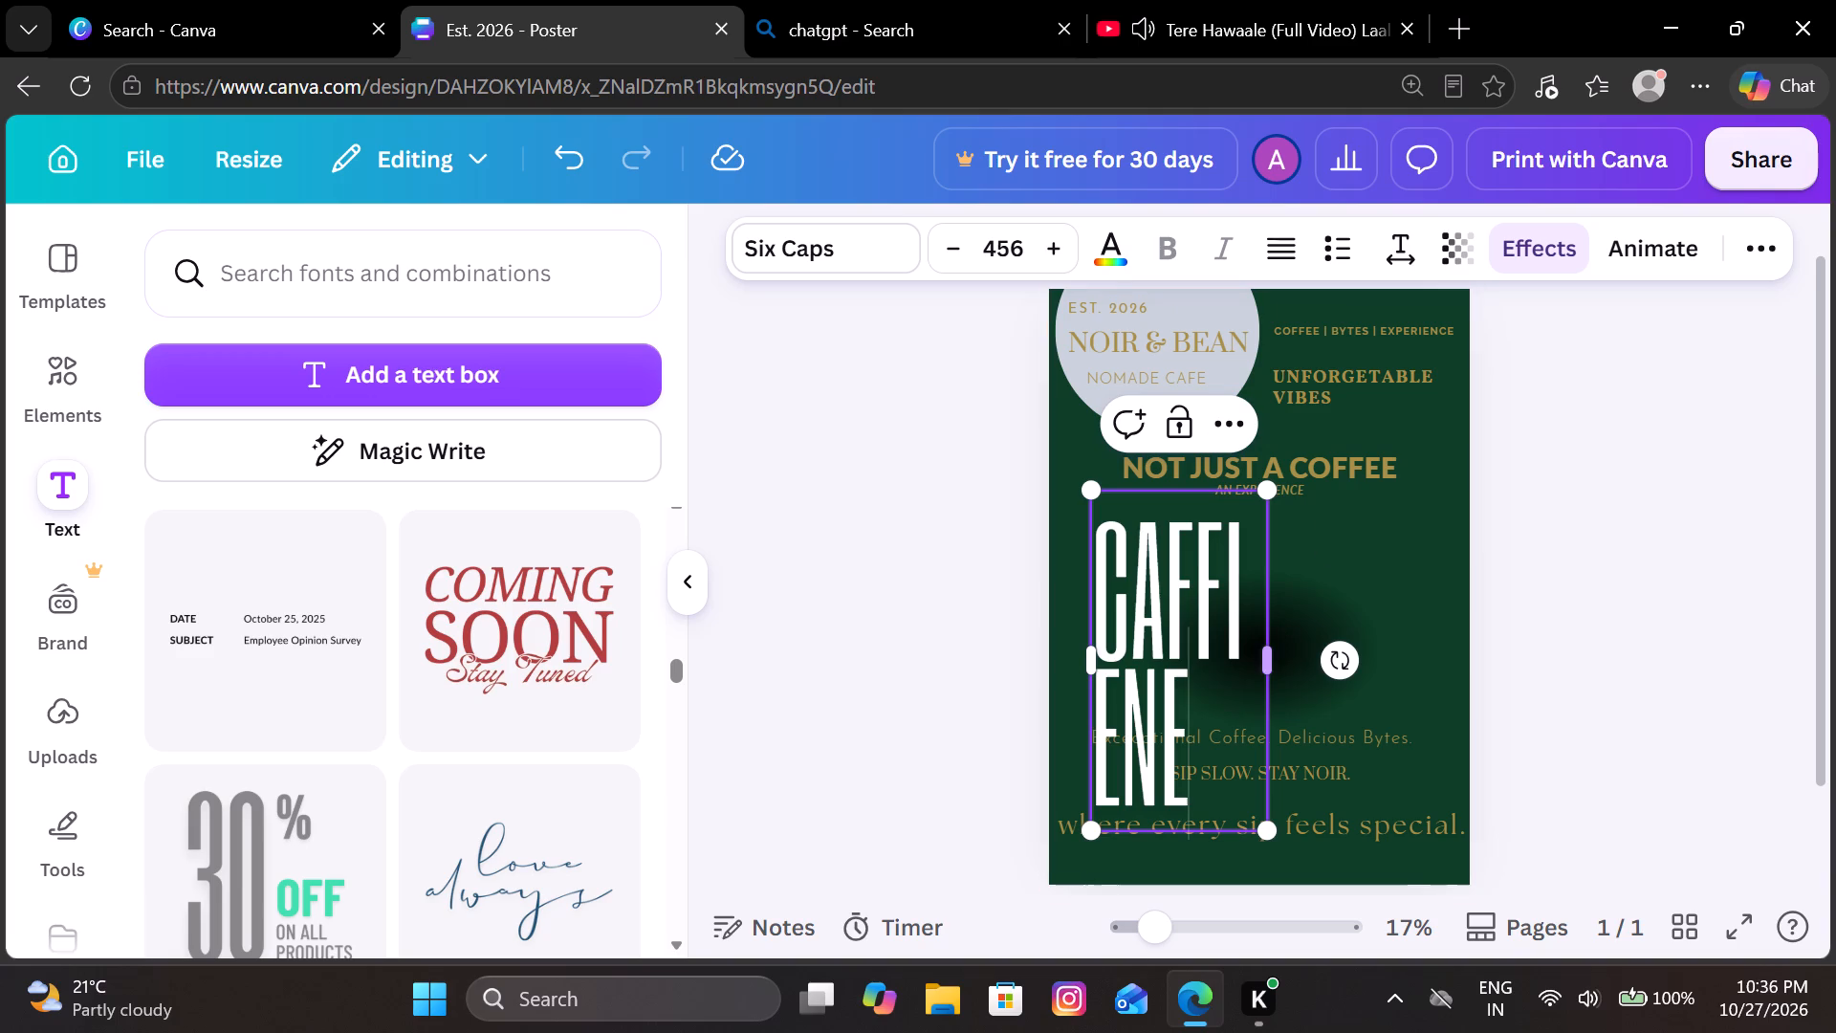
Shift the CAFFIENE text toward the poster's centre and widen its box so the word fits on one line.
drag(1266, 659, 1302, 659)
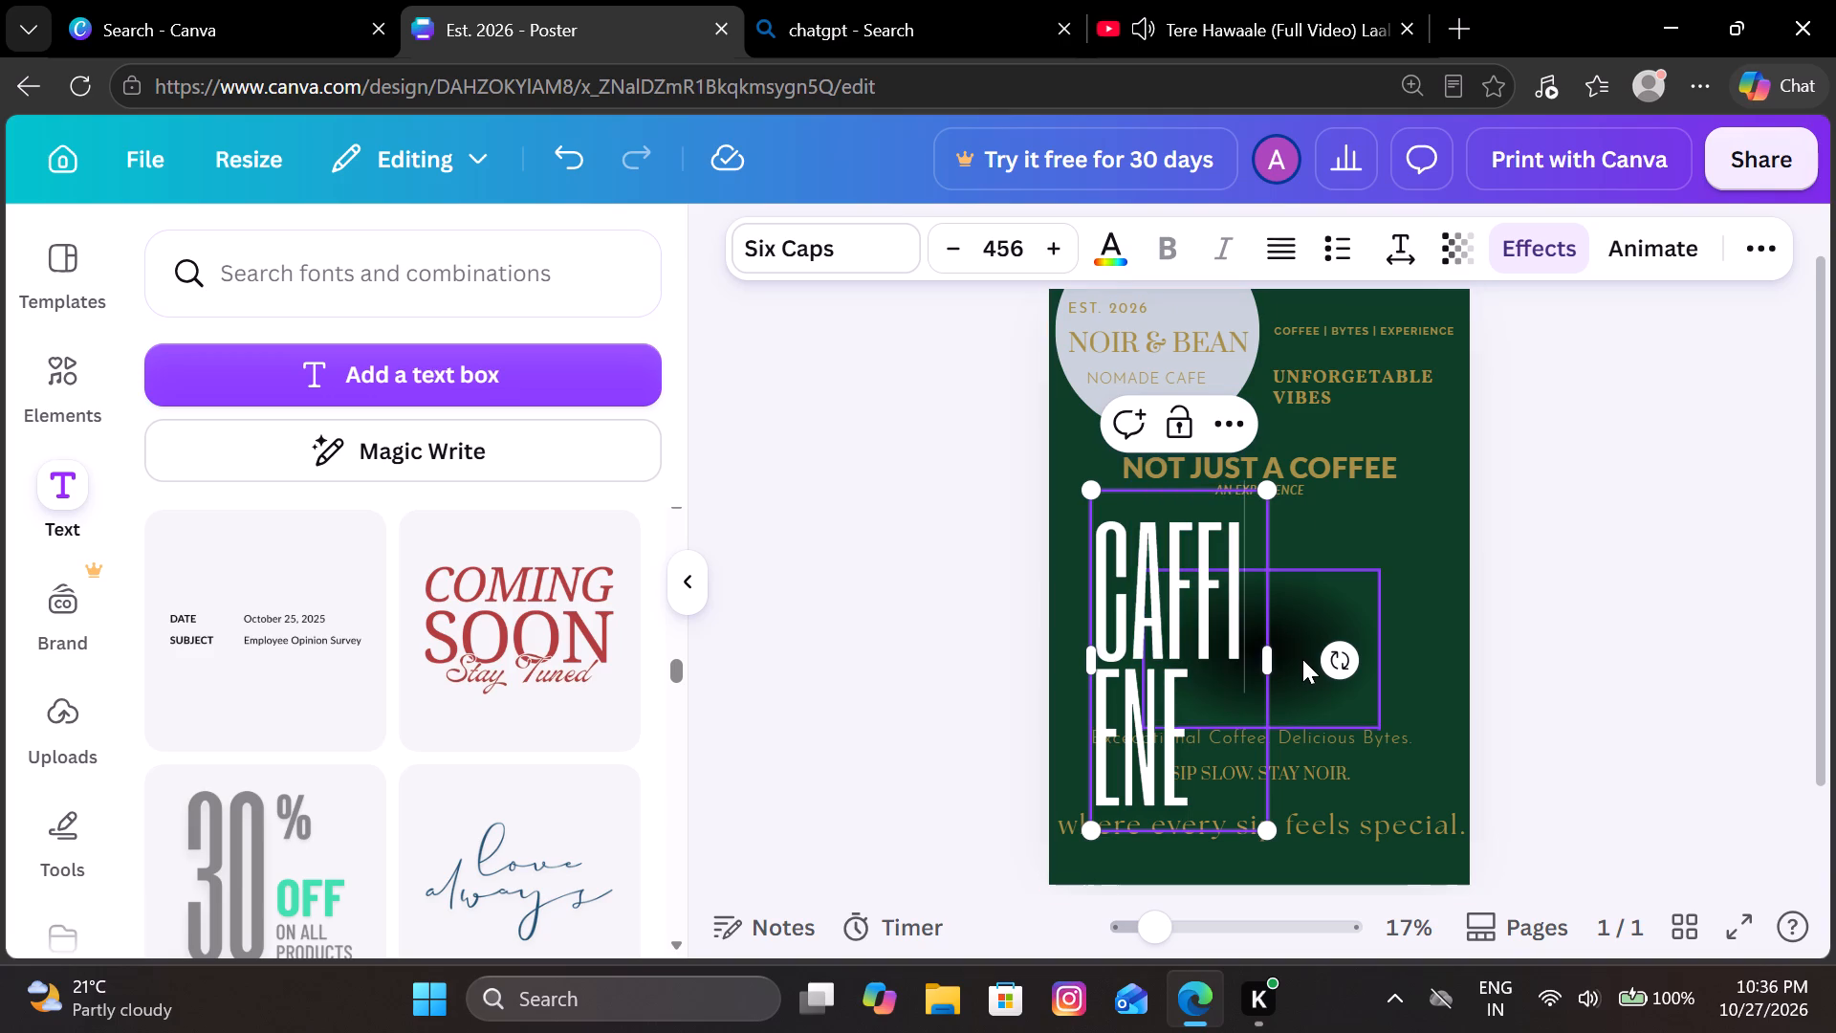
drag(1302, 659, 1553, 522)
click(1553, 522)
click(1214, 652)
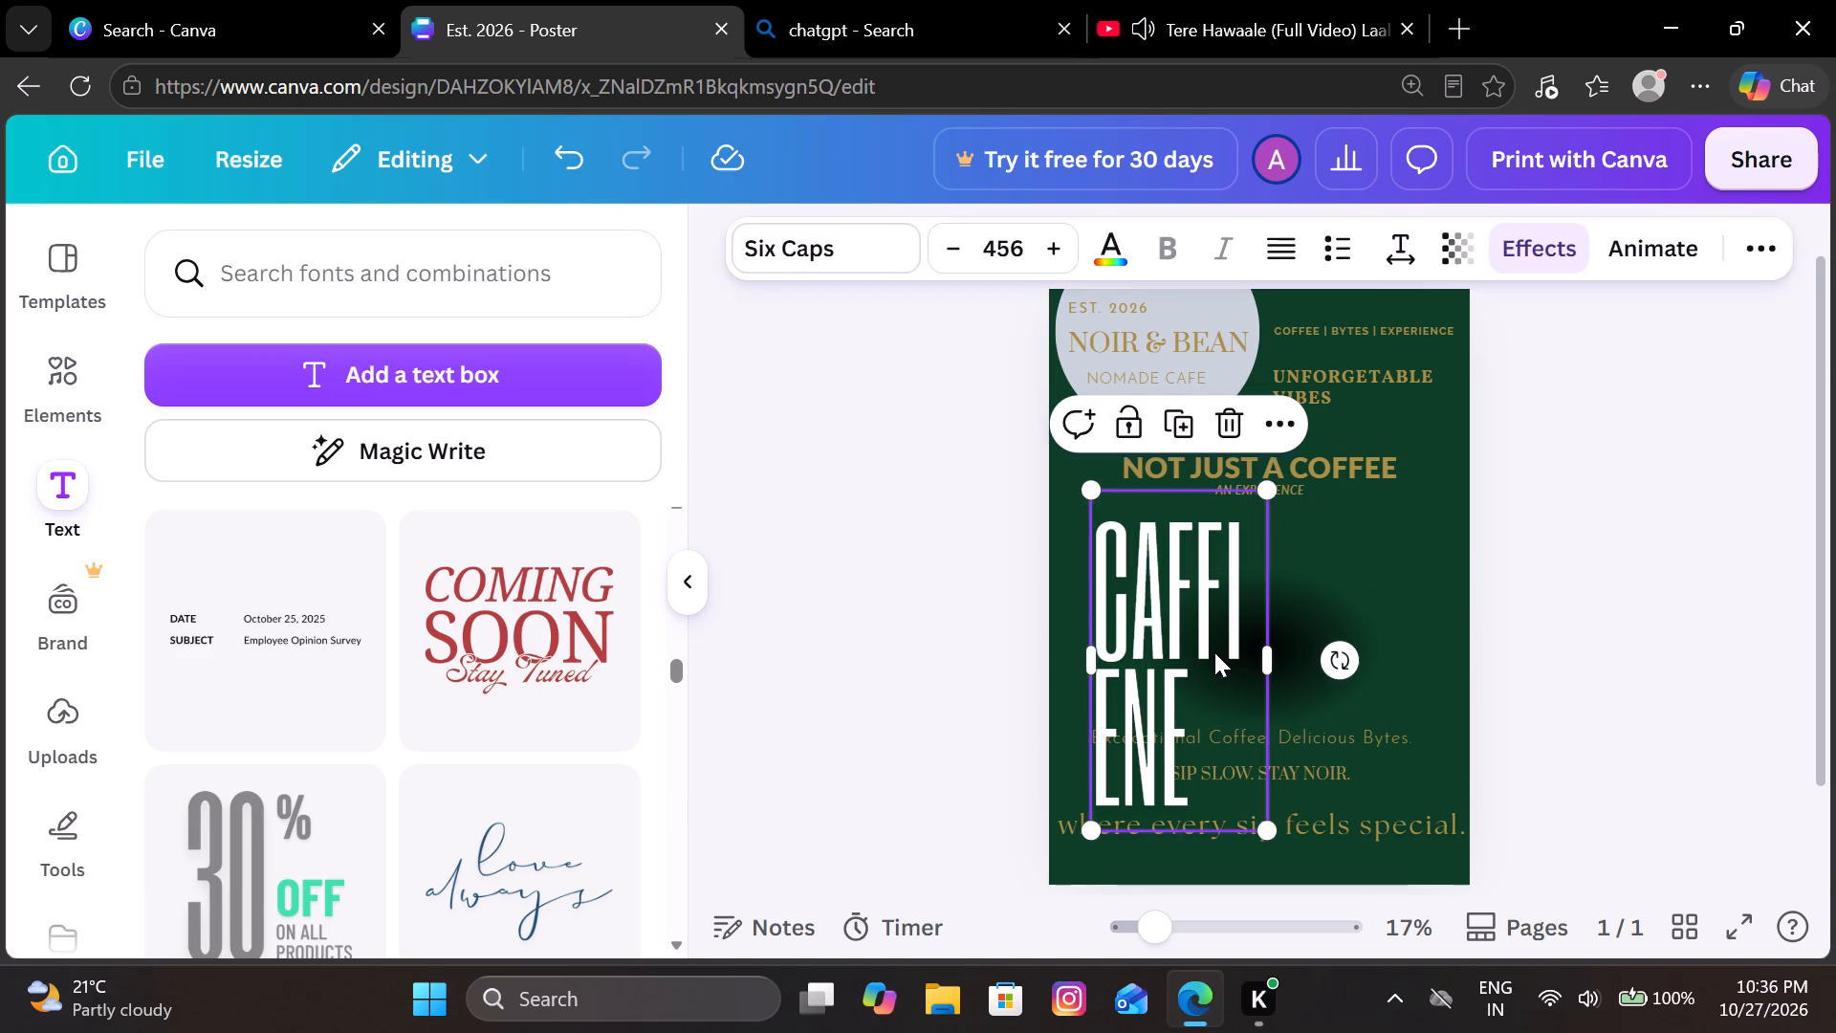
drag(1266, 665, 1289, 657)
drag(1289, 657, 1308, 656)
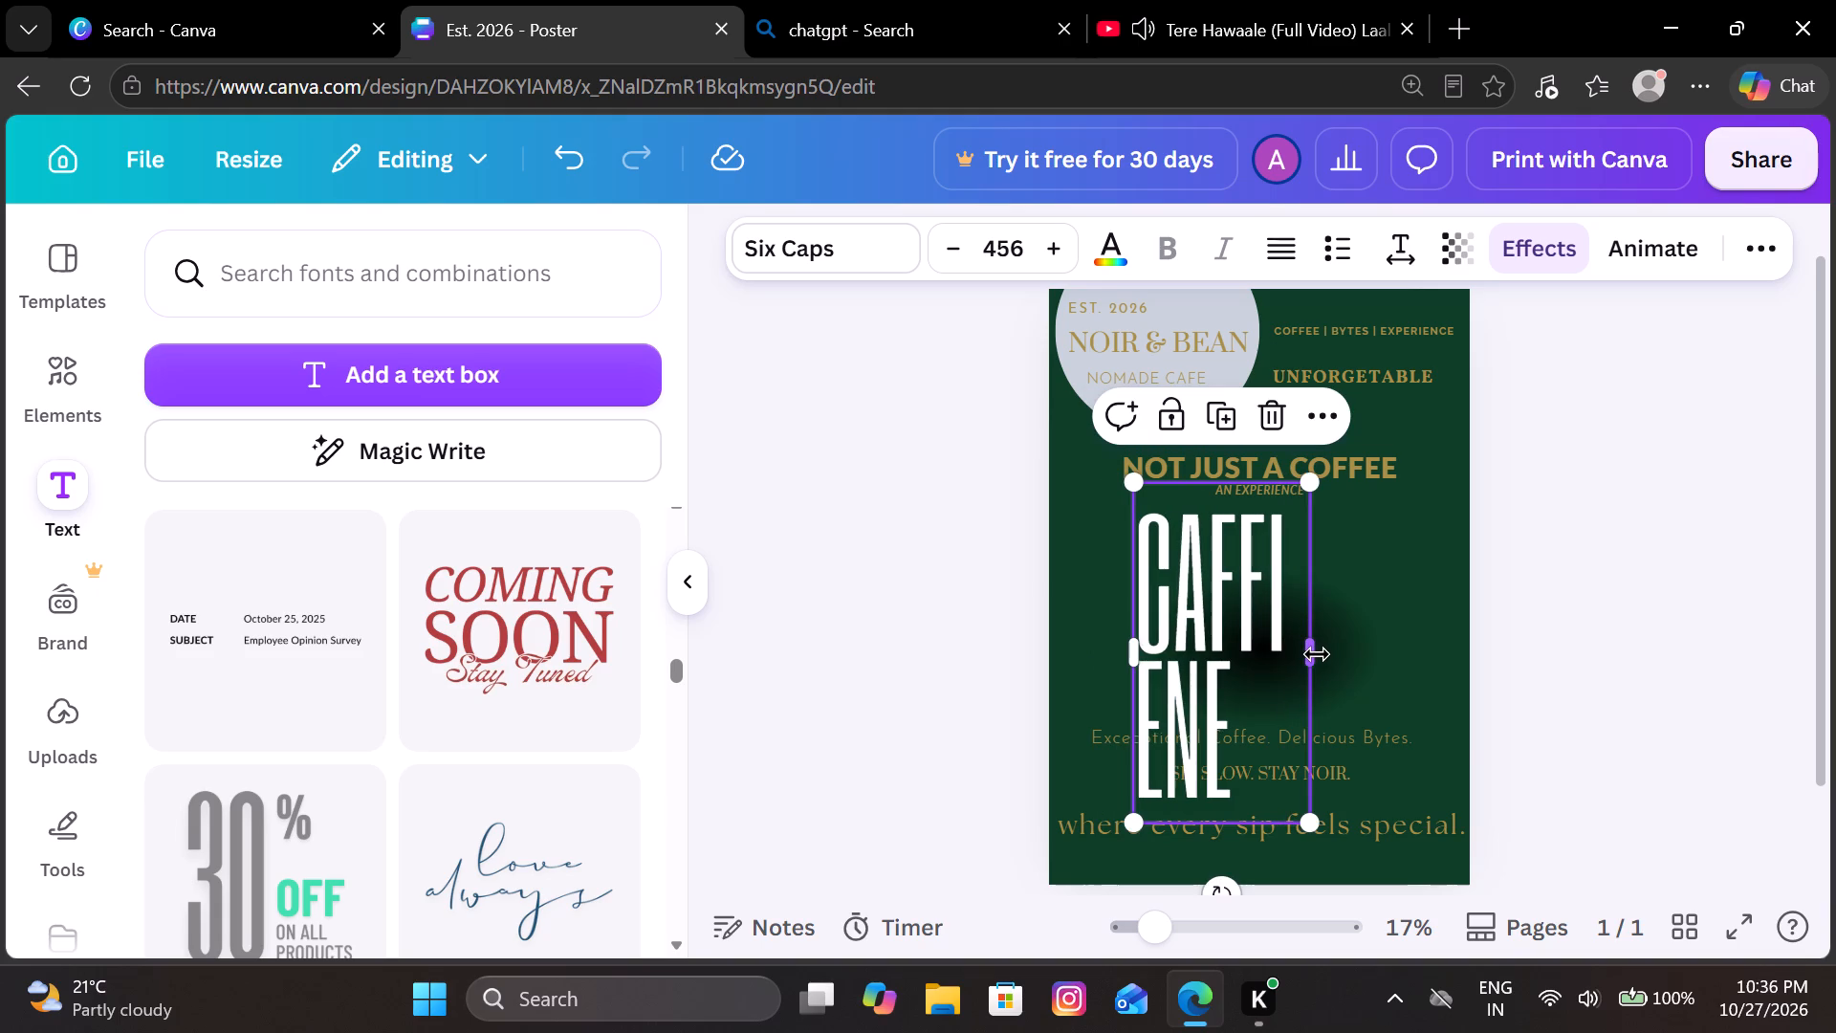
drag(1317, 654, 1441, 647)
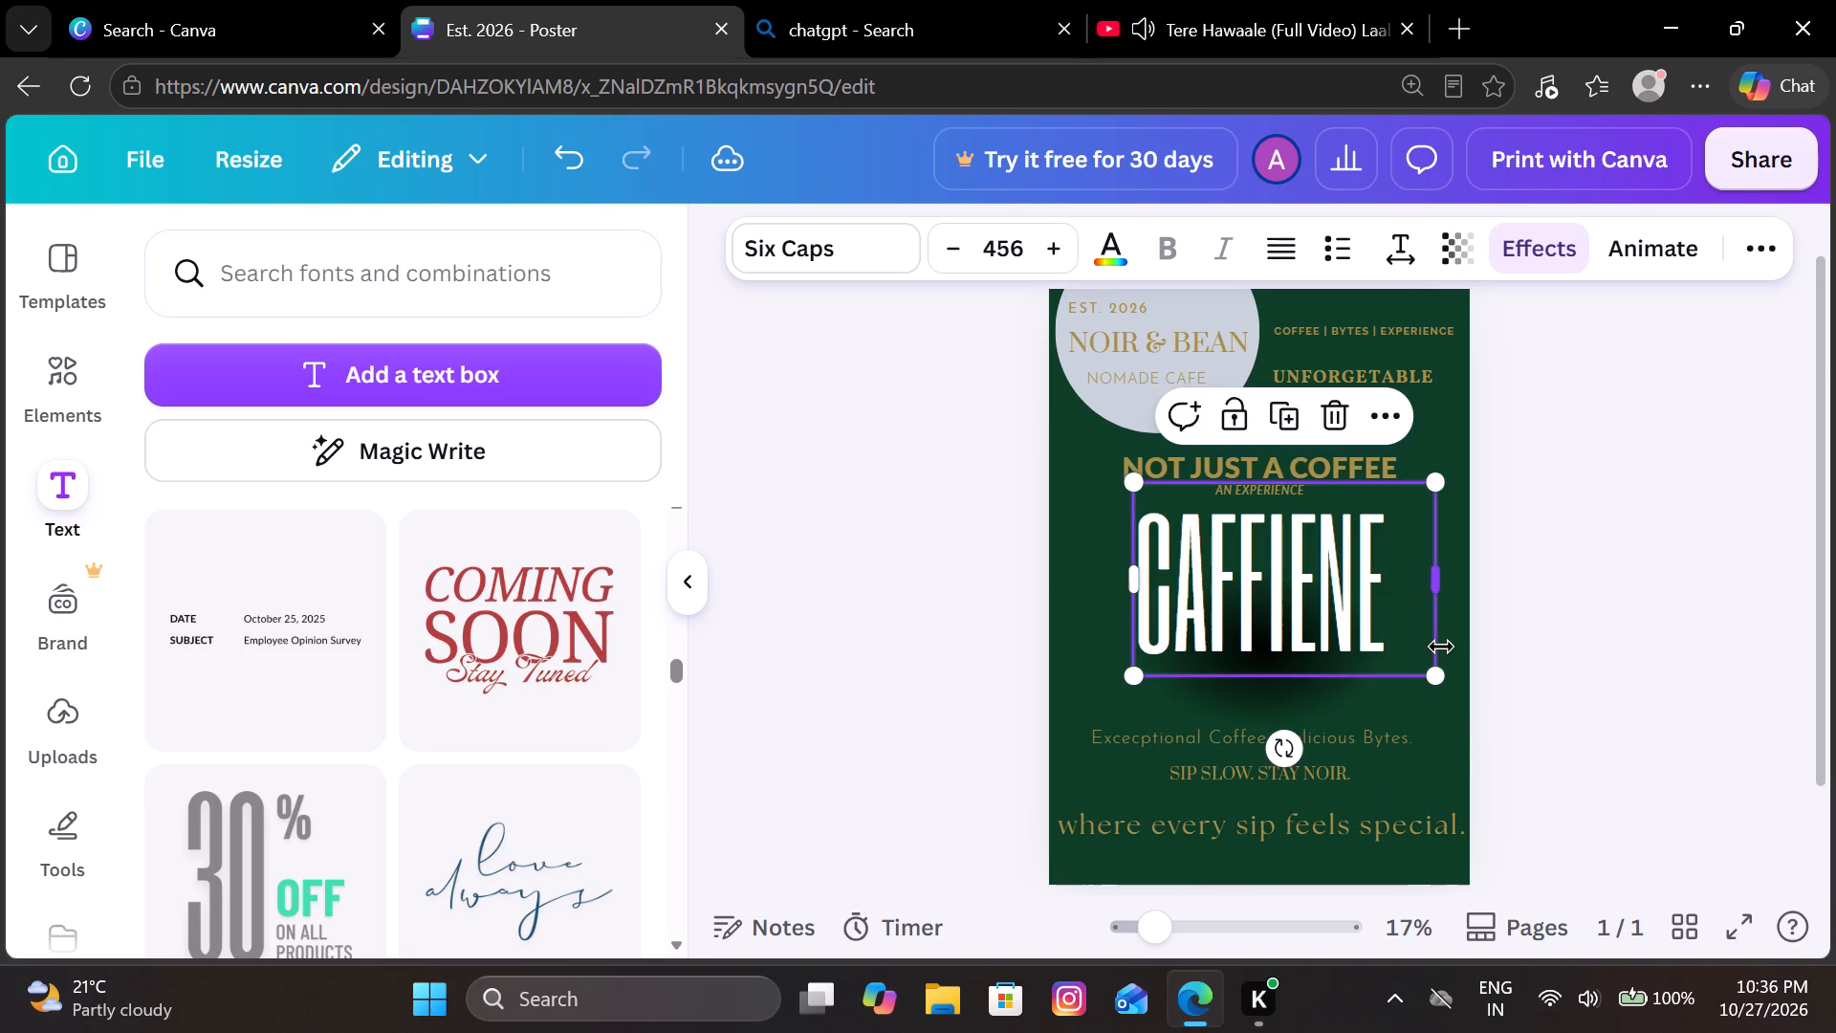
Set the CAFFIENE letter spacing to 36 and widen the text box to keep the word on one line.
click(1386, 250)
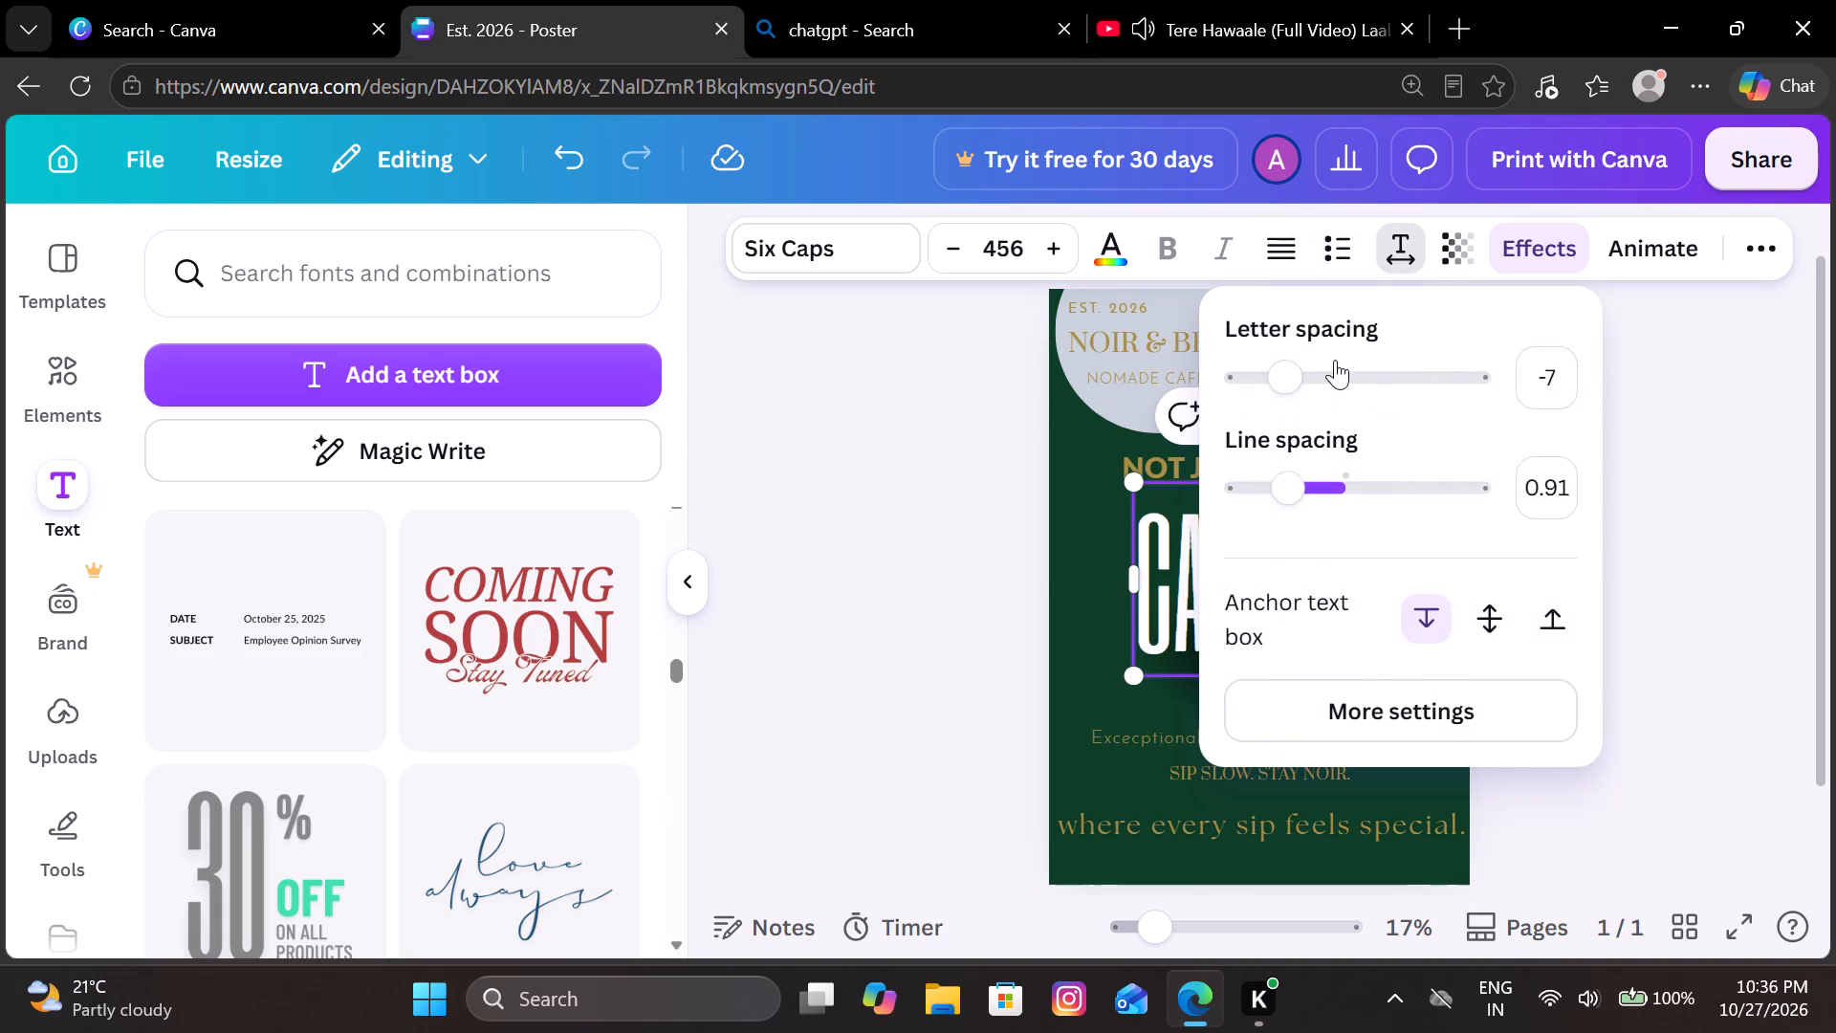
click(1294, 378)
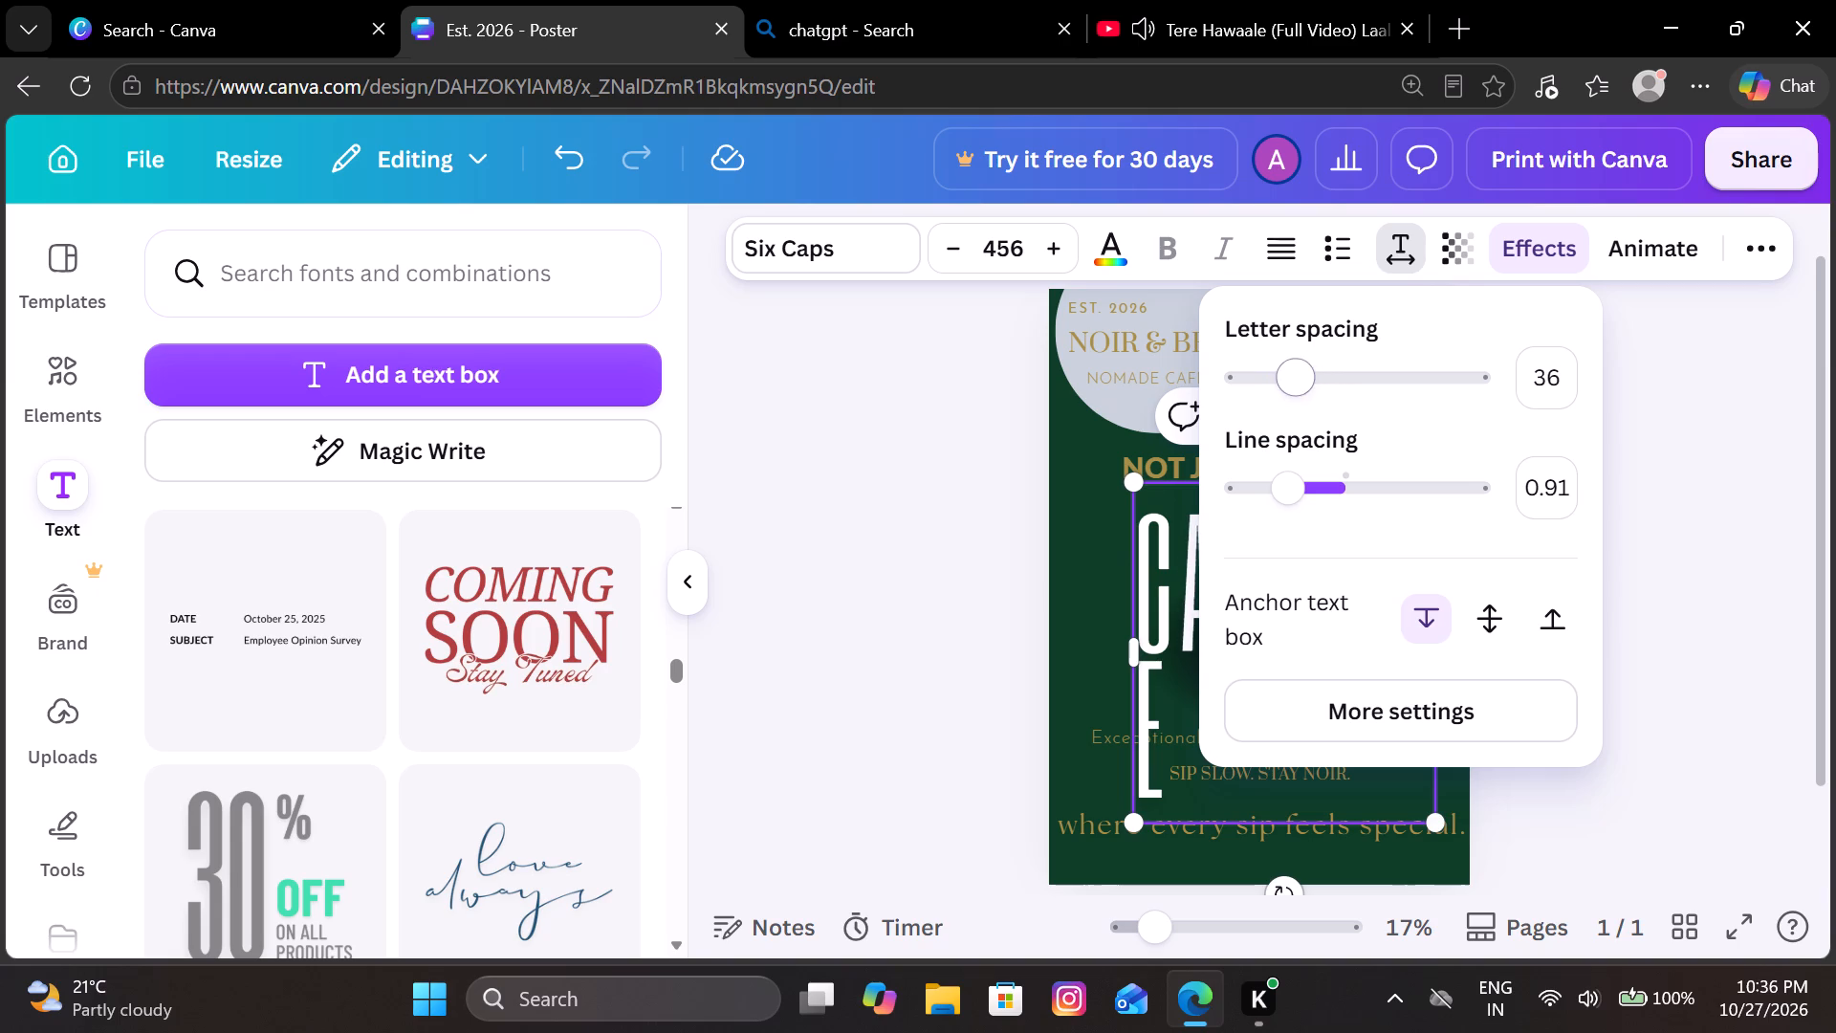
click(948, 524)
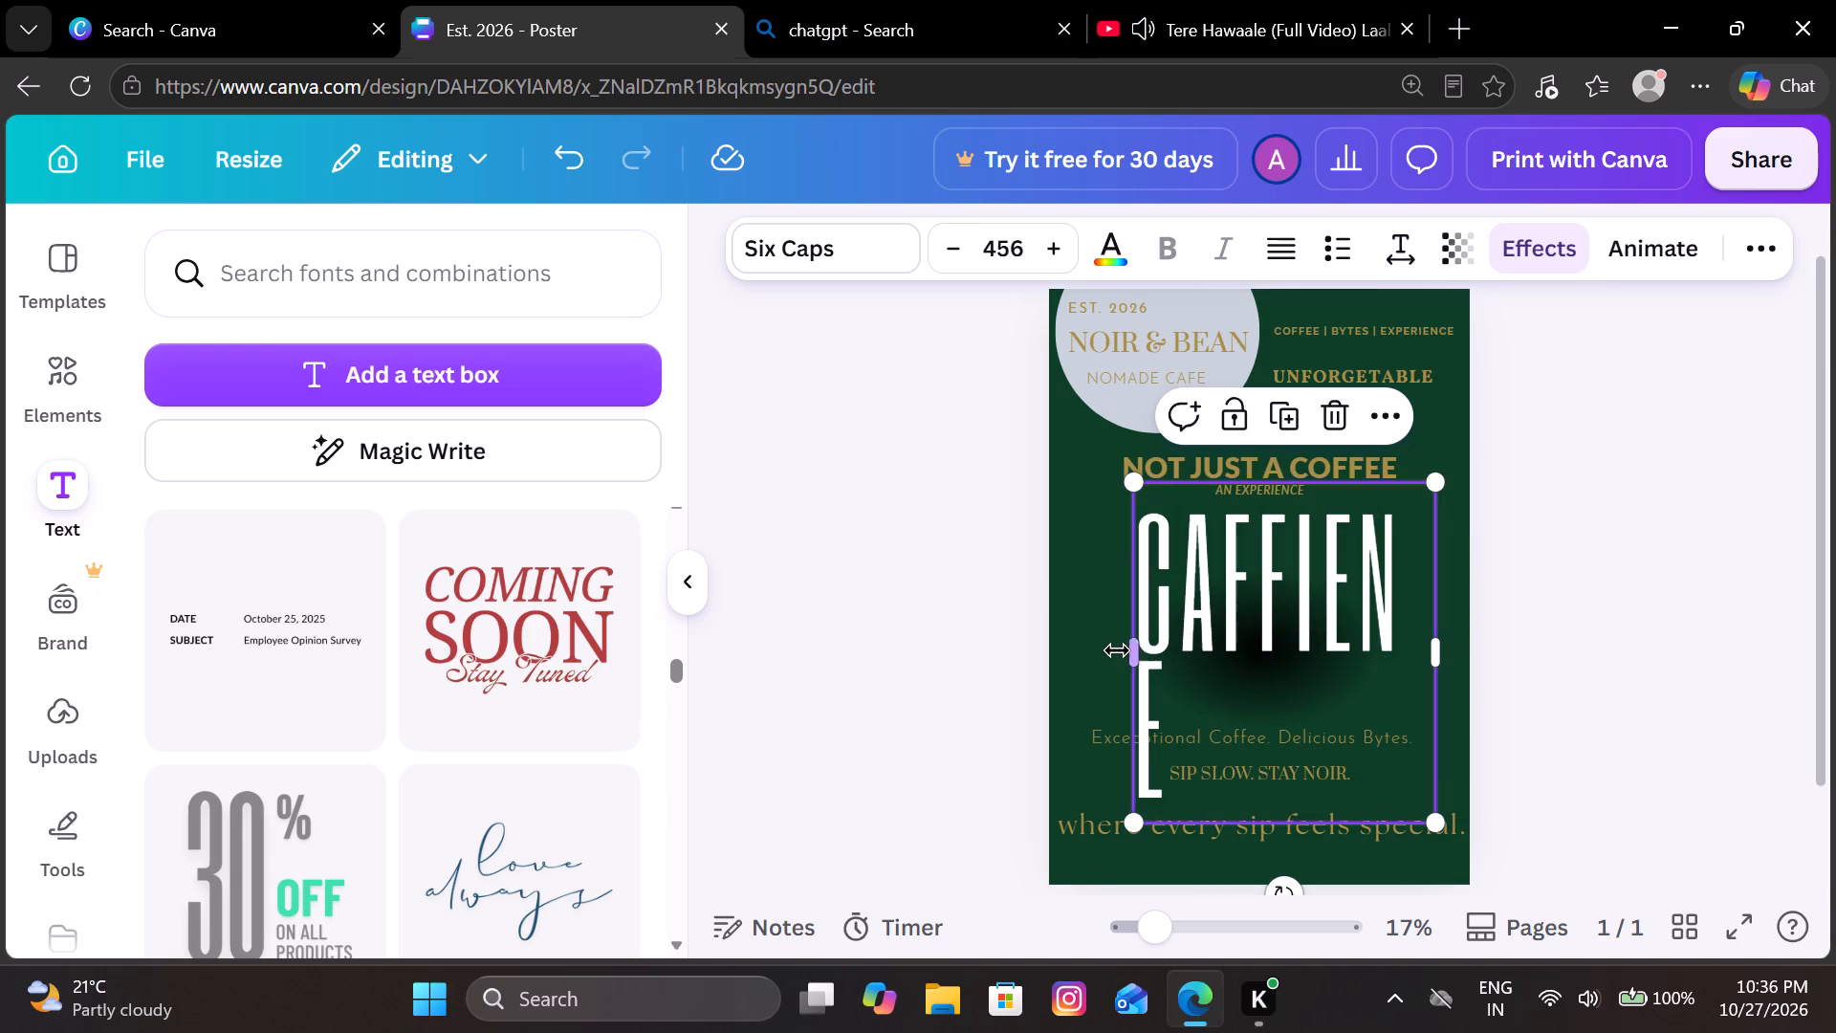
drag(1127, 650, 1101, 648)
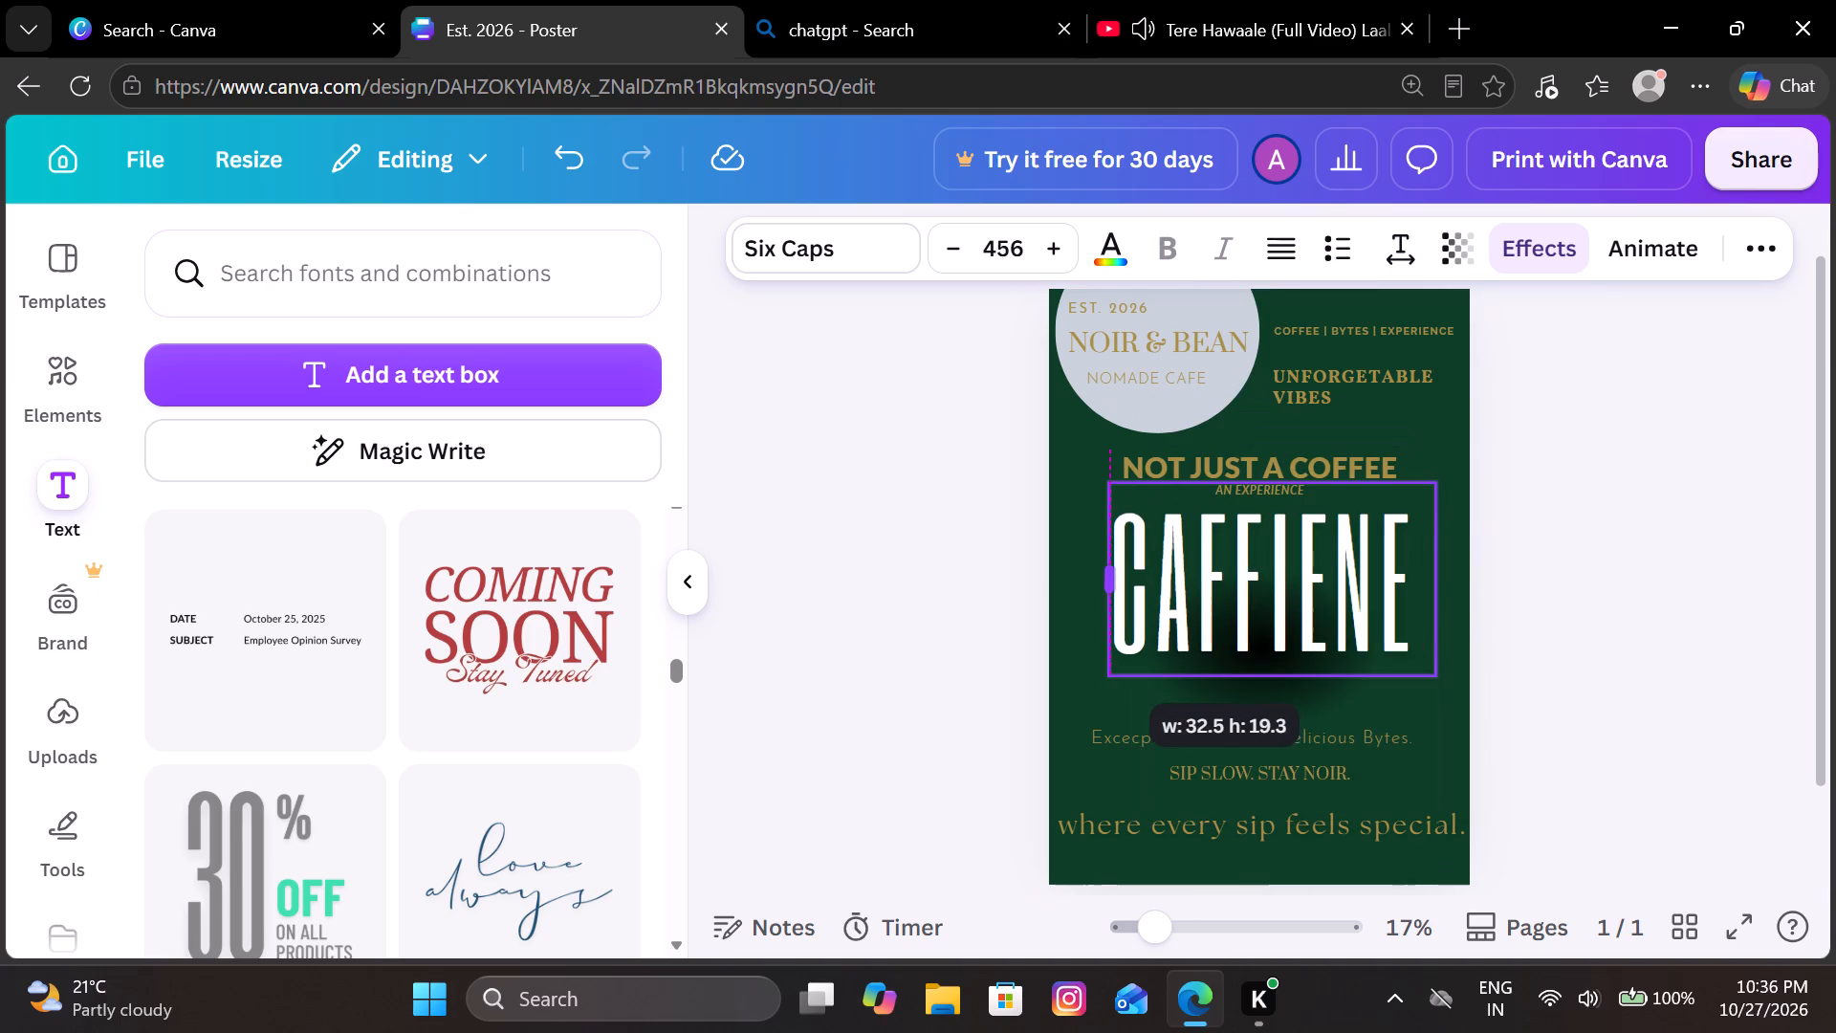
drag(1101, 648, 1095, 648)
Shrink the CAFFIENE text to size 299 and place it just below the "AN EXPERIENCE" line, above the dark shadow.
drag(1296, 594, 1278, 593)
drag(1413, 671, 1334, 593)
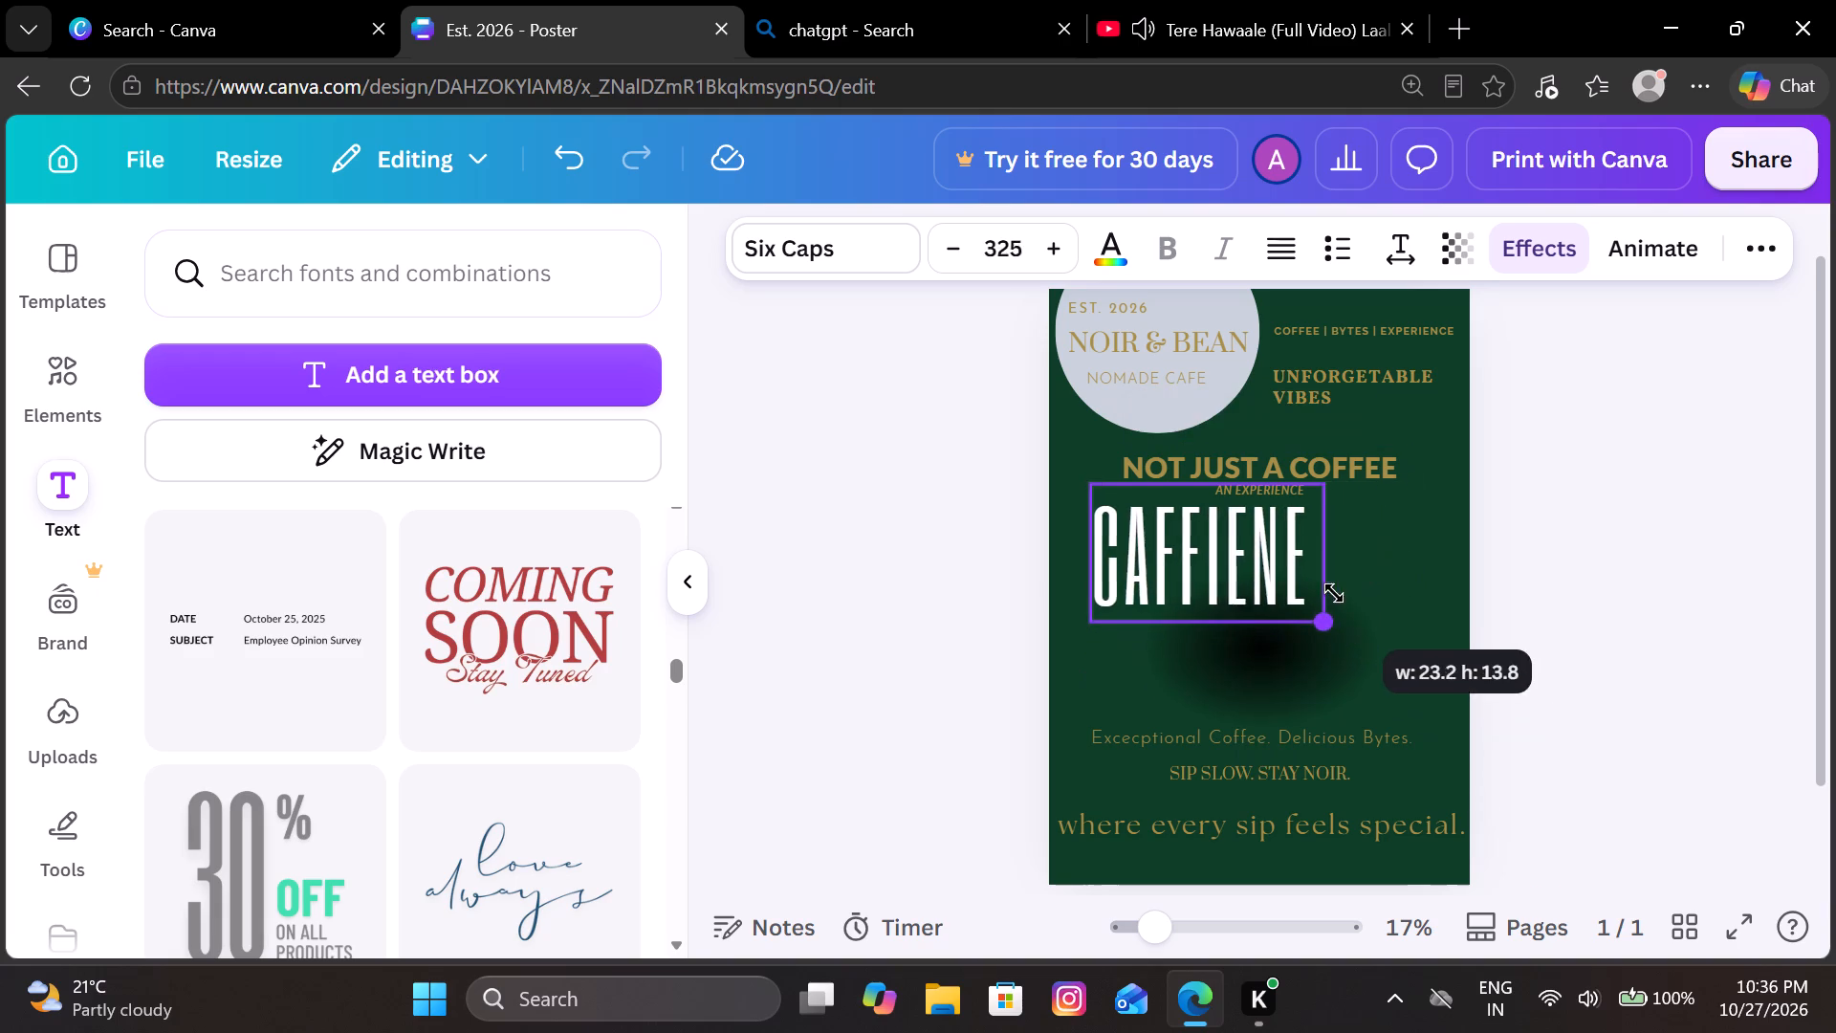
drag(1334, 593, 1318, 577)
drag(1212, 548, 1257, 559)
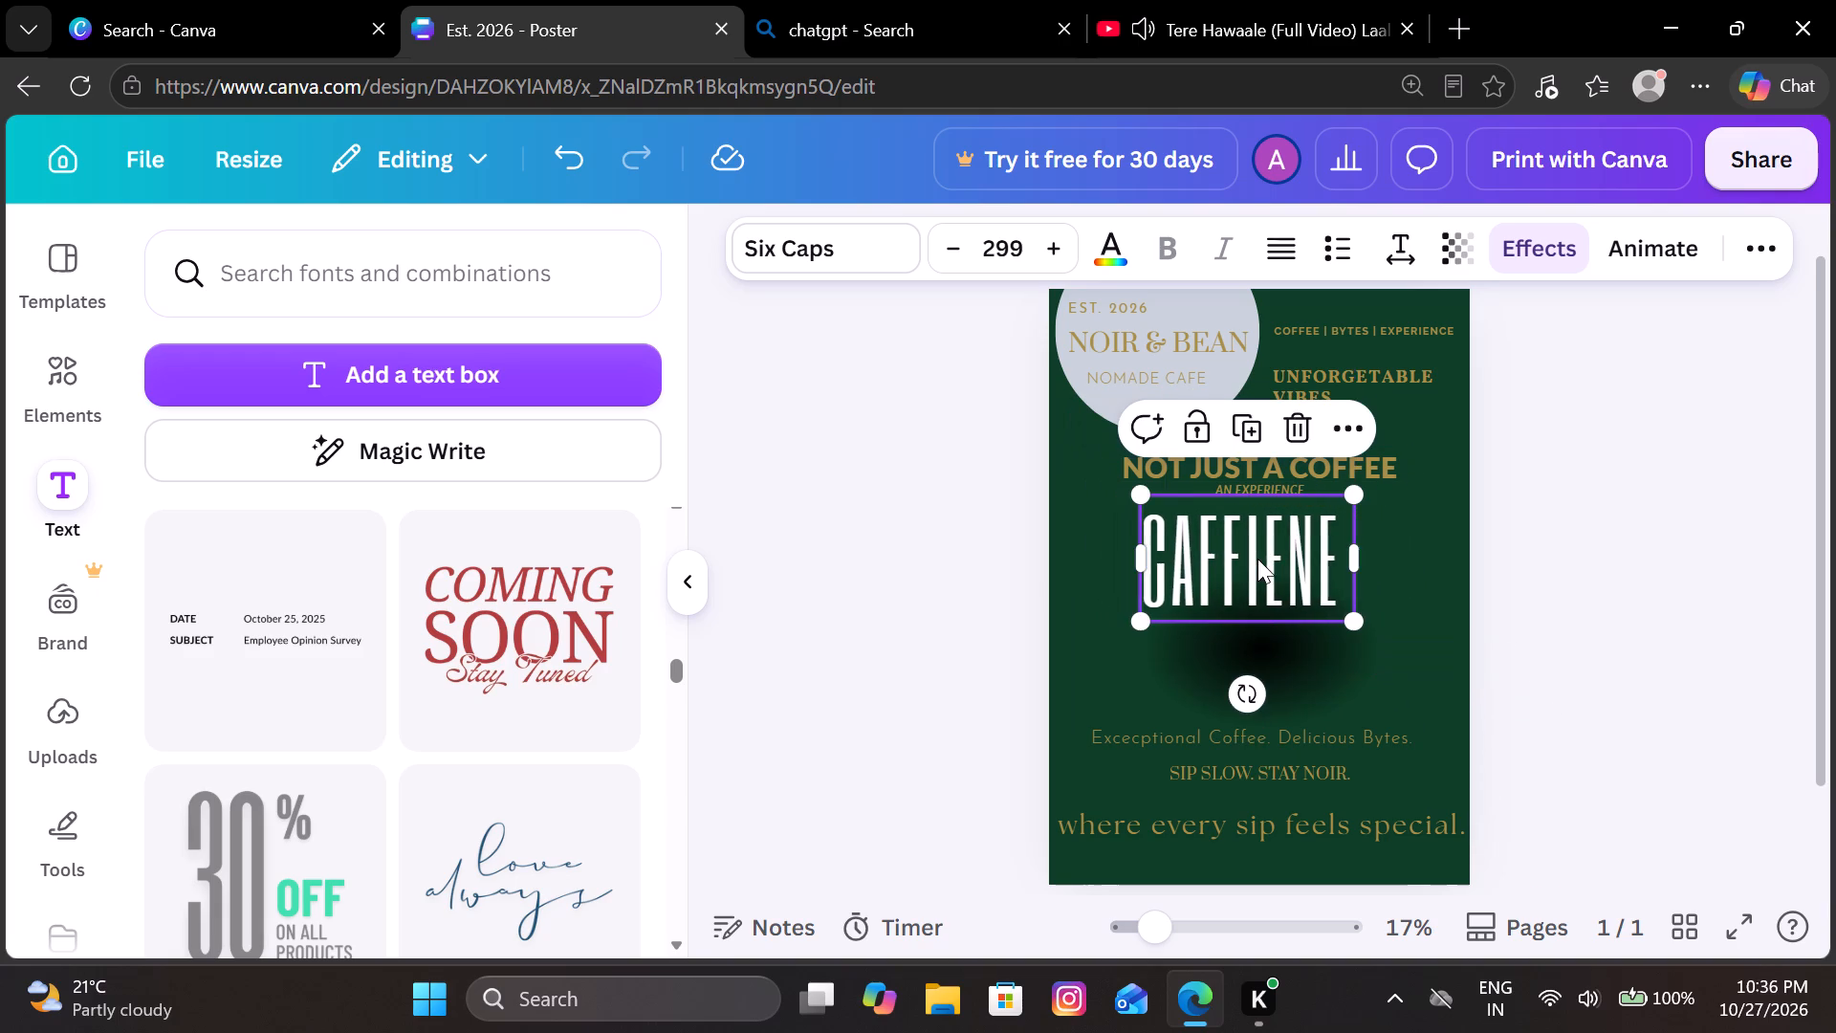
Increase the CAFFIENE letter spacing further and stretch its text box across the poster's full width on one line.
click(1392, 238)
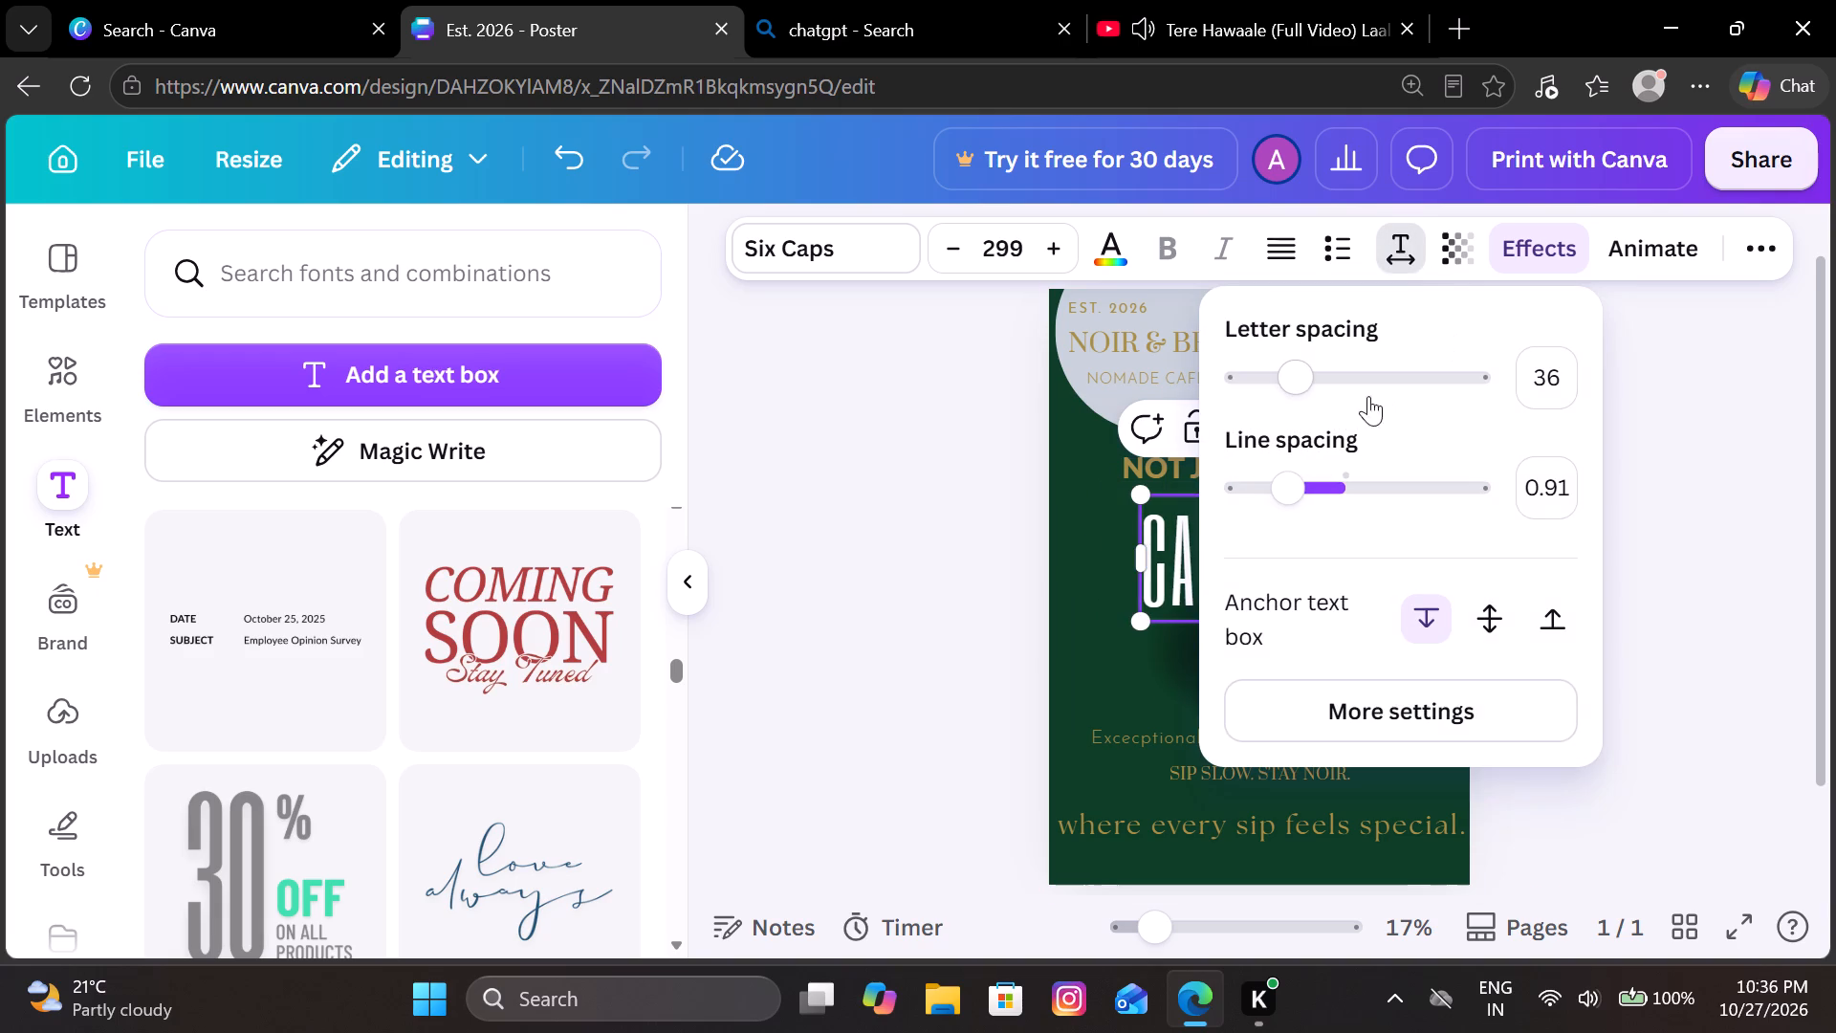
drag(1305, 375, 1318, 375)
click(946, 552)
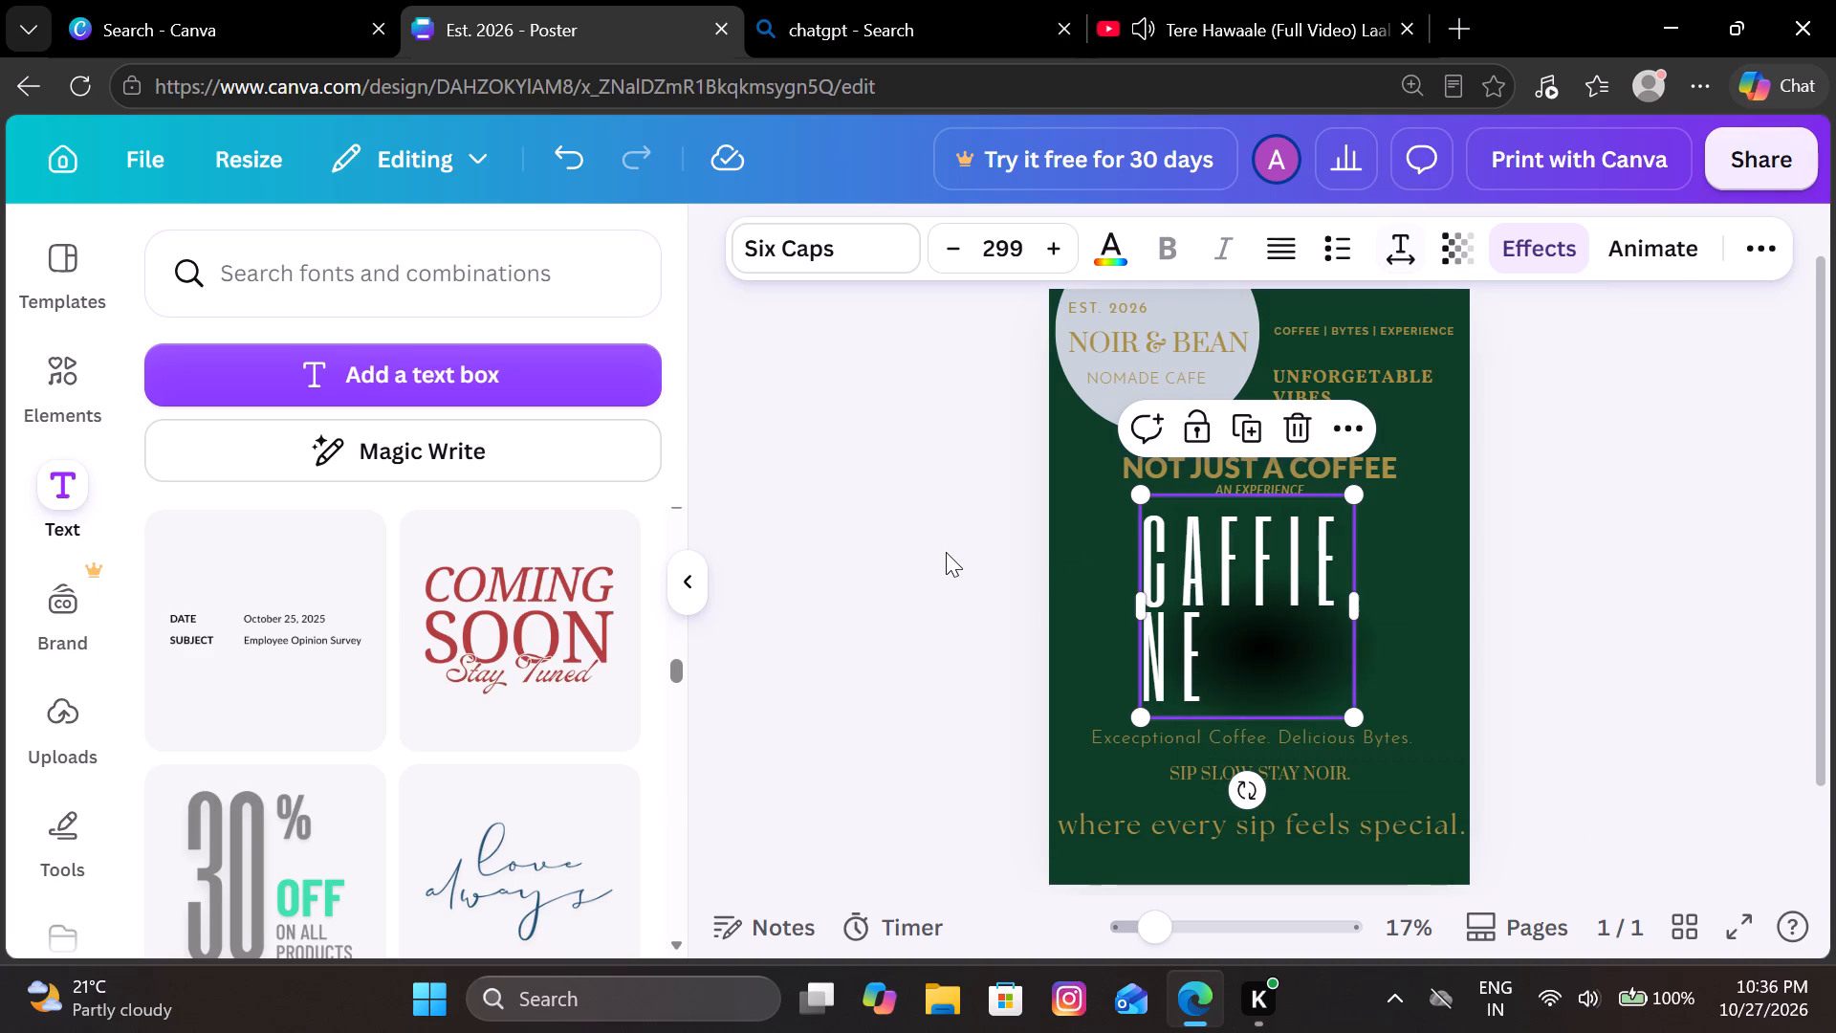
drag(1139, 602, 1042, 595)
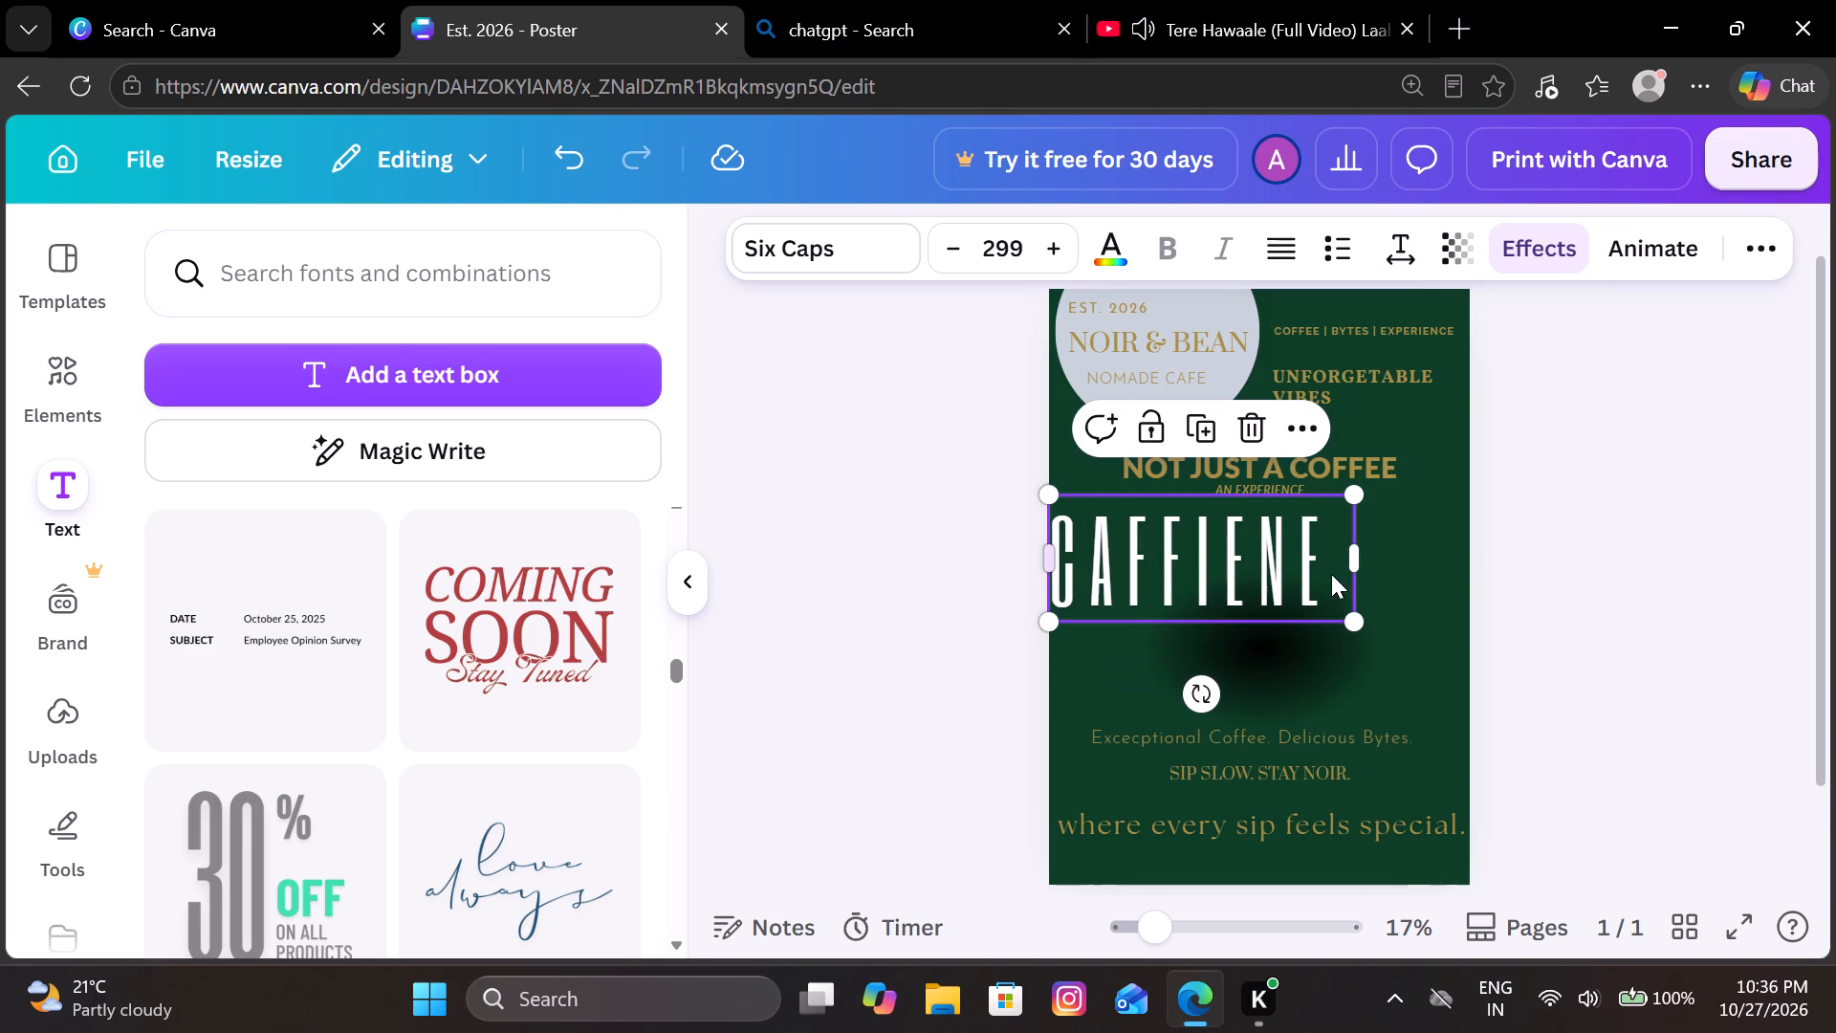
drag(1363, 555, 1493, 552)
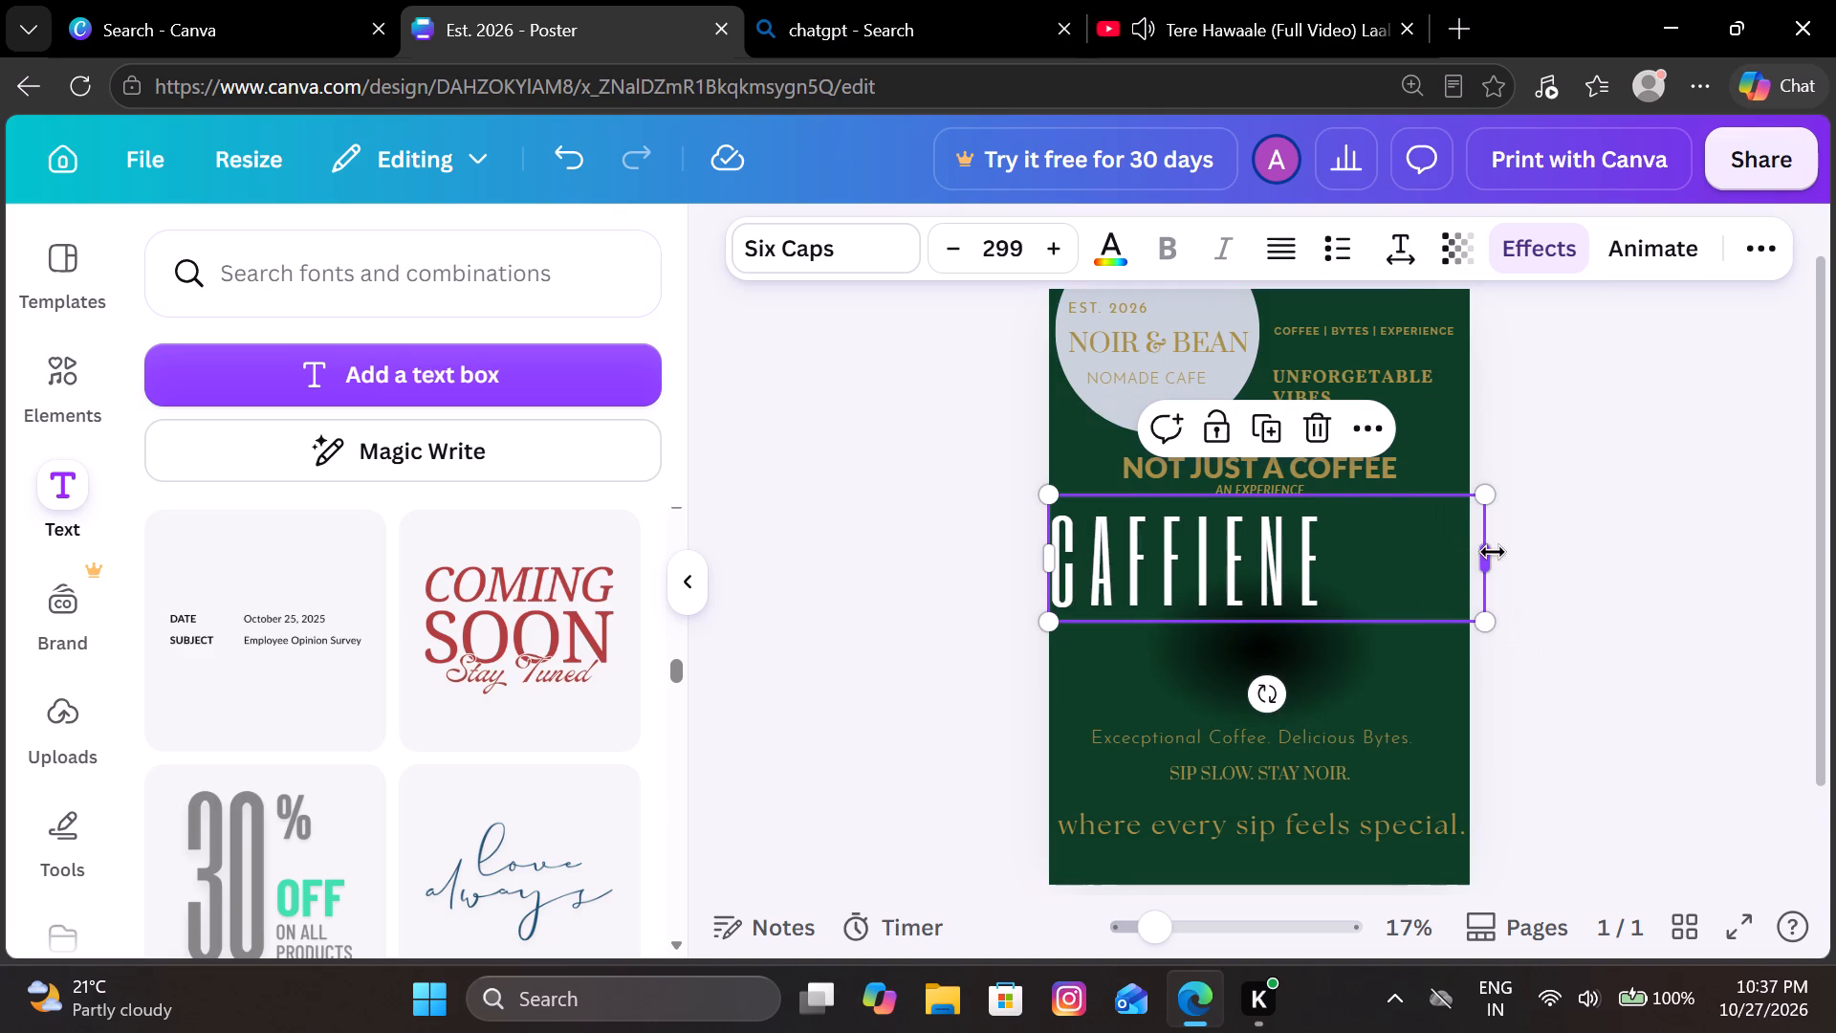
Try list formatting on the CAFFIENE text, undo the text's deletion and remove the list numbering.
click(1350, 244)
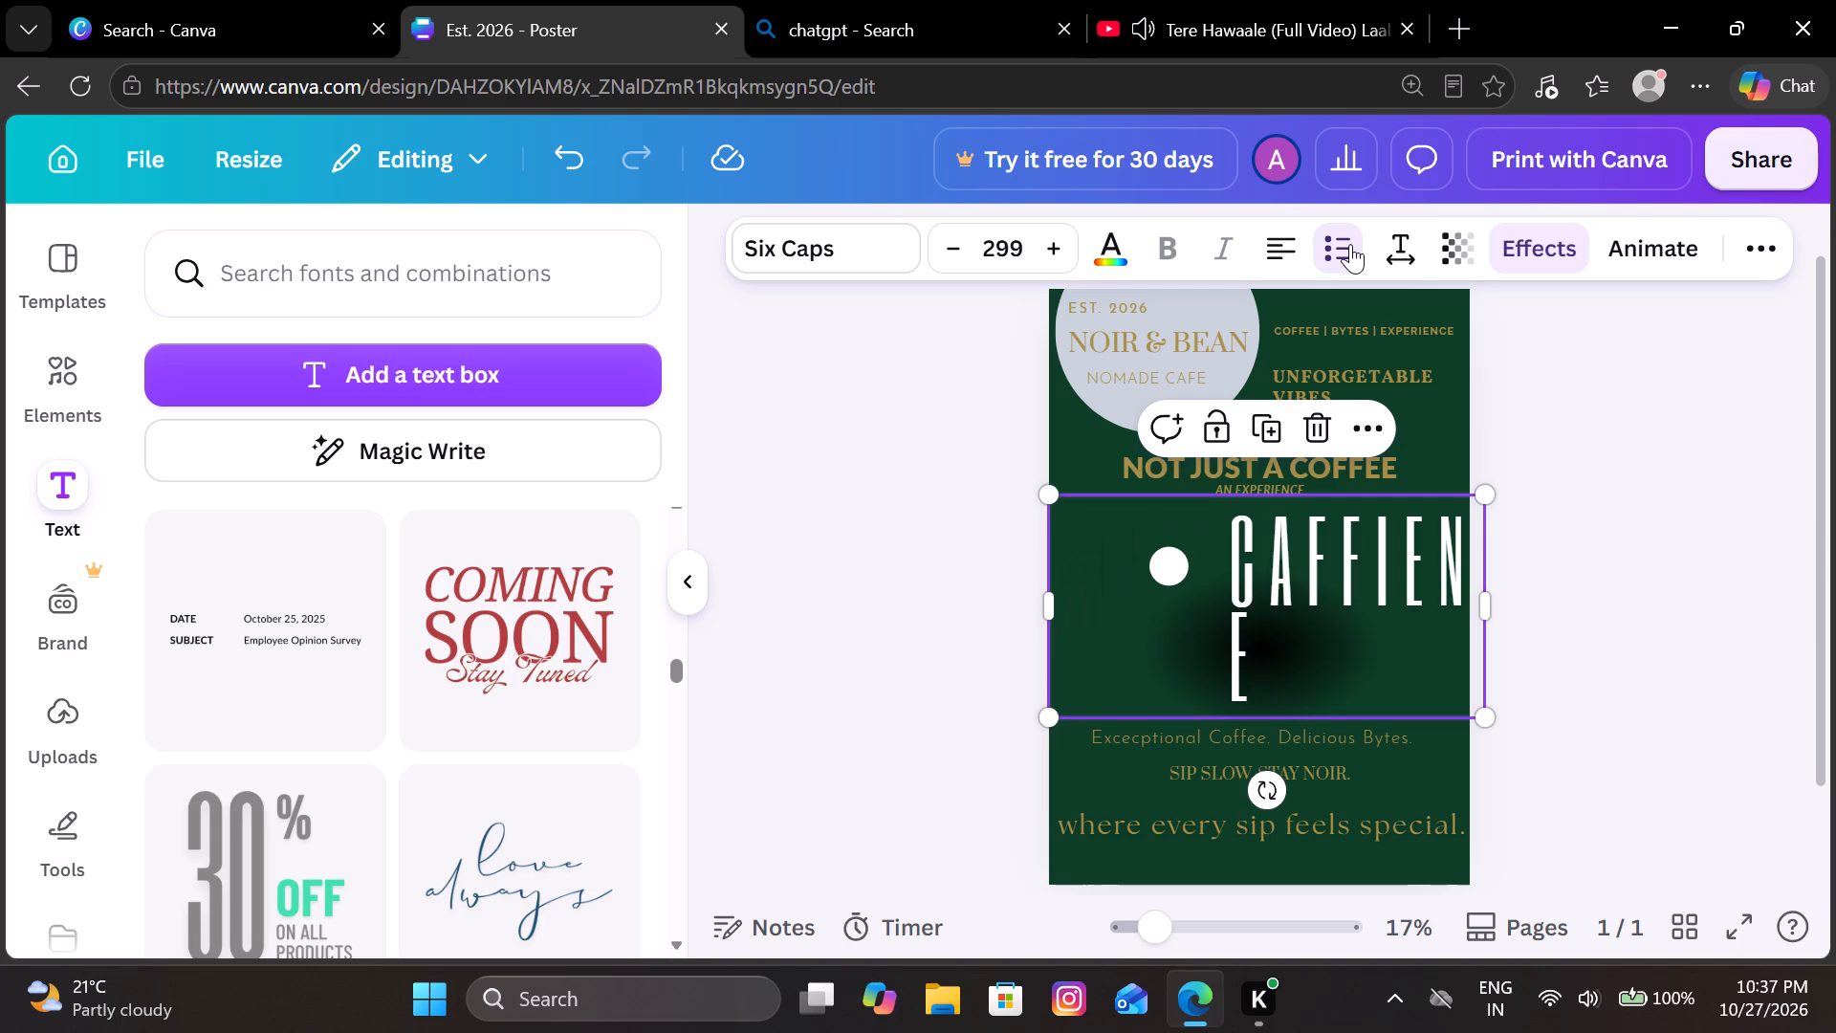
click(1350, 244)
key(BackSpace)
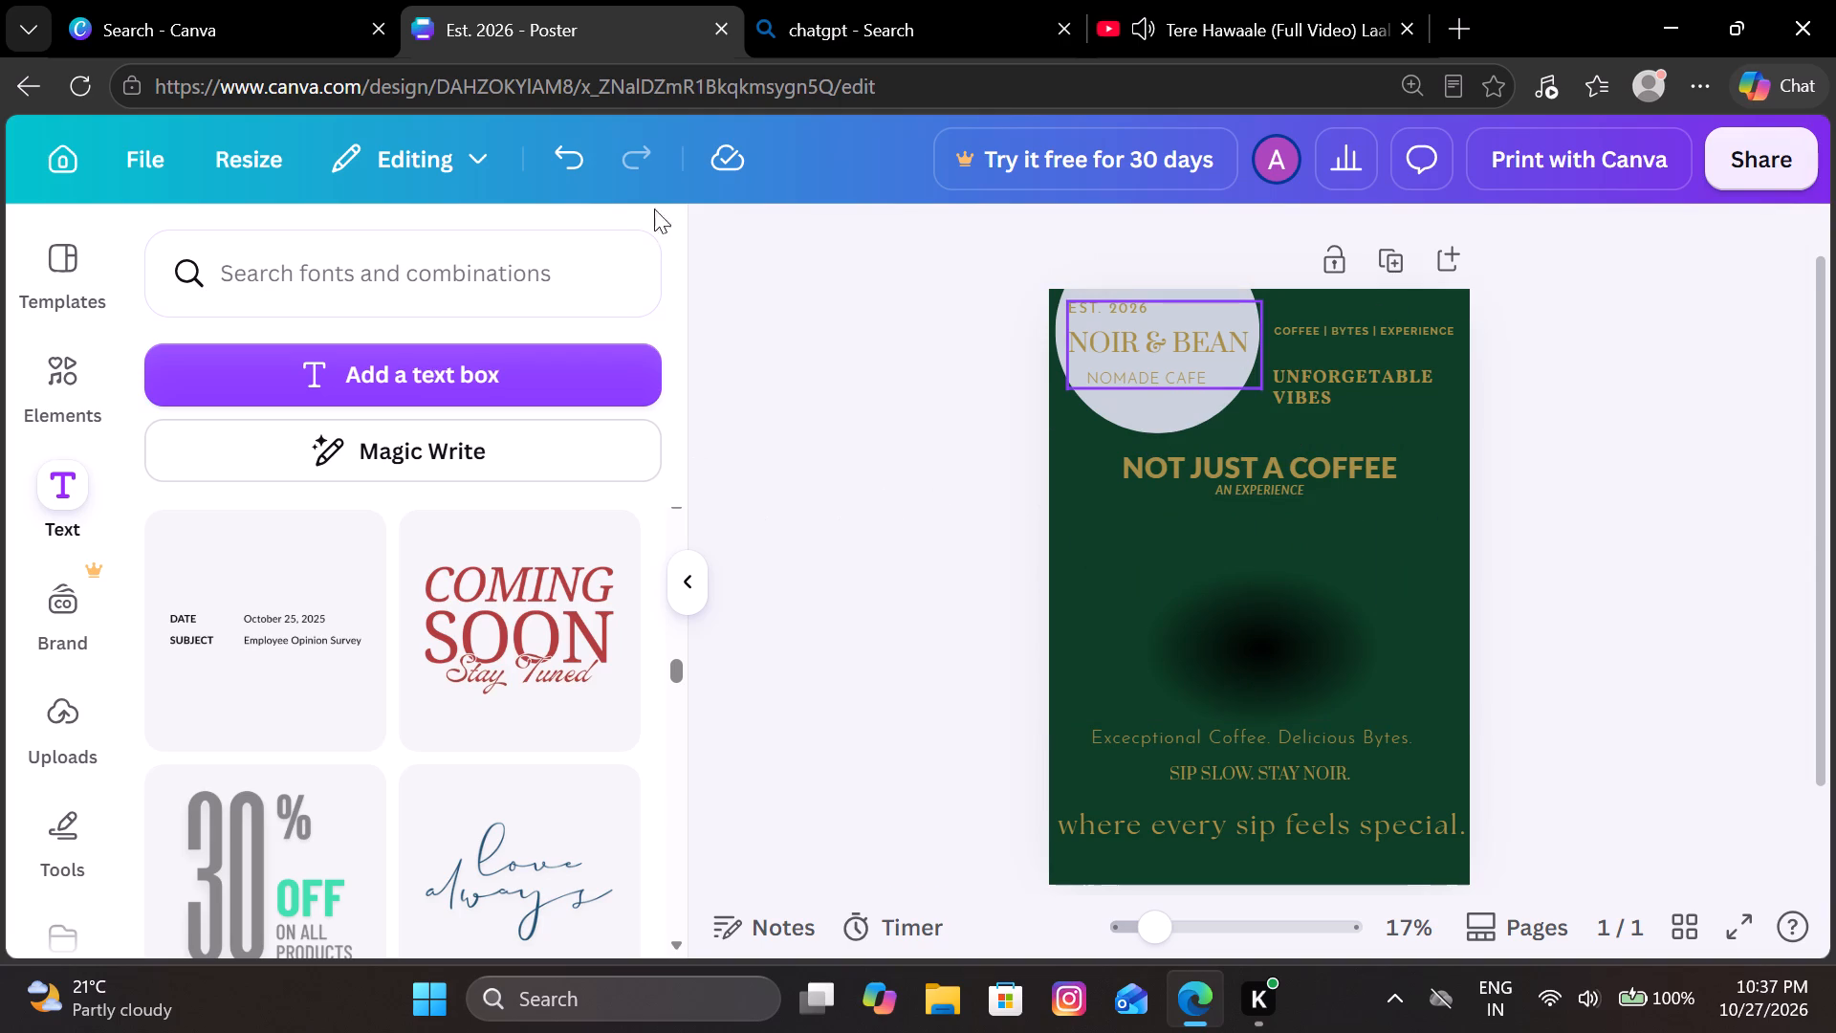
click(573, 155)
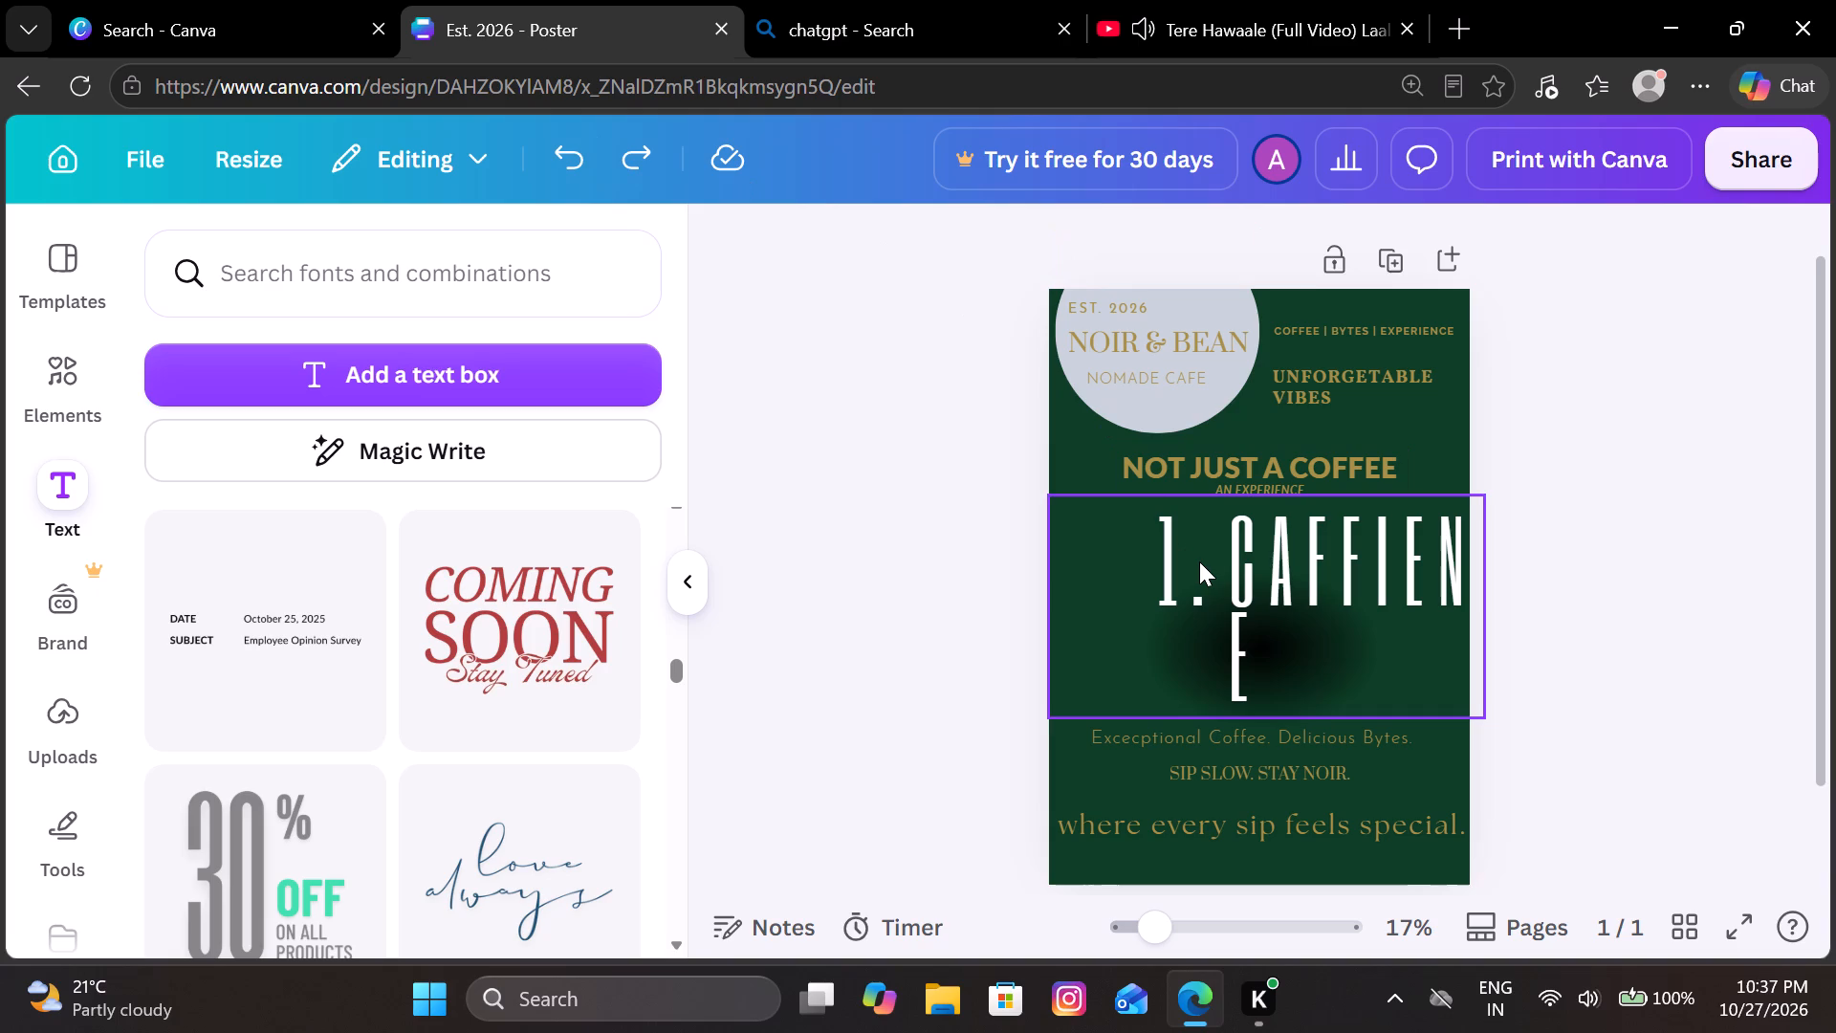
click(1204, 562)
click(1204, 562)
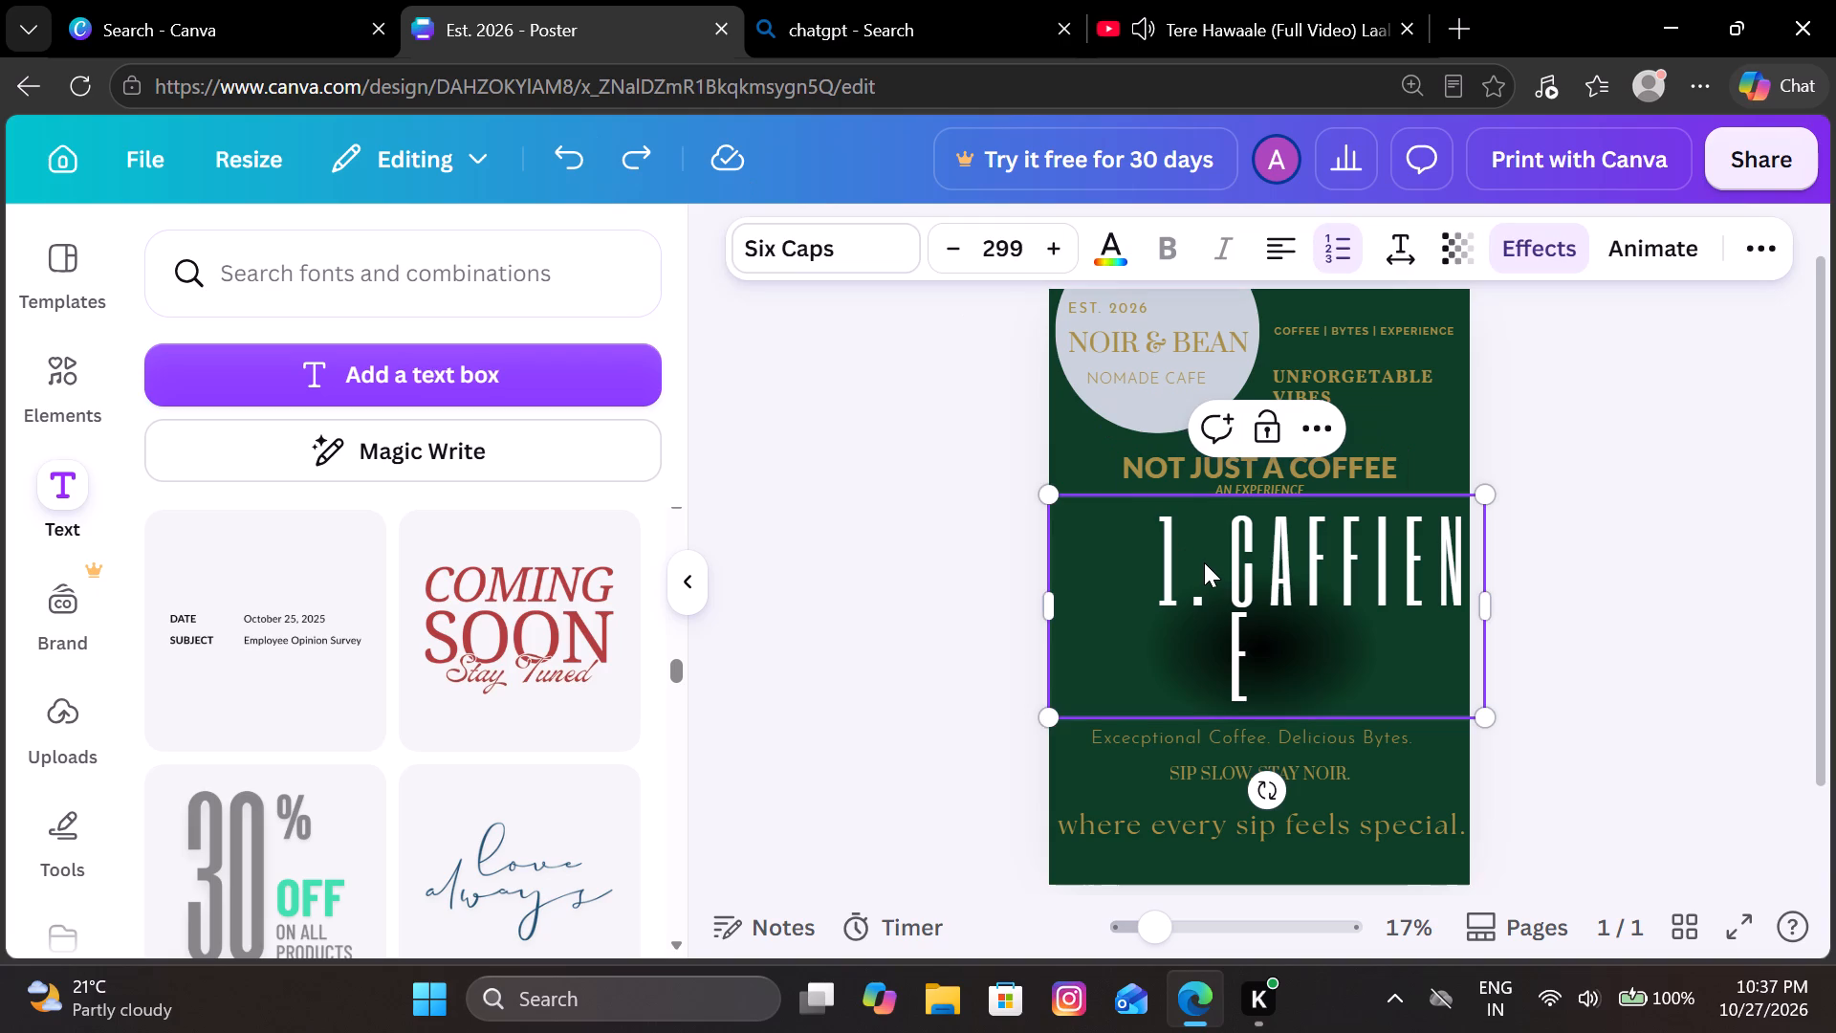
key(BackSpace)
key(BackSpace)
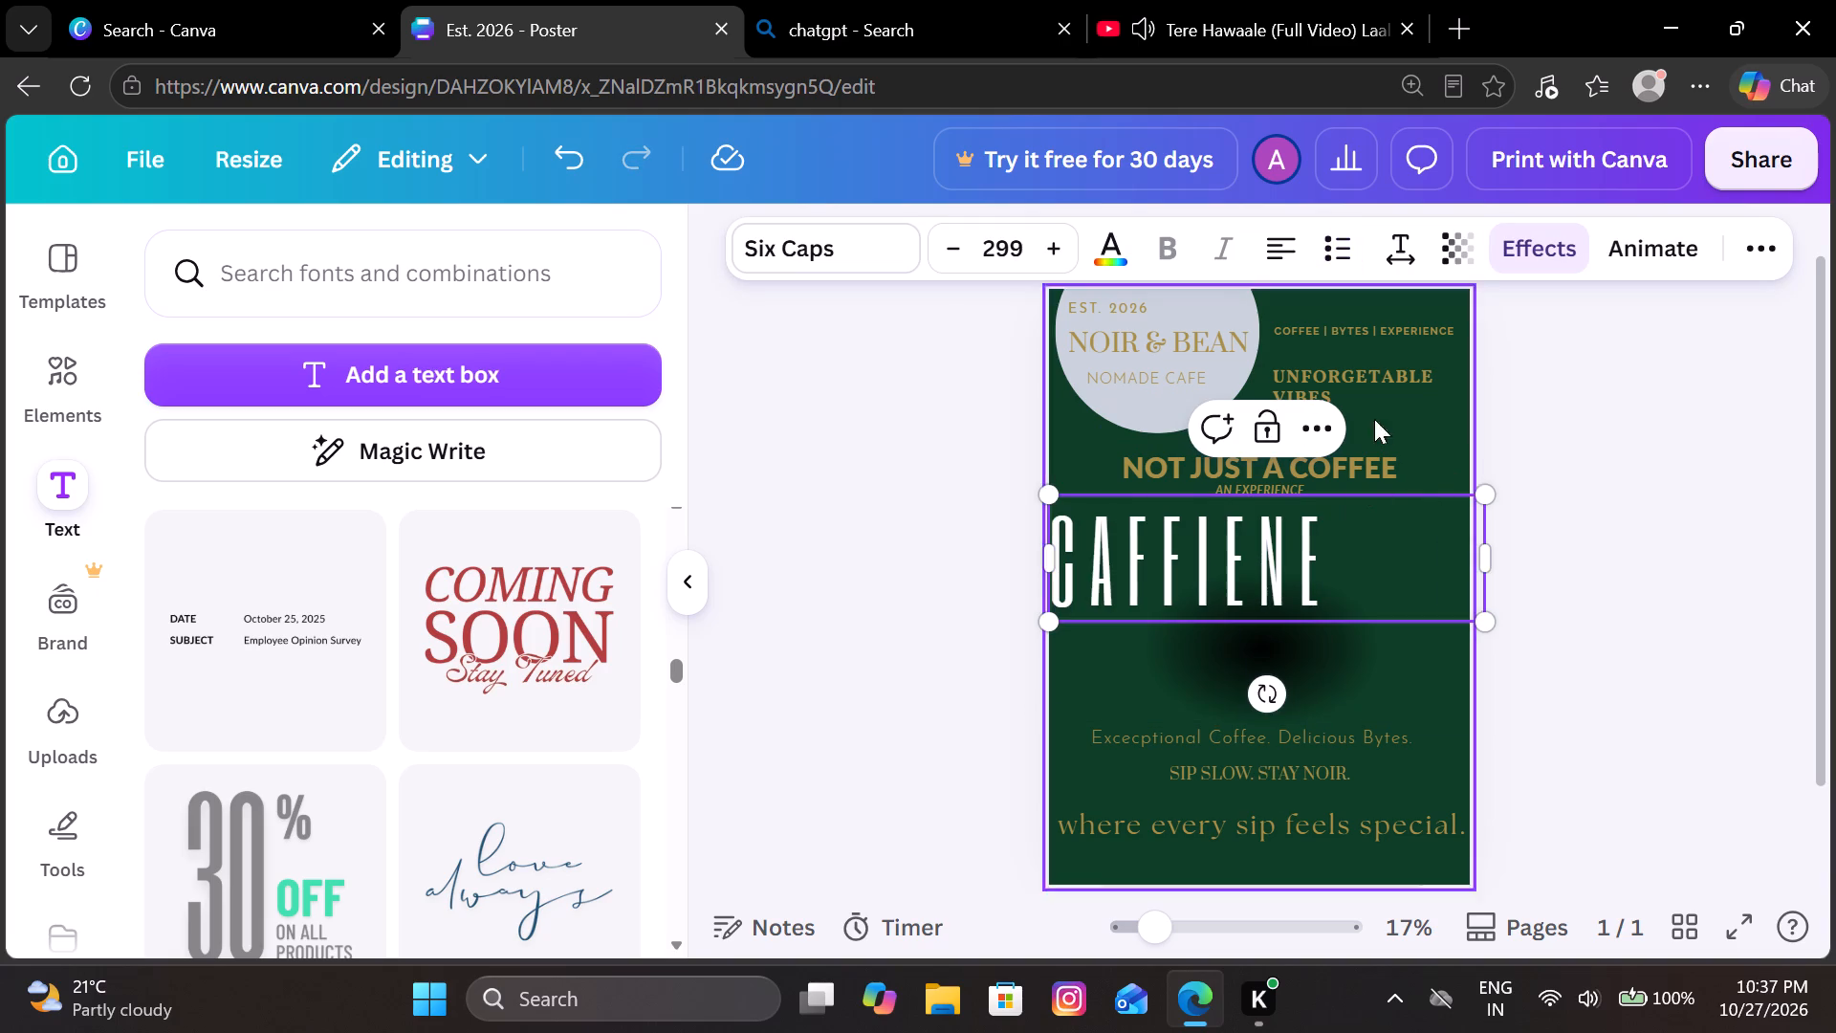
Center-align the CAFFIENE text and shift its text box slightly left to center the word on the poster.
click(1275, 258)
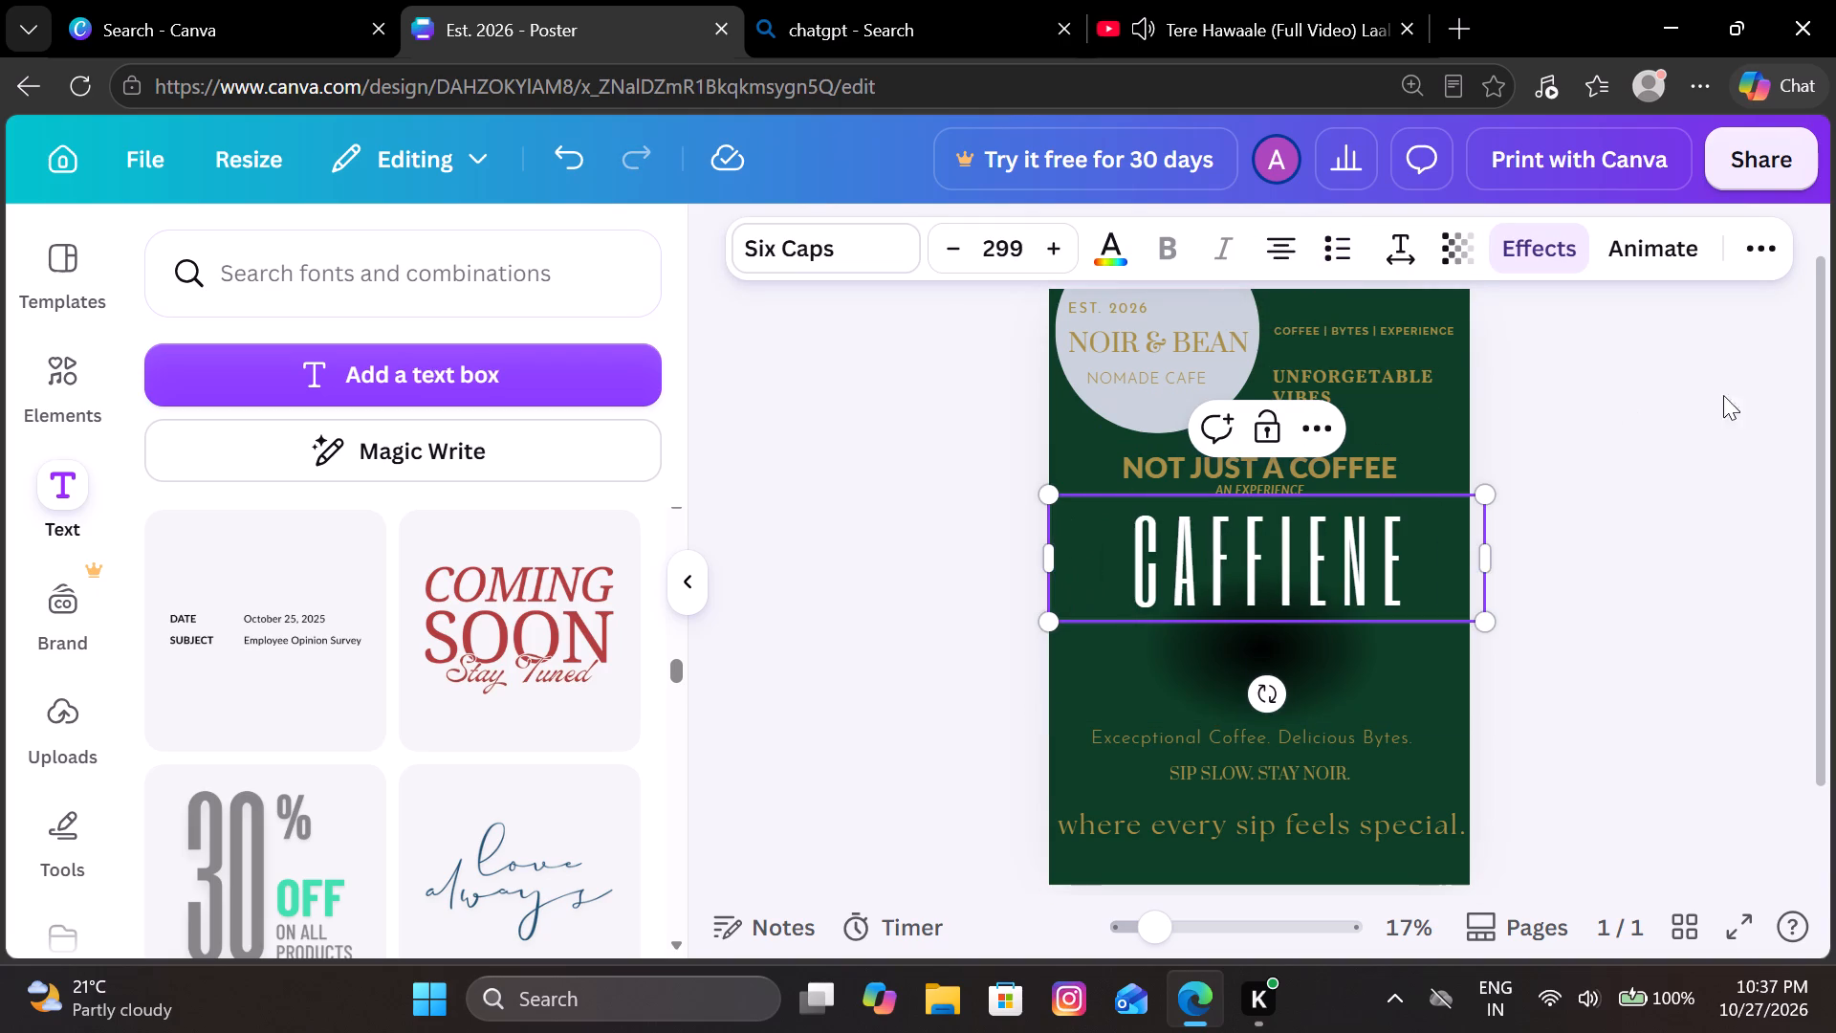
click(1733, 404)
drag(1373, 566, 1354, 568)
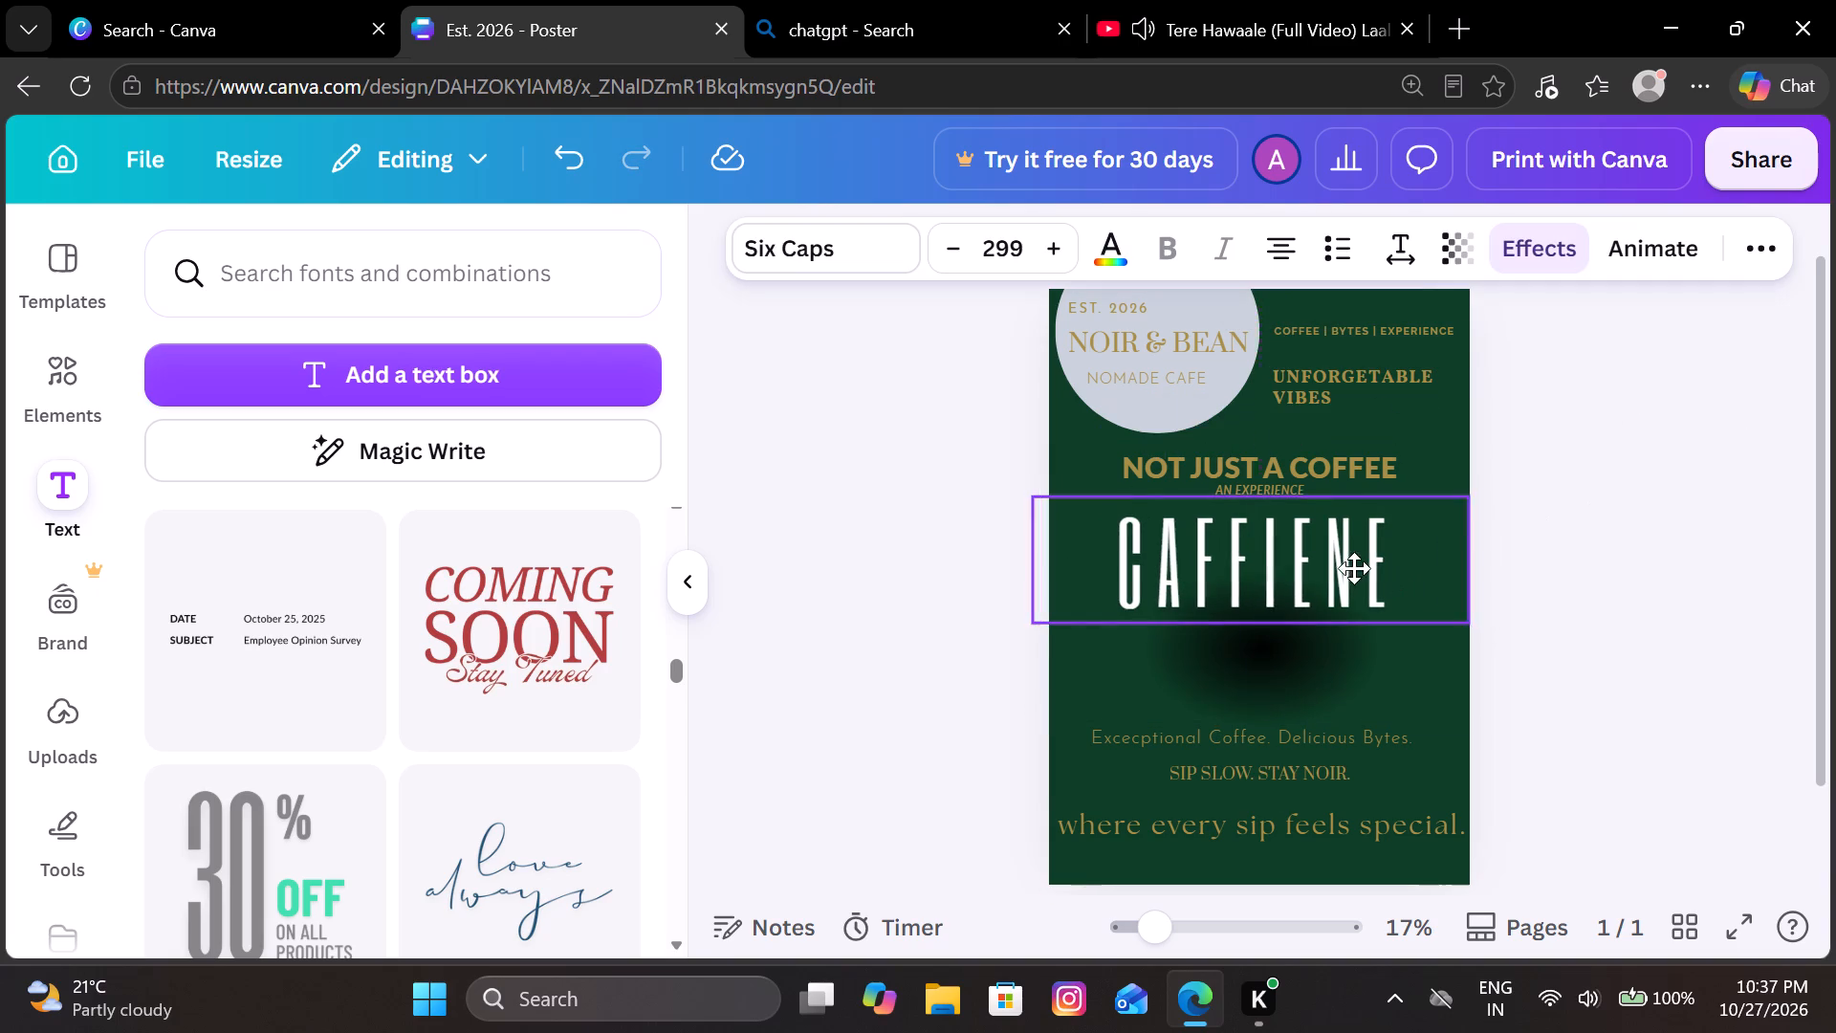
drag(1354, 568, 1357, 564)
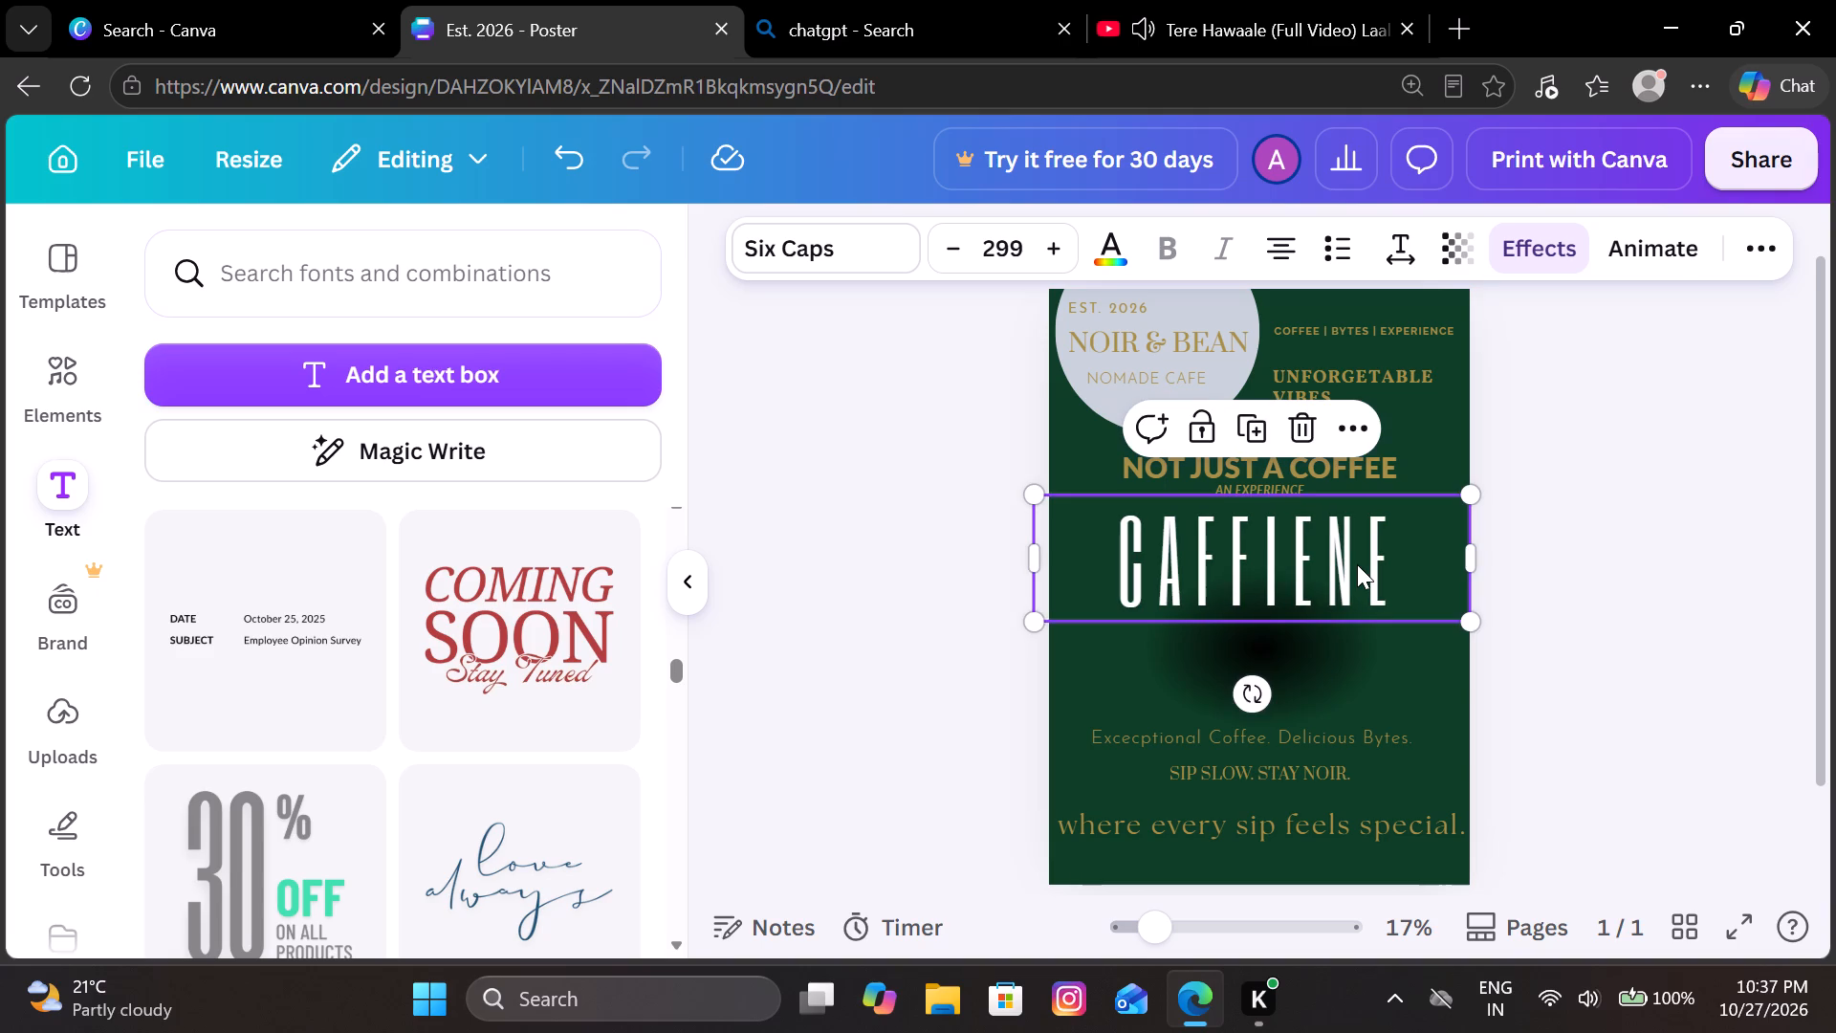
click(878, 577)
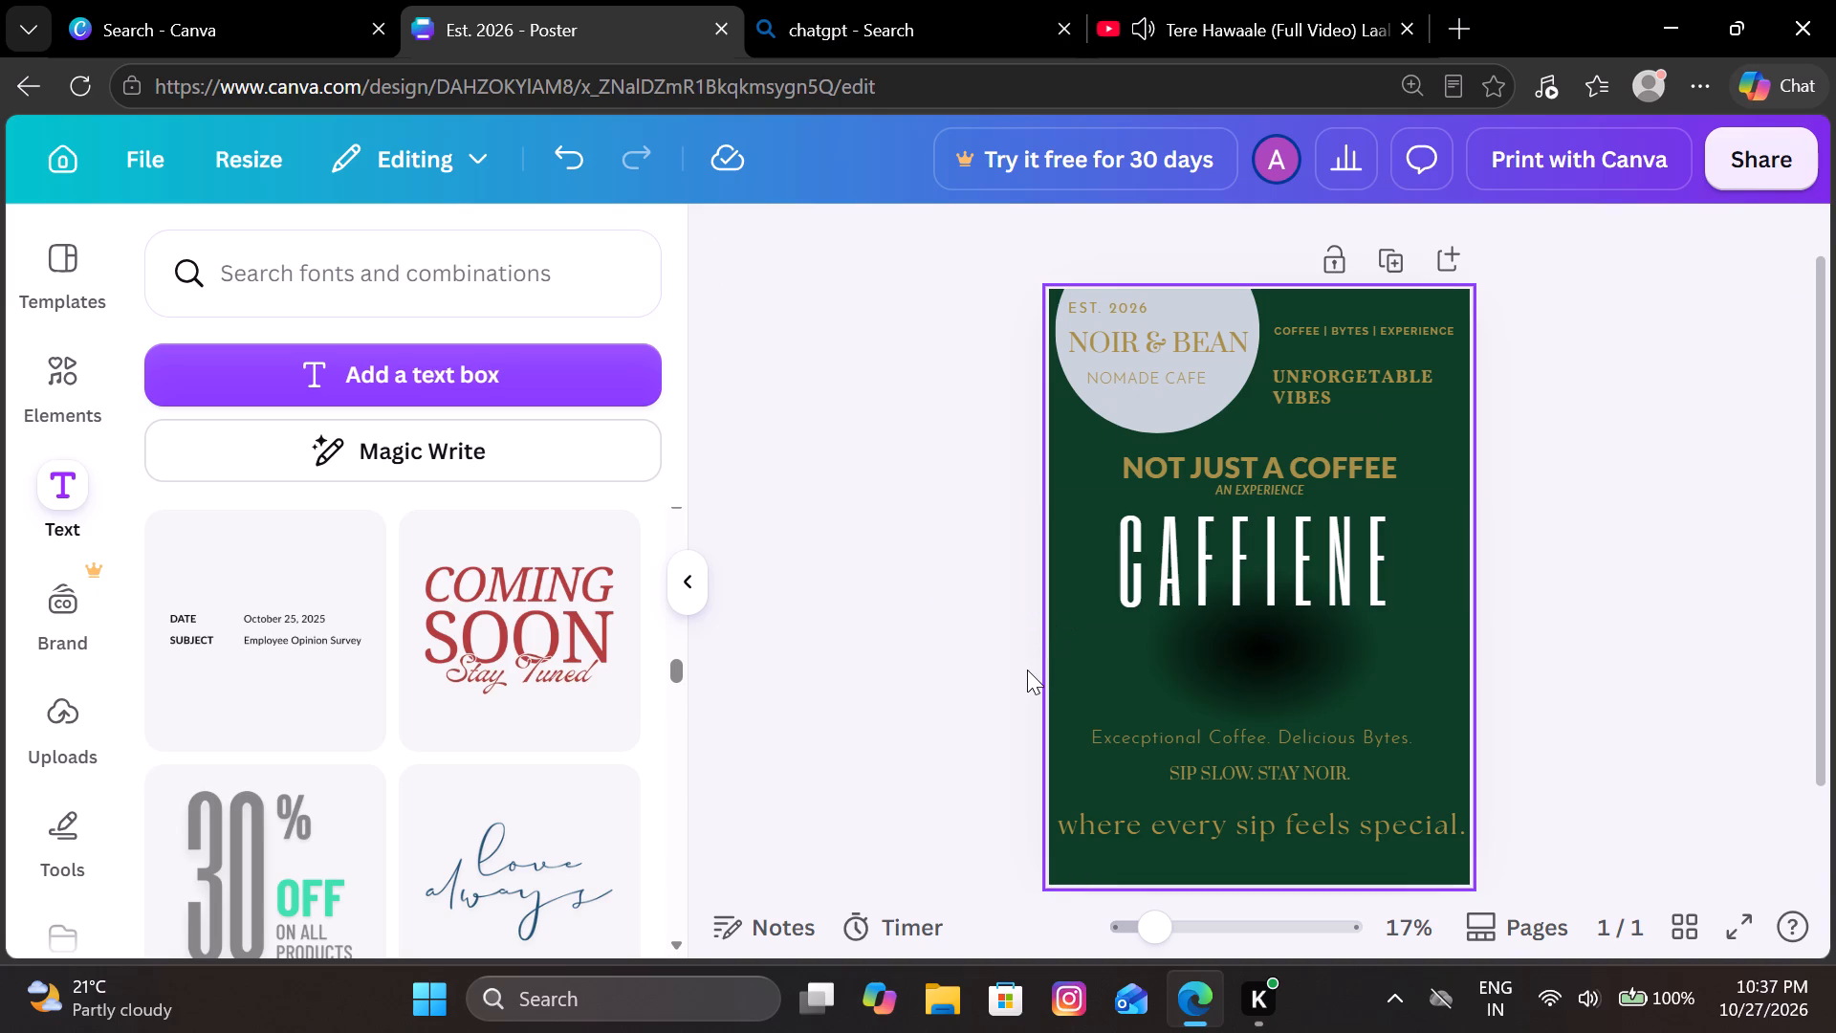
Set the CAFFIENE letter spacing to 262 so the word spans almost the full poster width.
click(1284, 560)
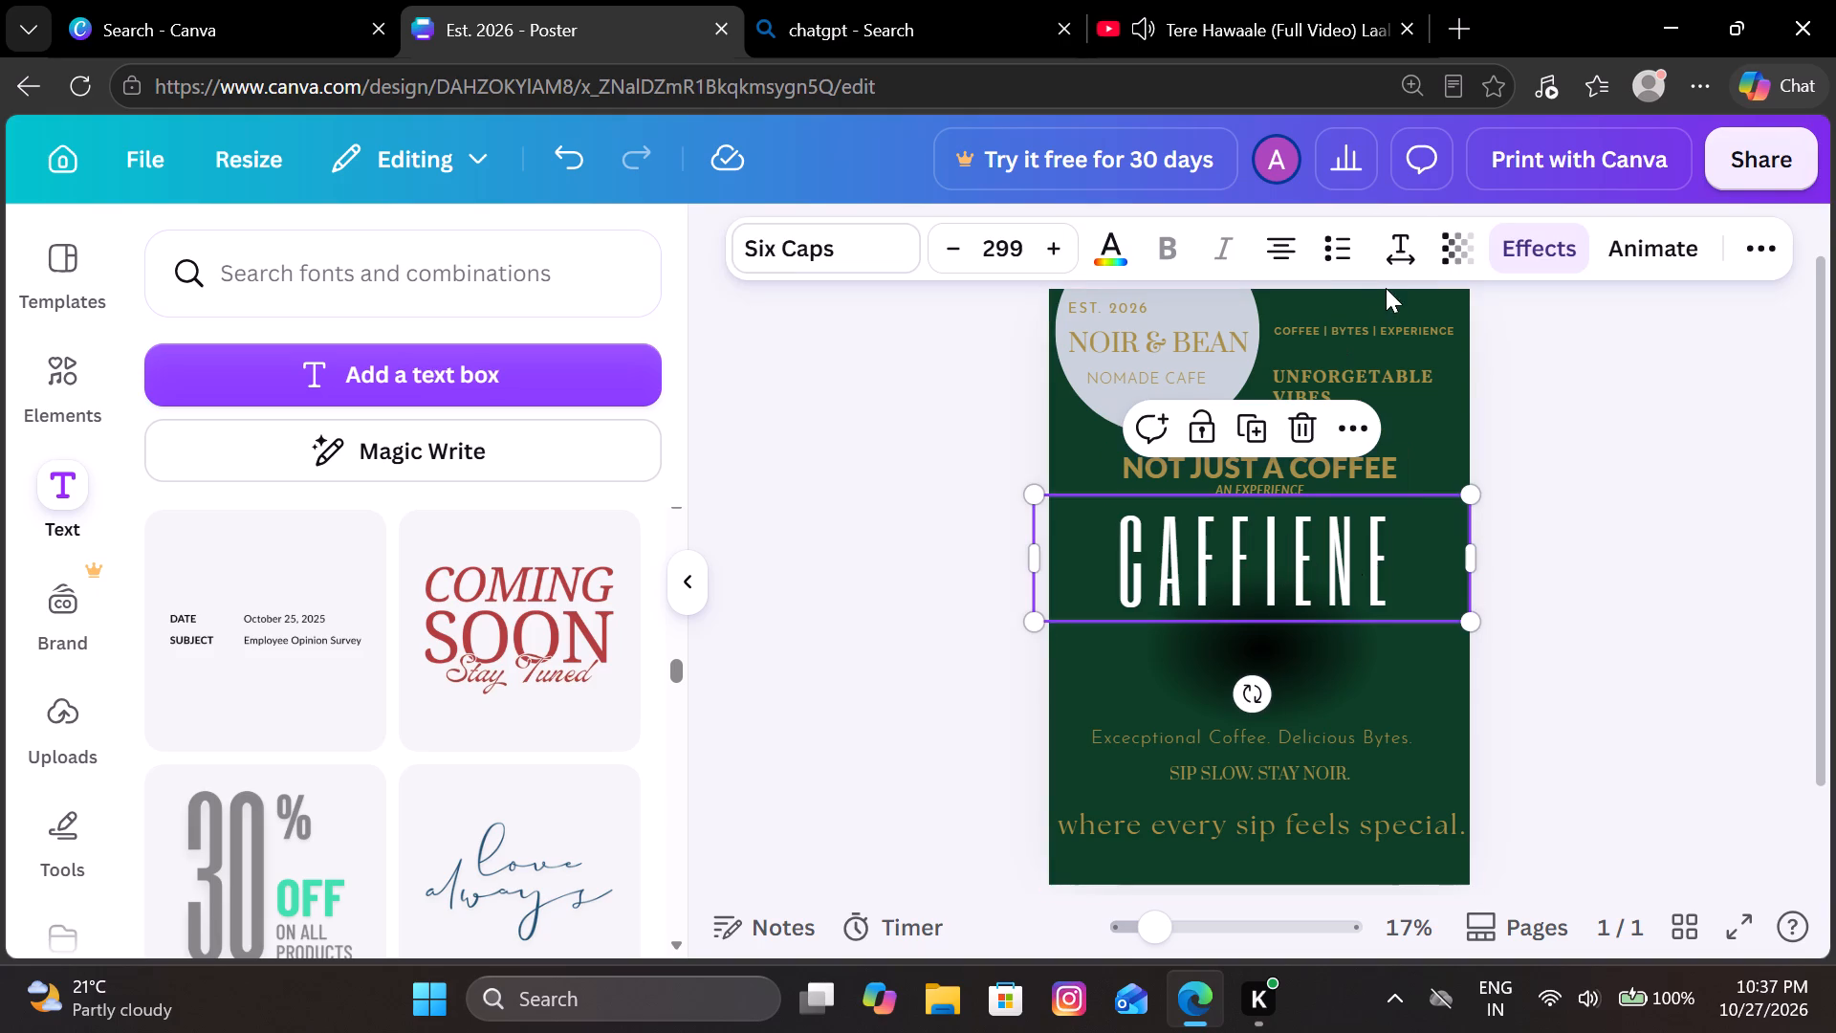
click(1385, 252)
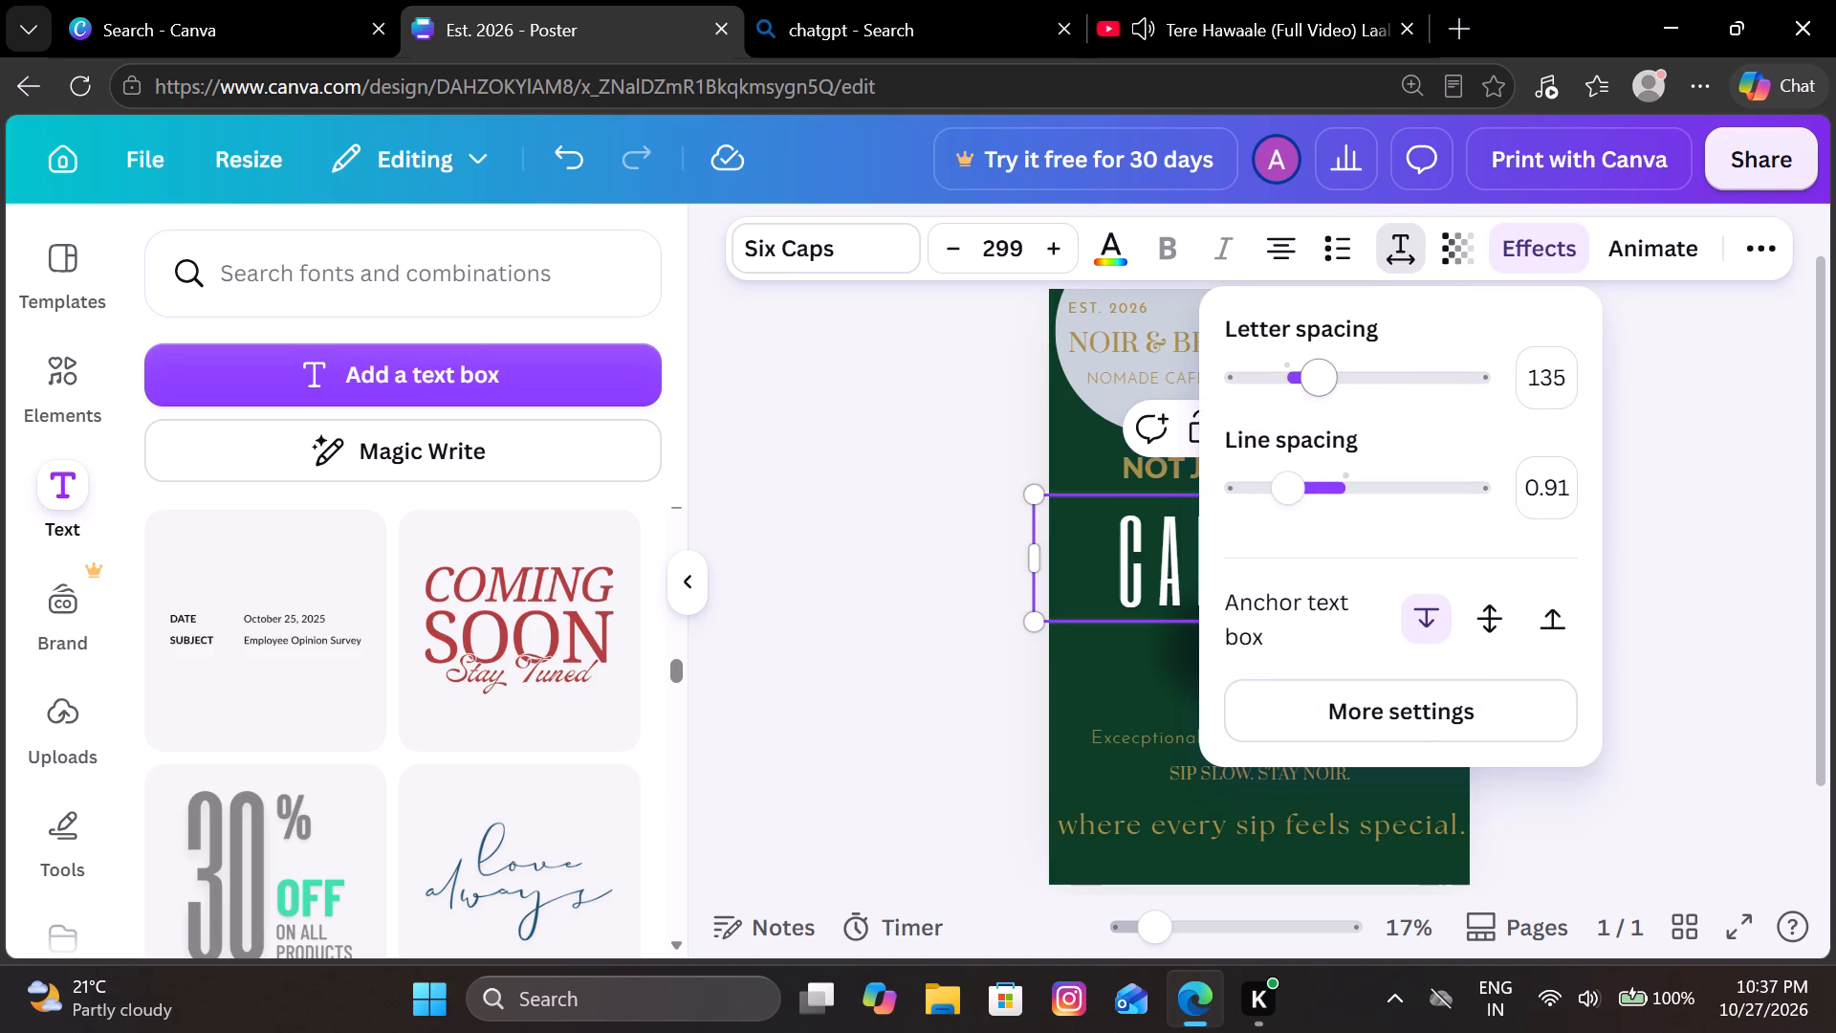
drag(1324, 388, 1348, 388)
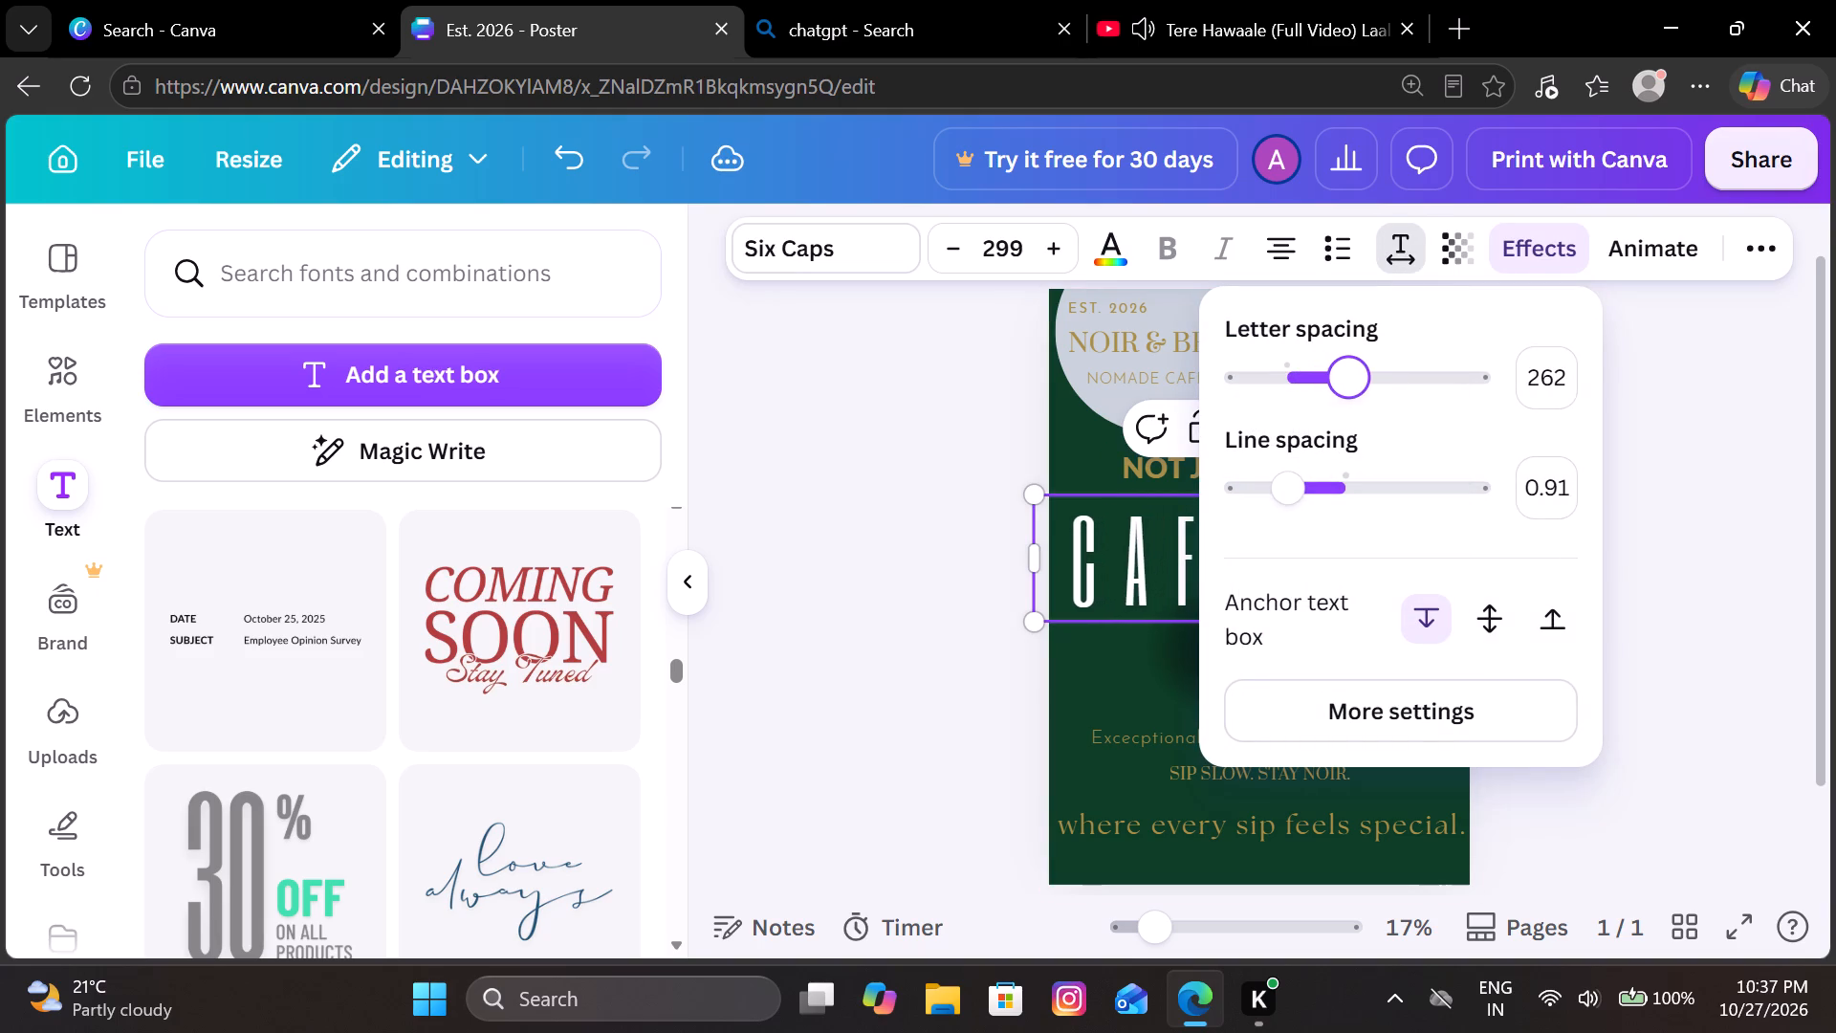
click(873, 614)
click(902, 630)
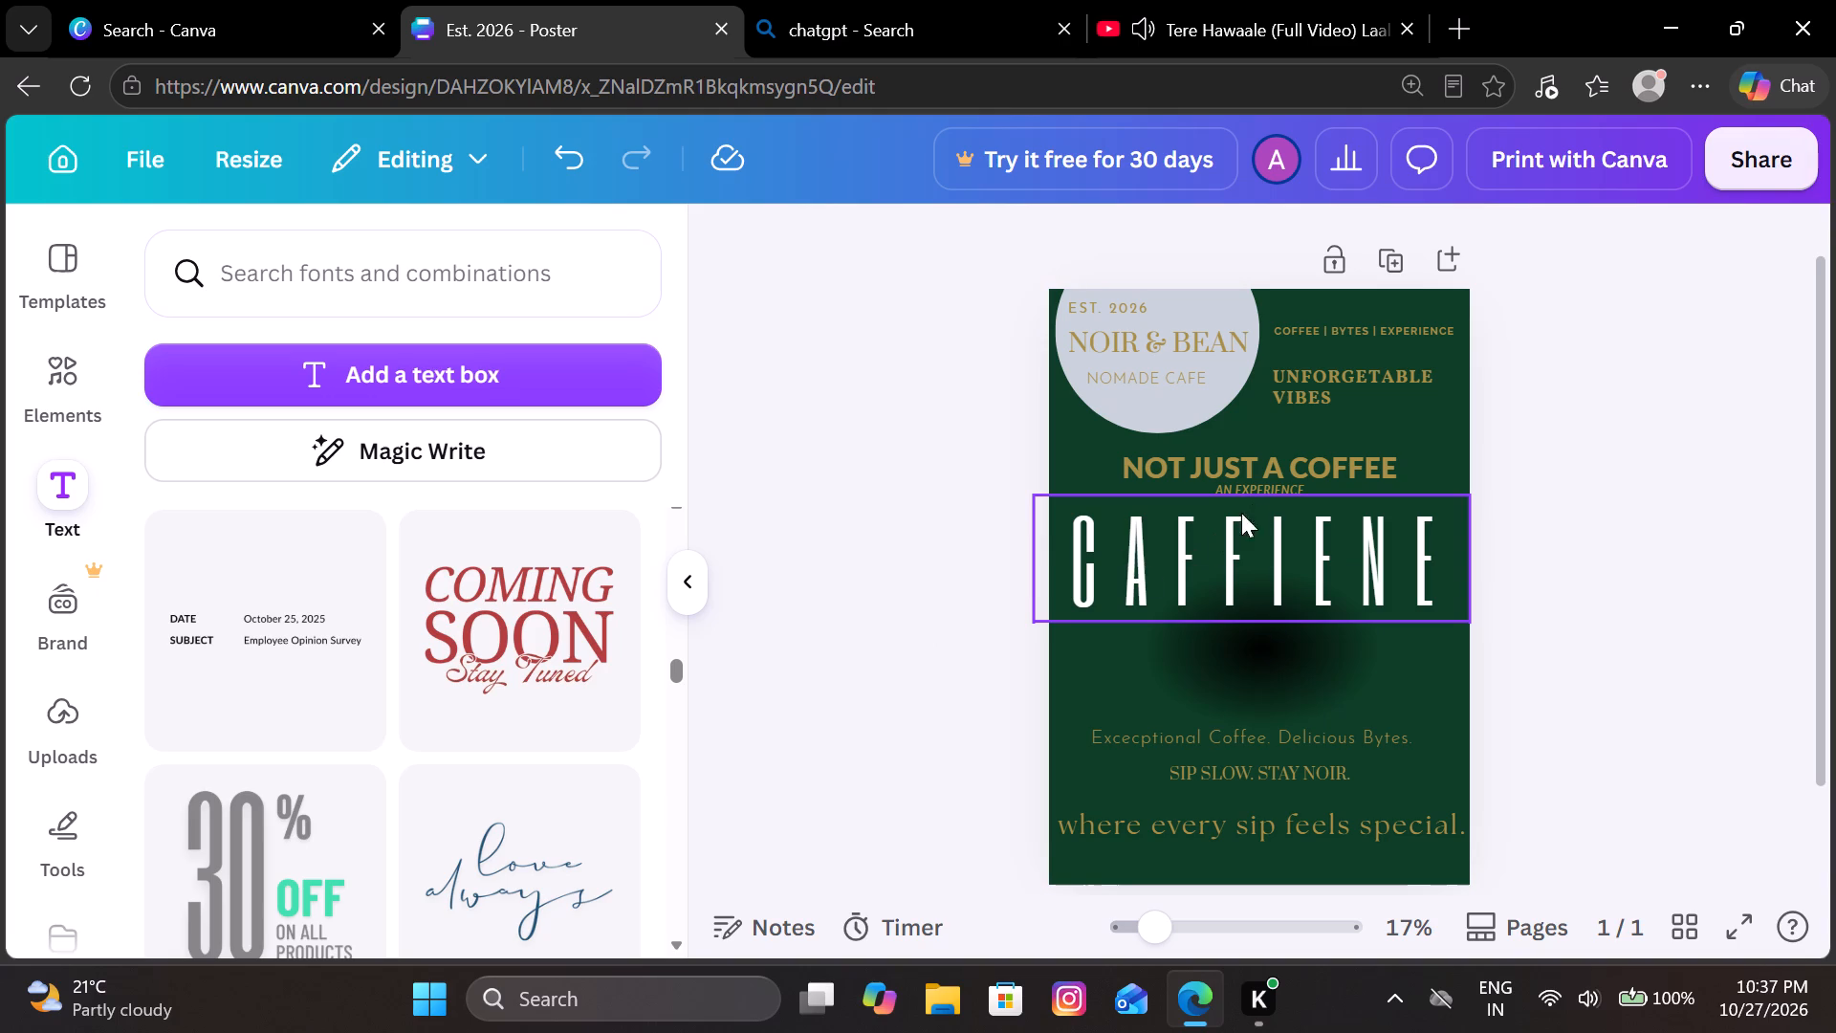
Nudge the "NOT JUST A COFFEE" headline group and the CAFFIENE text slightly upward.
click(1274, 470)
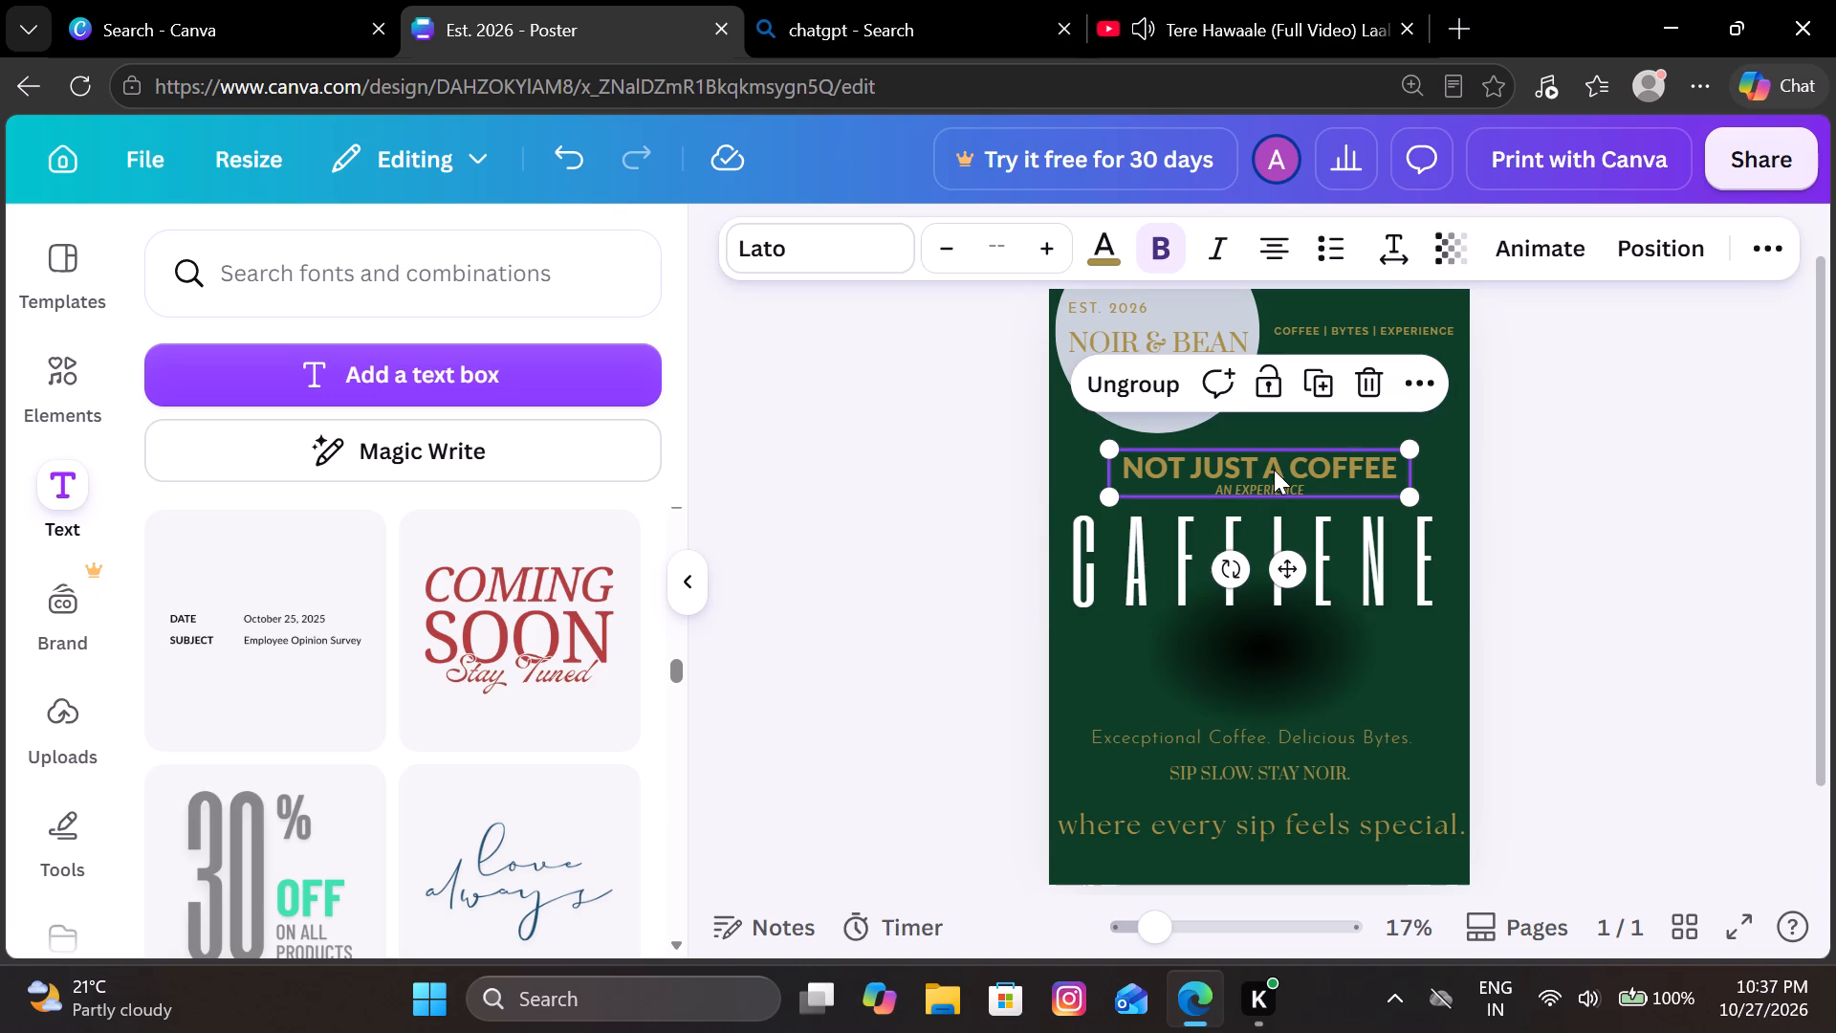
click(1274, 464)
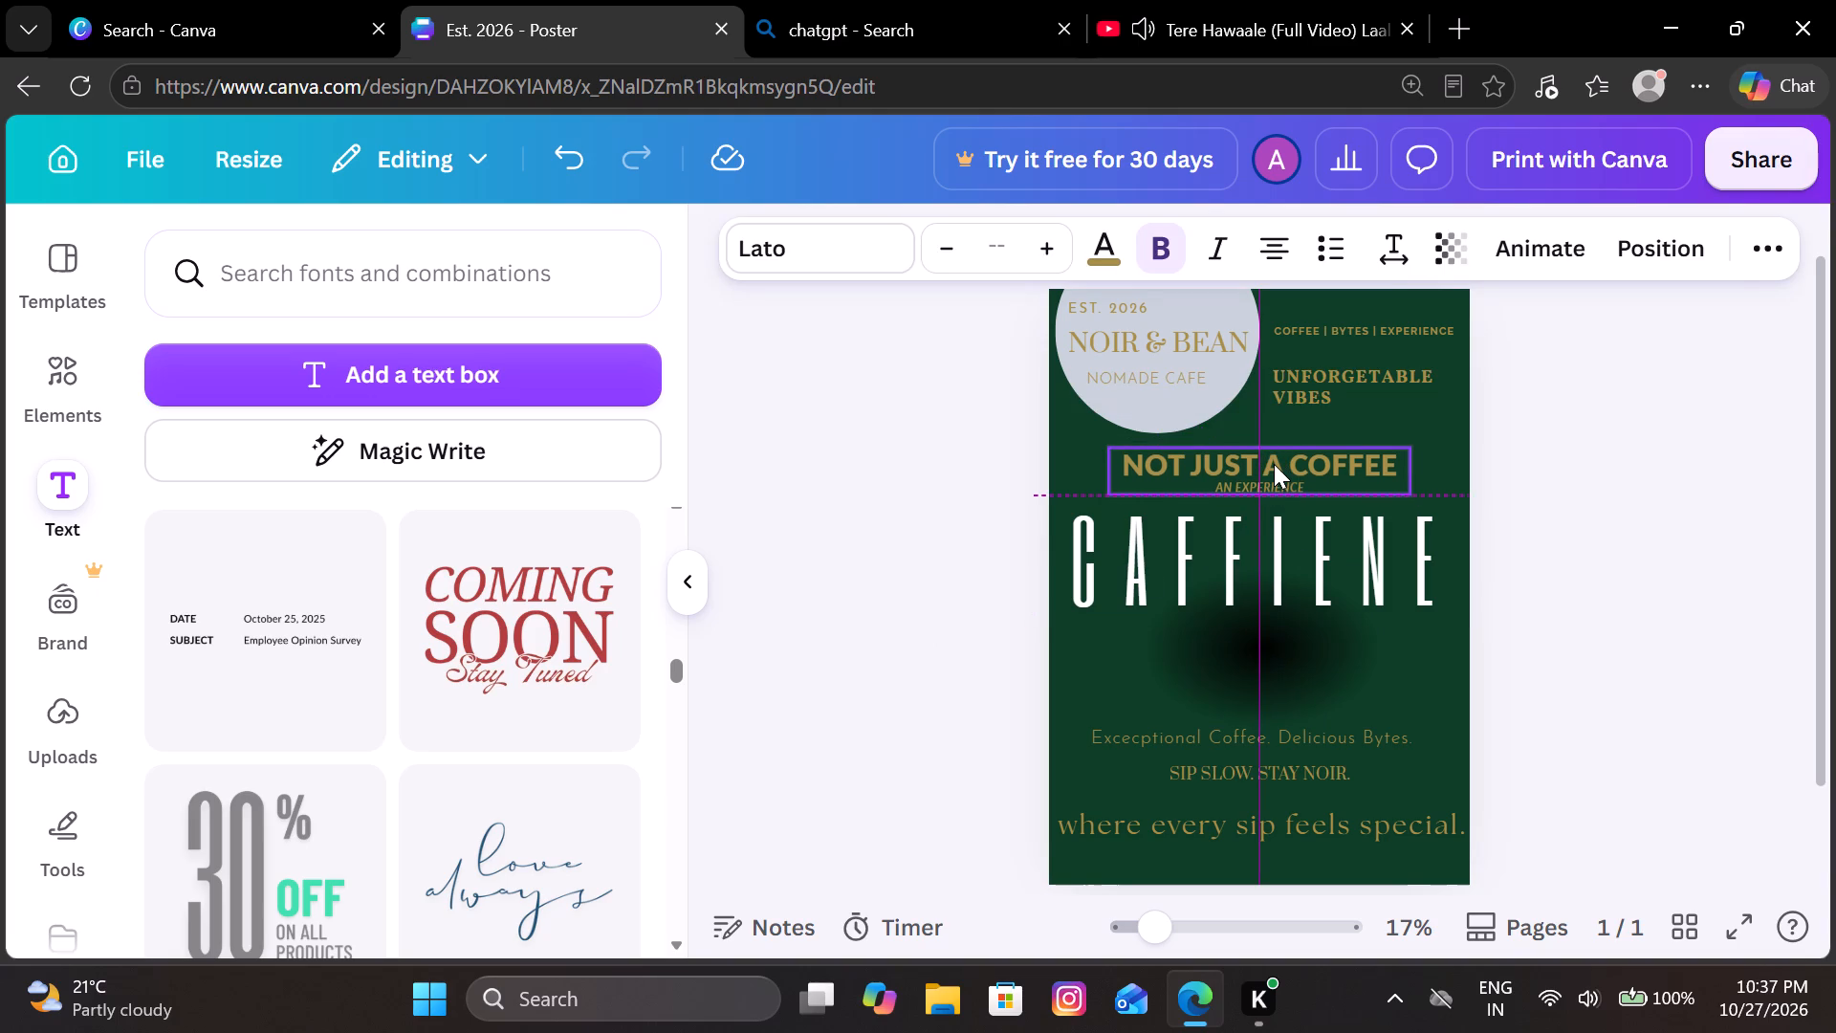
click(1617, 441)
drag(1392, 587, 1392, 578)
click(1688, 538)
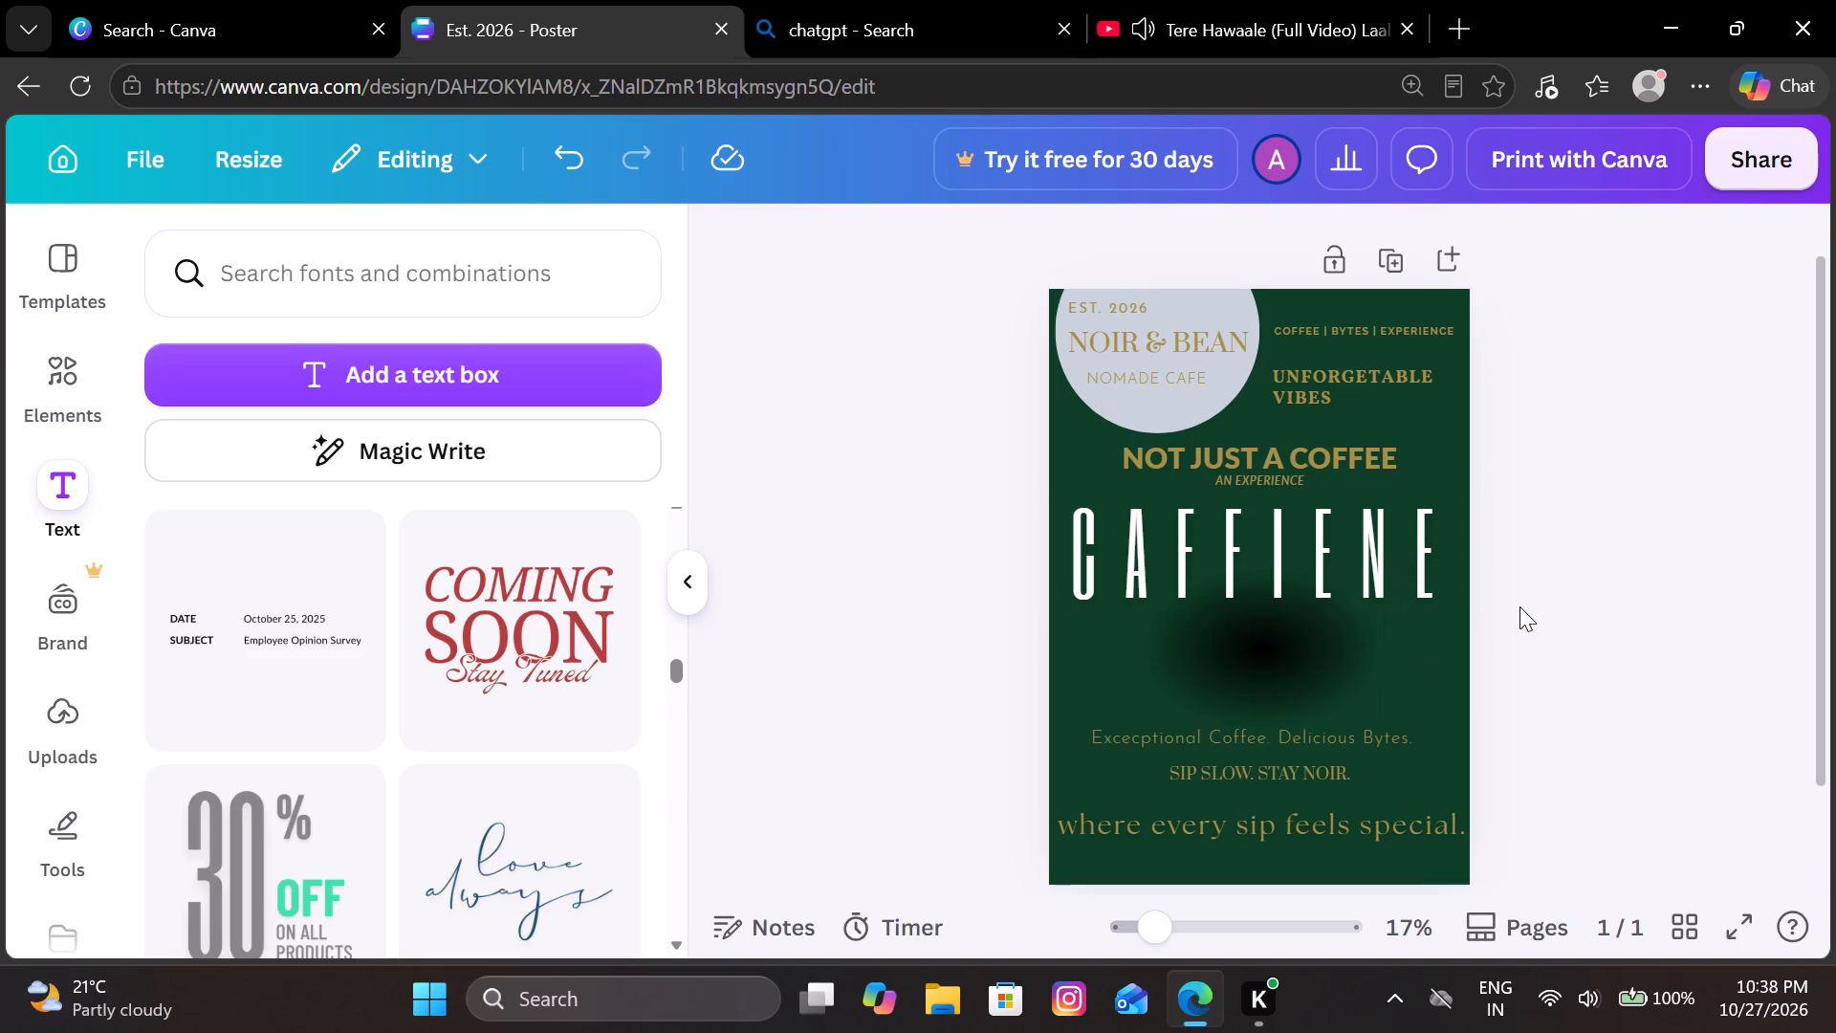
Recolor the CAFFIENE text to the gray yellow #a68e45 already used in the design.
click(1373, 529)
click(1127, 235)
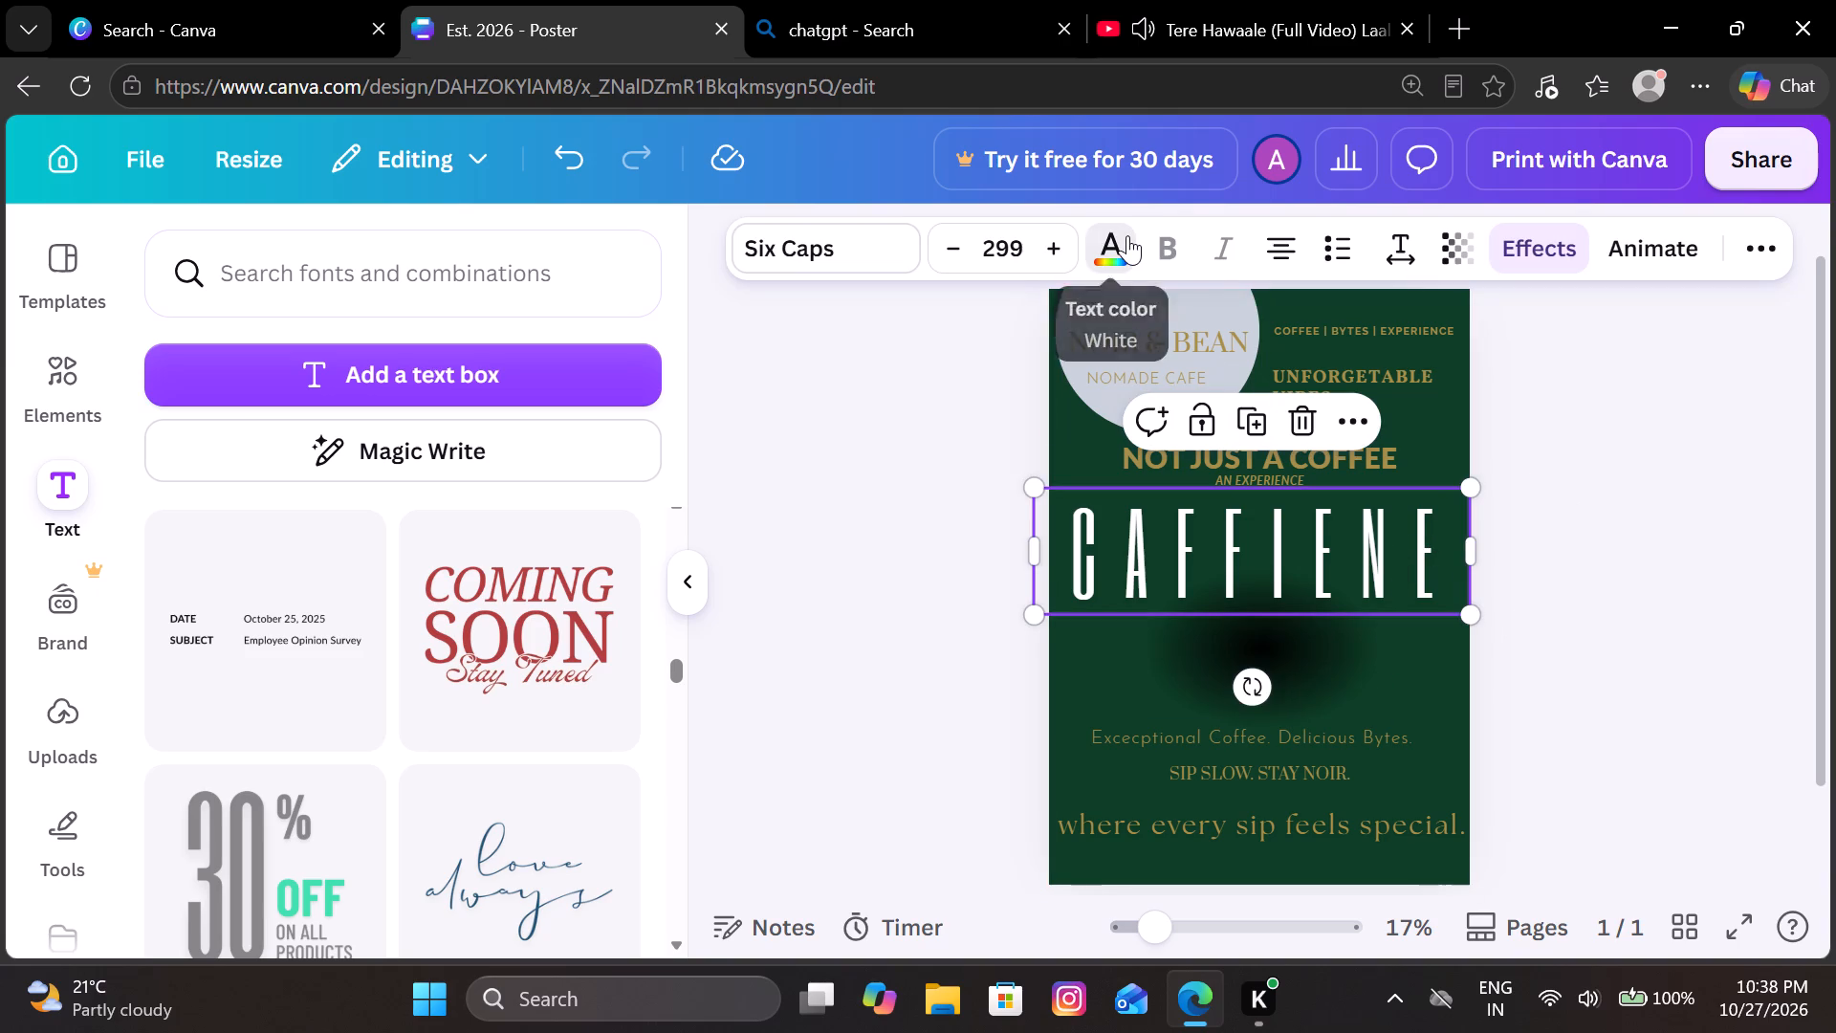
click(315, 458)
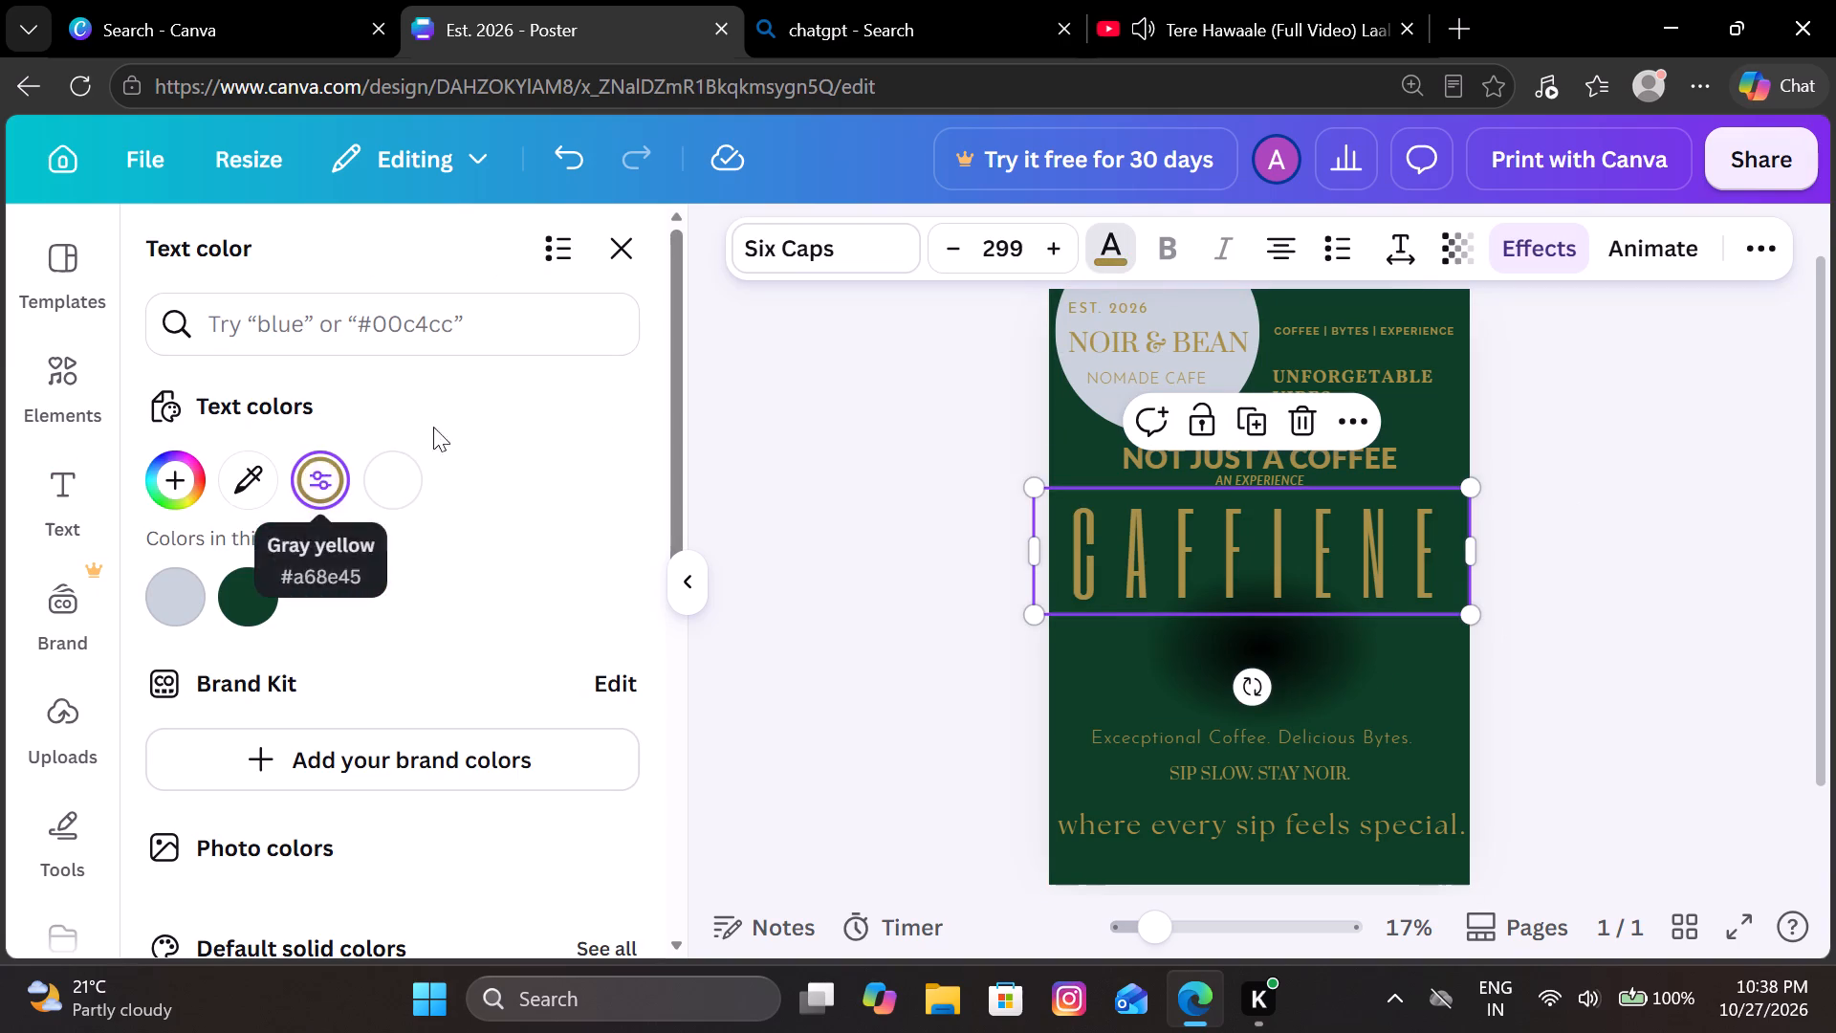
click(876, 588)
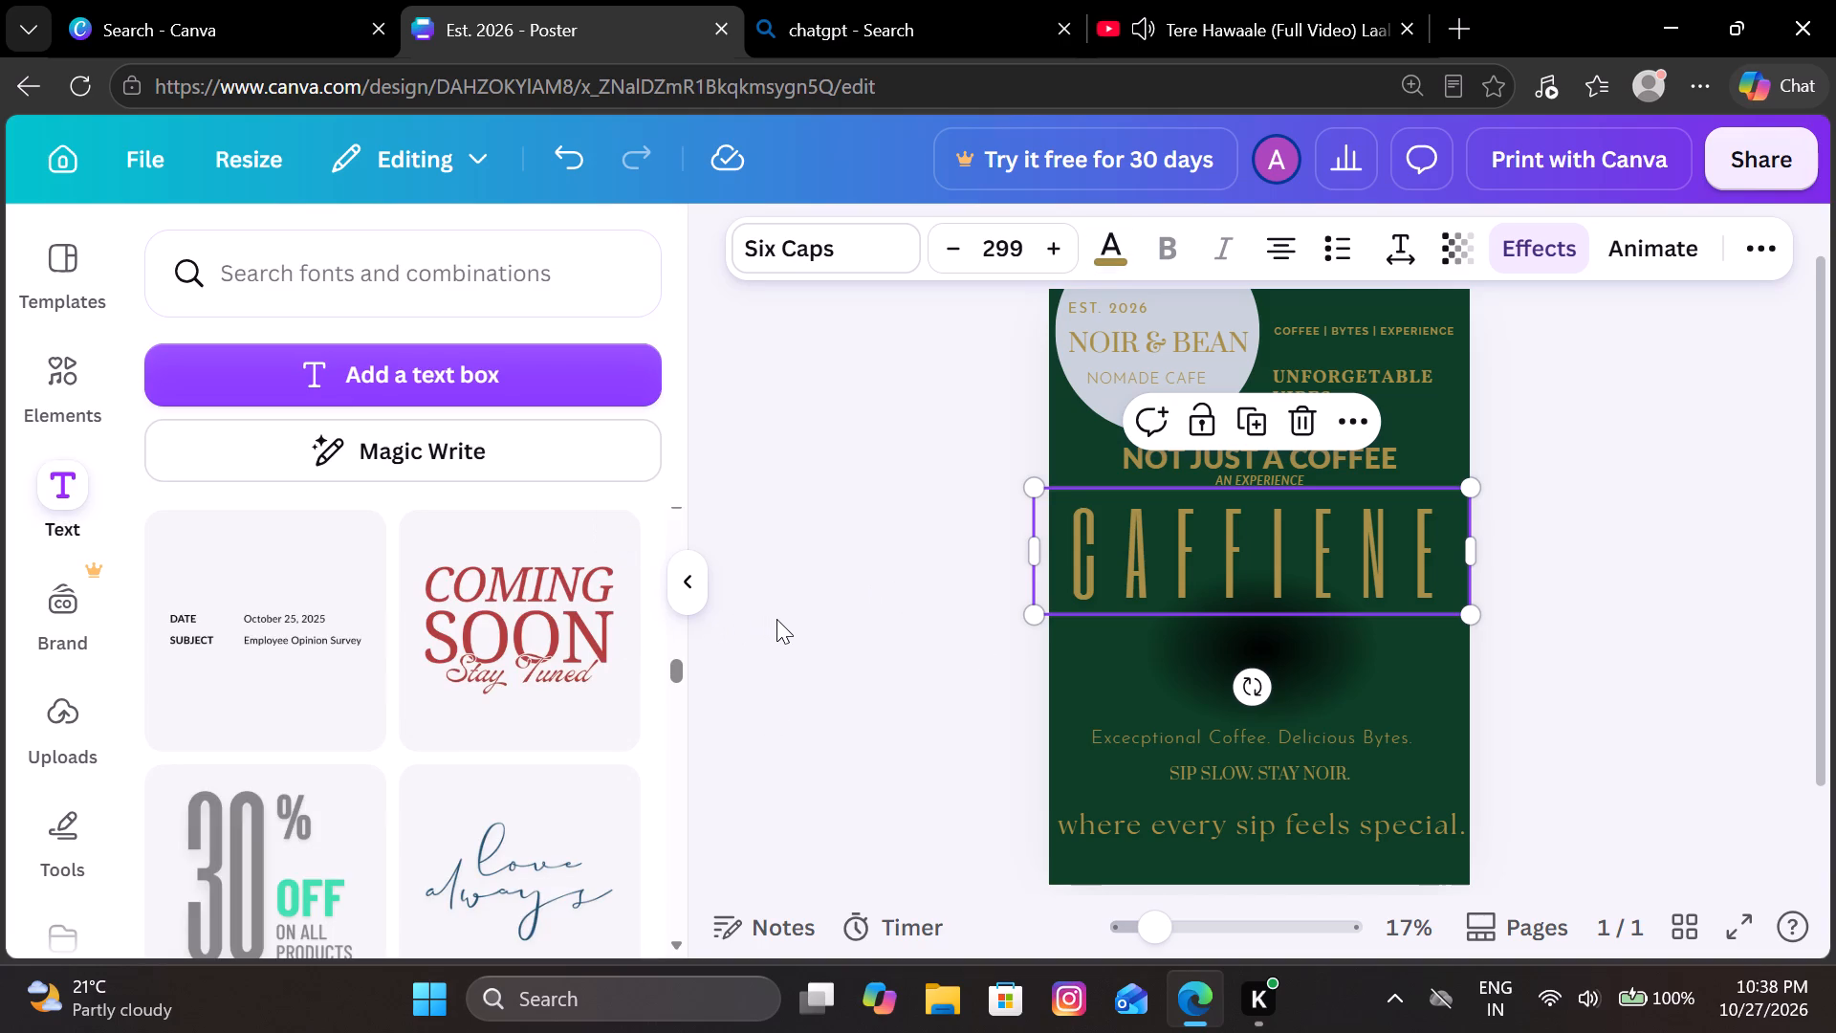
Add the recently used latte cup and saucer graphic, shrink it to about half the poster's width and center it over the CAFFIENE word.
click(68, 391)
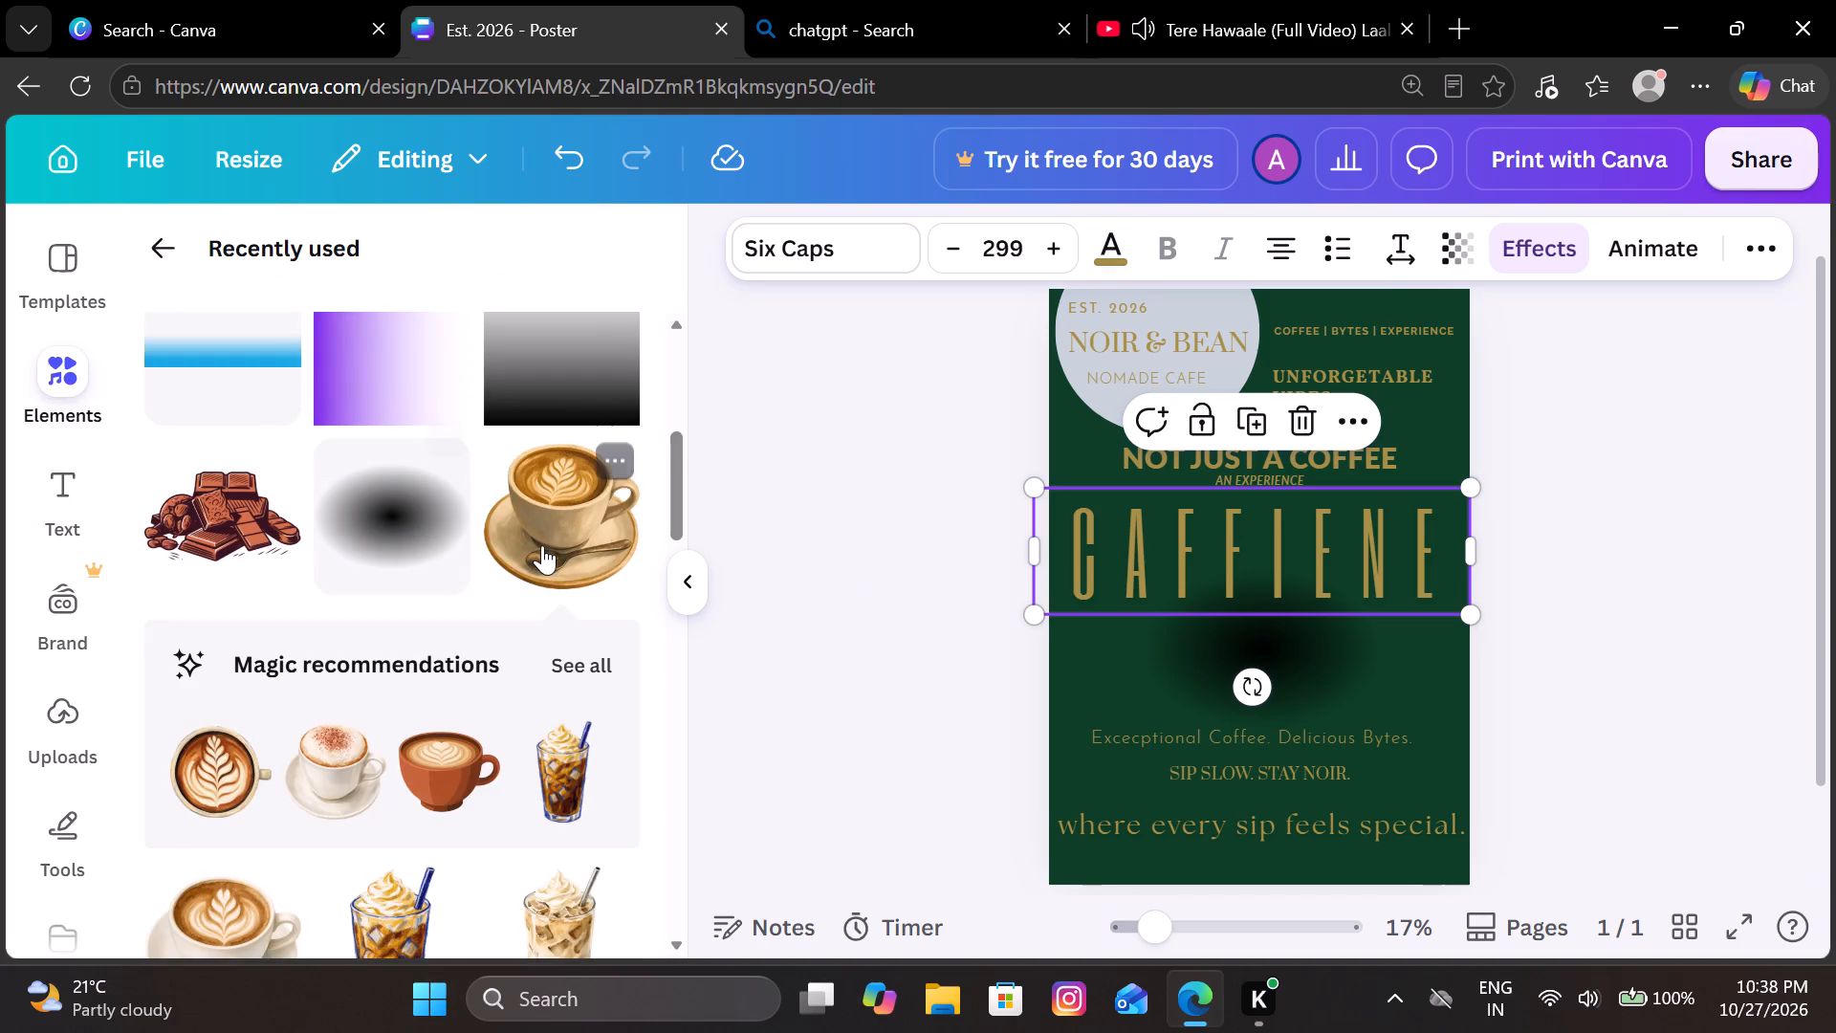
click(550, 547)
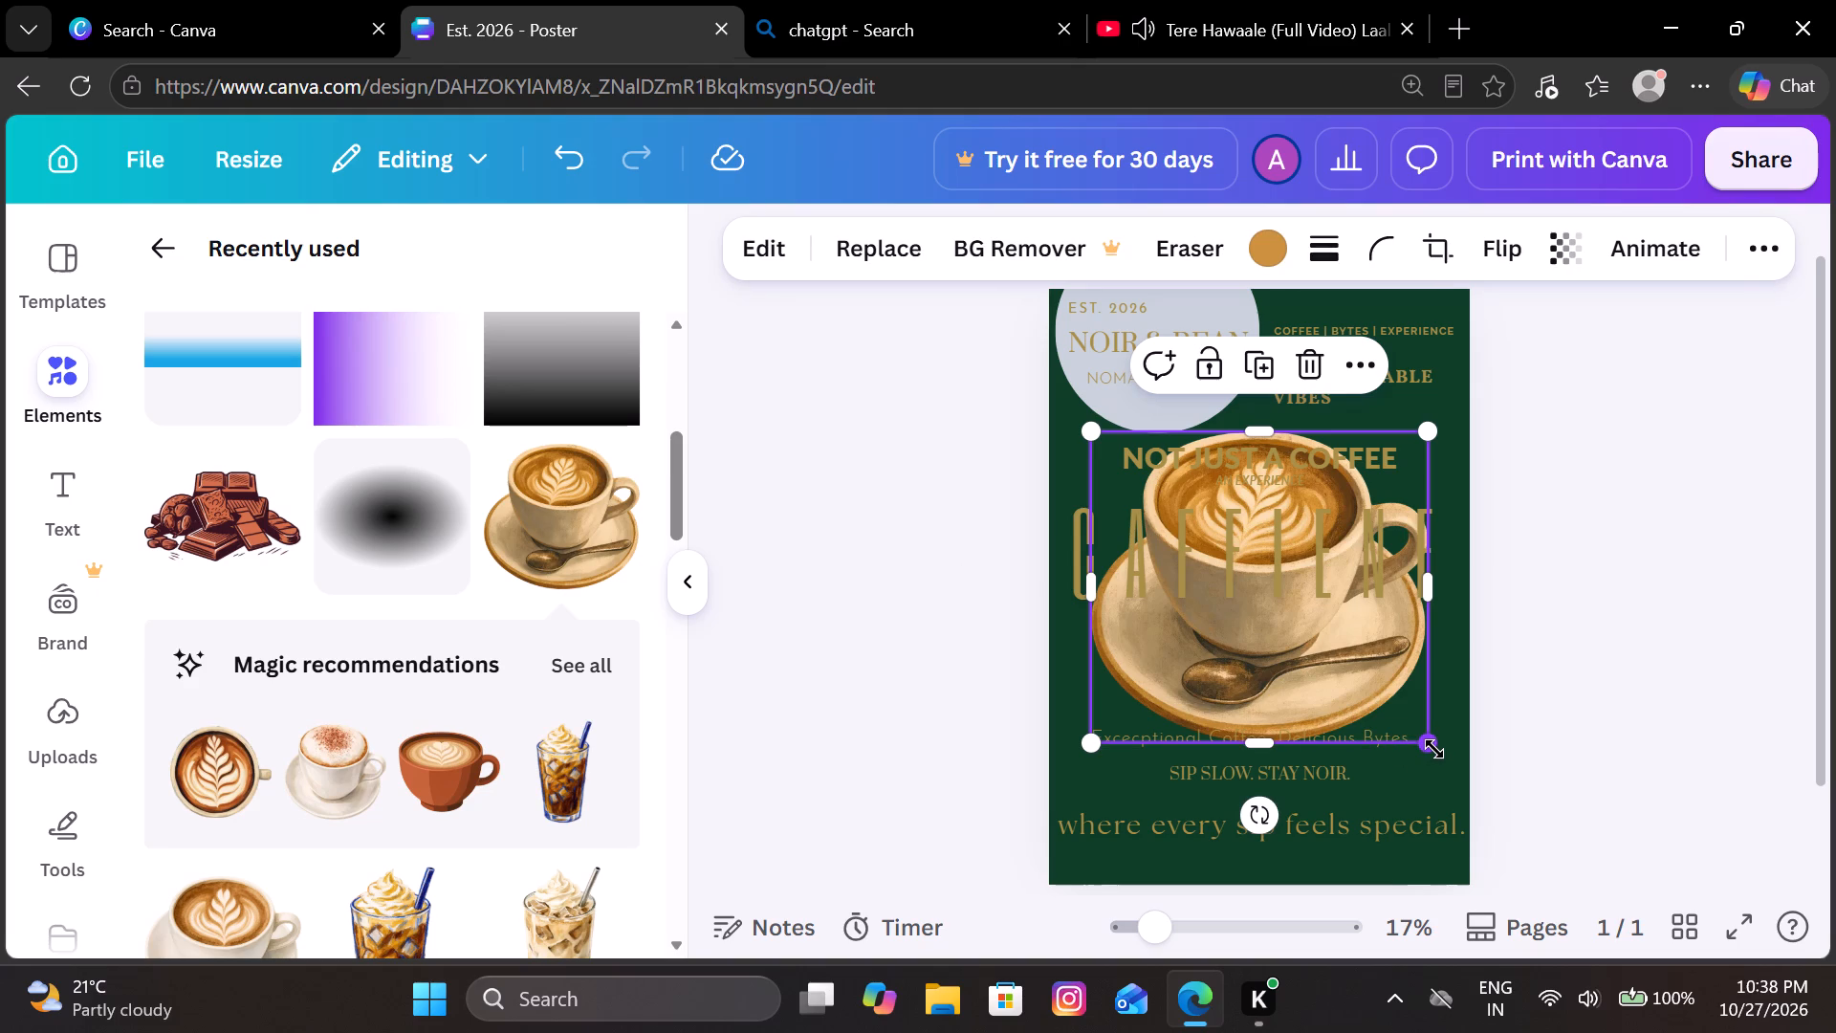
drag(1428, 750, 1311, 660)
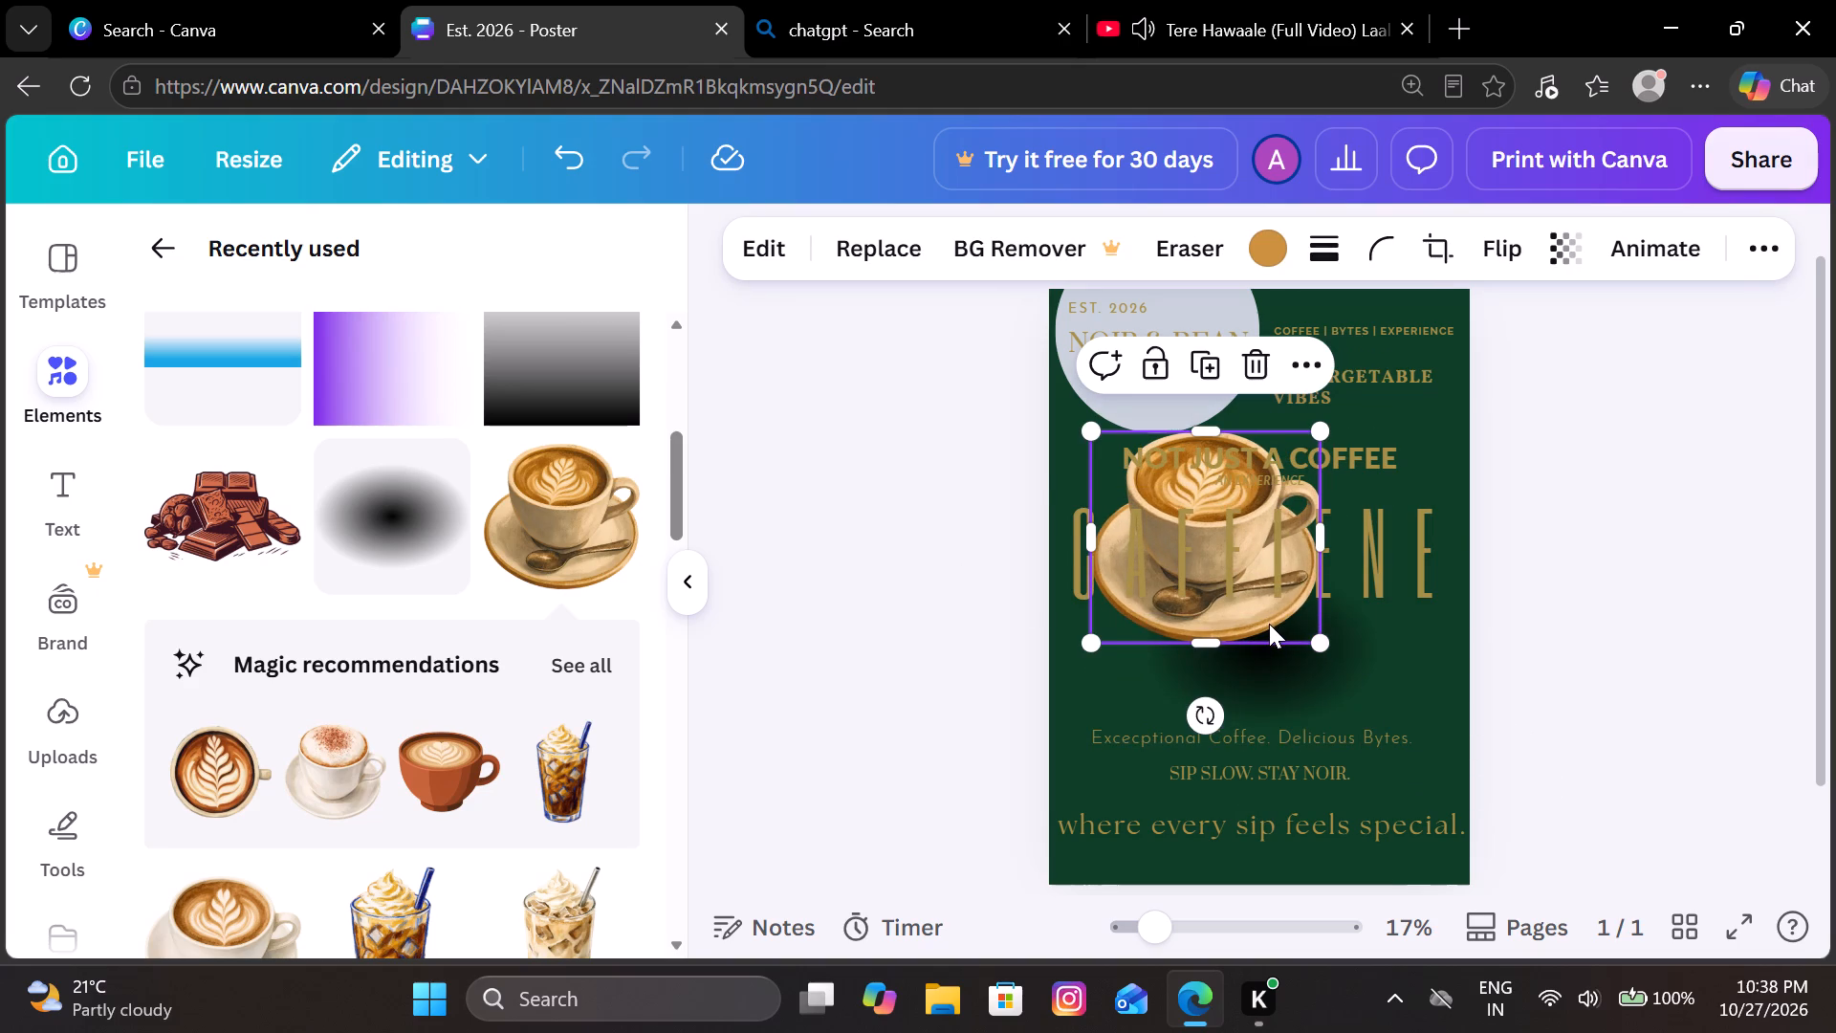
drag(1269, 624, 1325, 718)
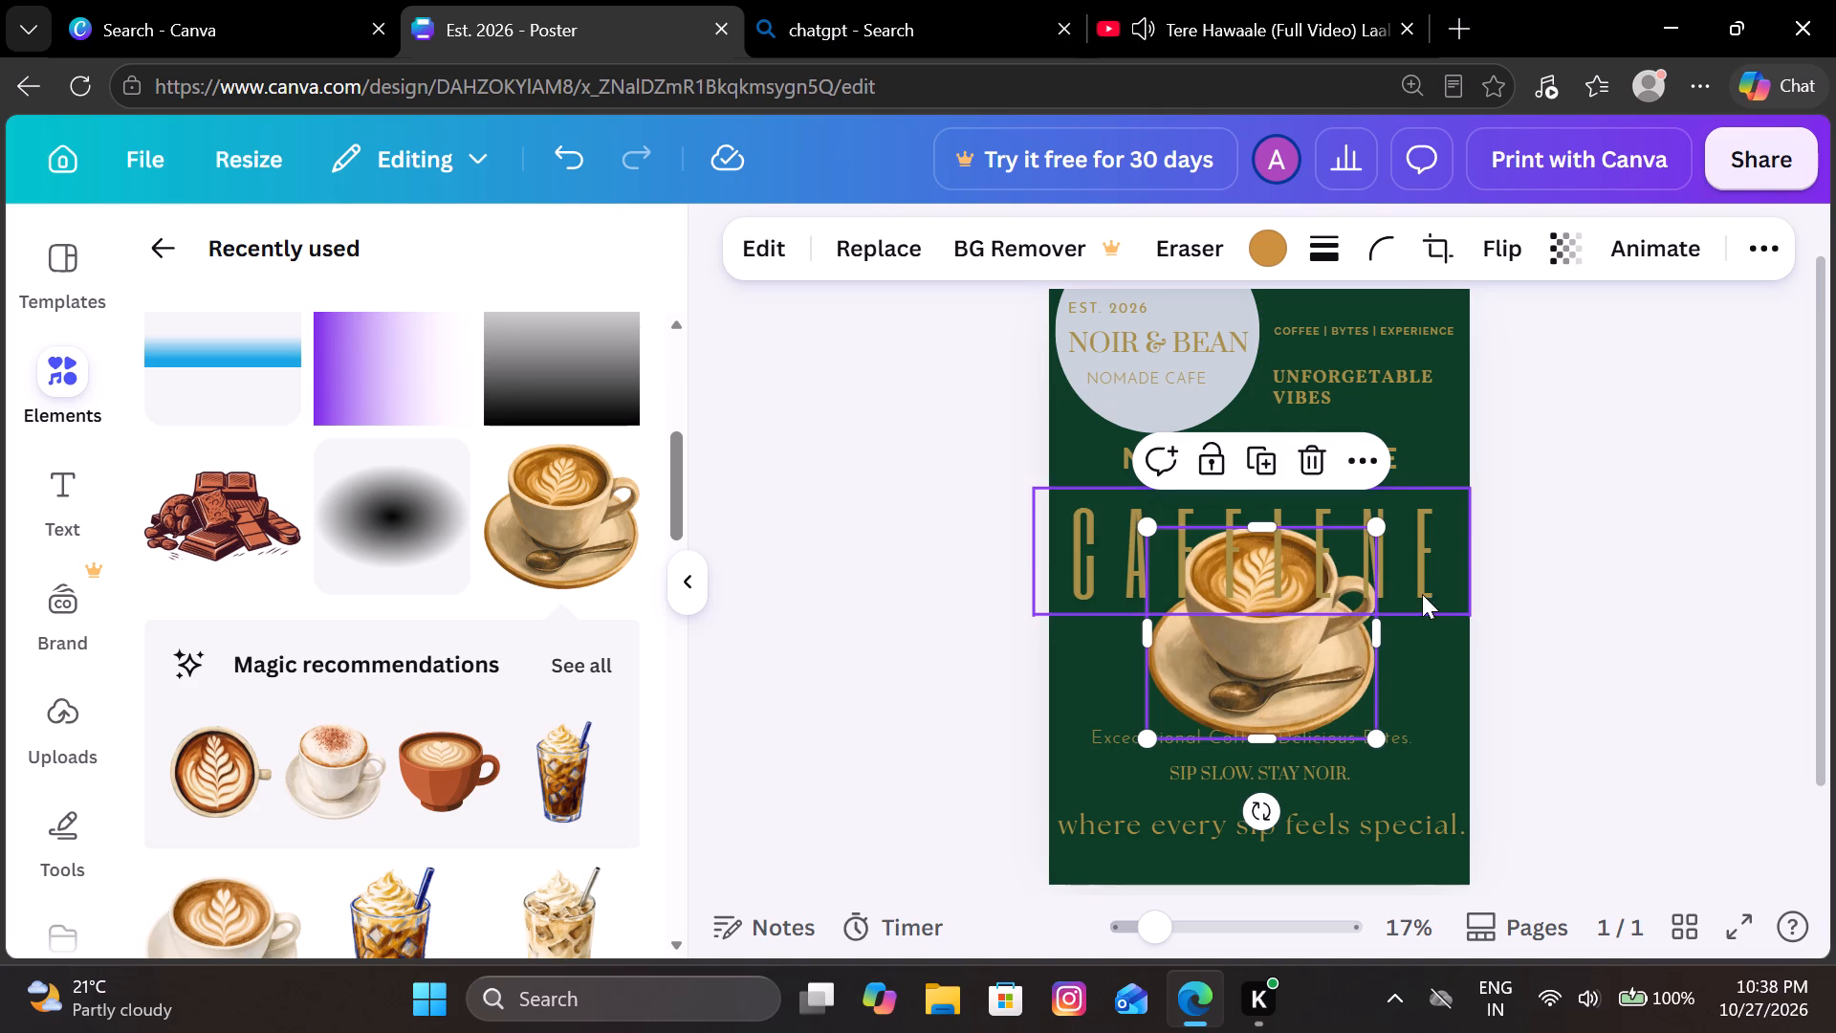
click(1418, 557)
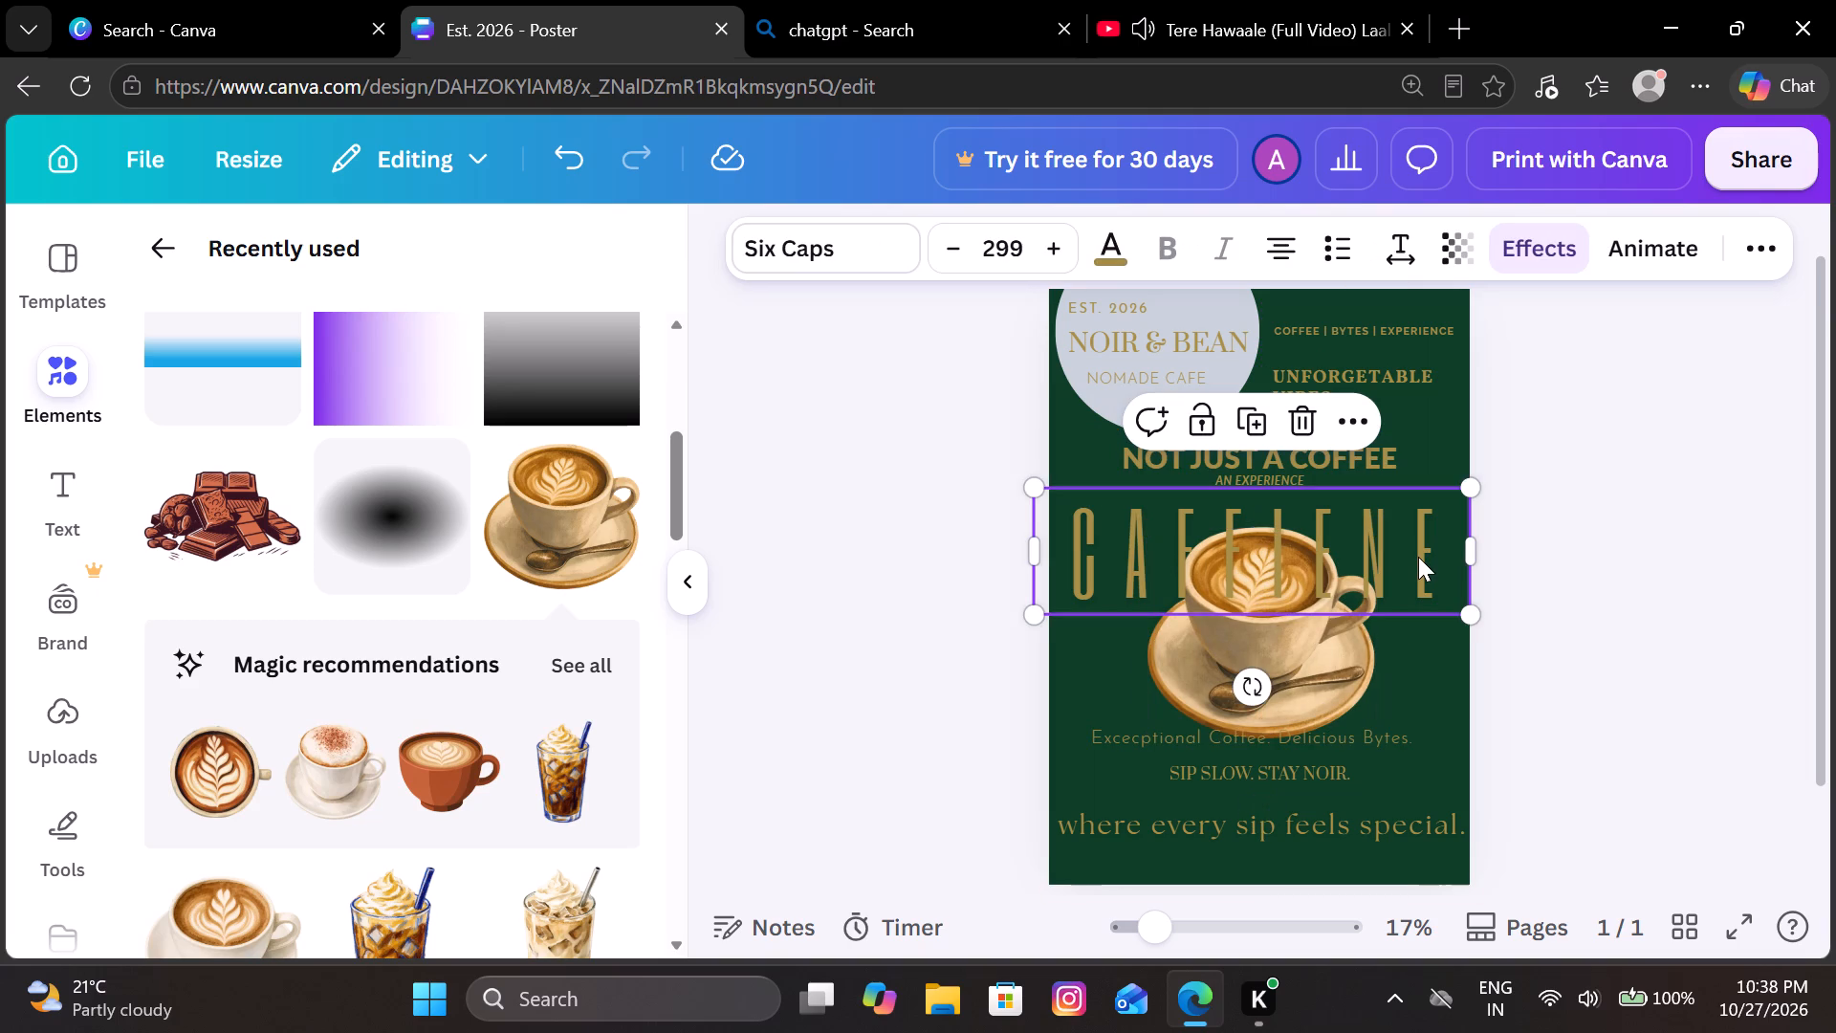
drag(1265, 630, 1273, 691)
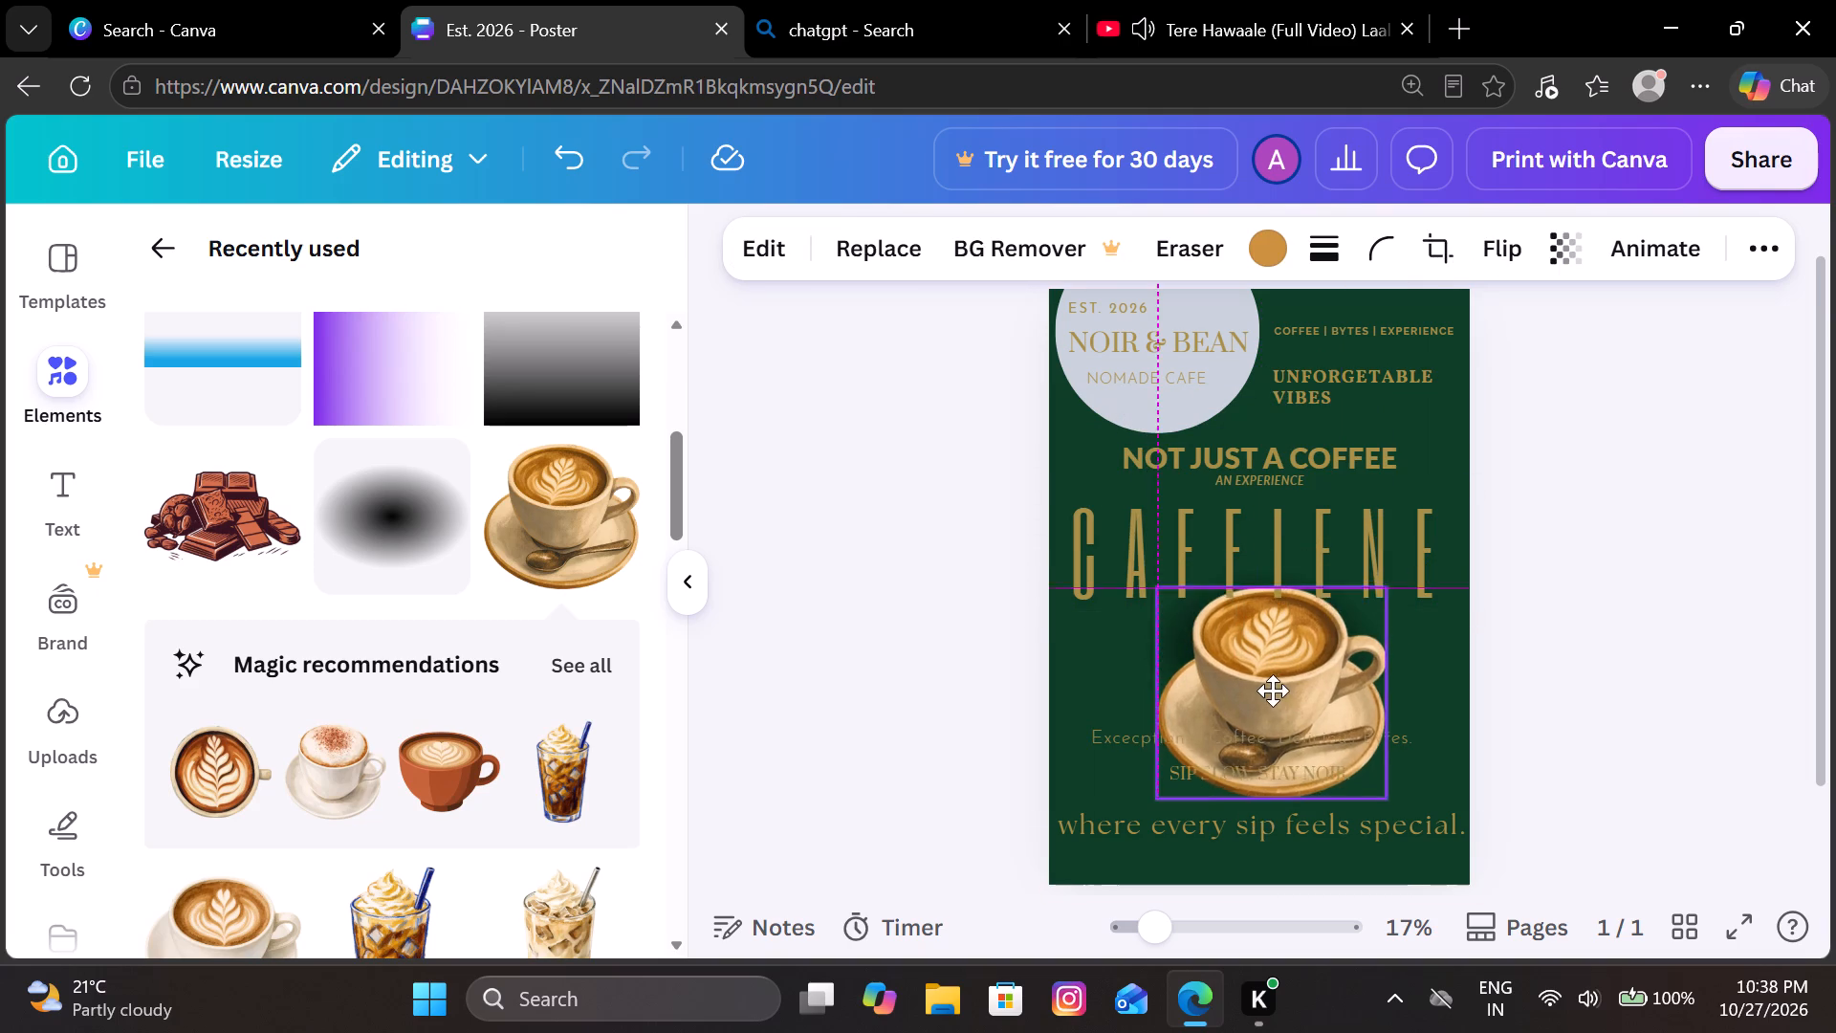
drag(1273, 691, 1266, 699)
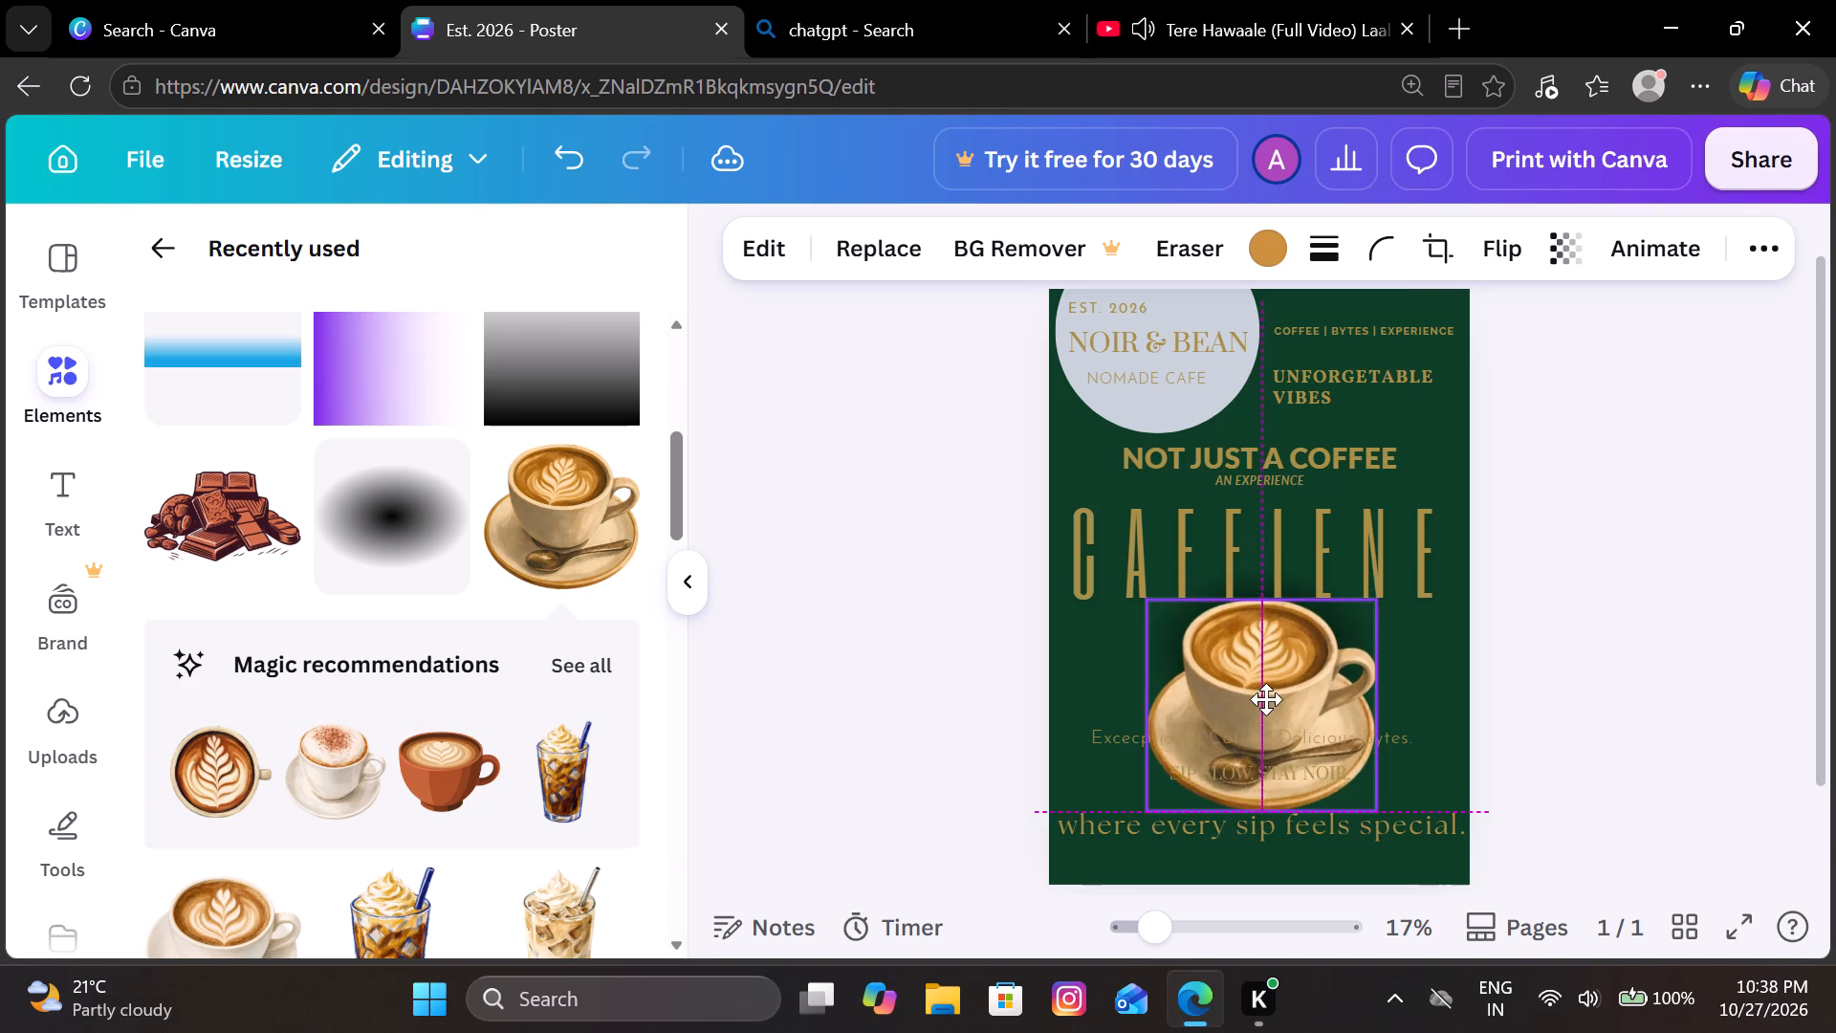
drag(1266, 699, 1271, 593)
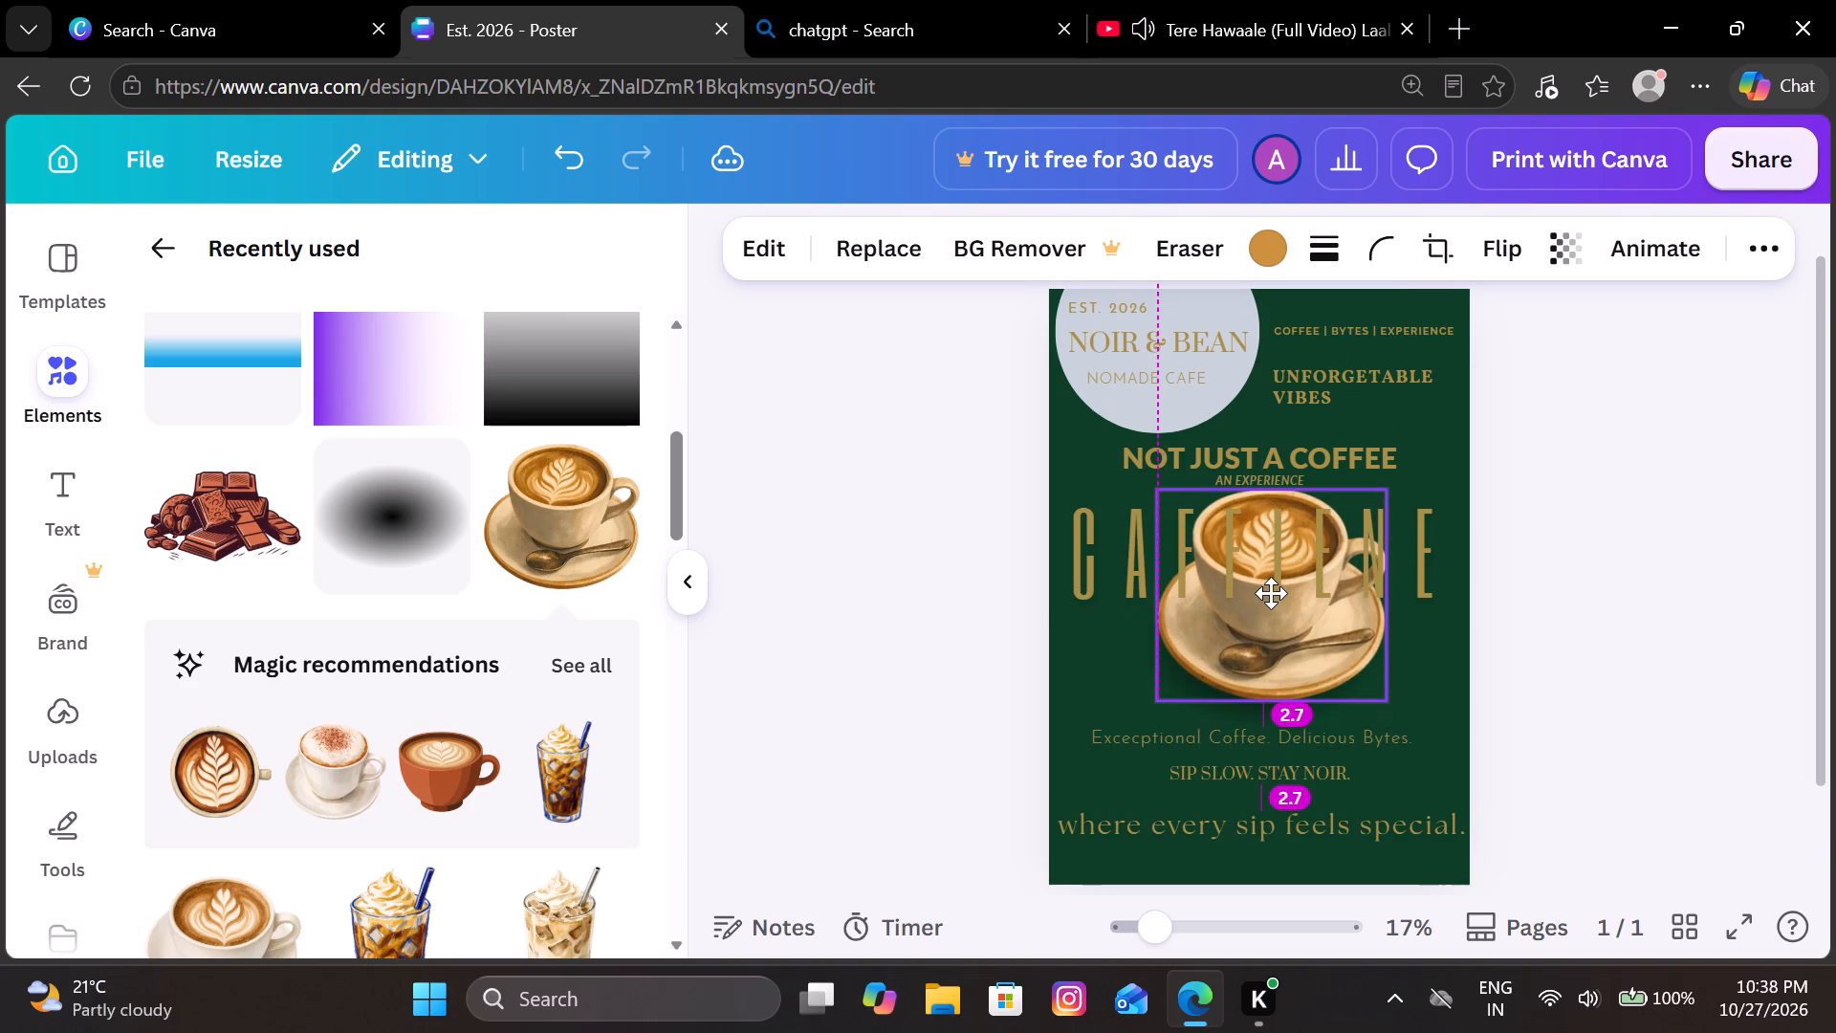
drag(1271, 593, 1273, 560)
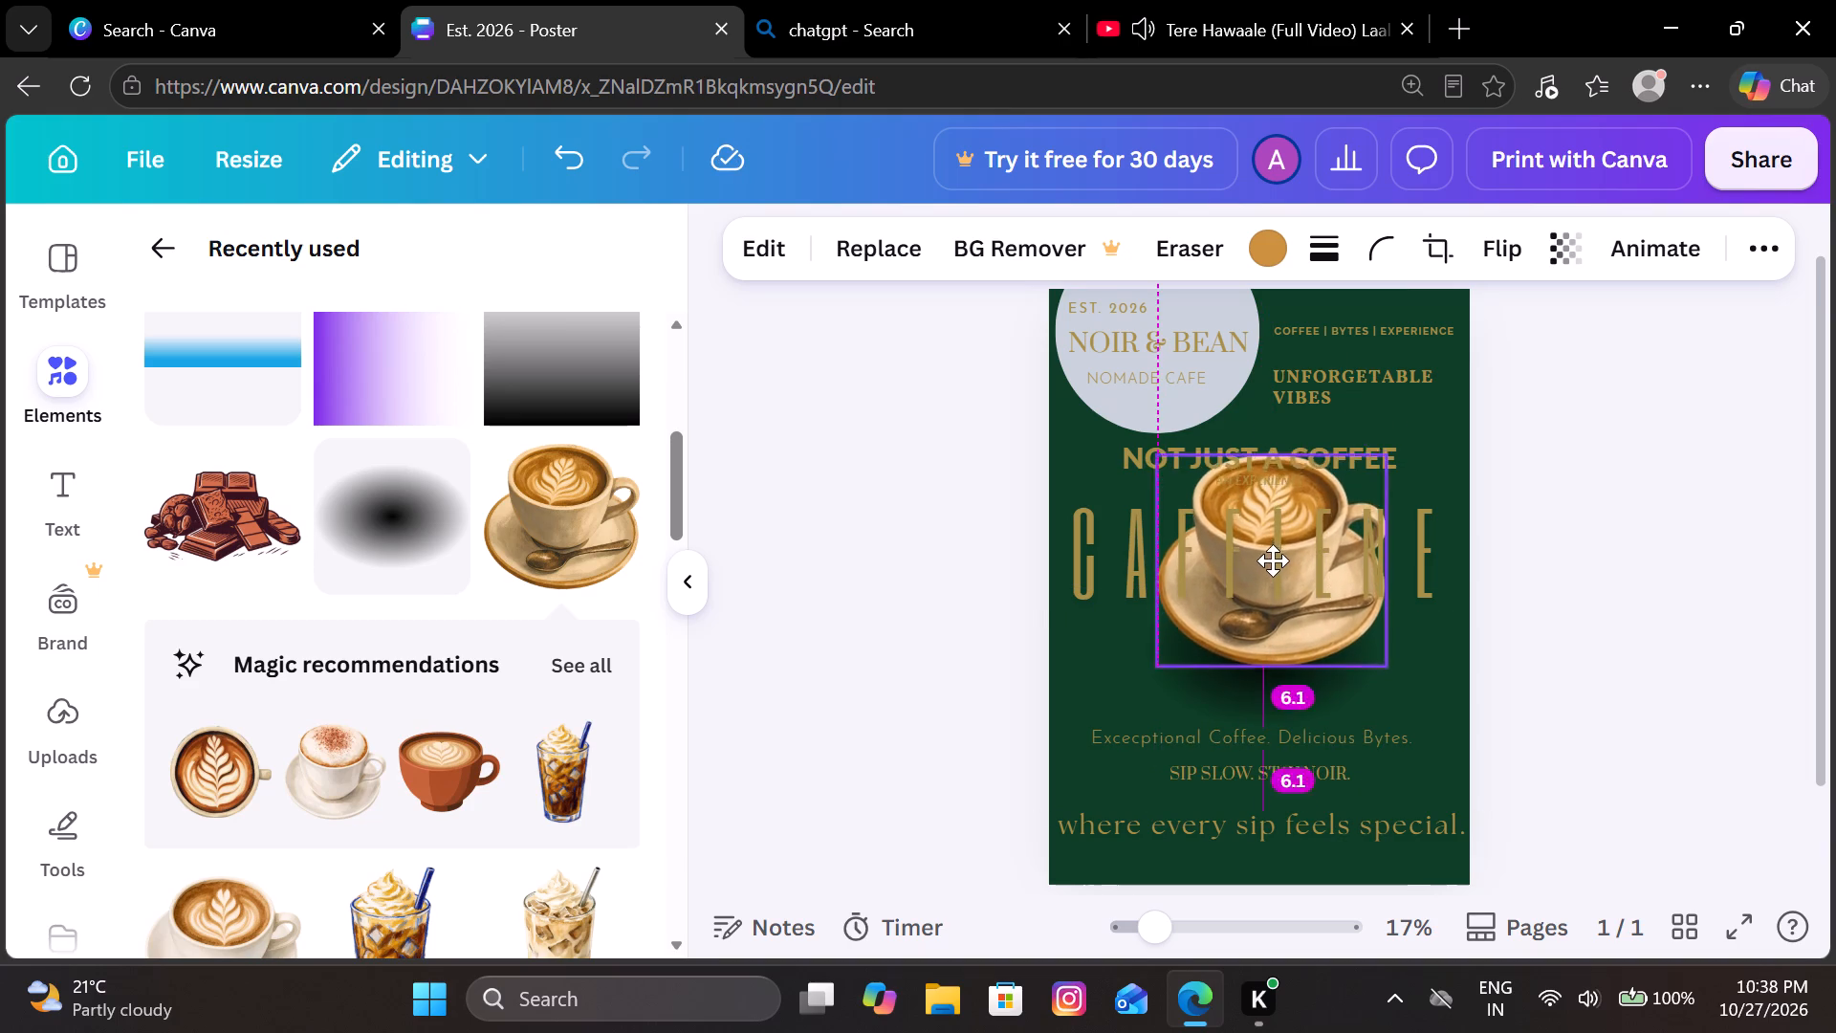
drag(1273, 560, 1263, 572)
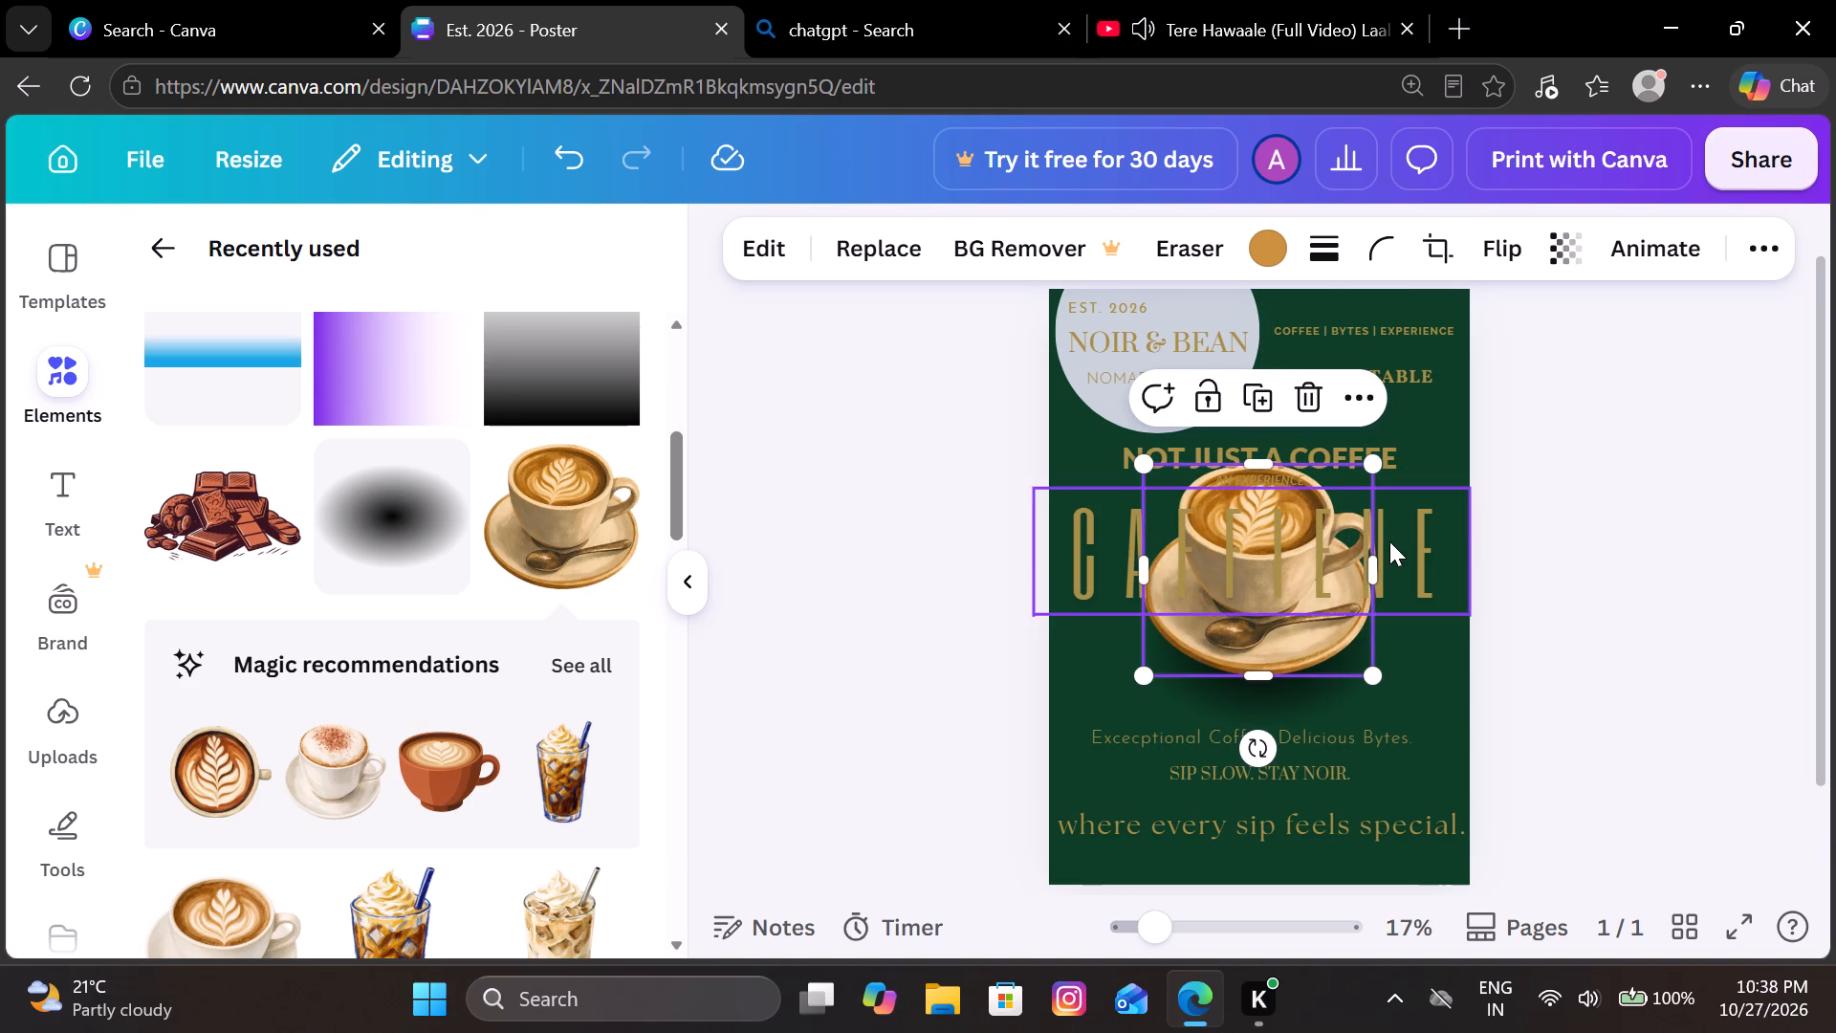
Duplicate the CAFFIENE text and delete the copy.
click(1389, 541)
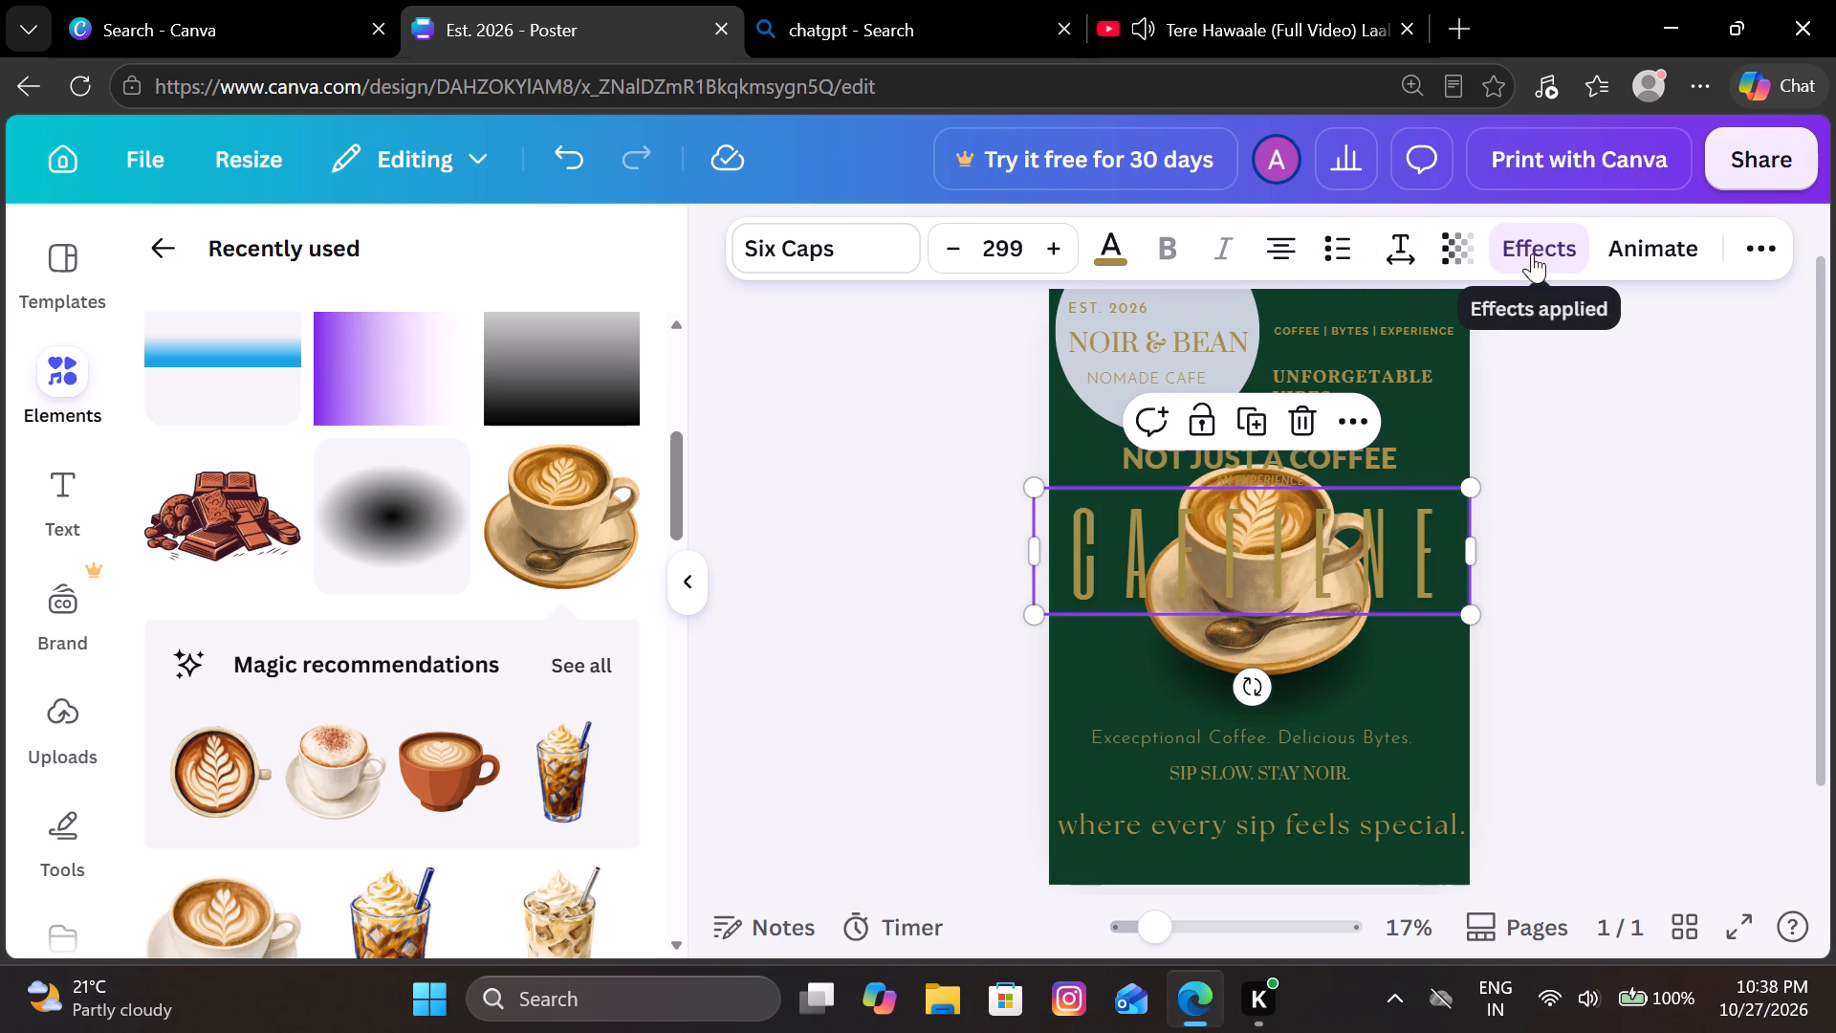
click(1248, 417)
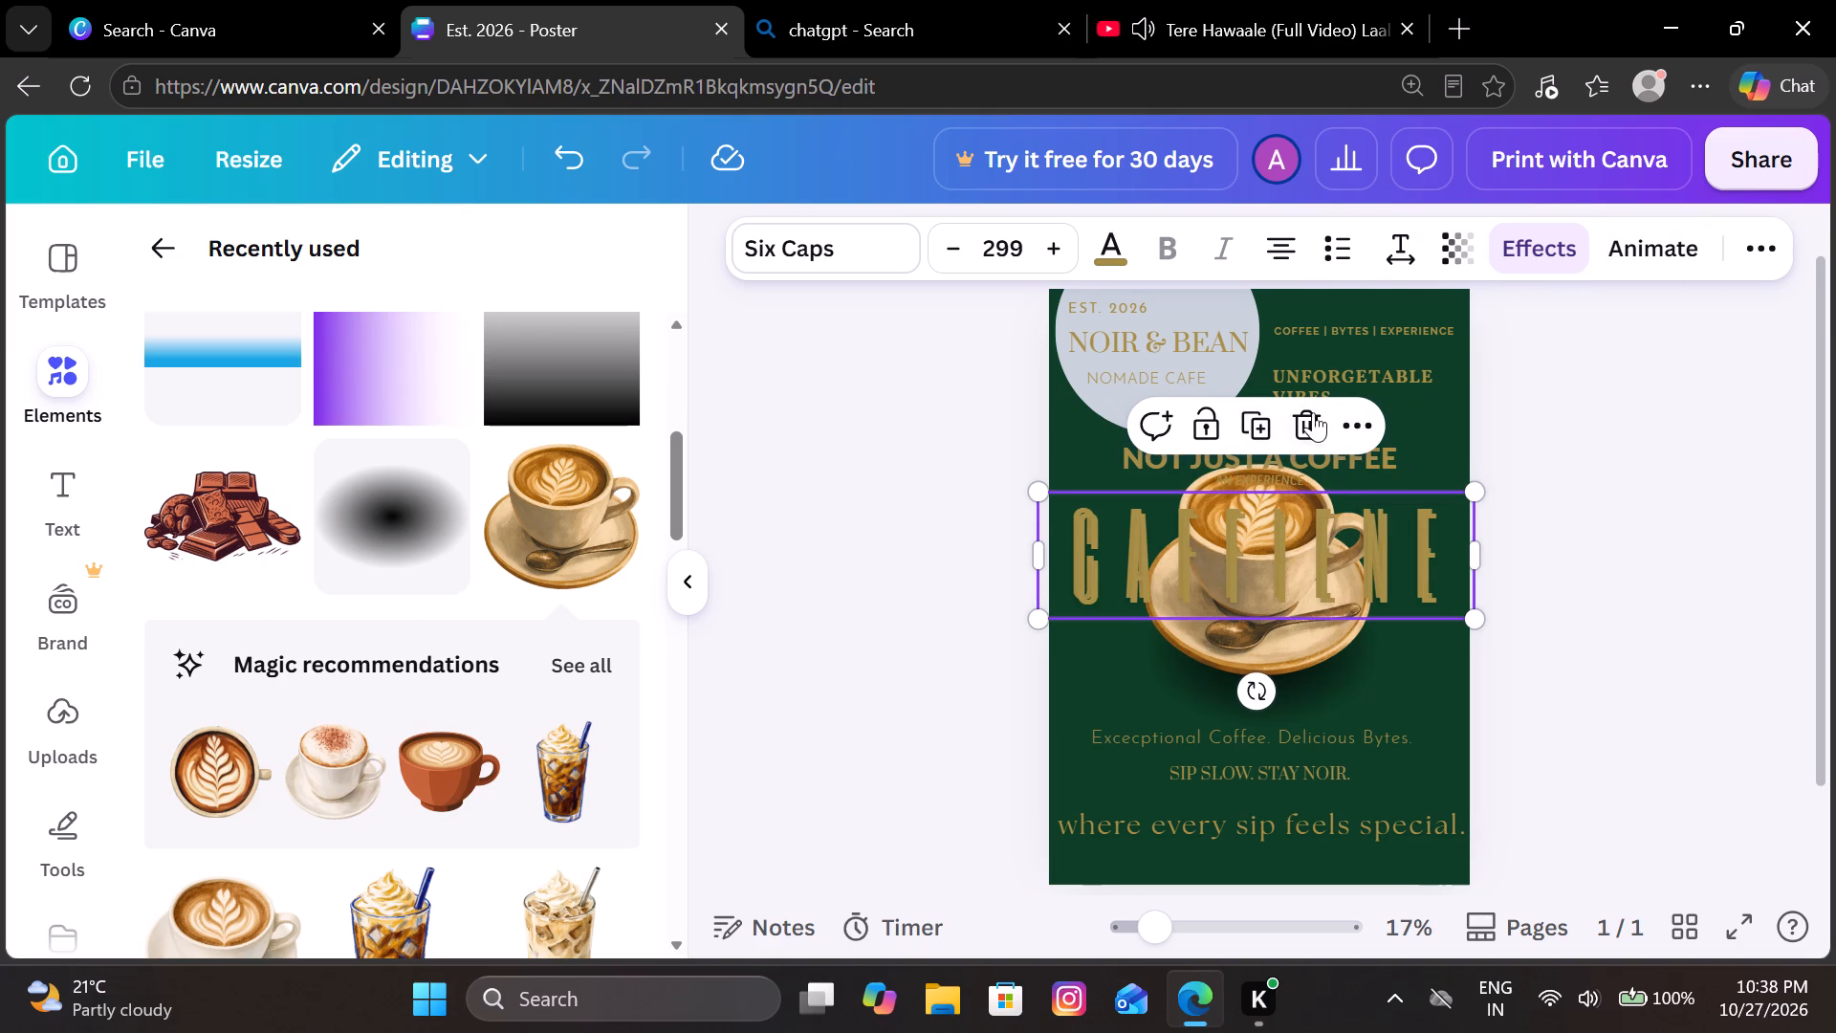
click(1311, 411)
Open the layer-order options for the CAFFIENE text.
click(1267, 569)
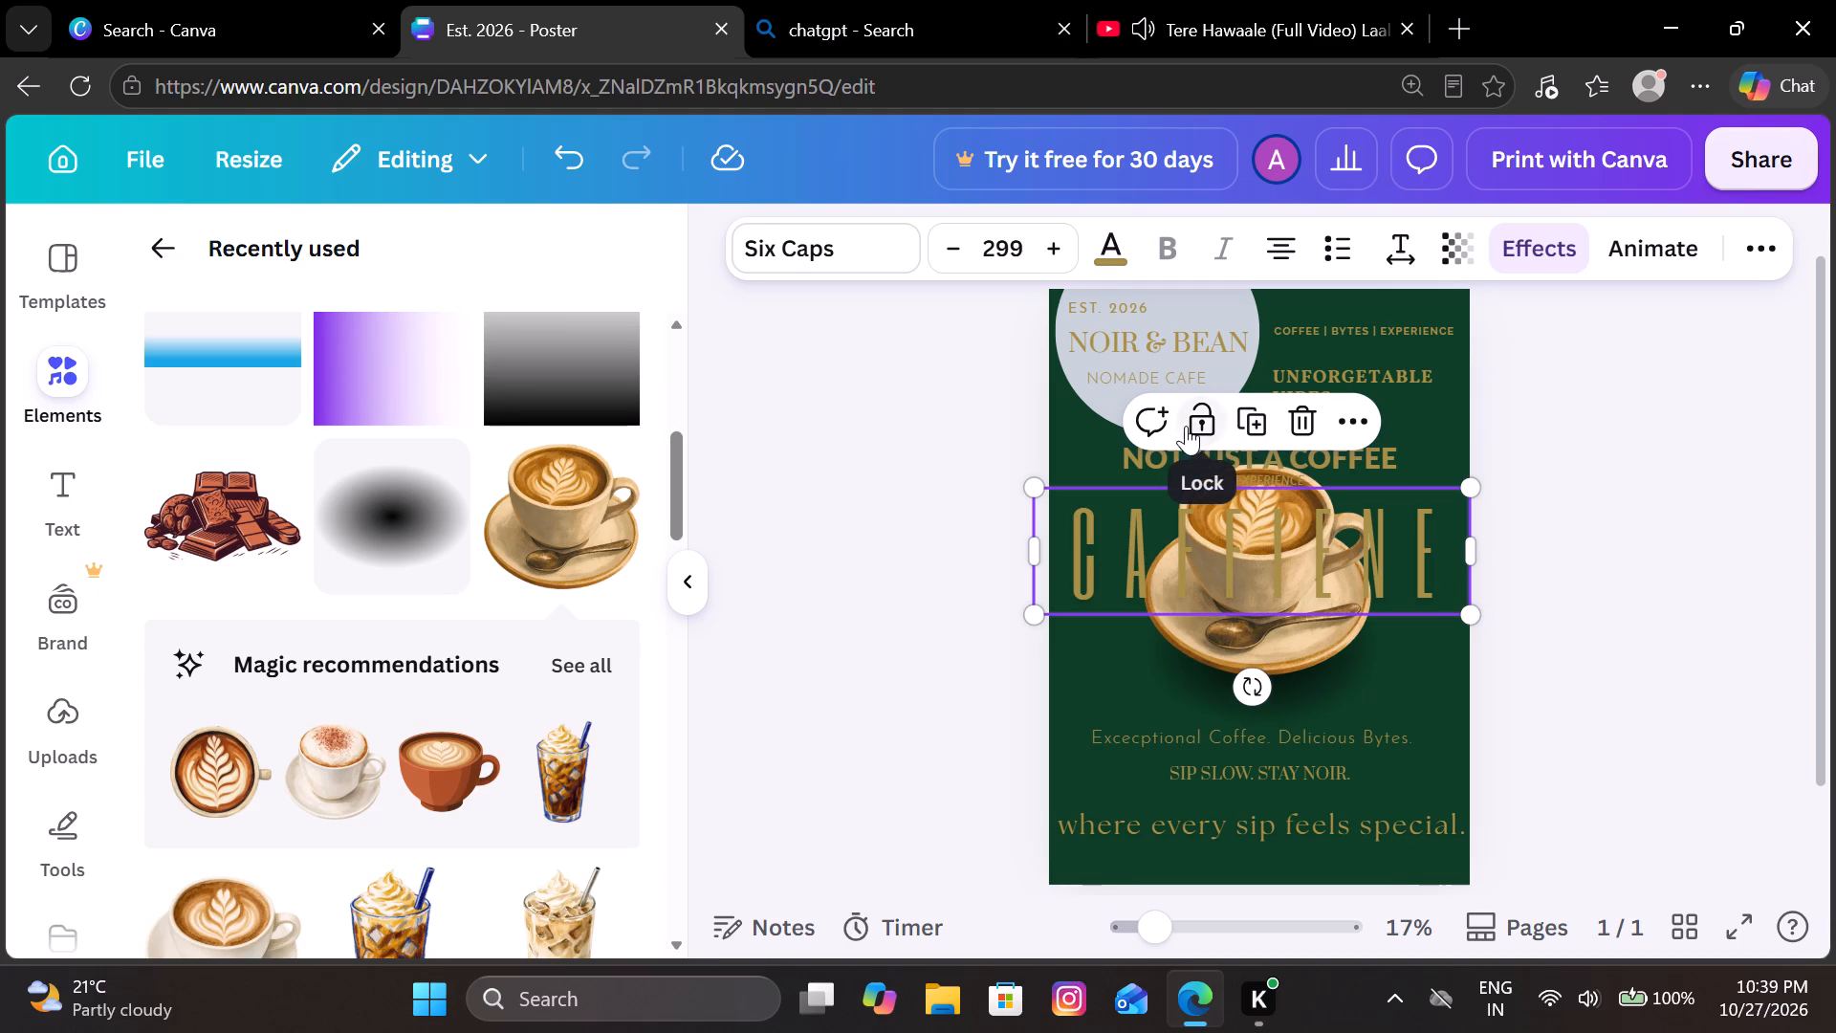
click(1358, 420)
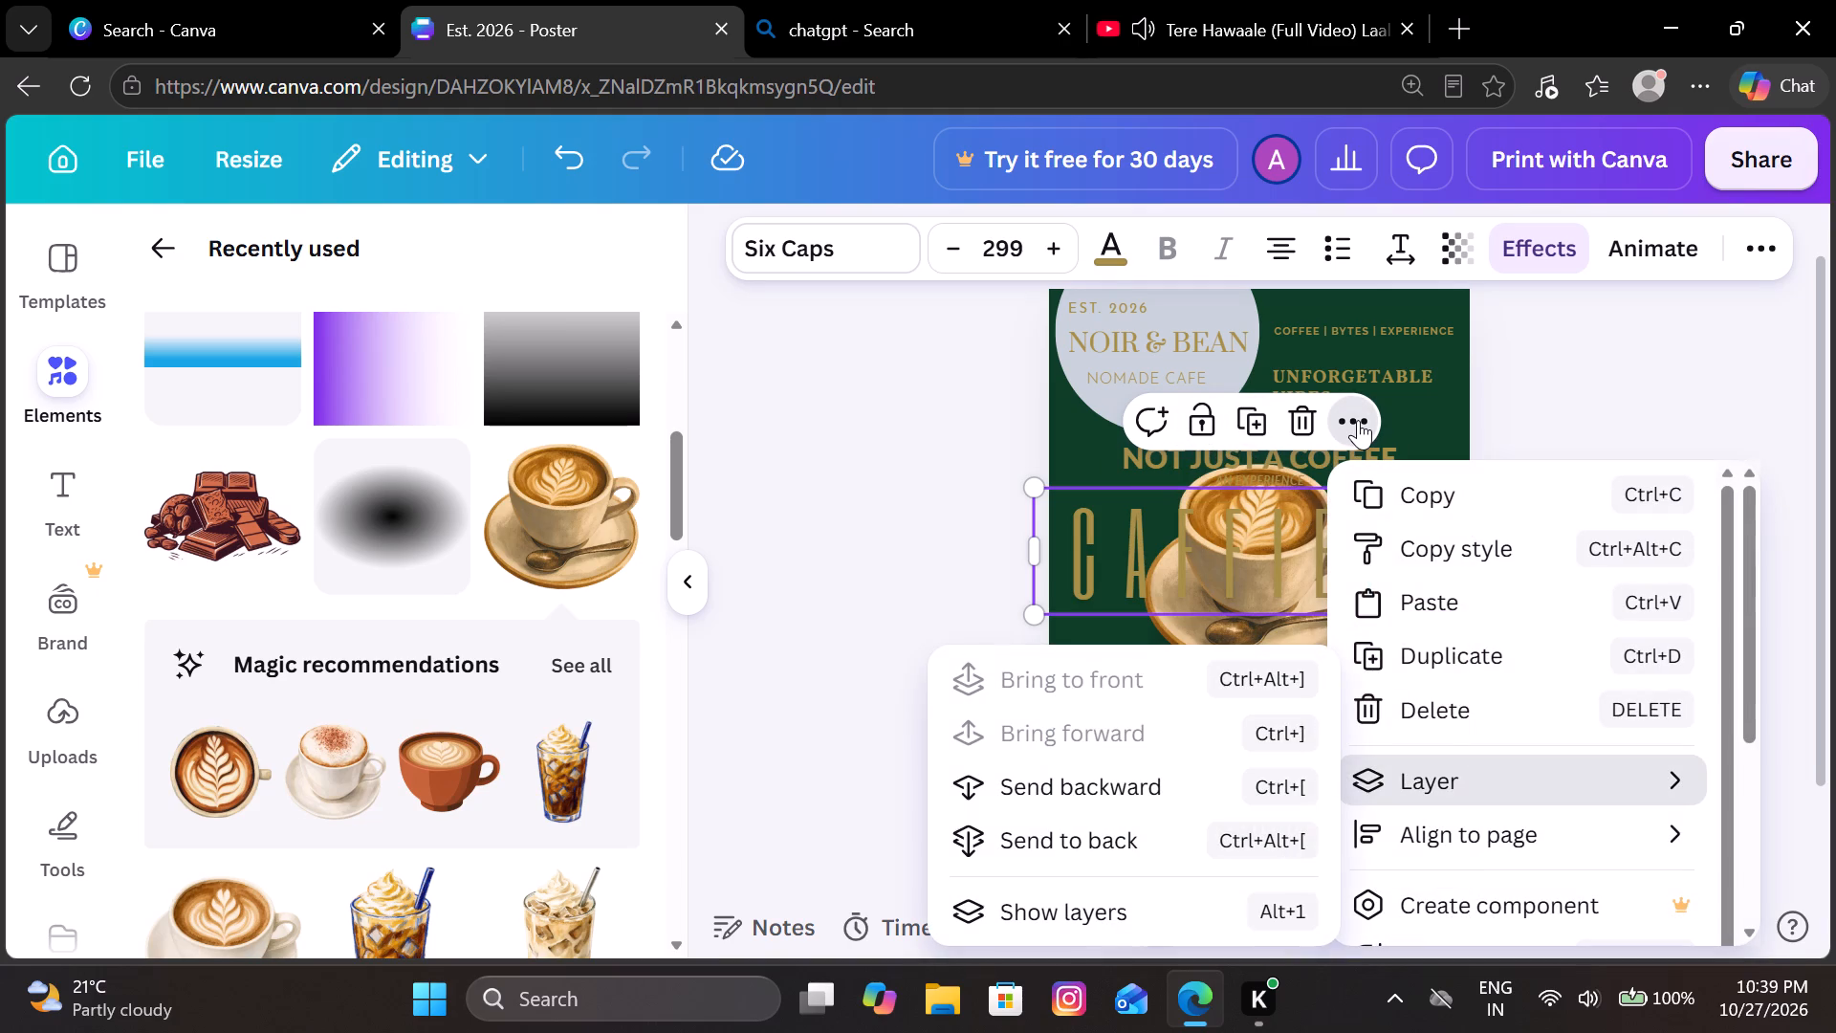
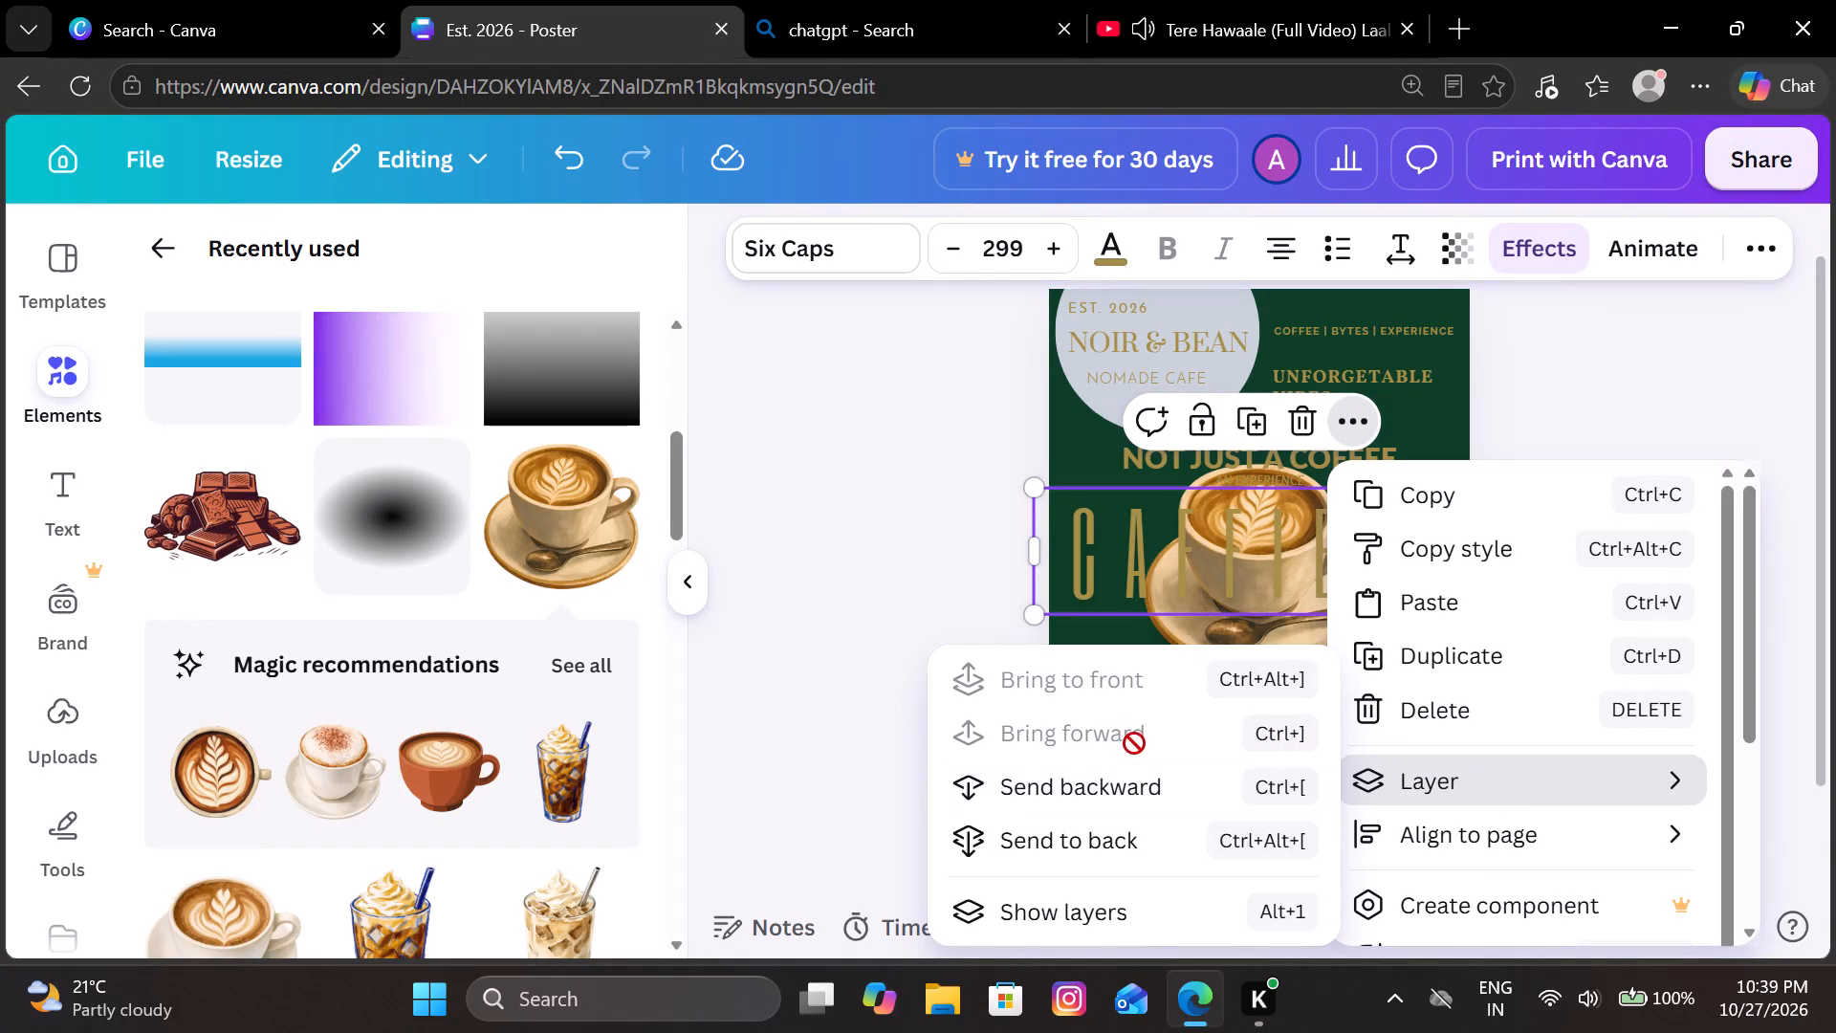
Send the CAFFIENE text backward two levels so it sits behind the coffee cup.
click(1177, 789)
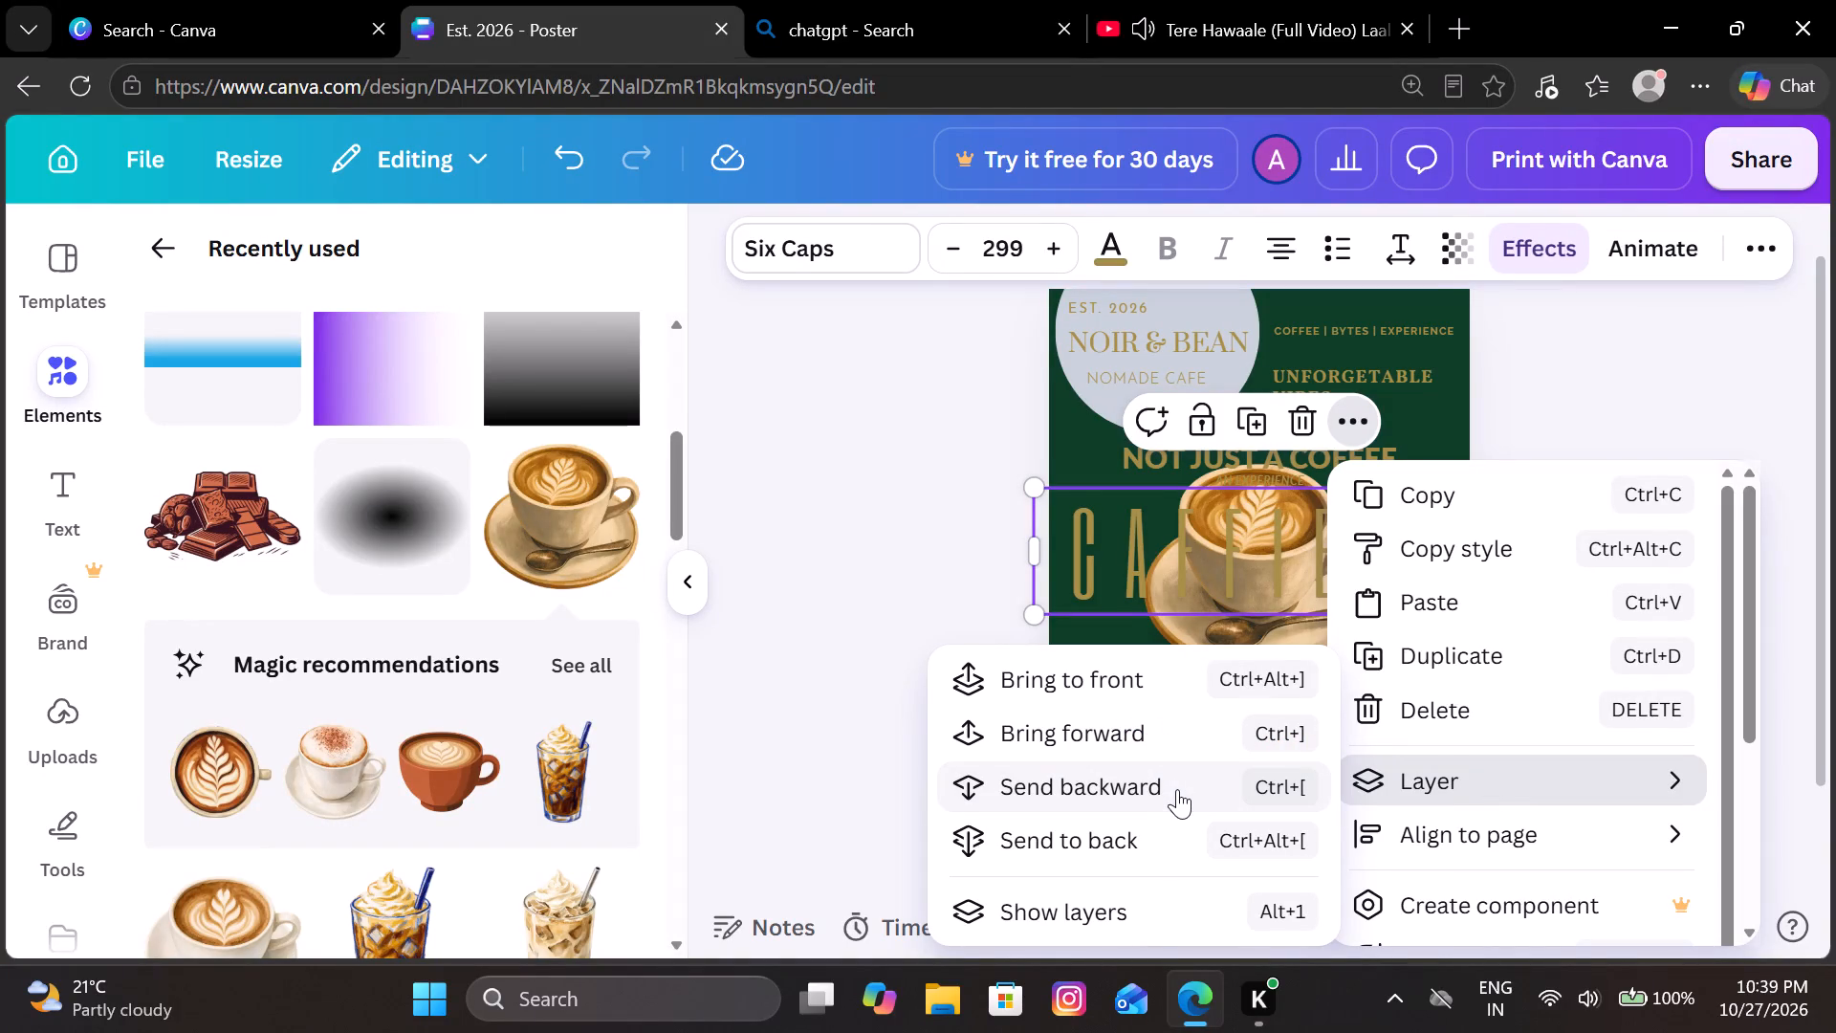
click(1177, 789)
click(802, 682)
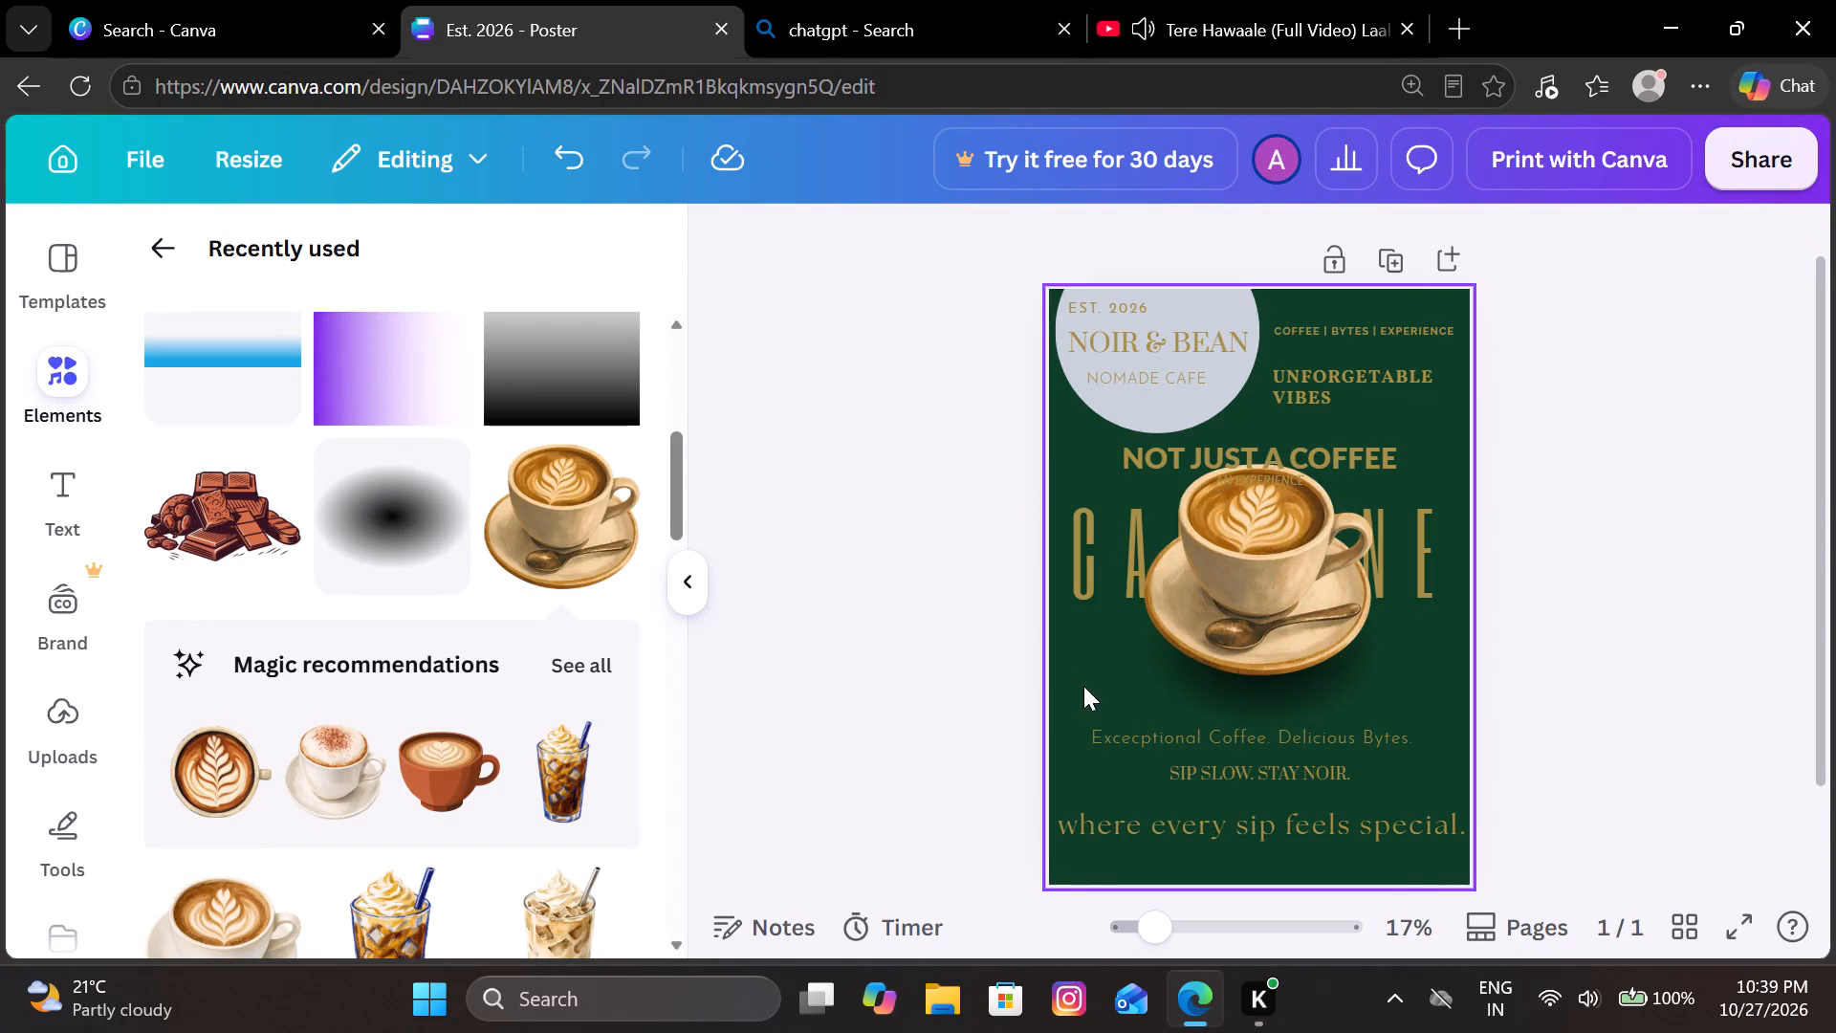
Shrink the coffee cup to just over a third of the poster's width and center it over the lower part of CAFFIENE.
click(1238, 632)
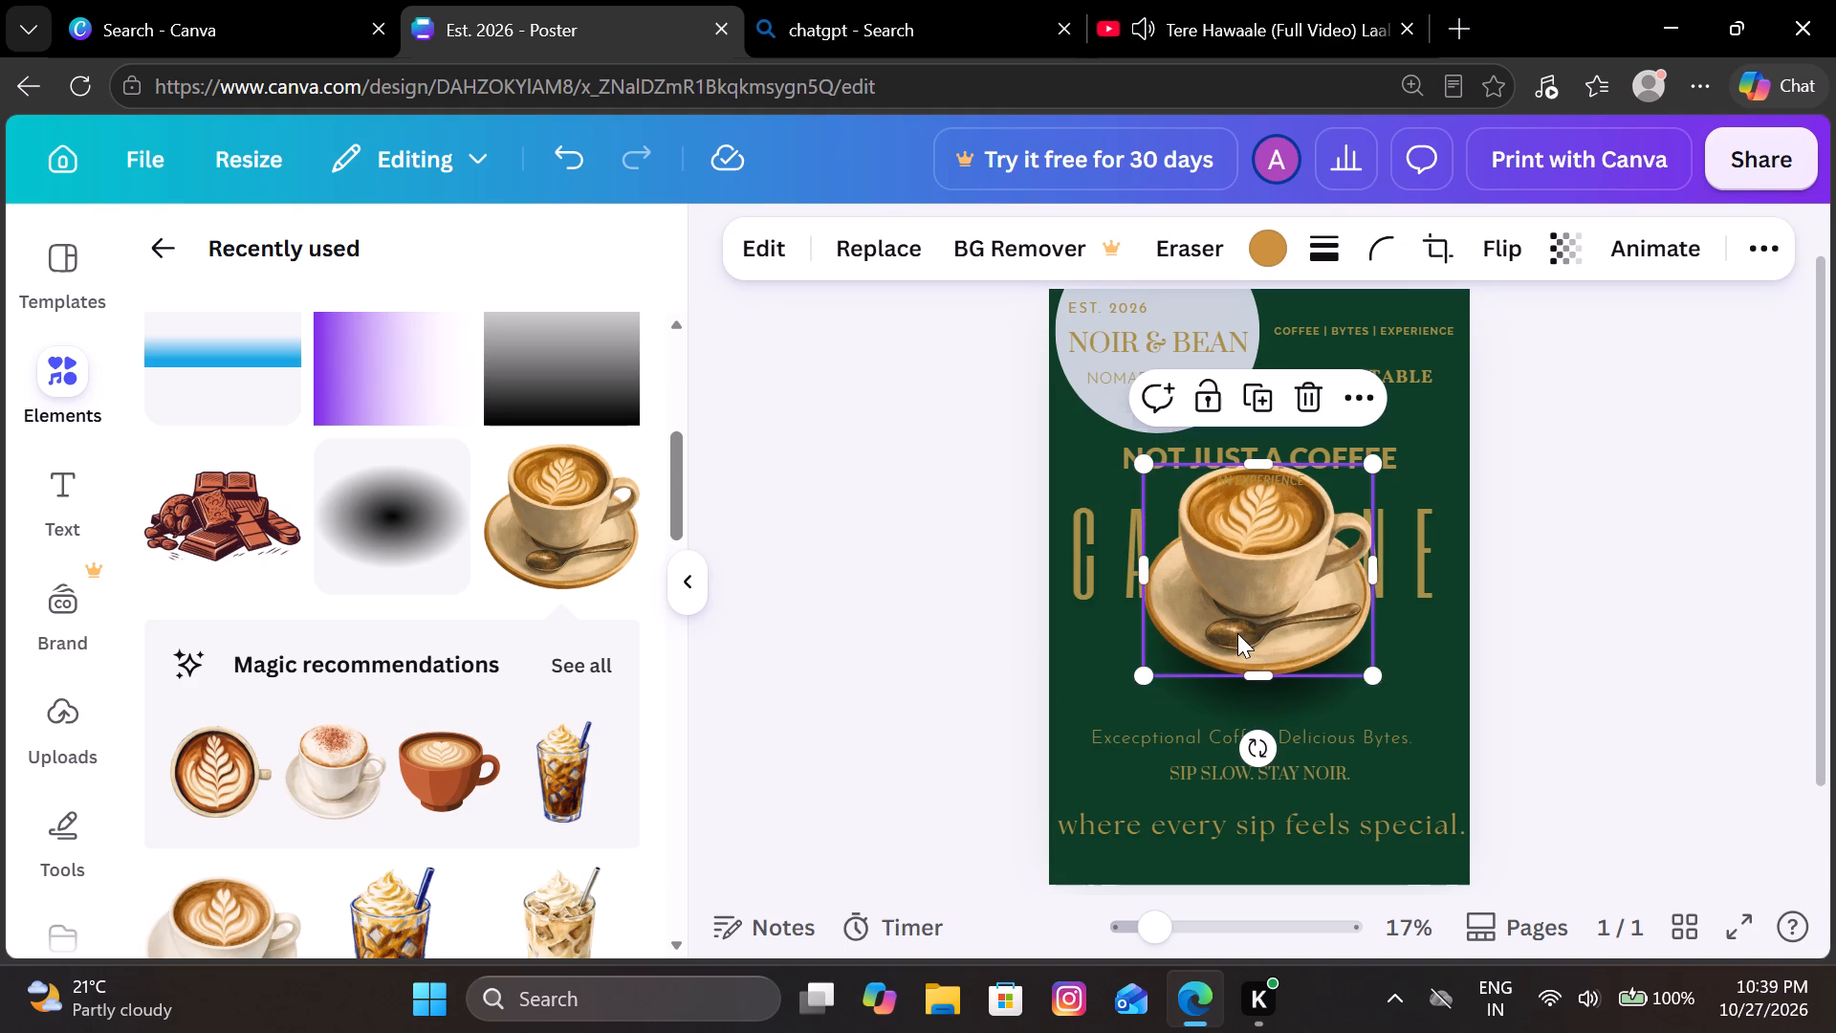
drag(1374, 679, 1303, 608)
drag(1227, 545, 1249, 606)
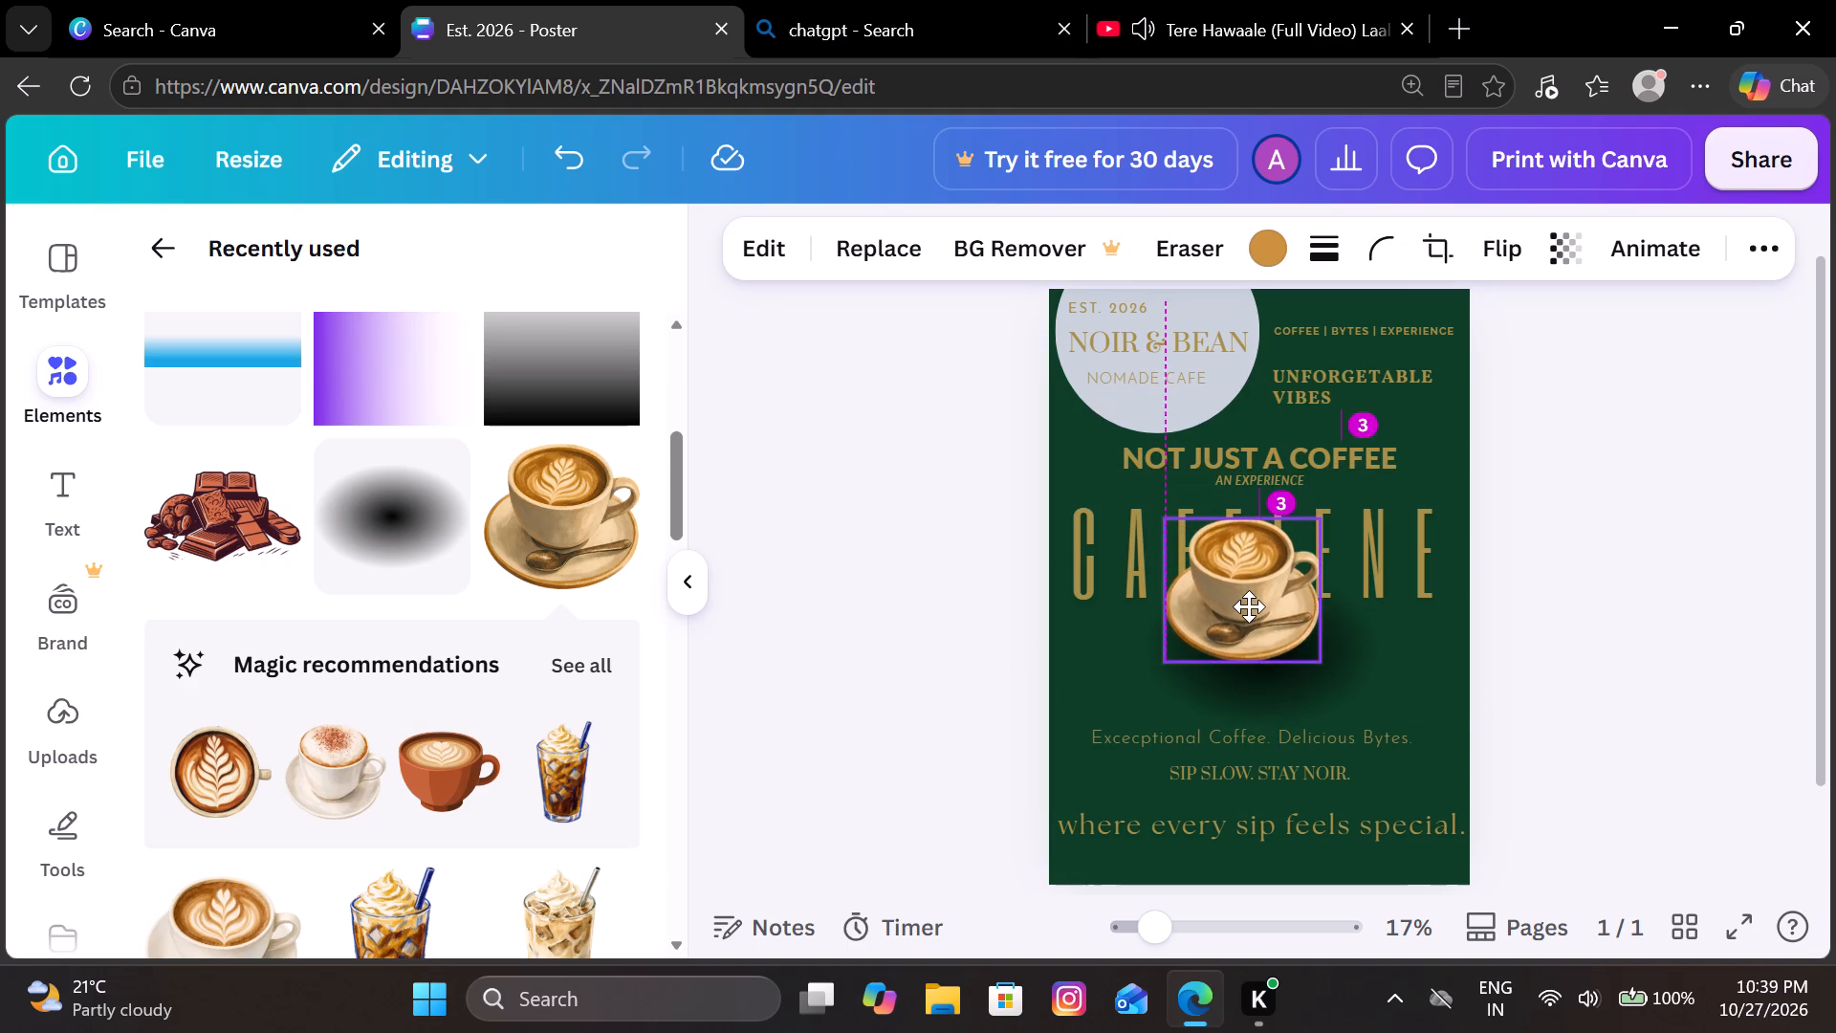
drag(1249, 606, 1254, 611)
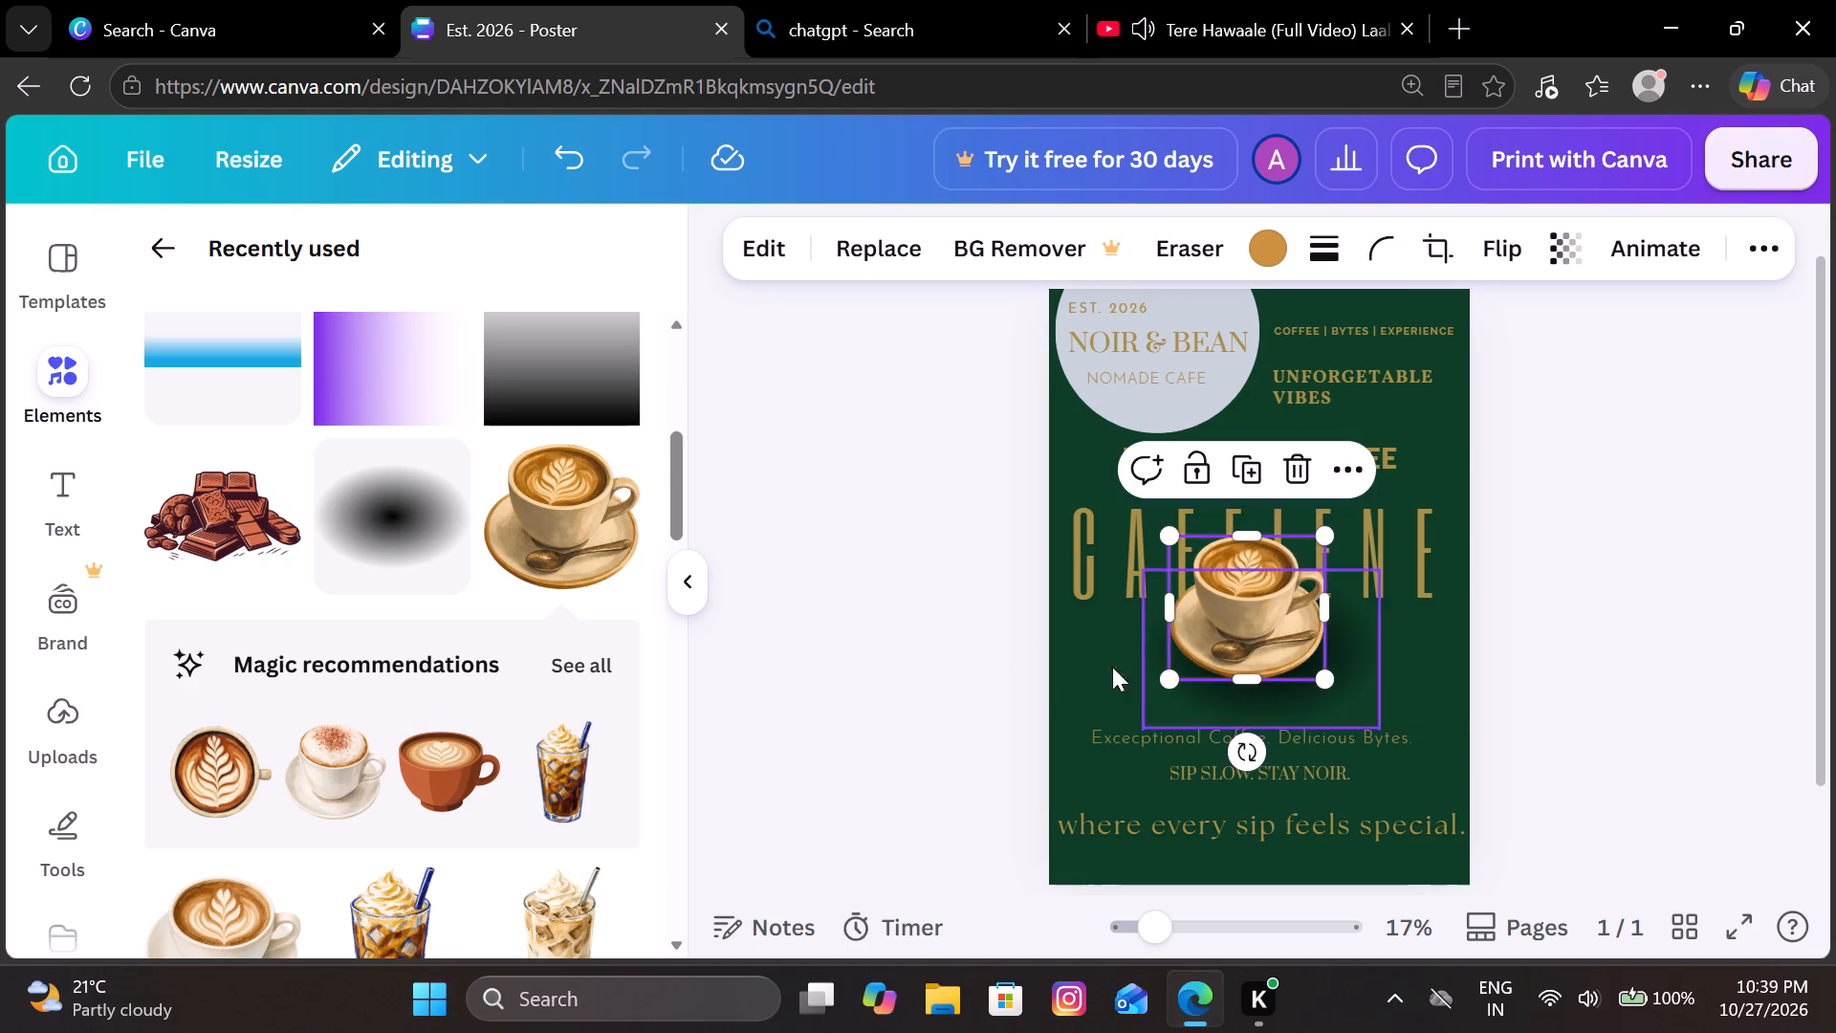
click(902, 687)
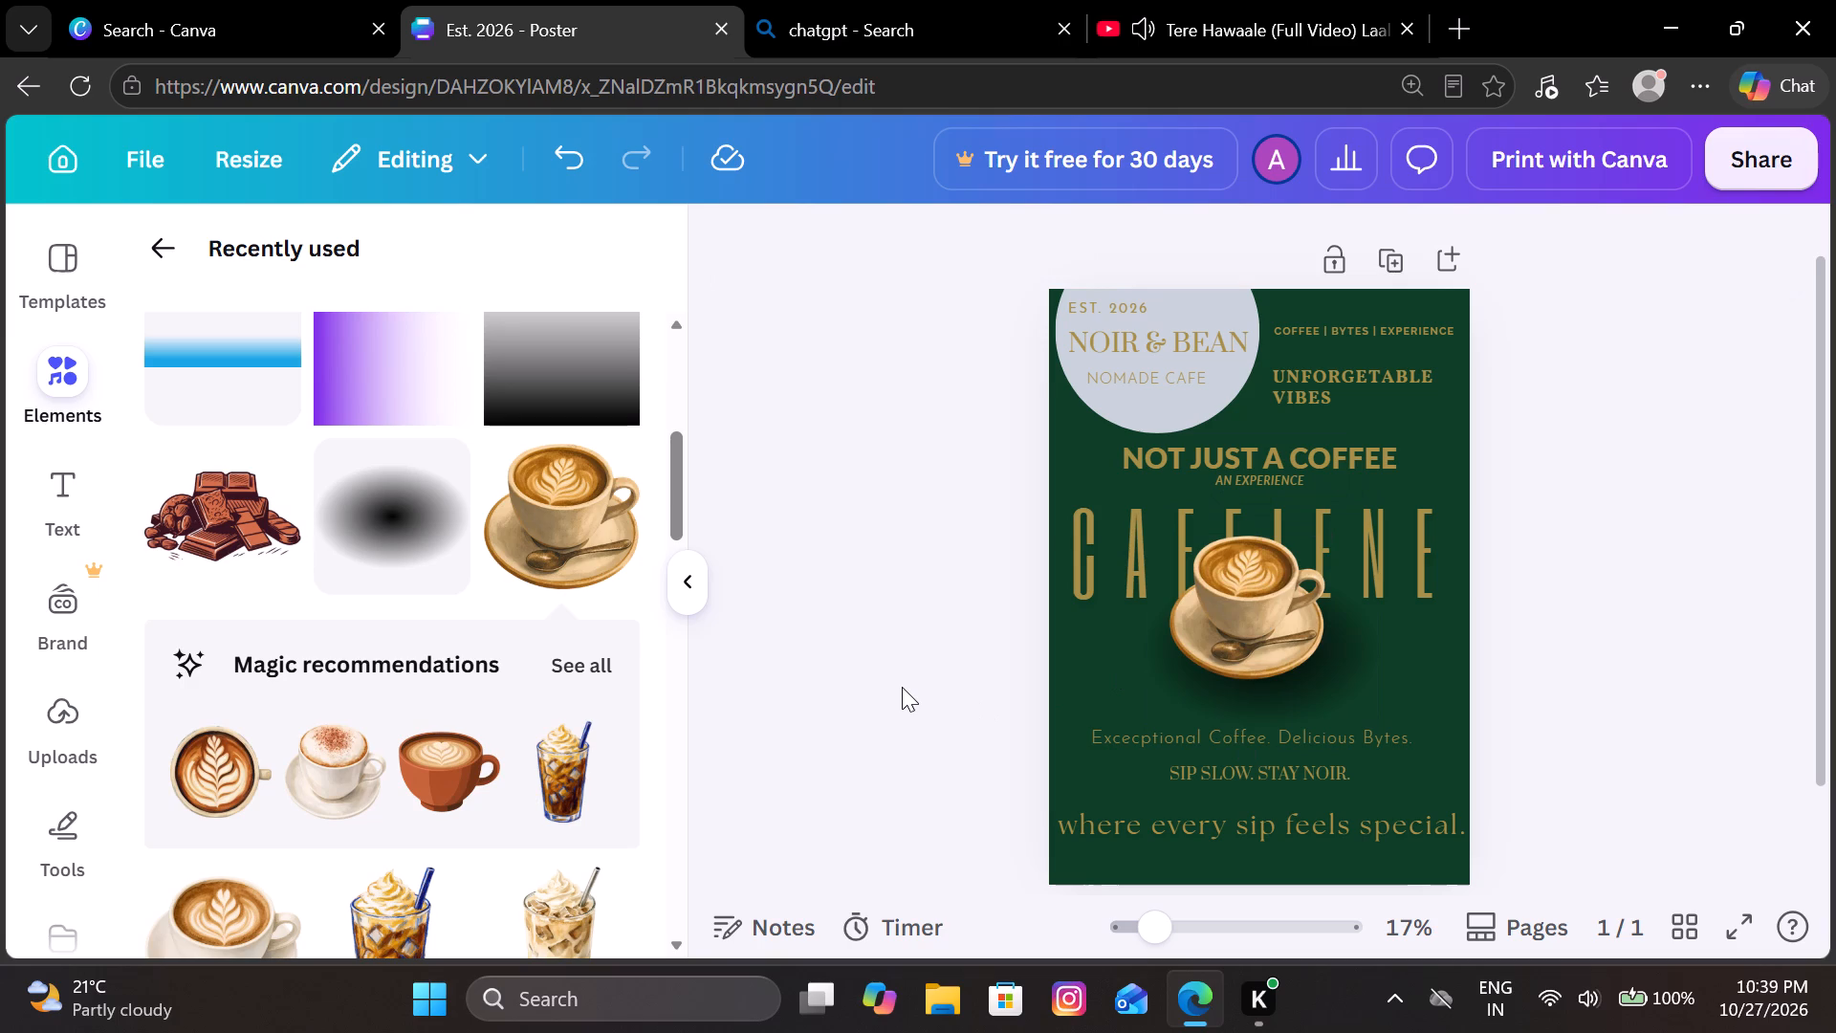
drag(1258, 621, 1269, 624)
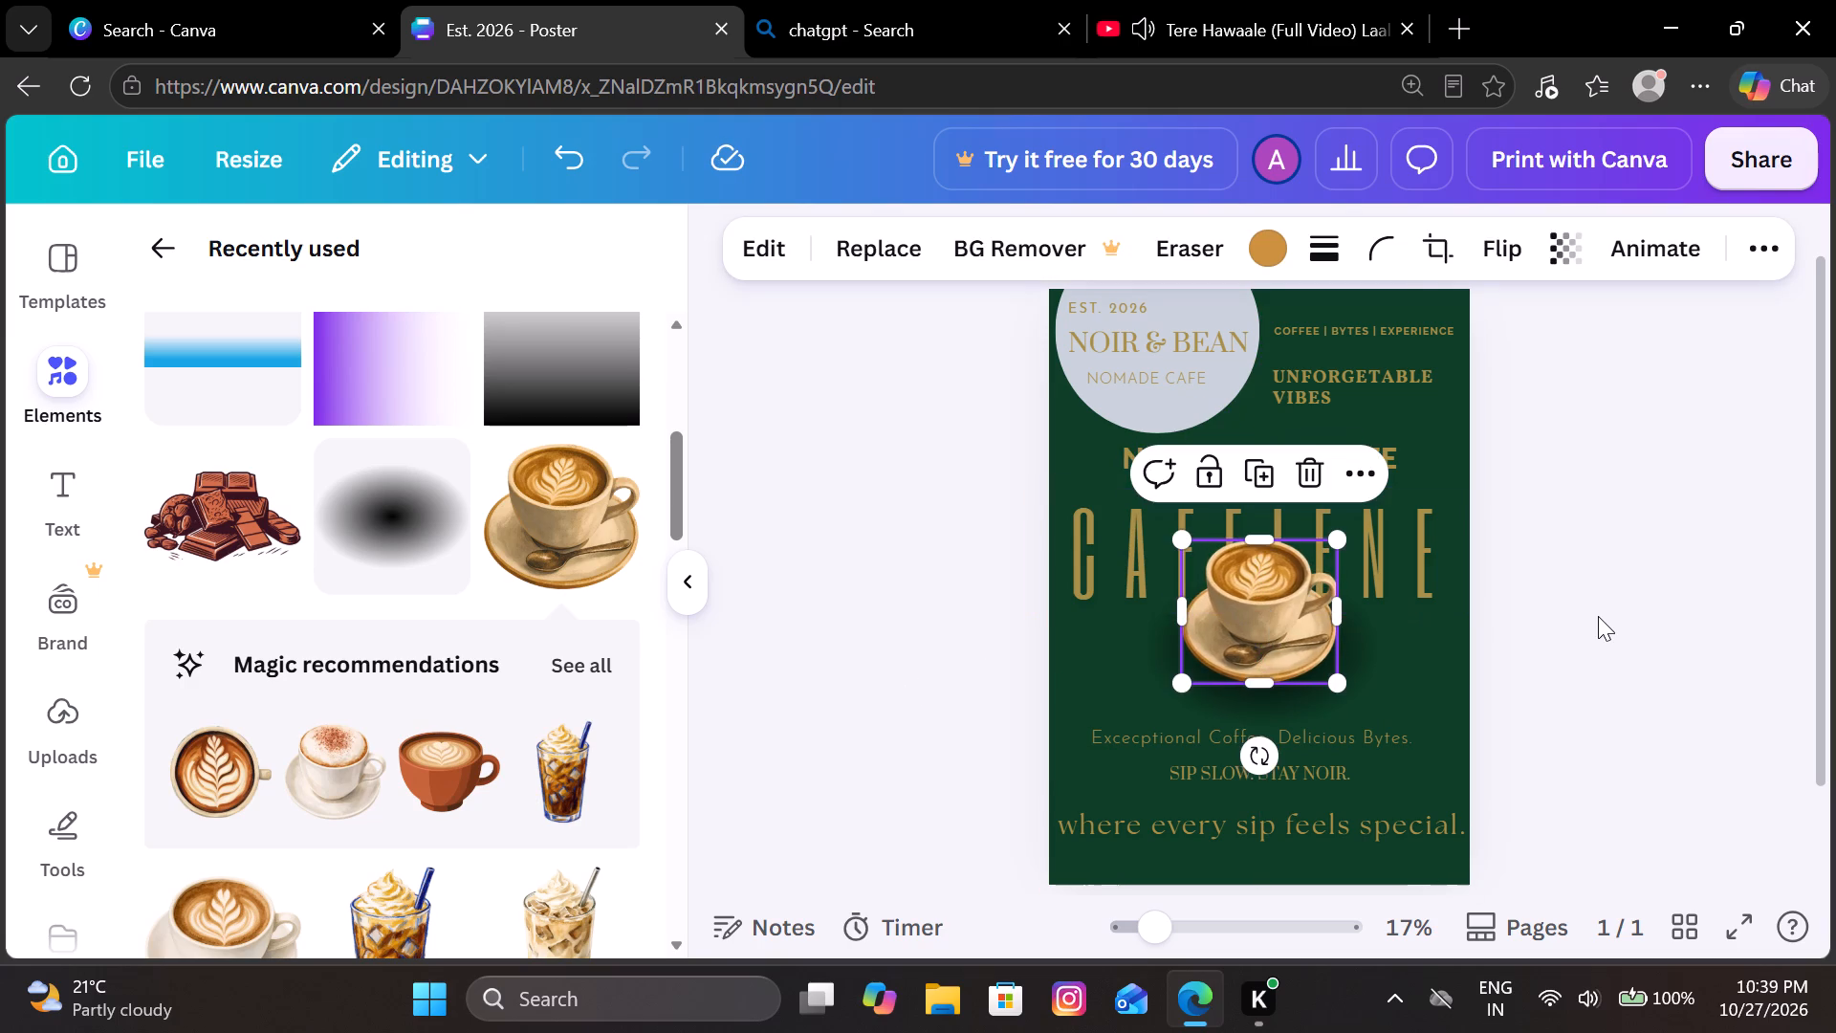
click(1598, 616)
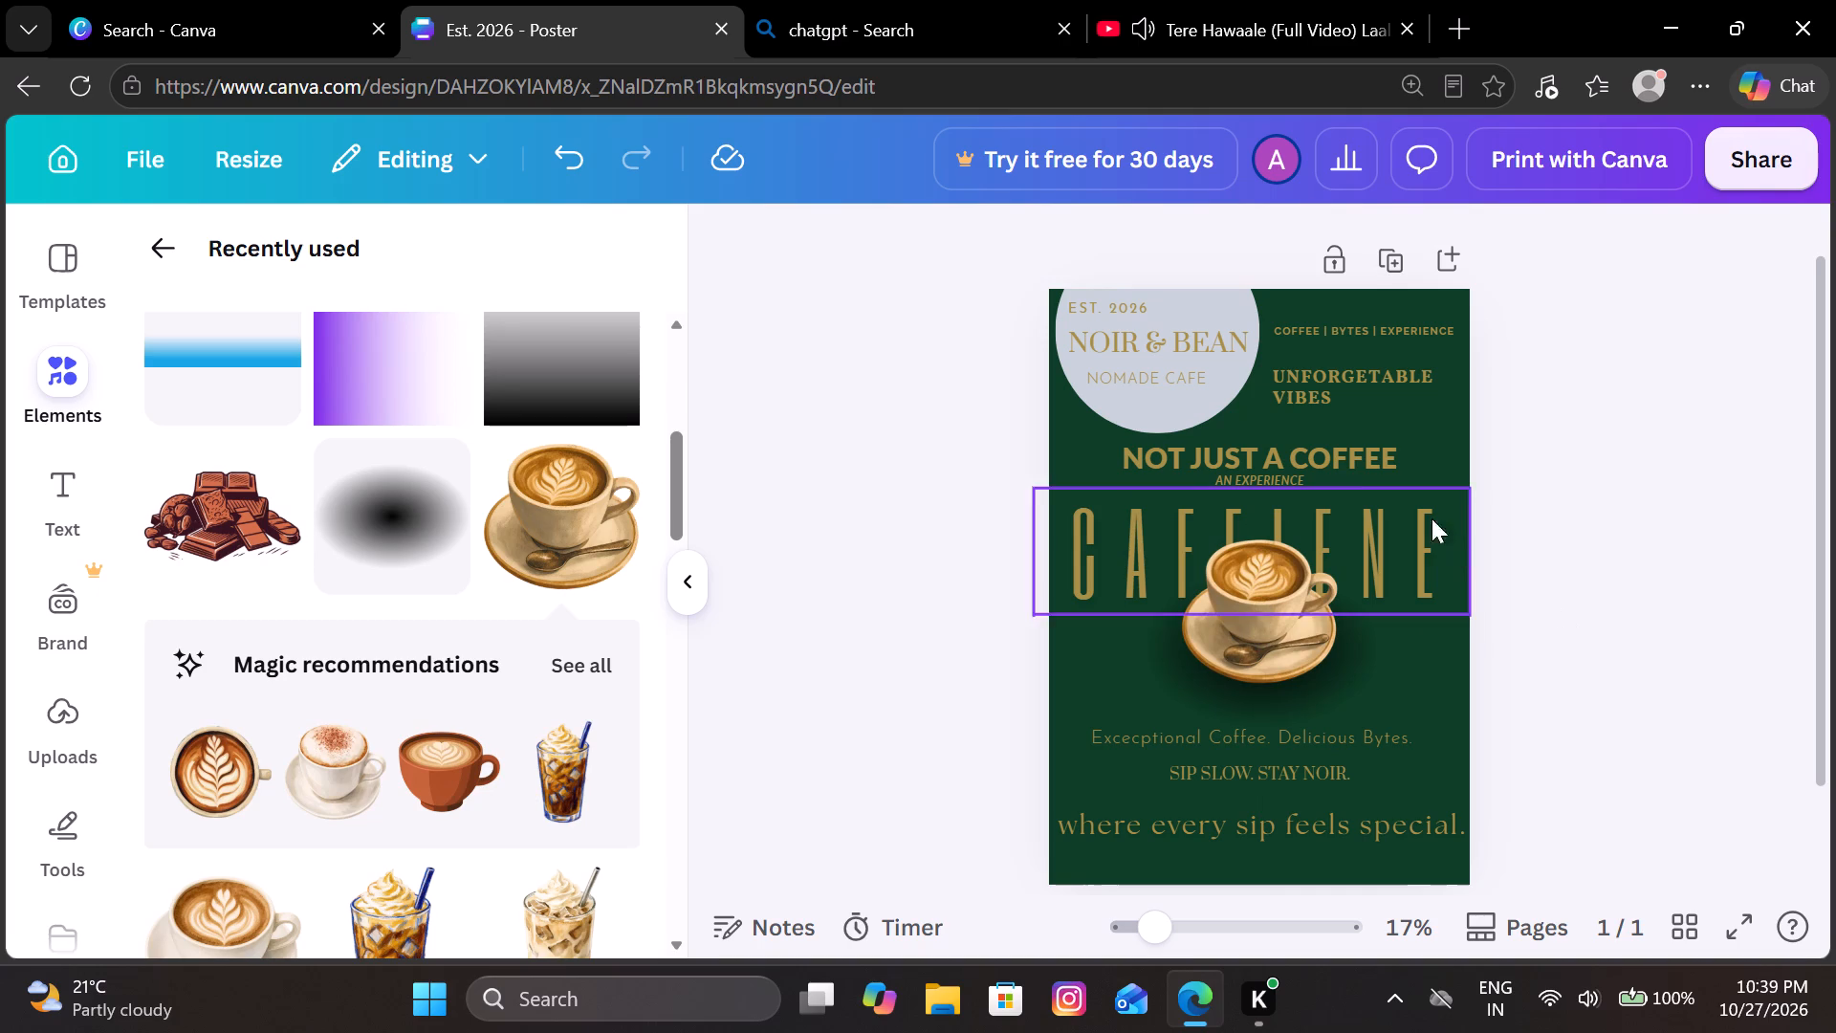
Try several default grays on the circle behind the NOIR & BEAN logo, ending with the second-lightest gray.
click(1212, 398)
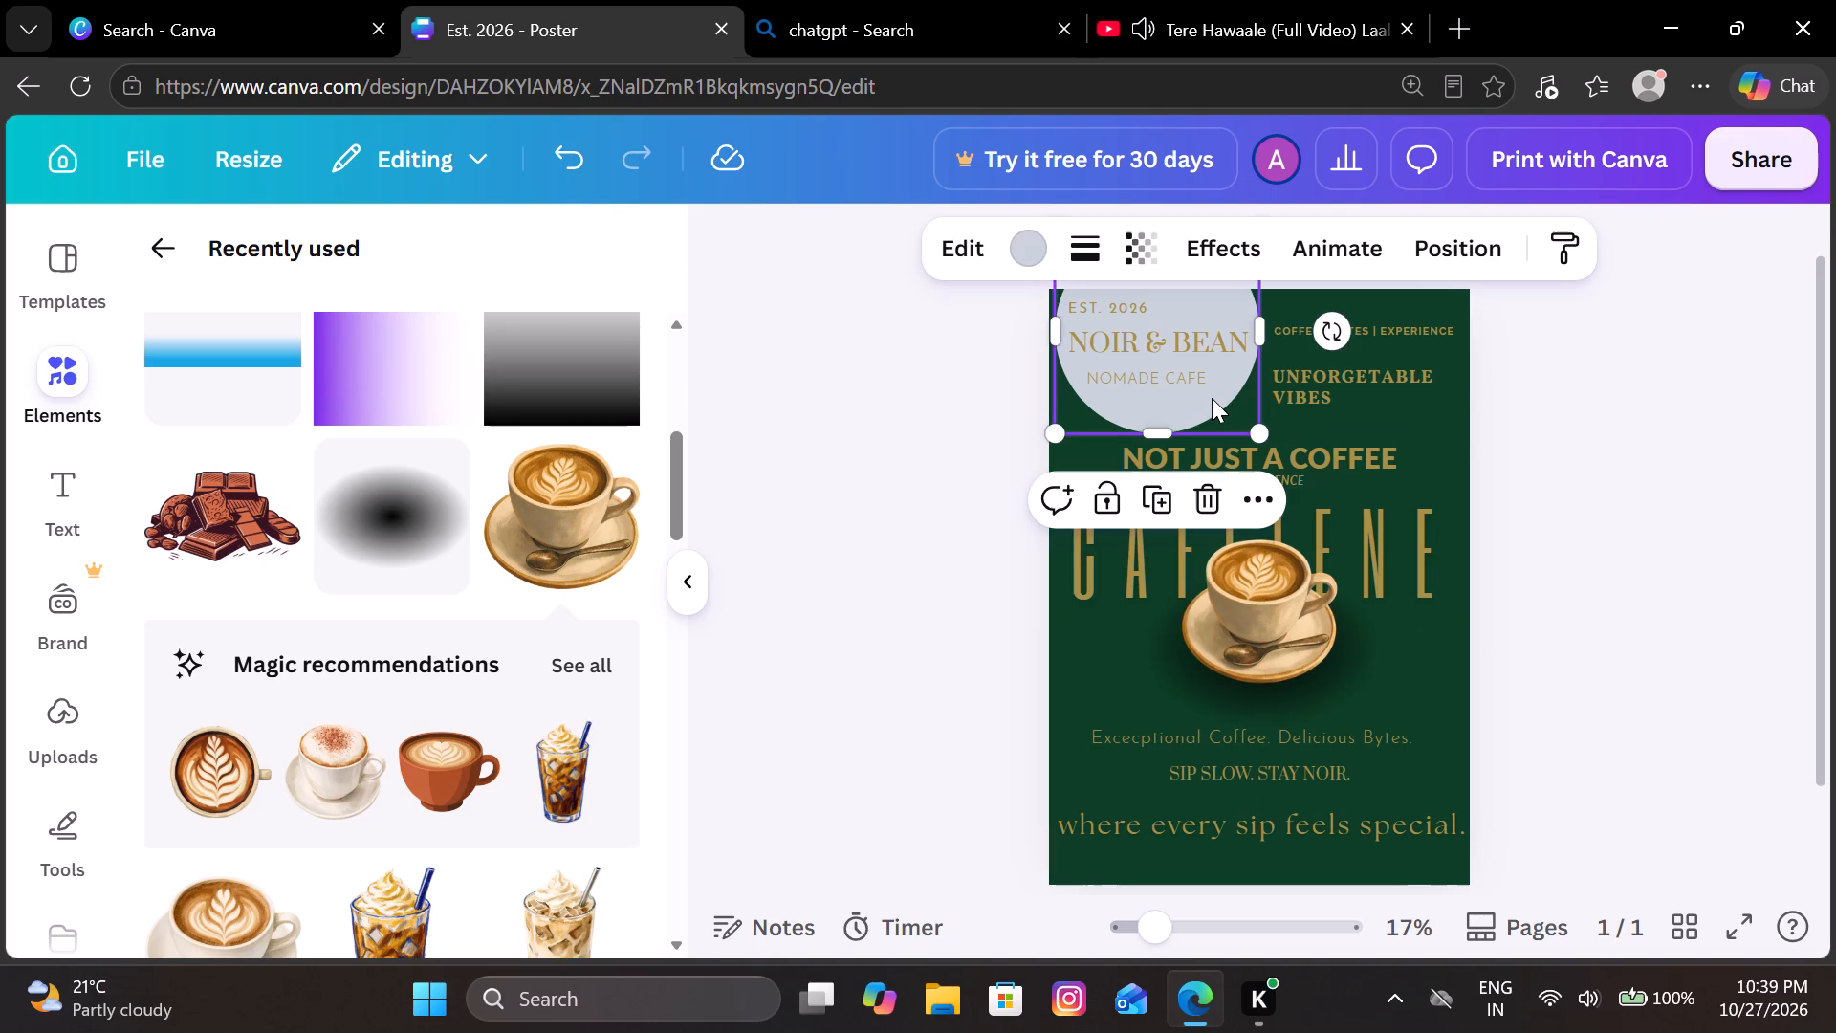
click(1028, 250)
scroll(432, 616, down, 1)
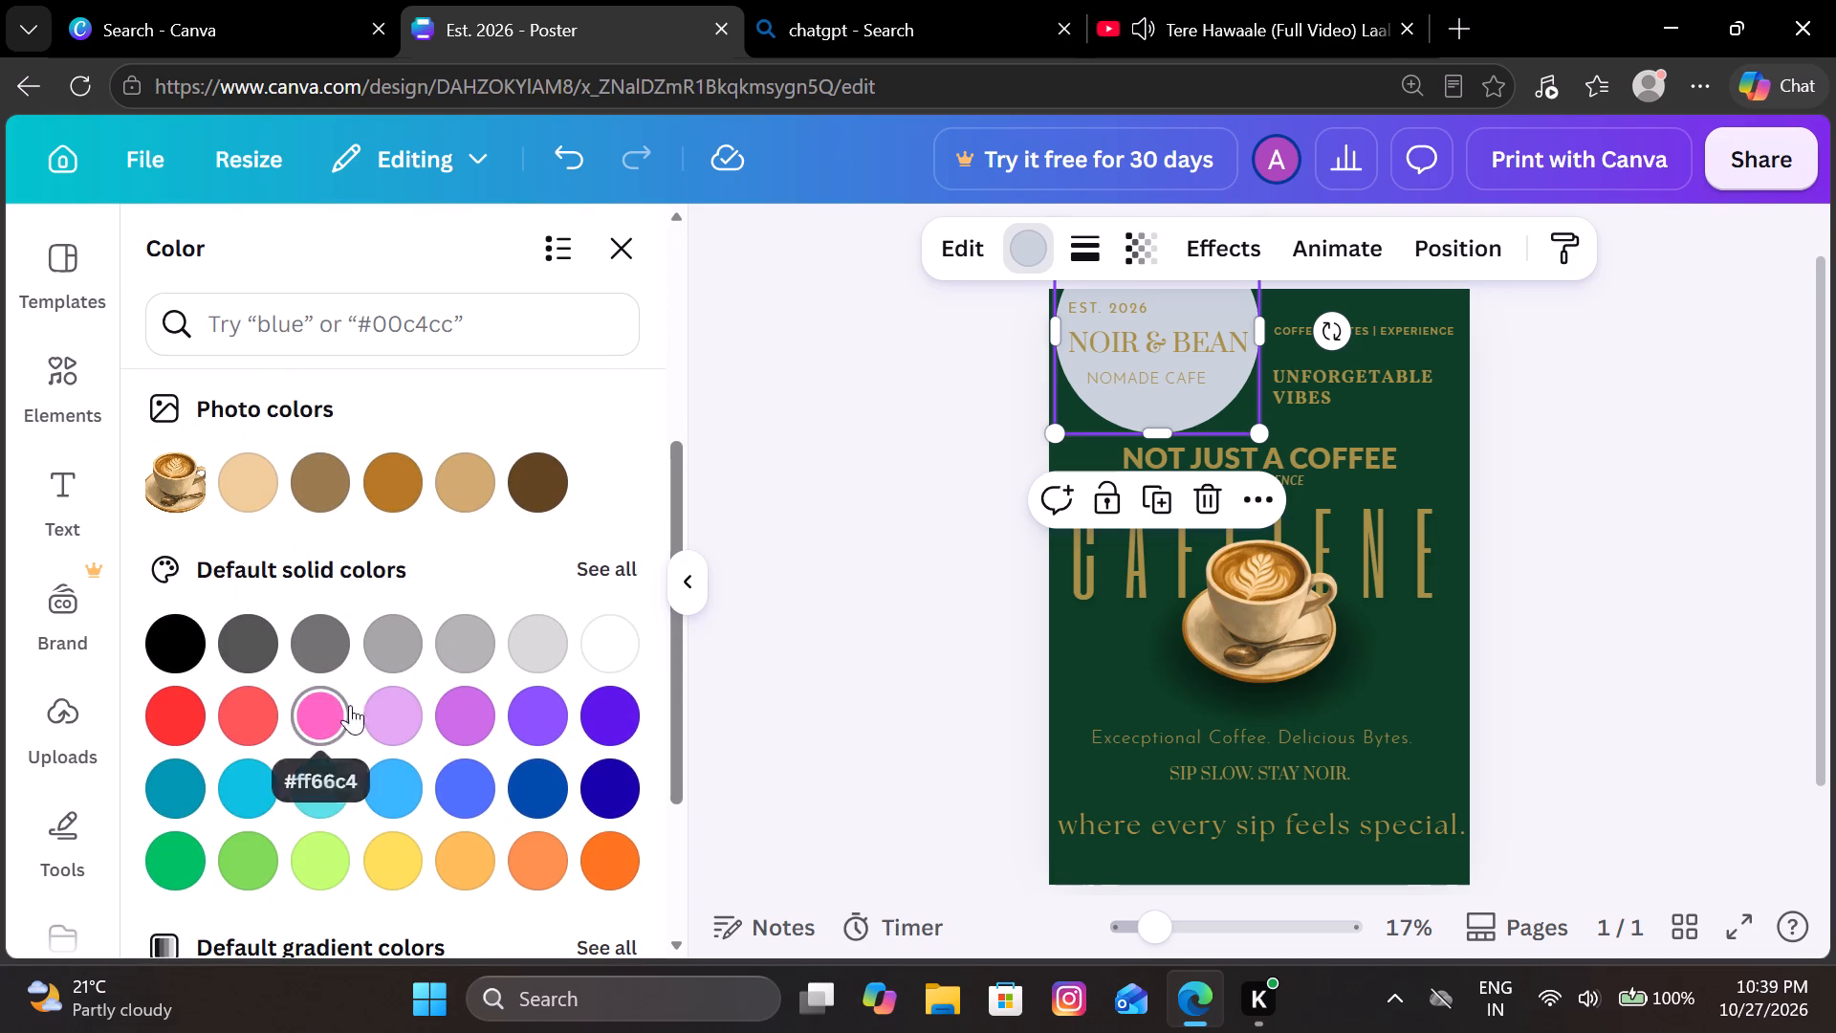
click(461, 654)
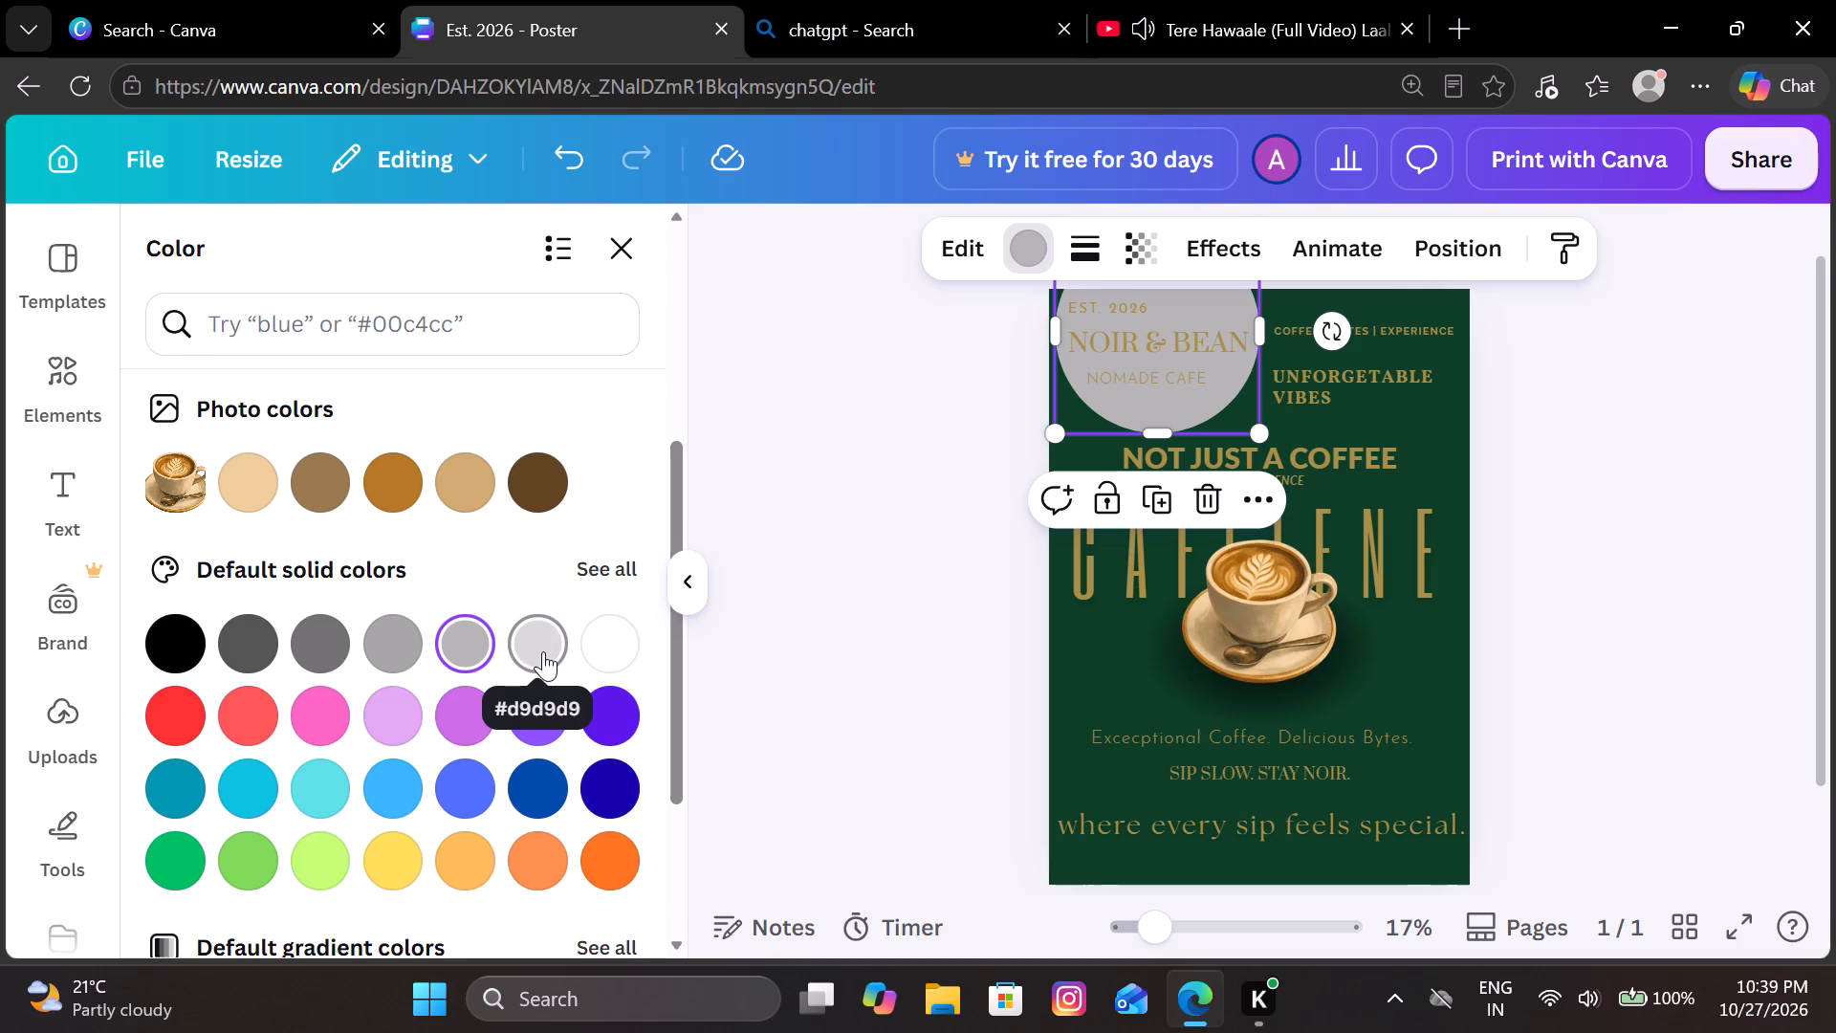
click(377, 654)
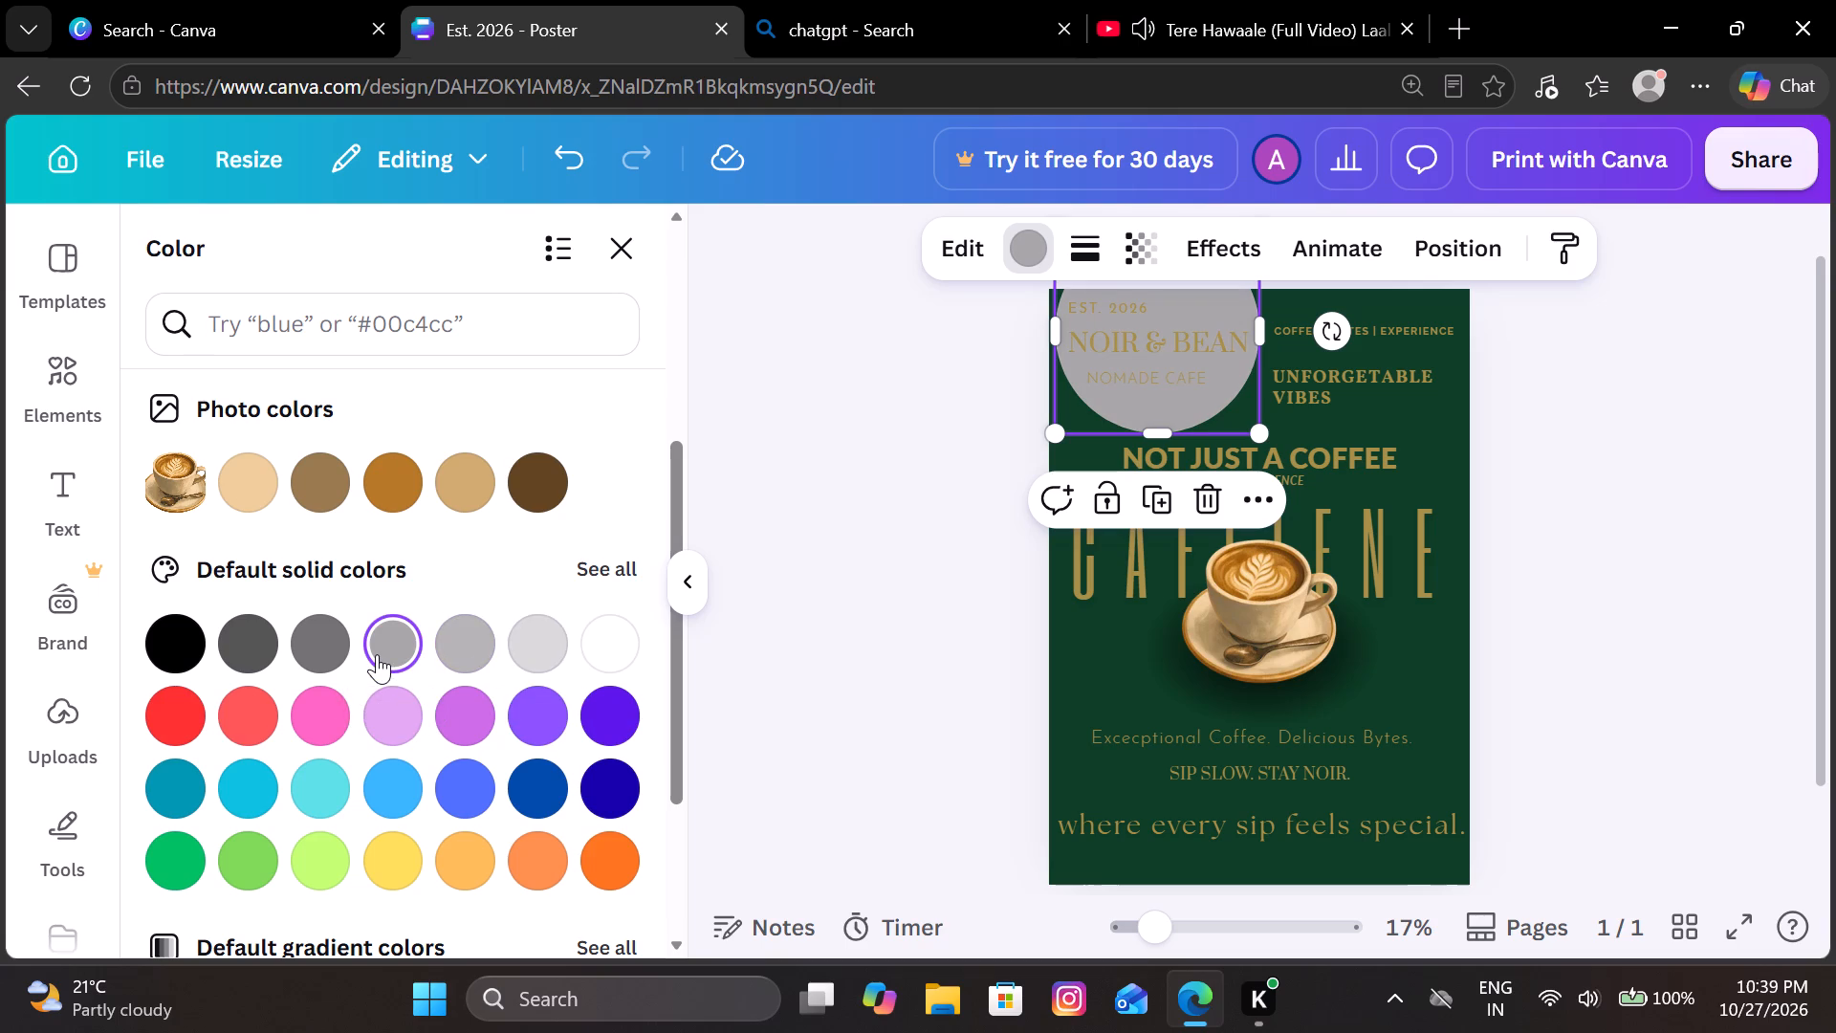
click(537, 643)
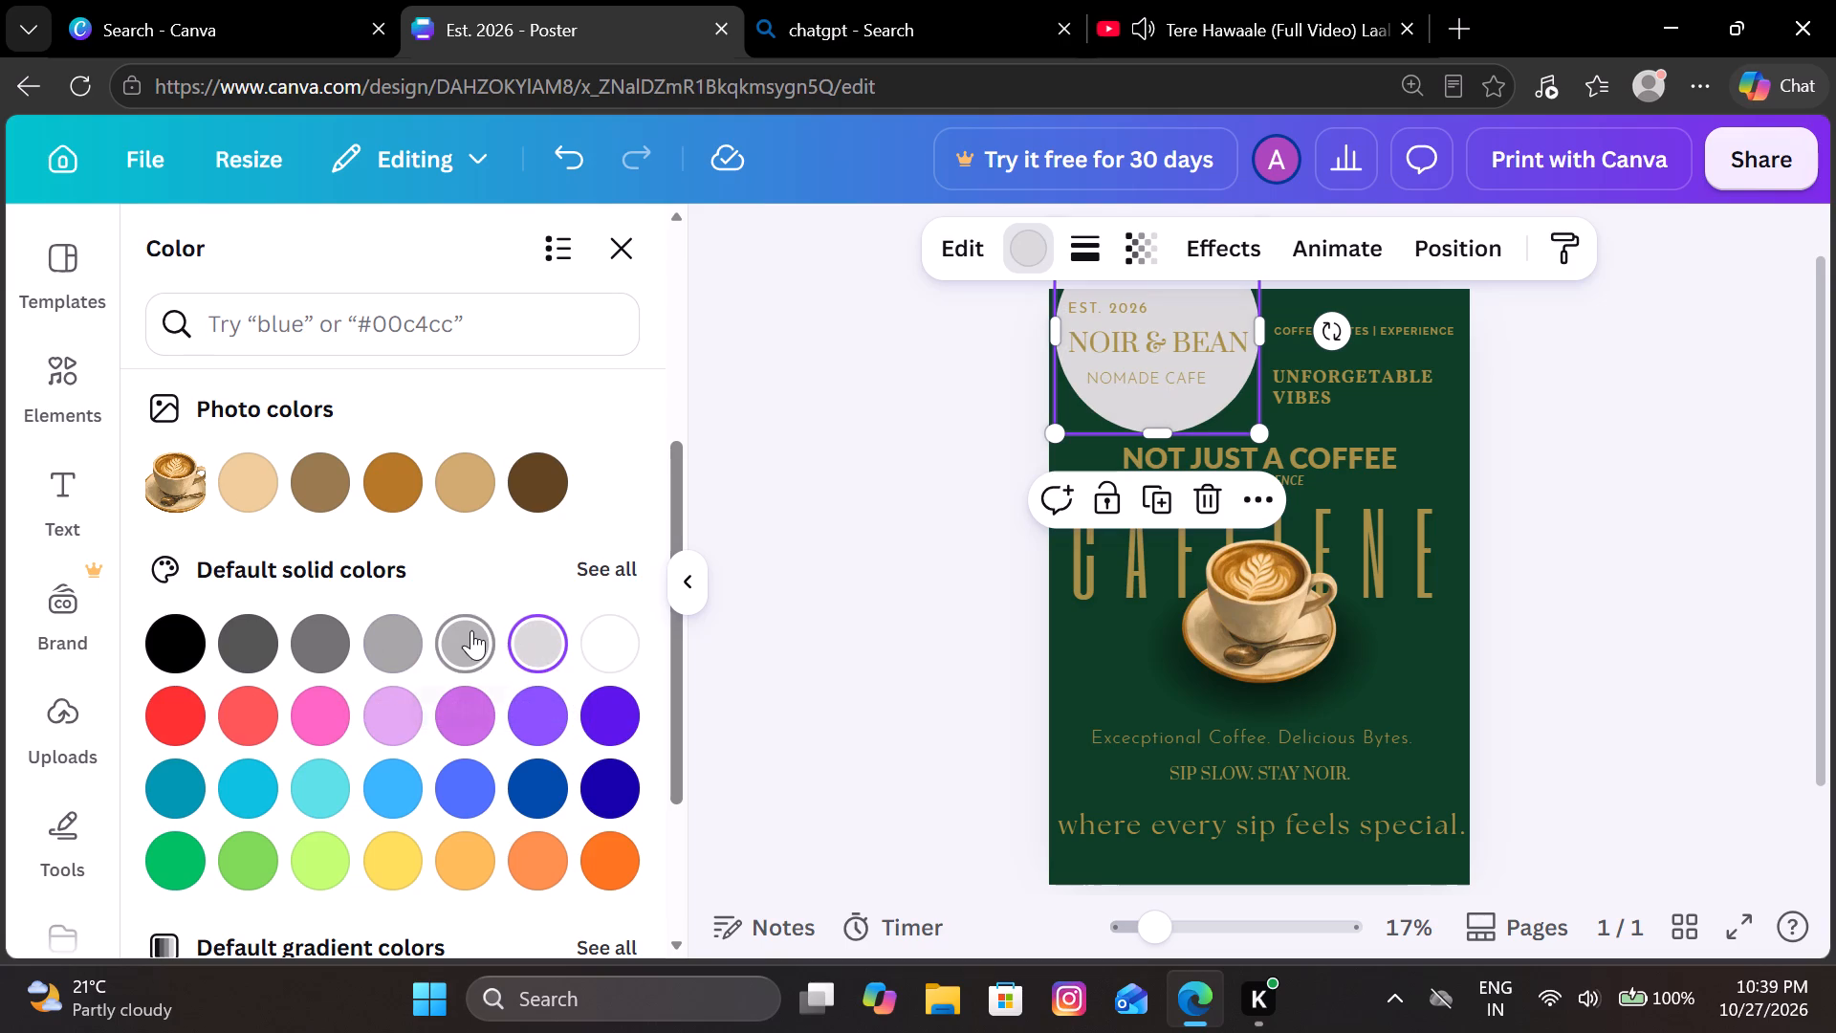
click(470, 631)
click(291, 638)
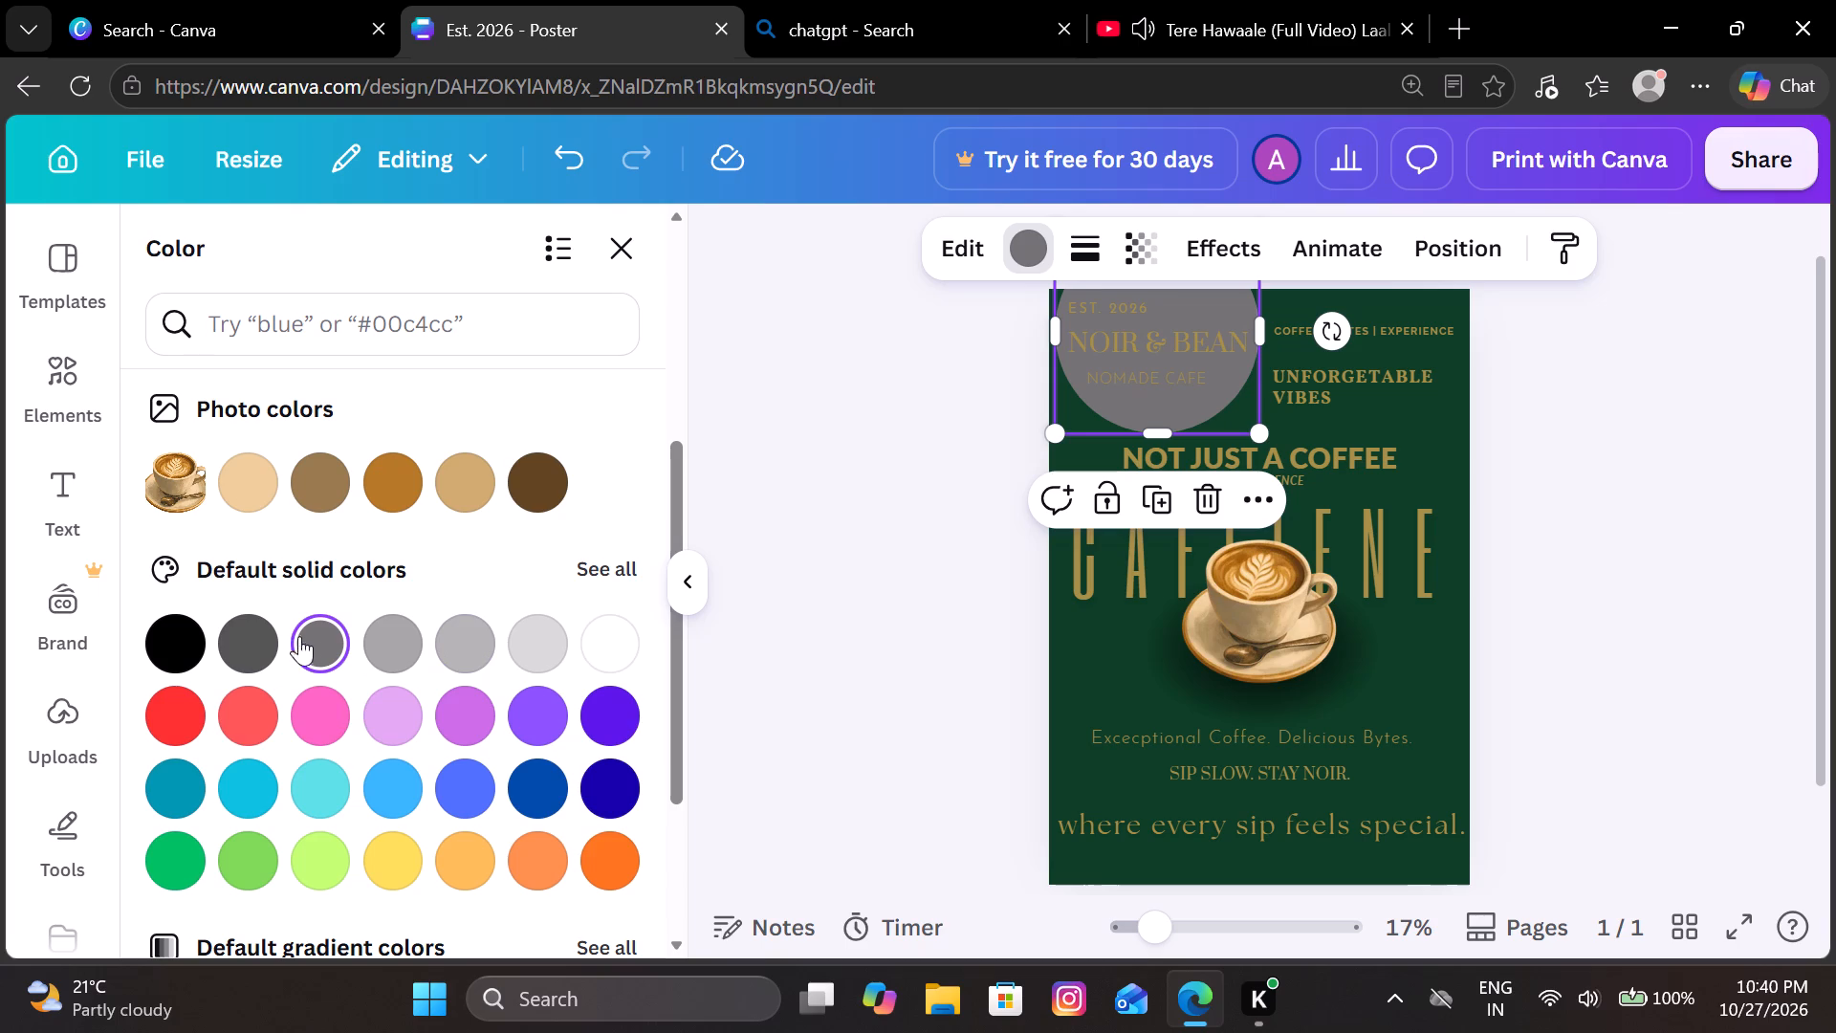
click(390, 642)
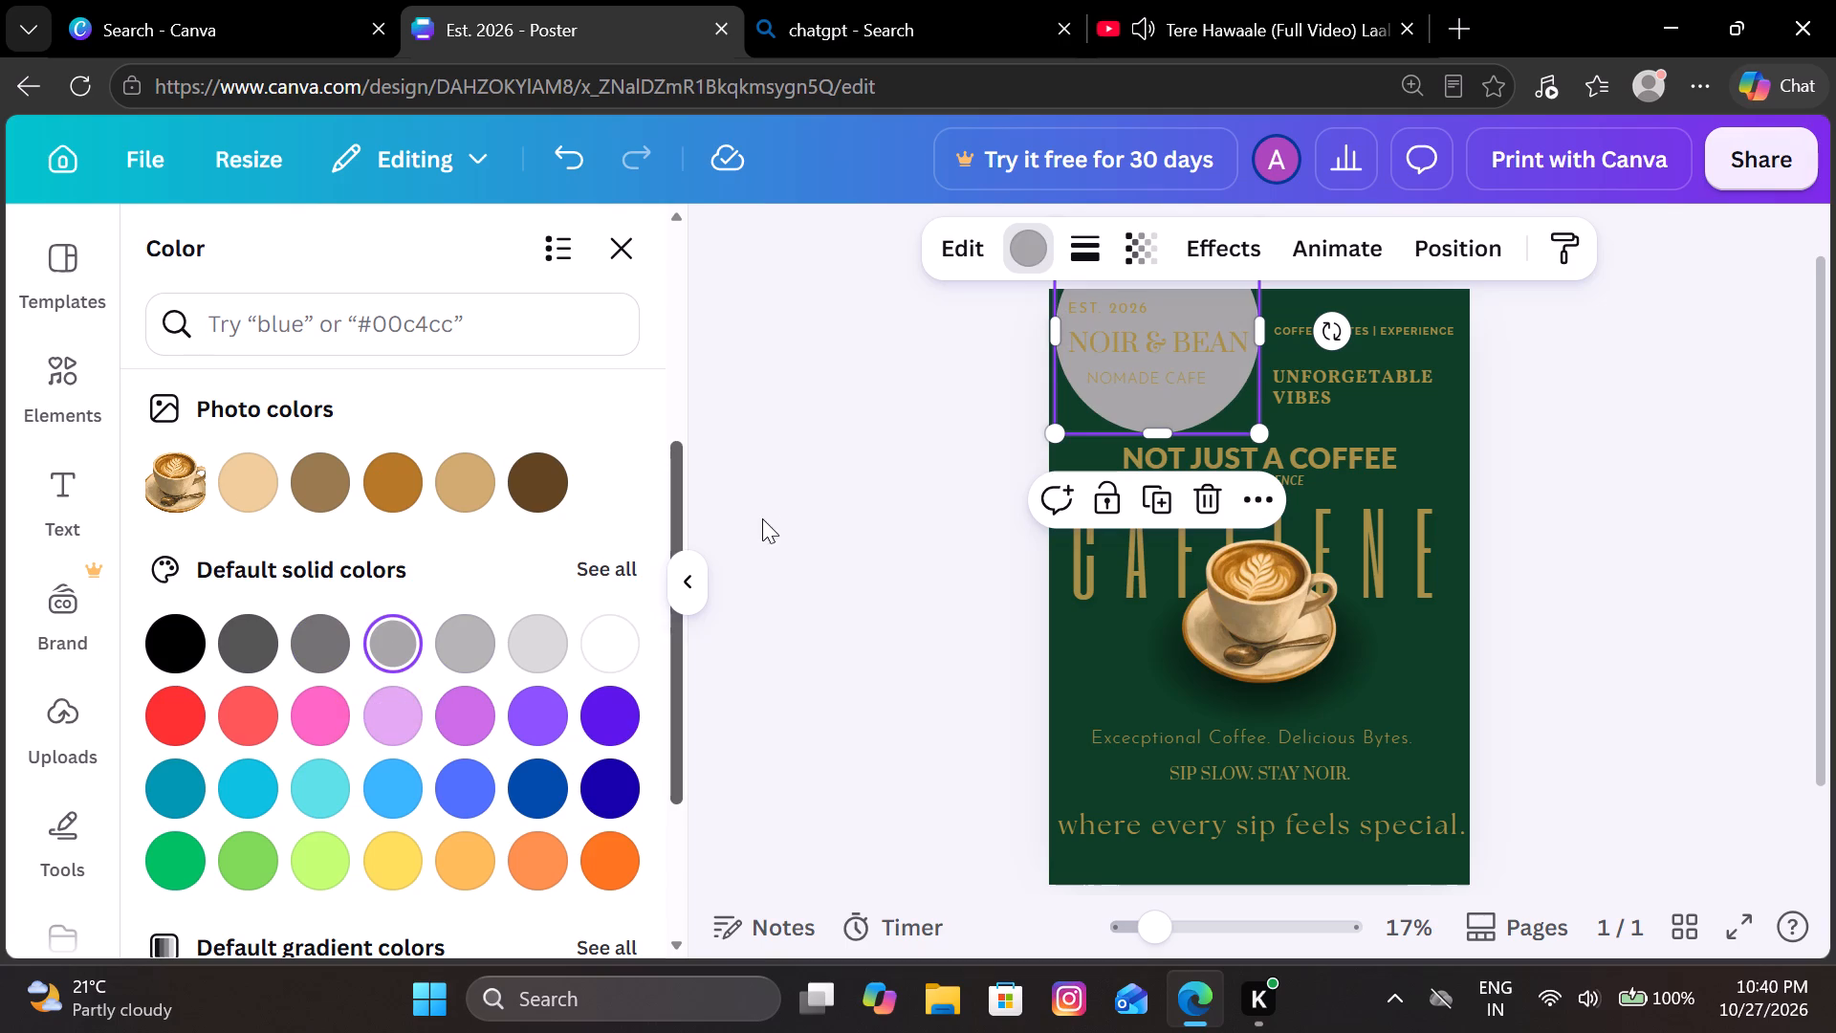
click(479, 653)
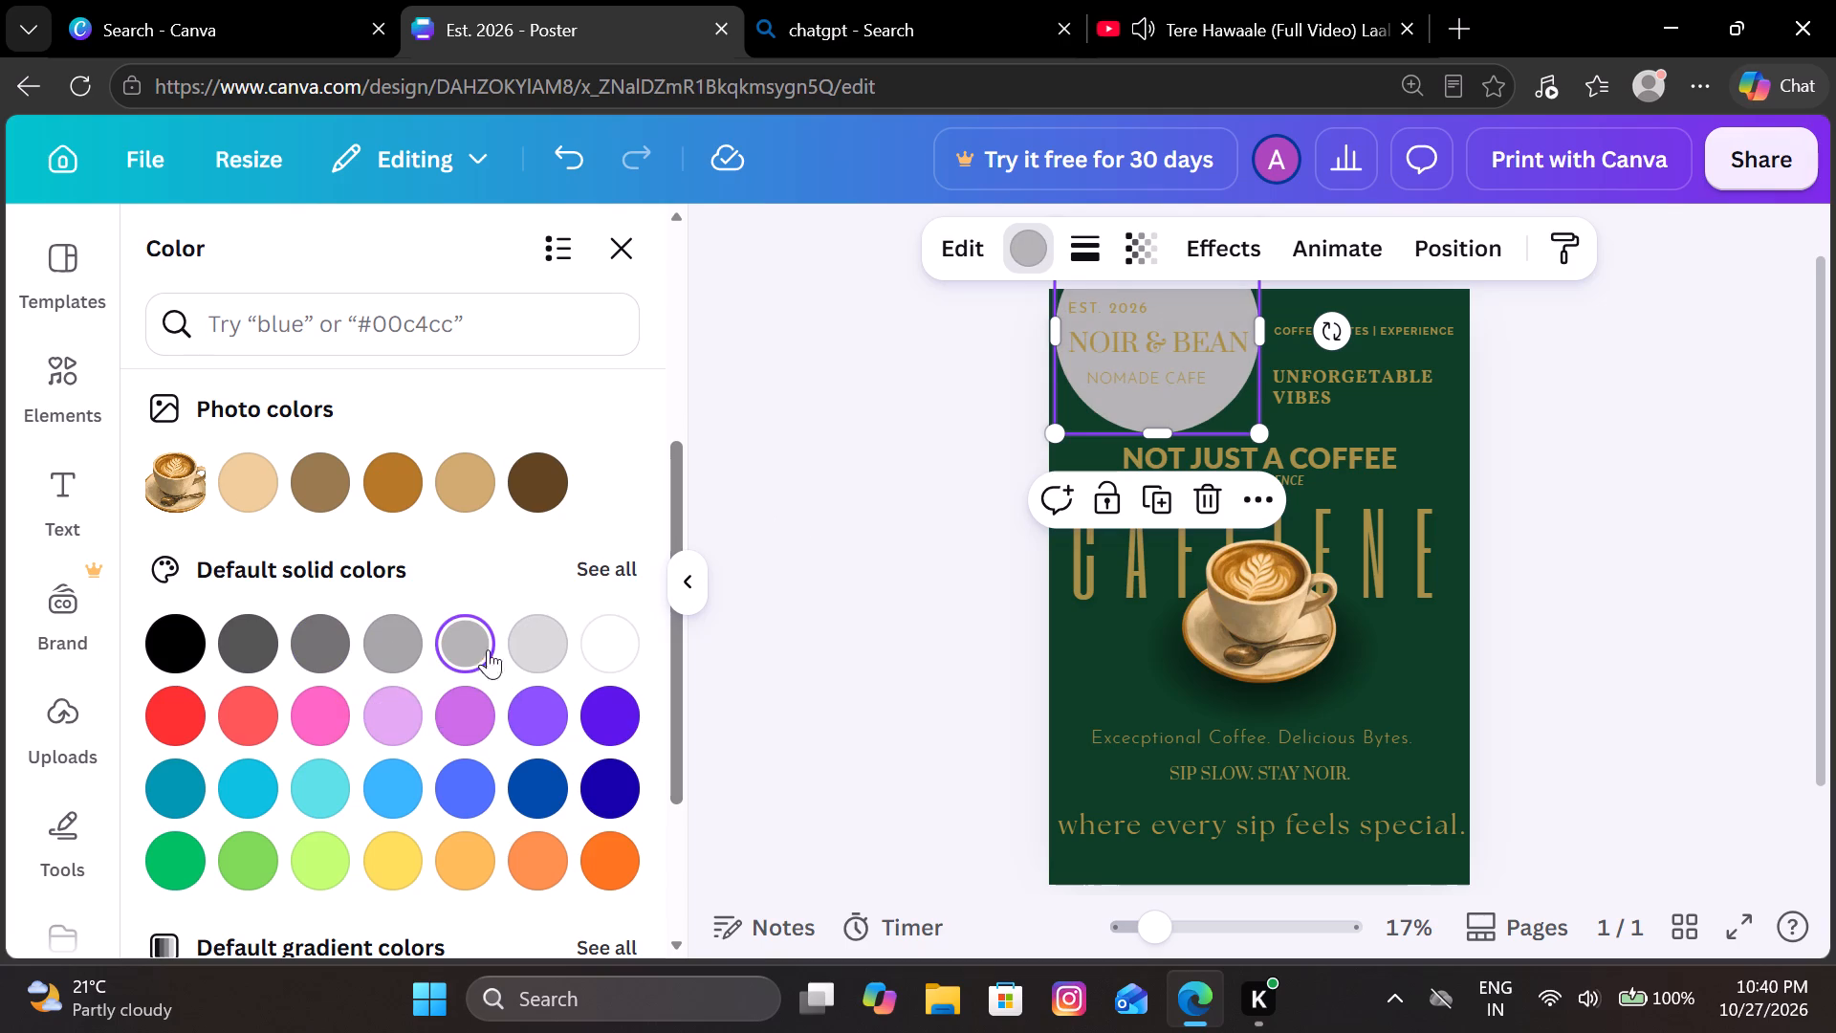
click(773, 543)
Recolor the grouped NOIR & BEAN logo text, trying the design's dark green first and ending with black #000000.
click(1109, 339)
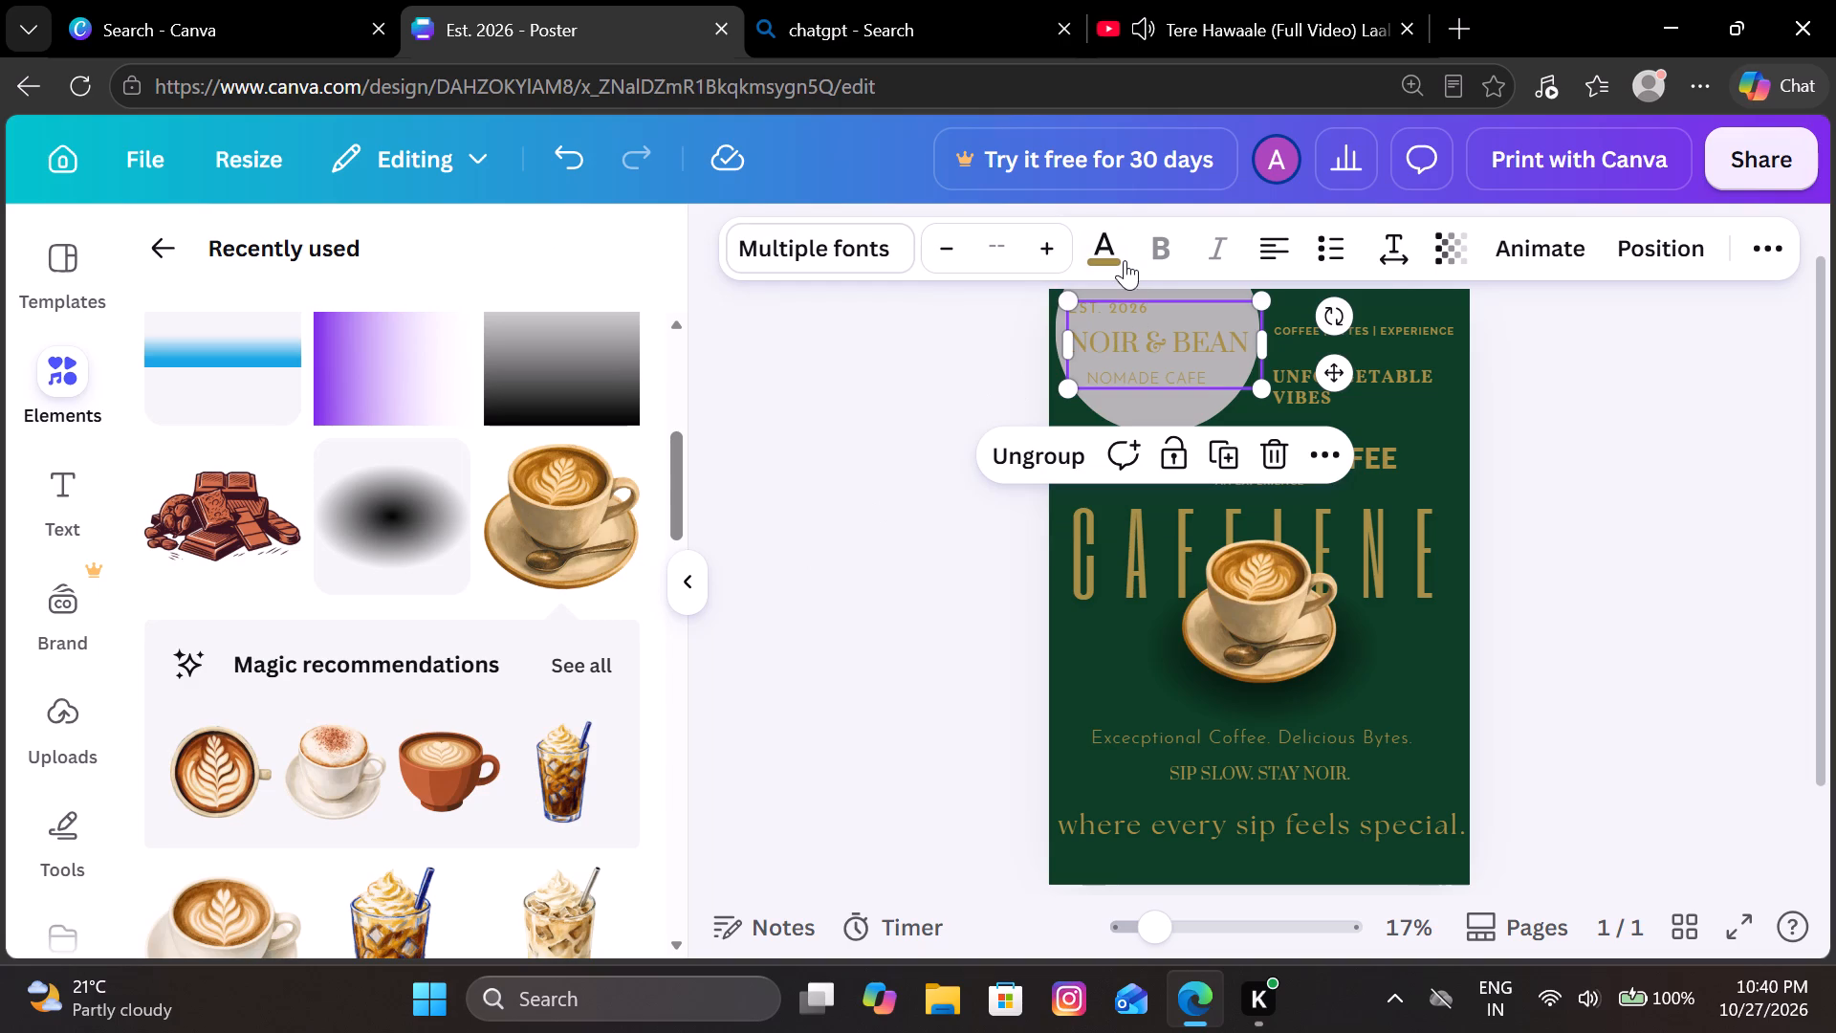
click(1123, 260)
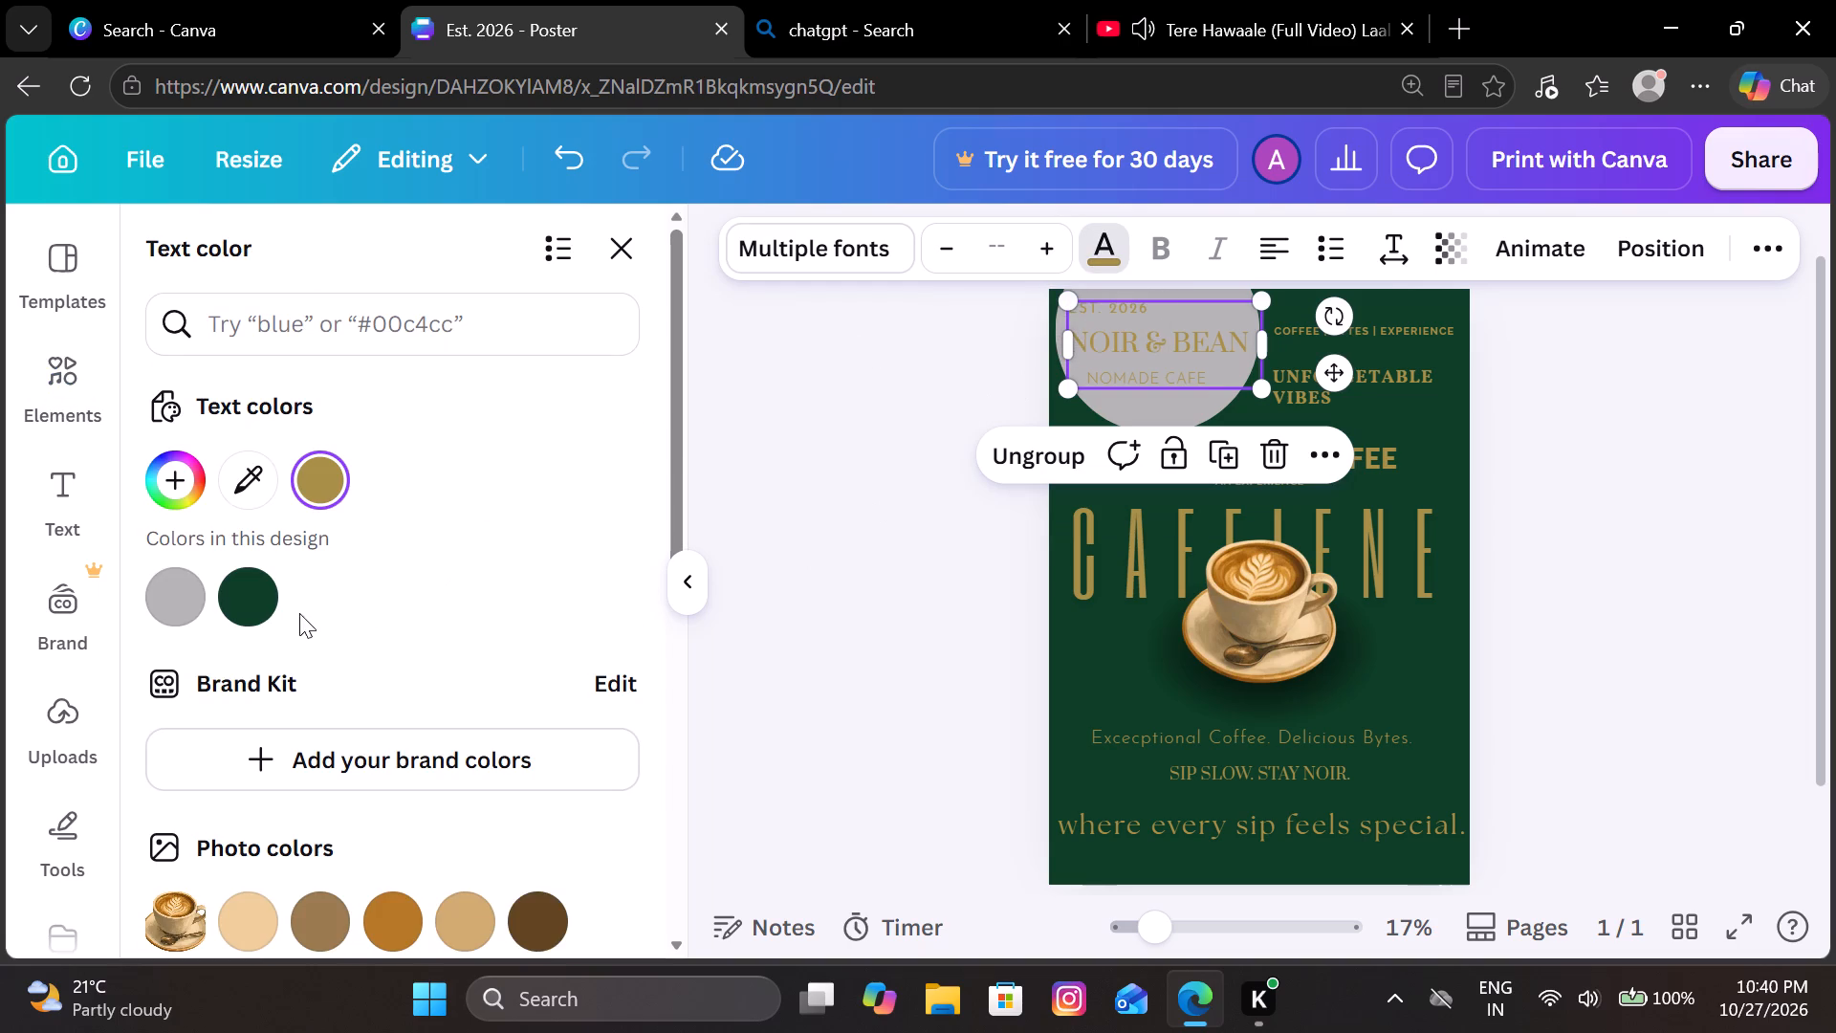
click(251, 603)
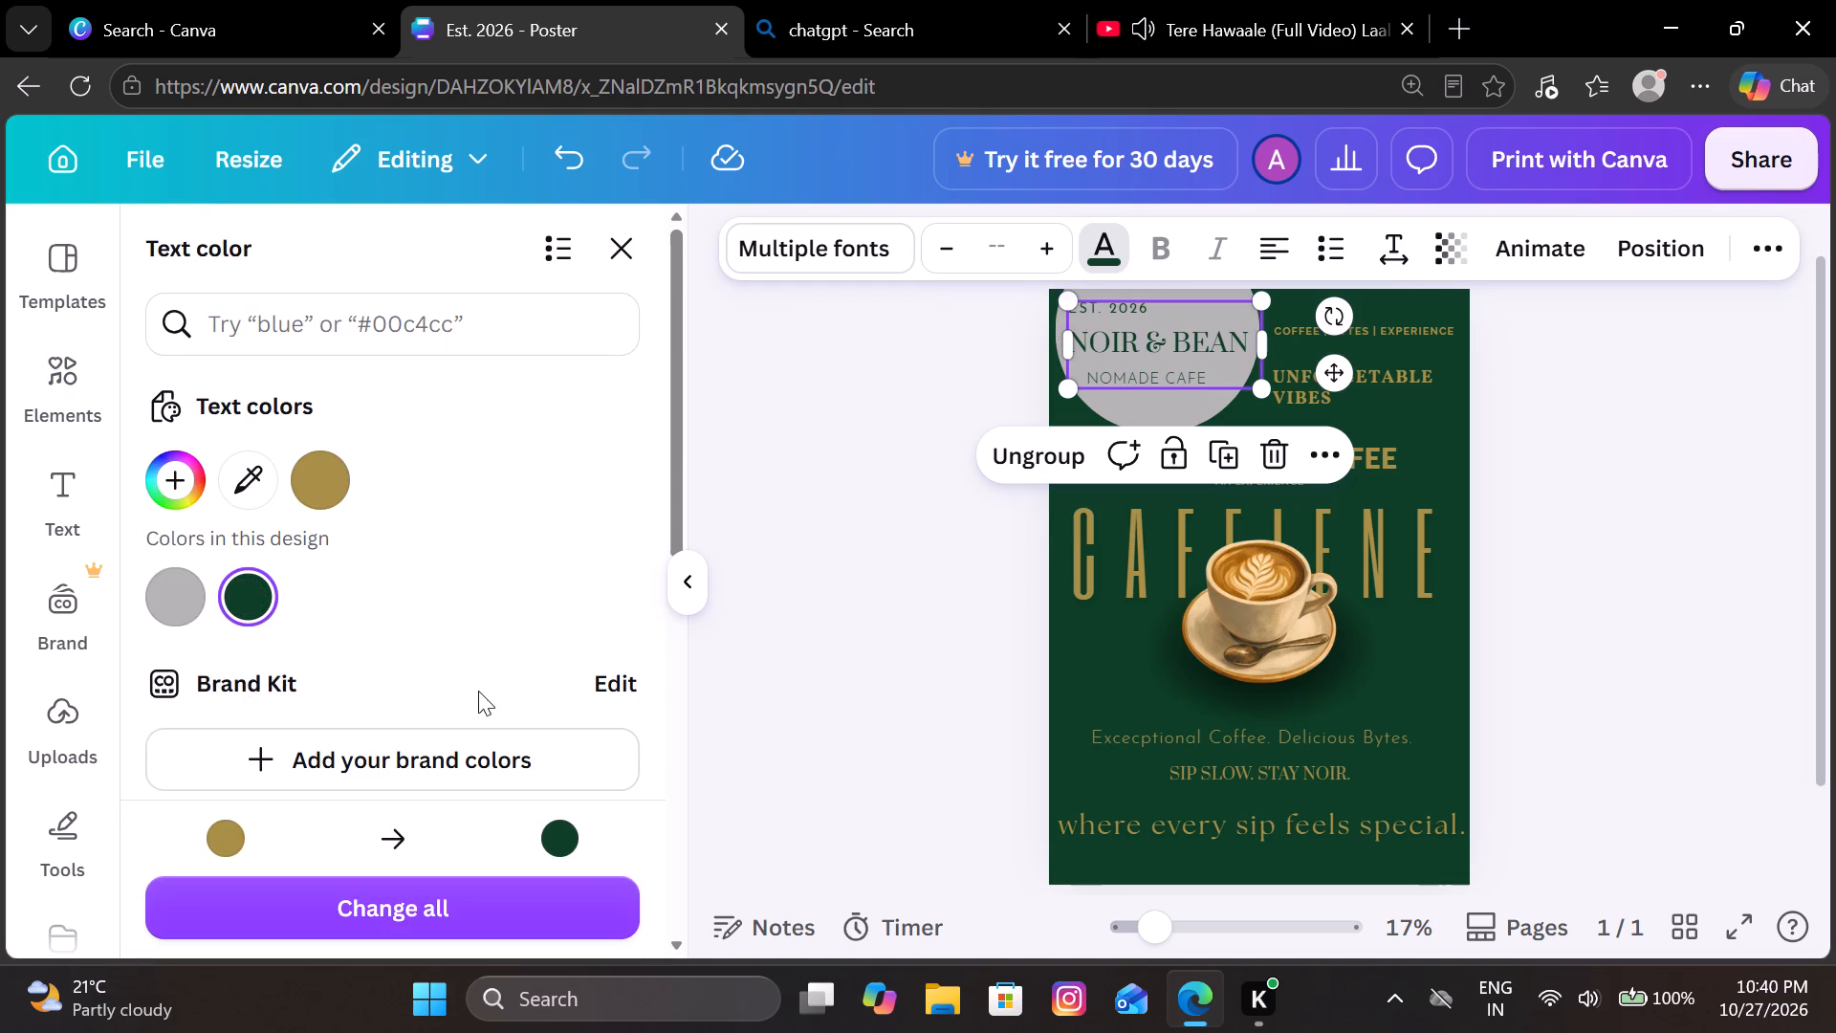
scroll(478, 691, down, 1)
click(168, 782)
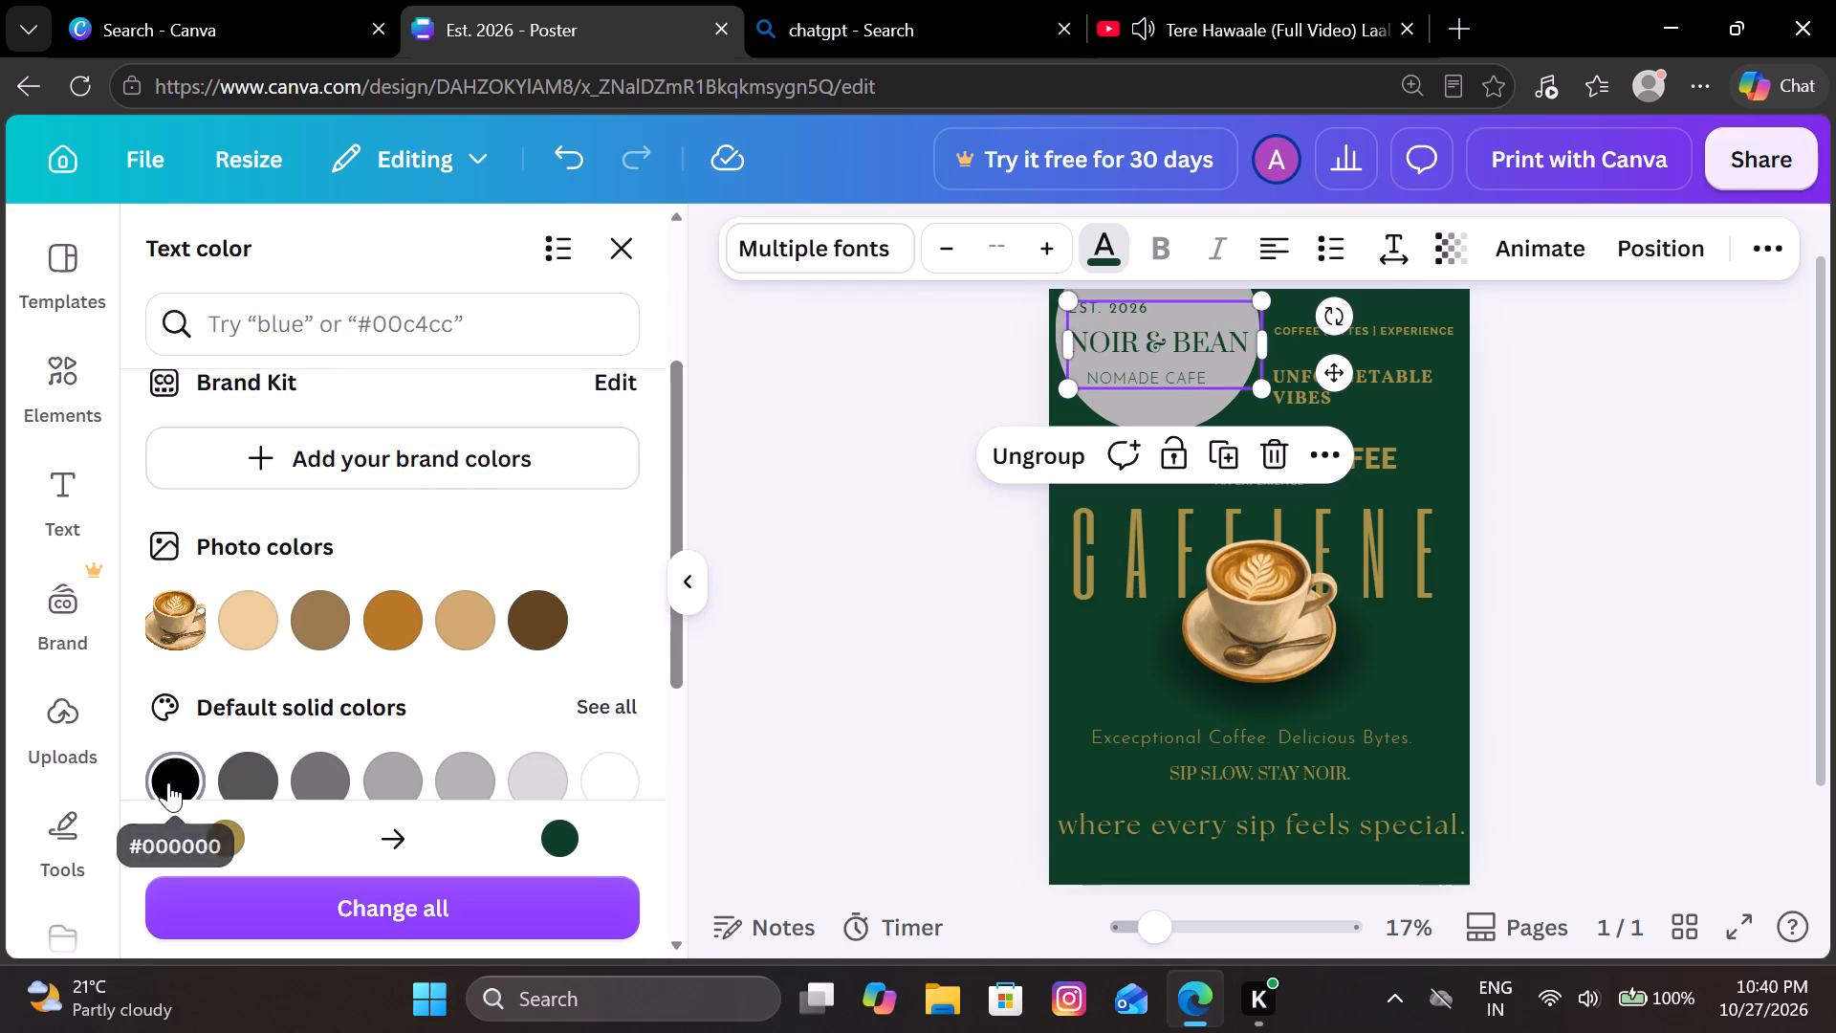
click(719, 752)
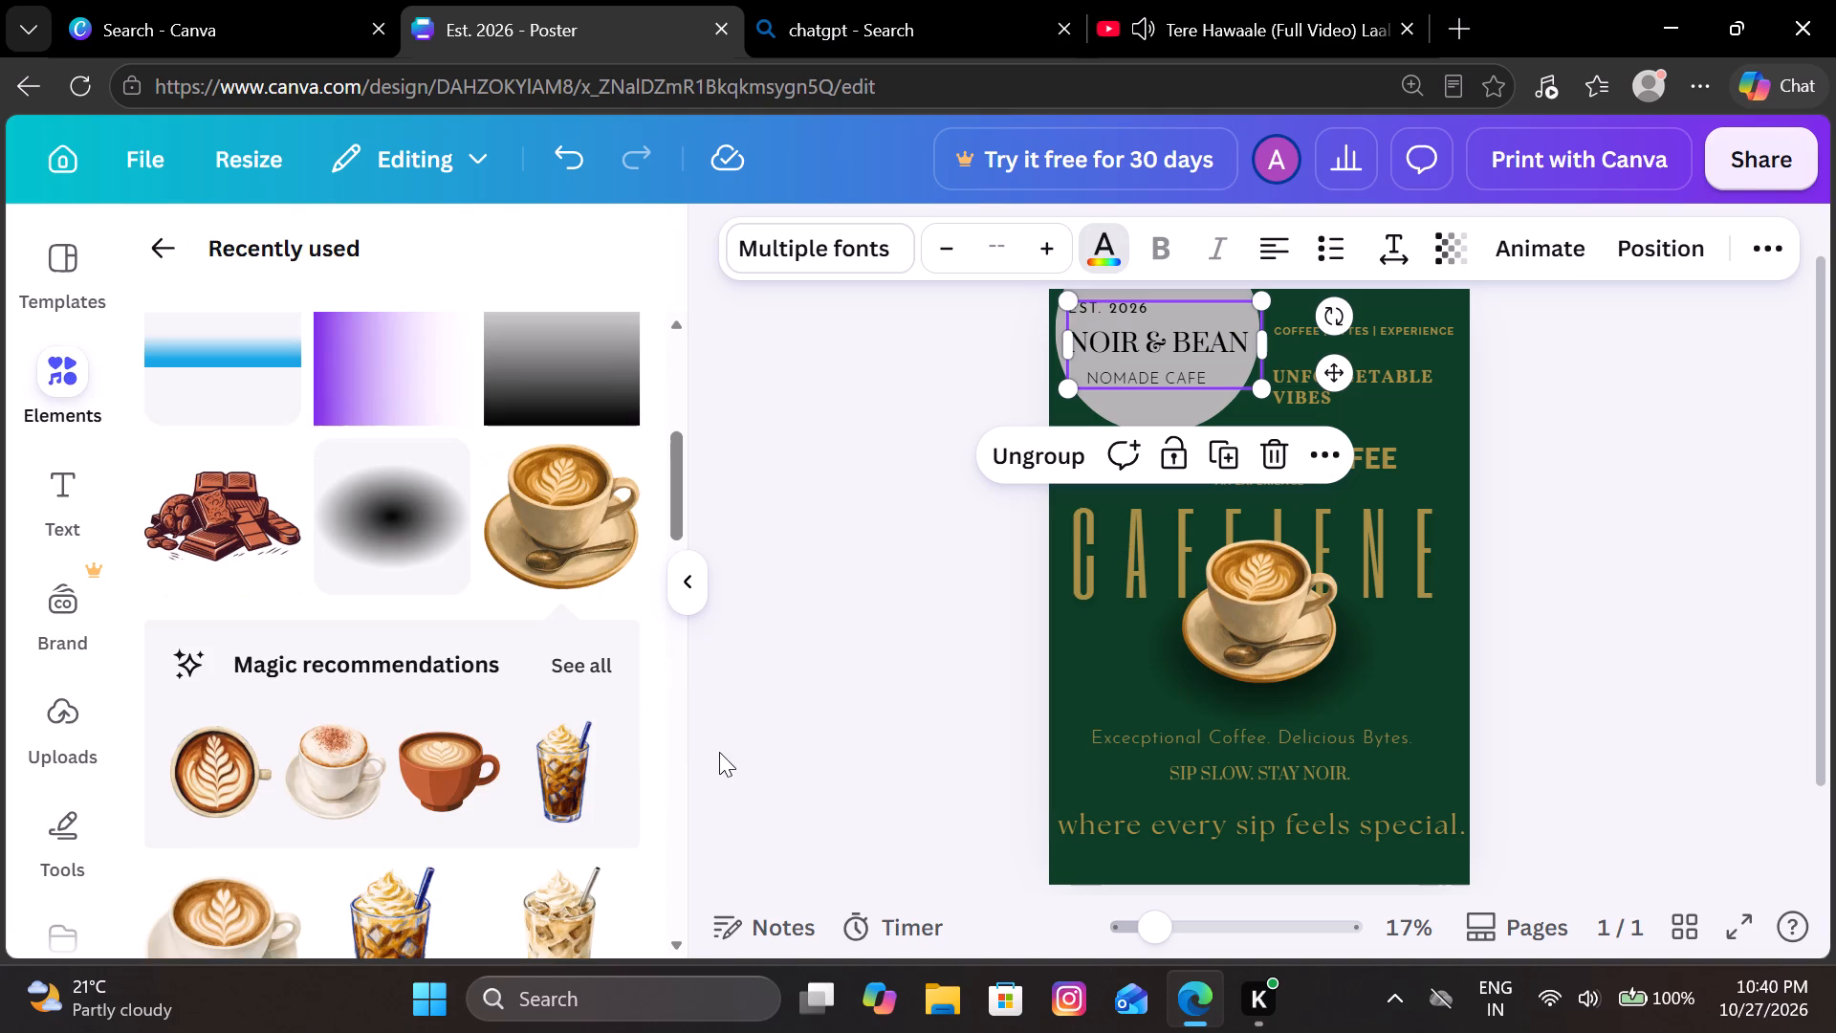
click(790, 720)
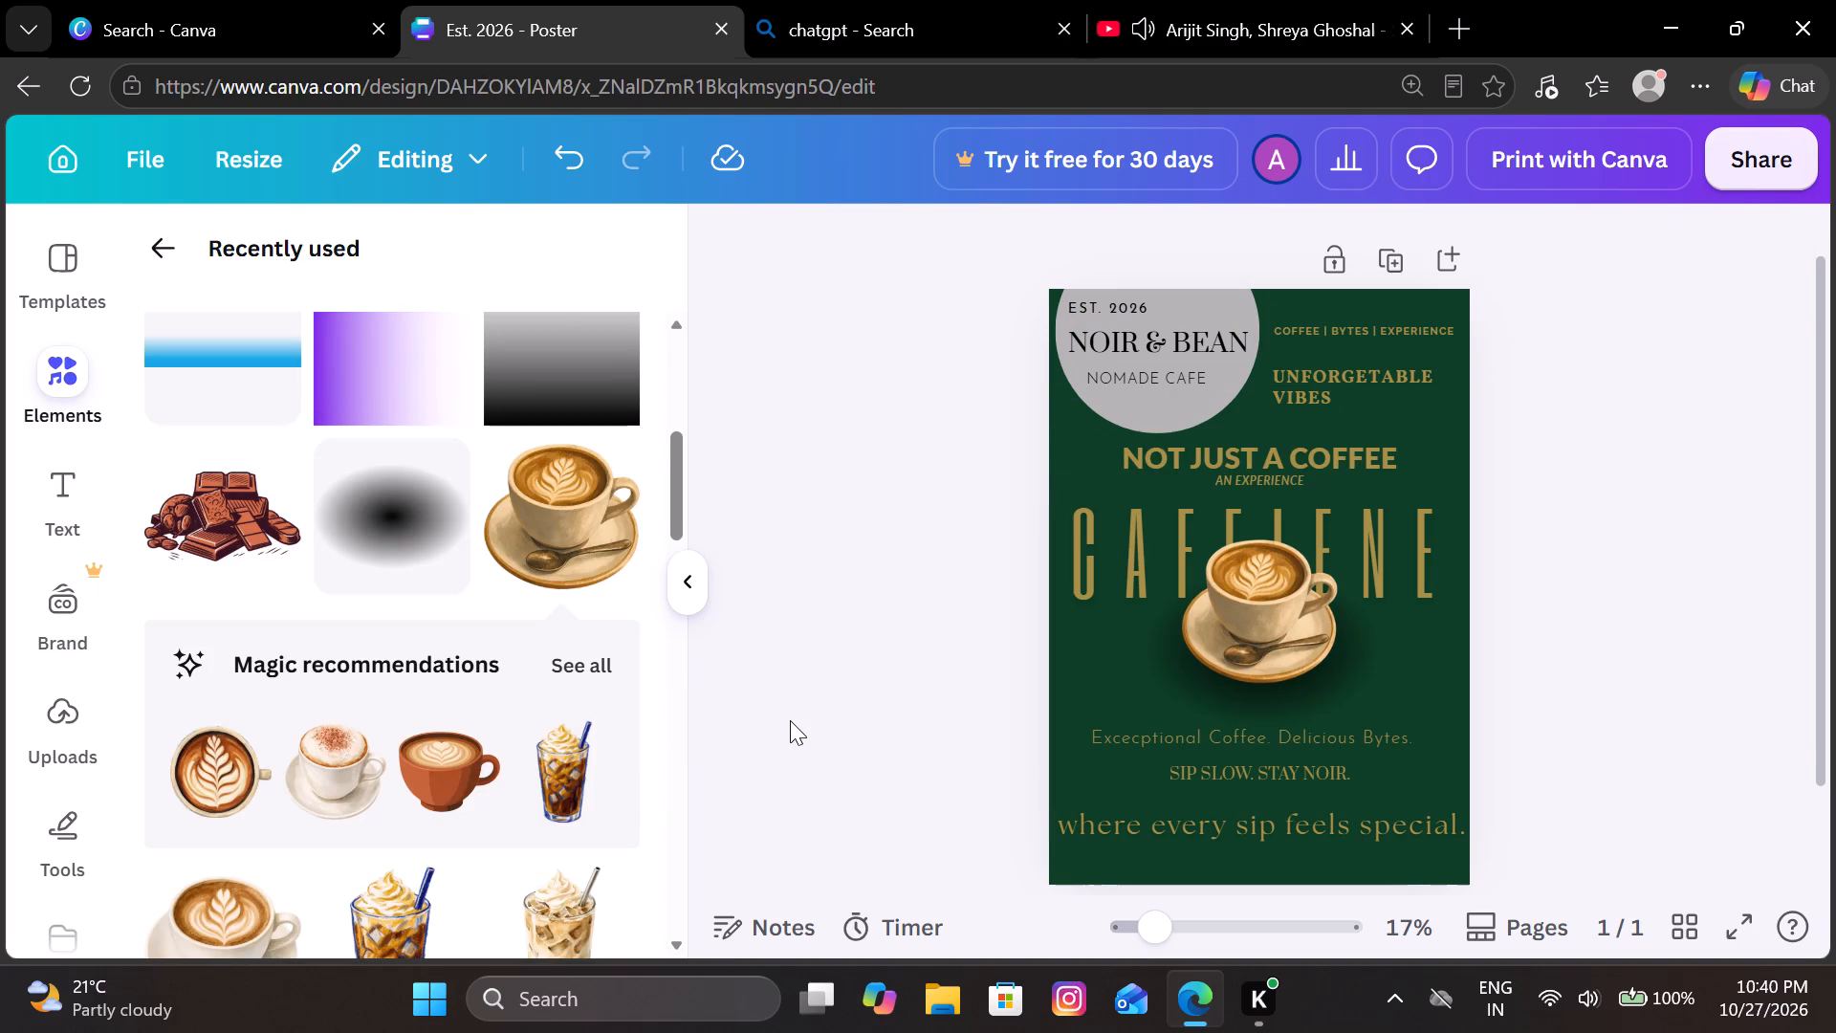
Append two periods to the UNFORGETABLE VIBES text so it ends with "VIBES..".
click(1351, 398)
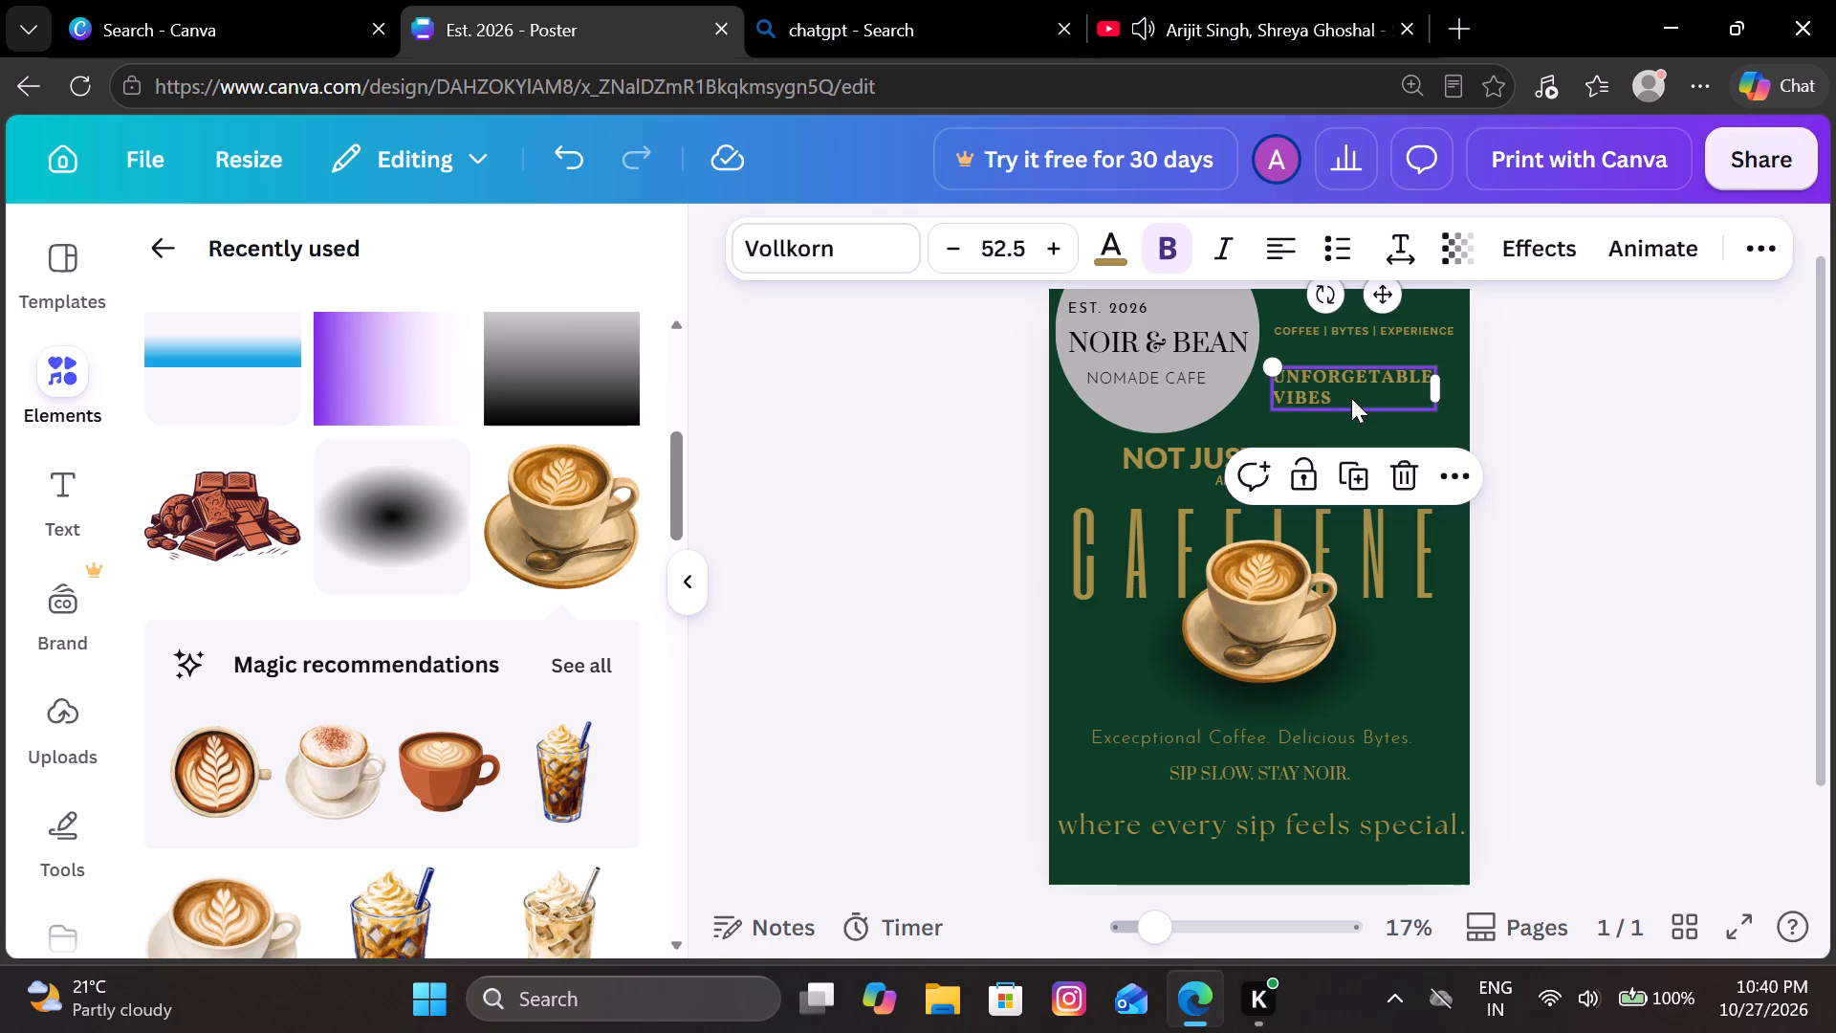
text(..)
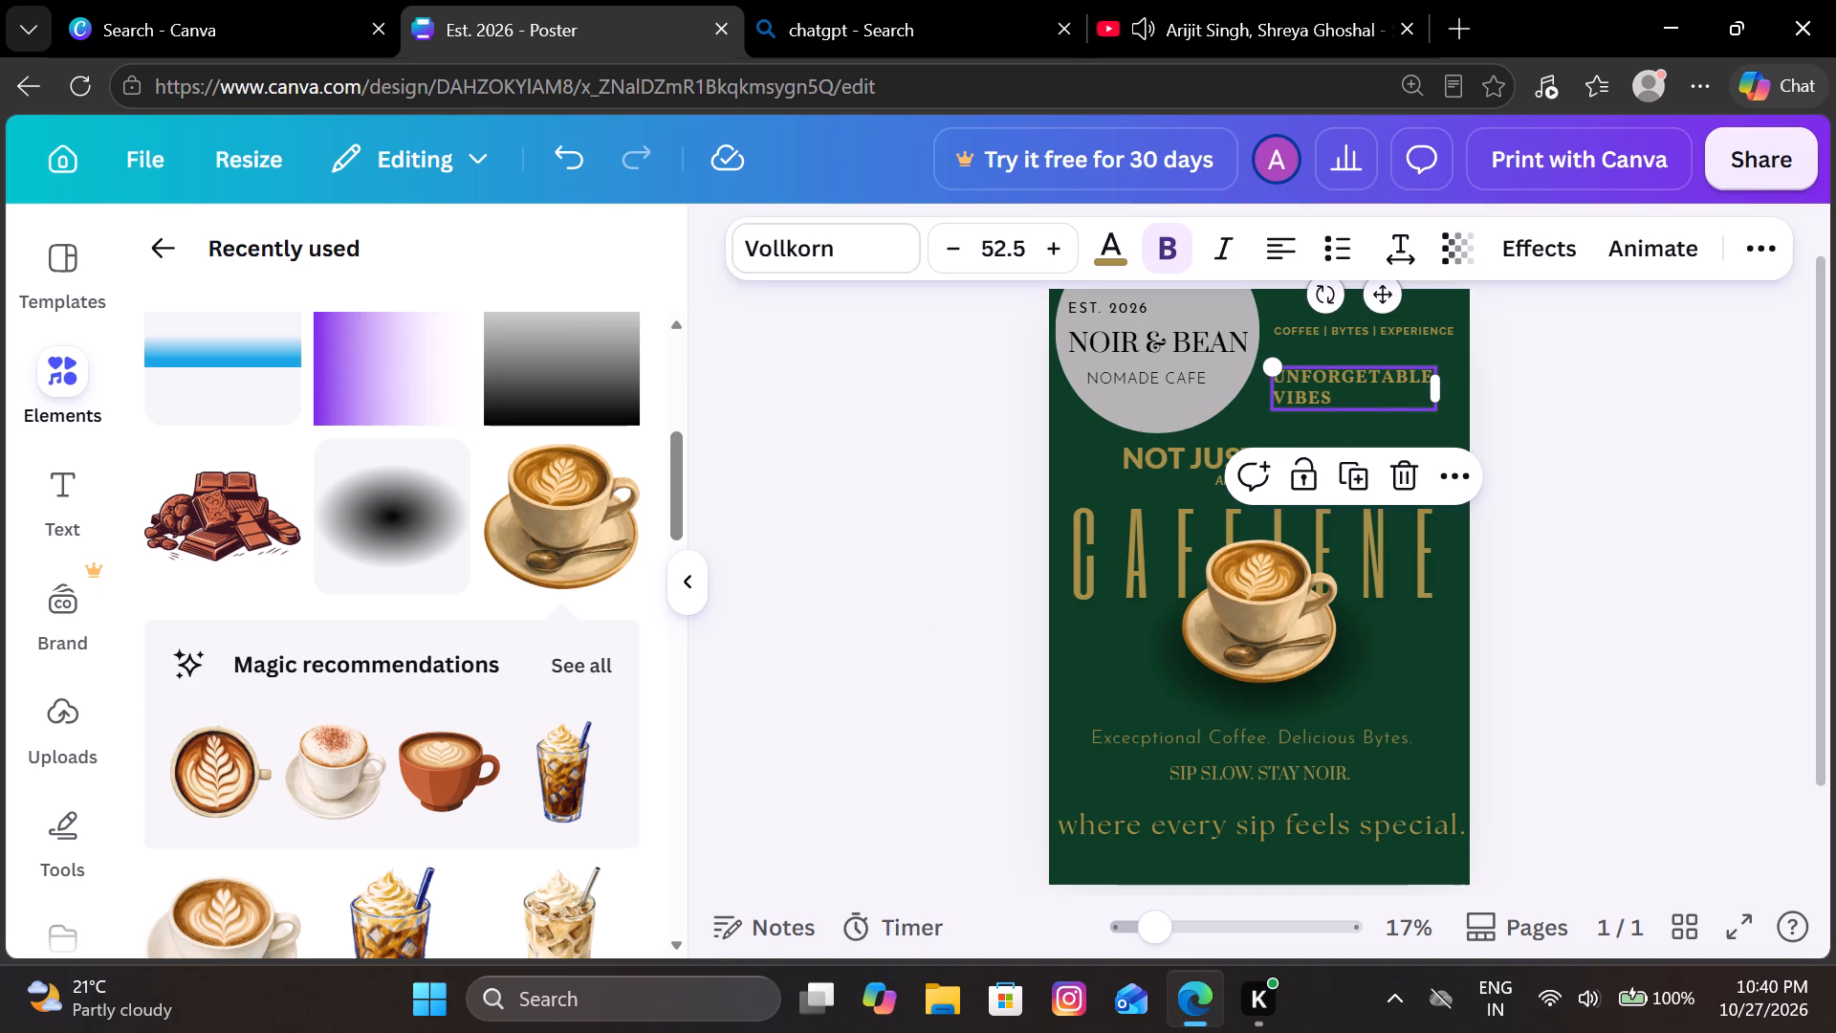
click(1363, 383)
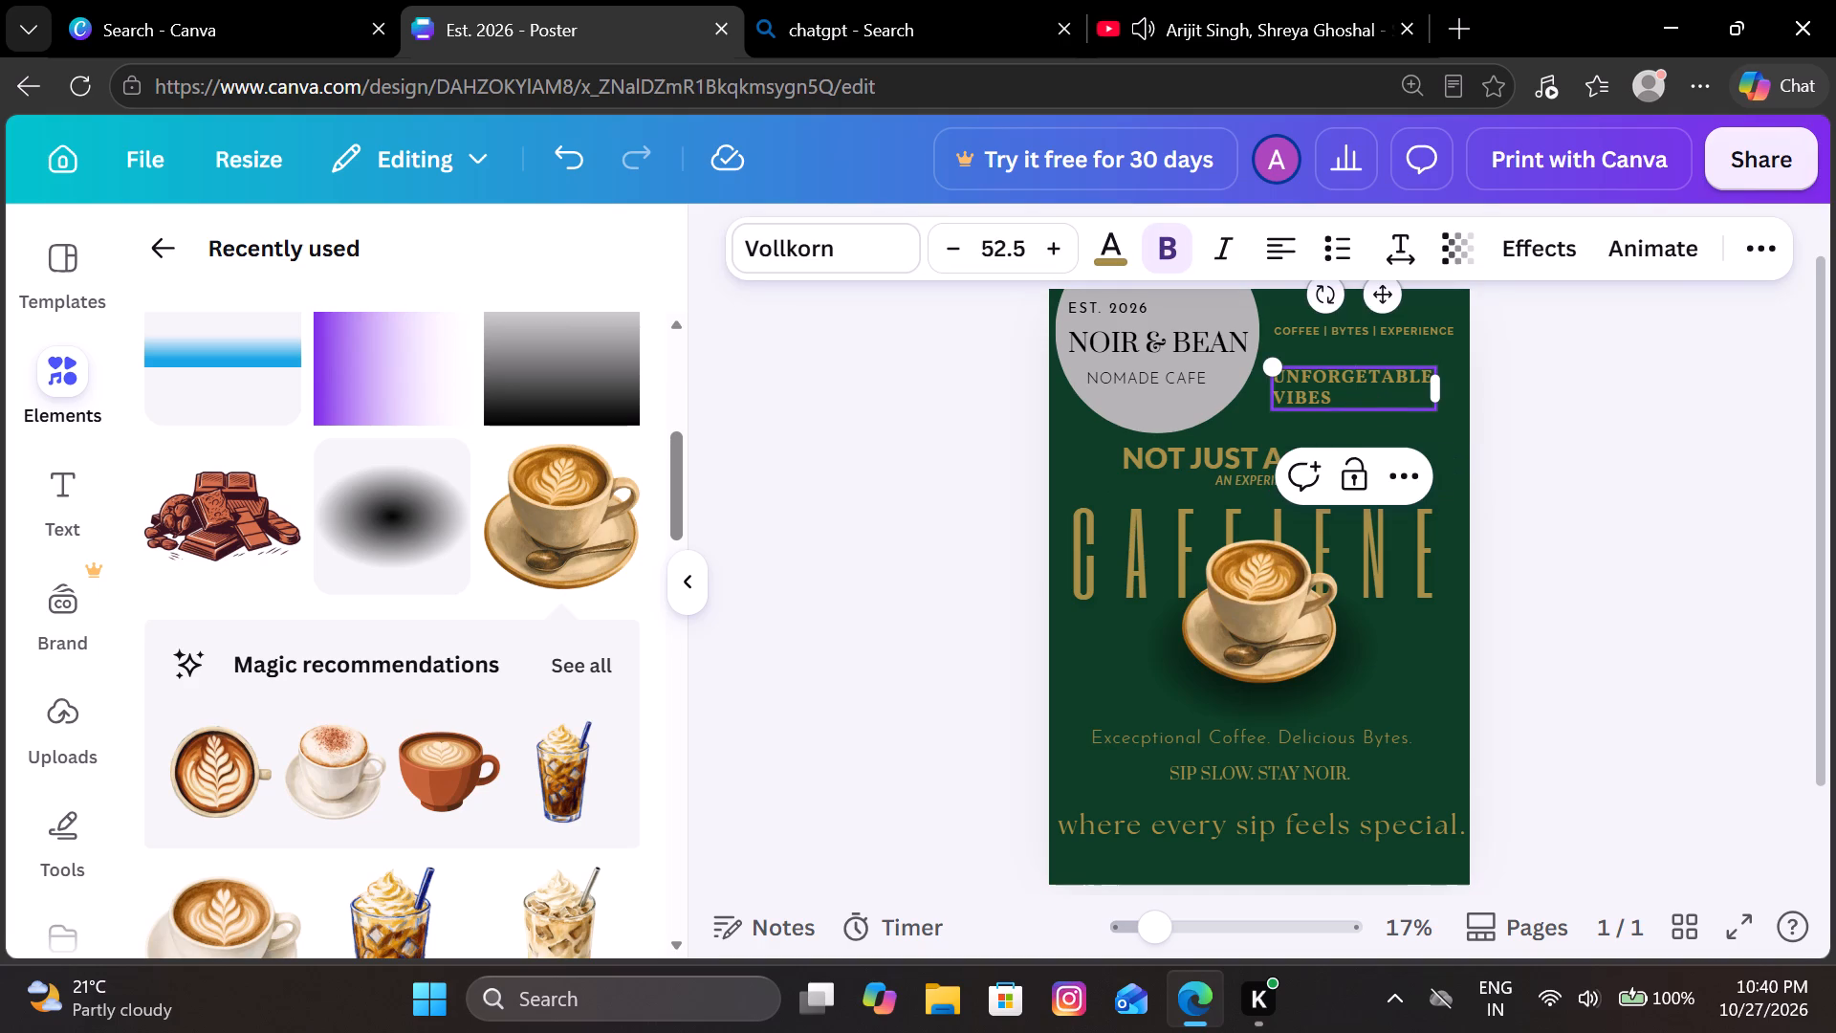
click(1365, 392)
text(..)
click(1628, 340)
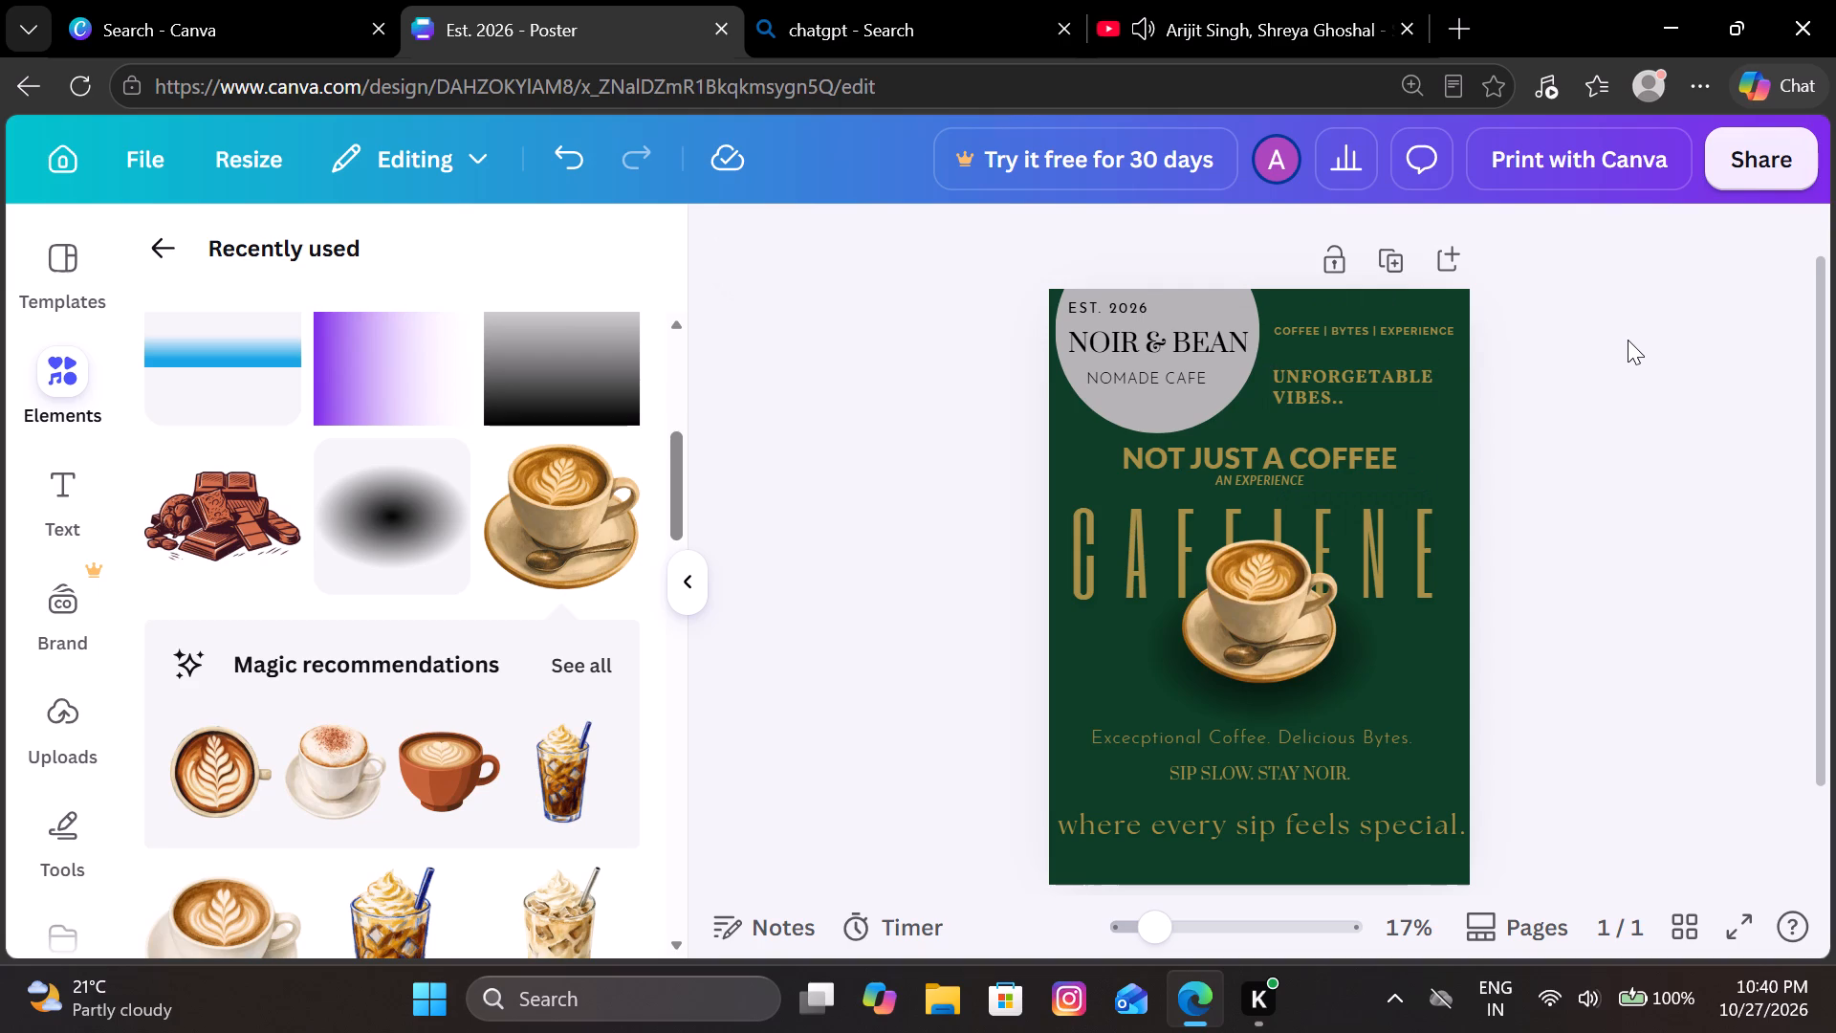
Check the design's save status.
click(735, 157)
click(1576, 337)
Download the poster as a JPG and dismiss the browser's download list.
click(1726, 152)
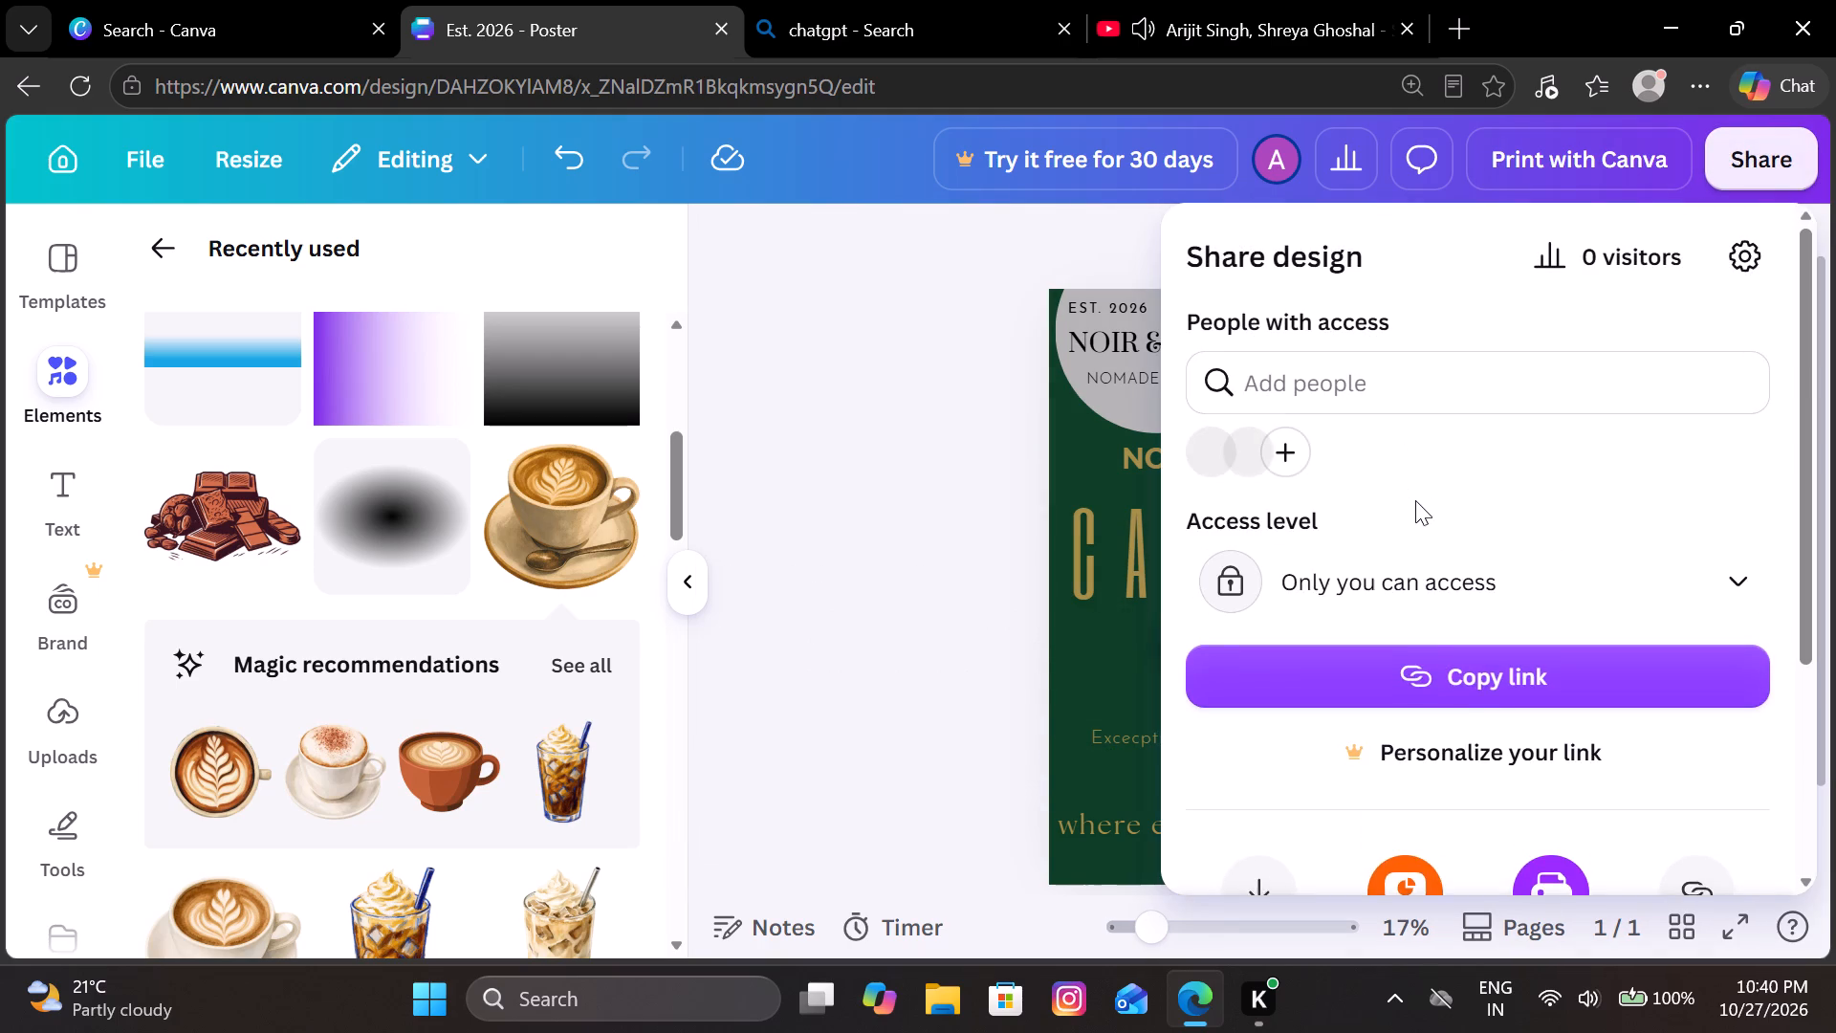
scroll(1415, 500, down, 1)
click(1255, 590)
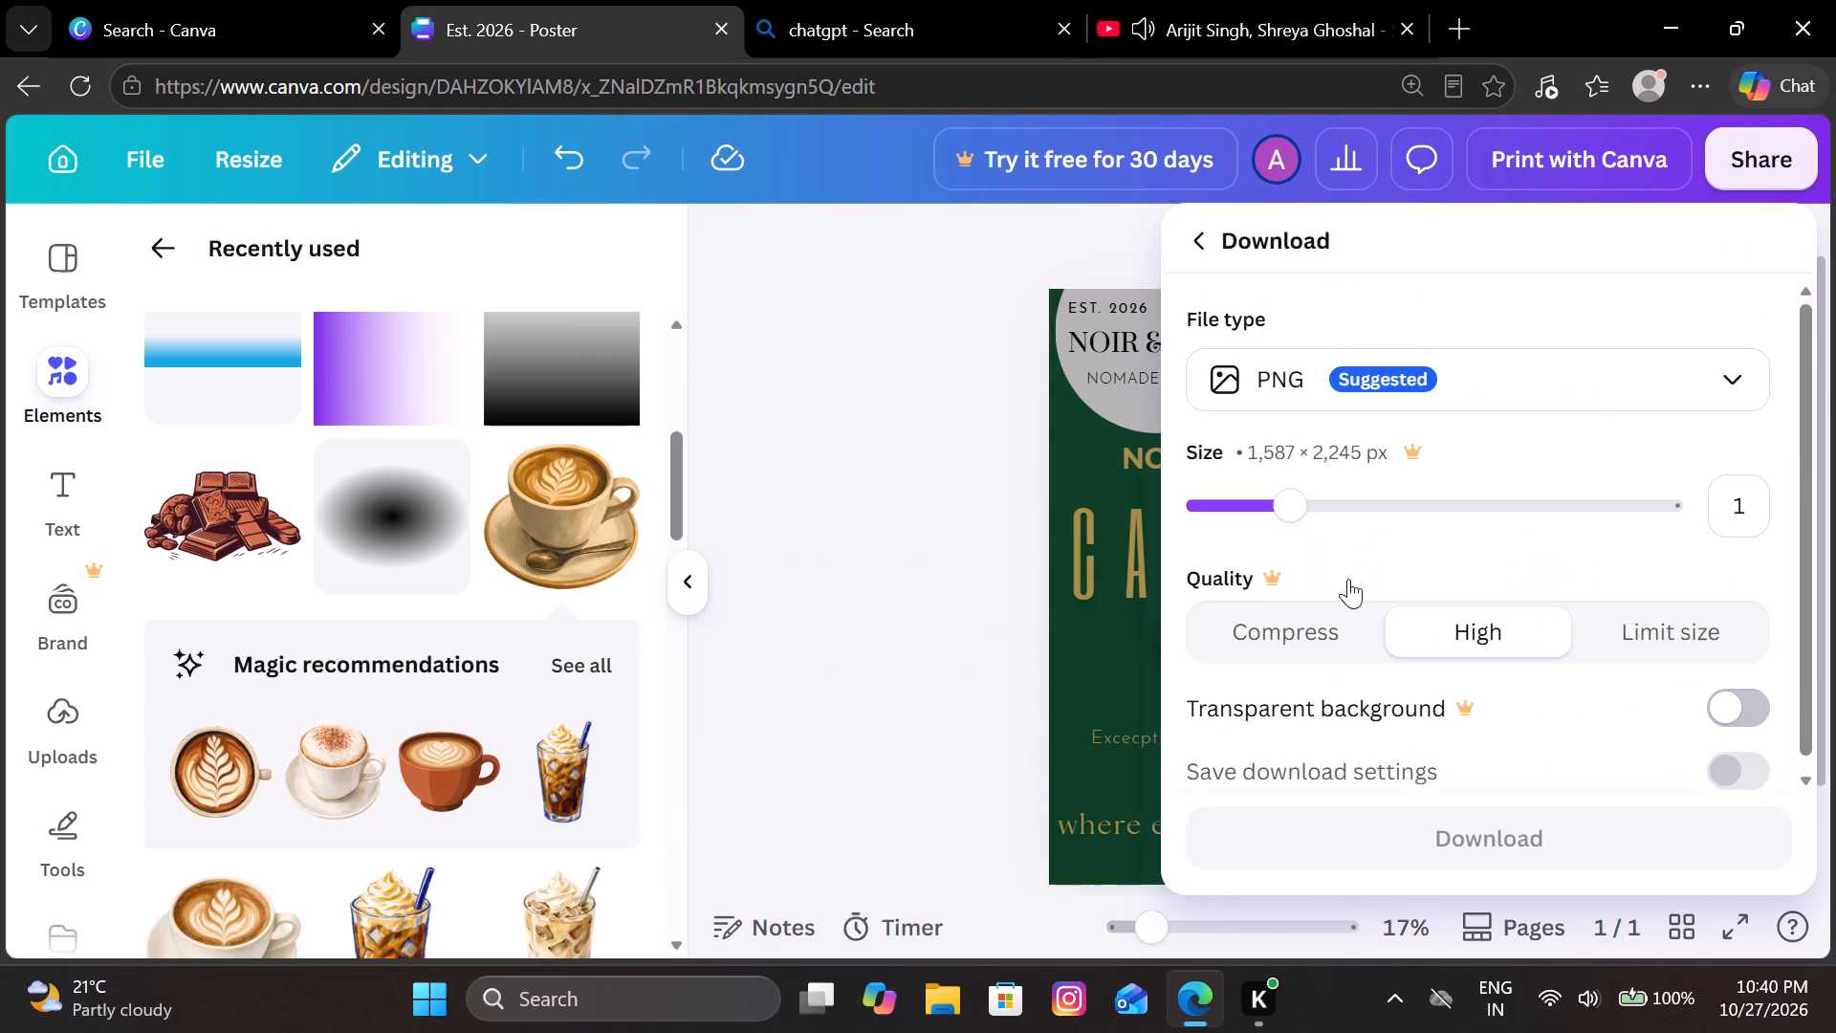
click(1565, 376)
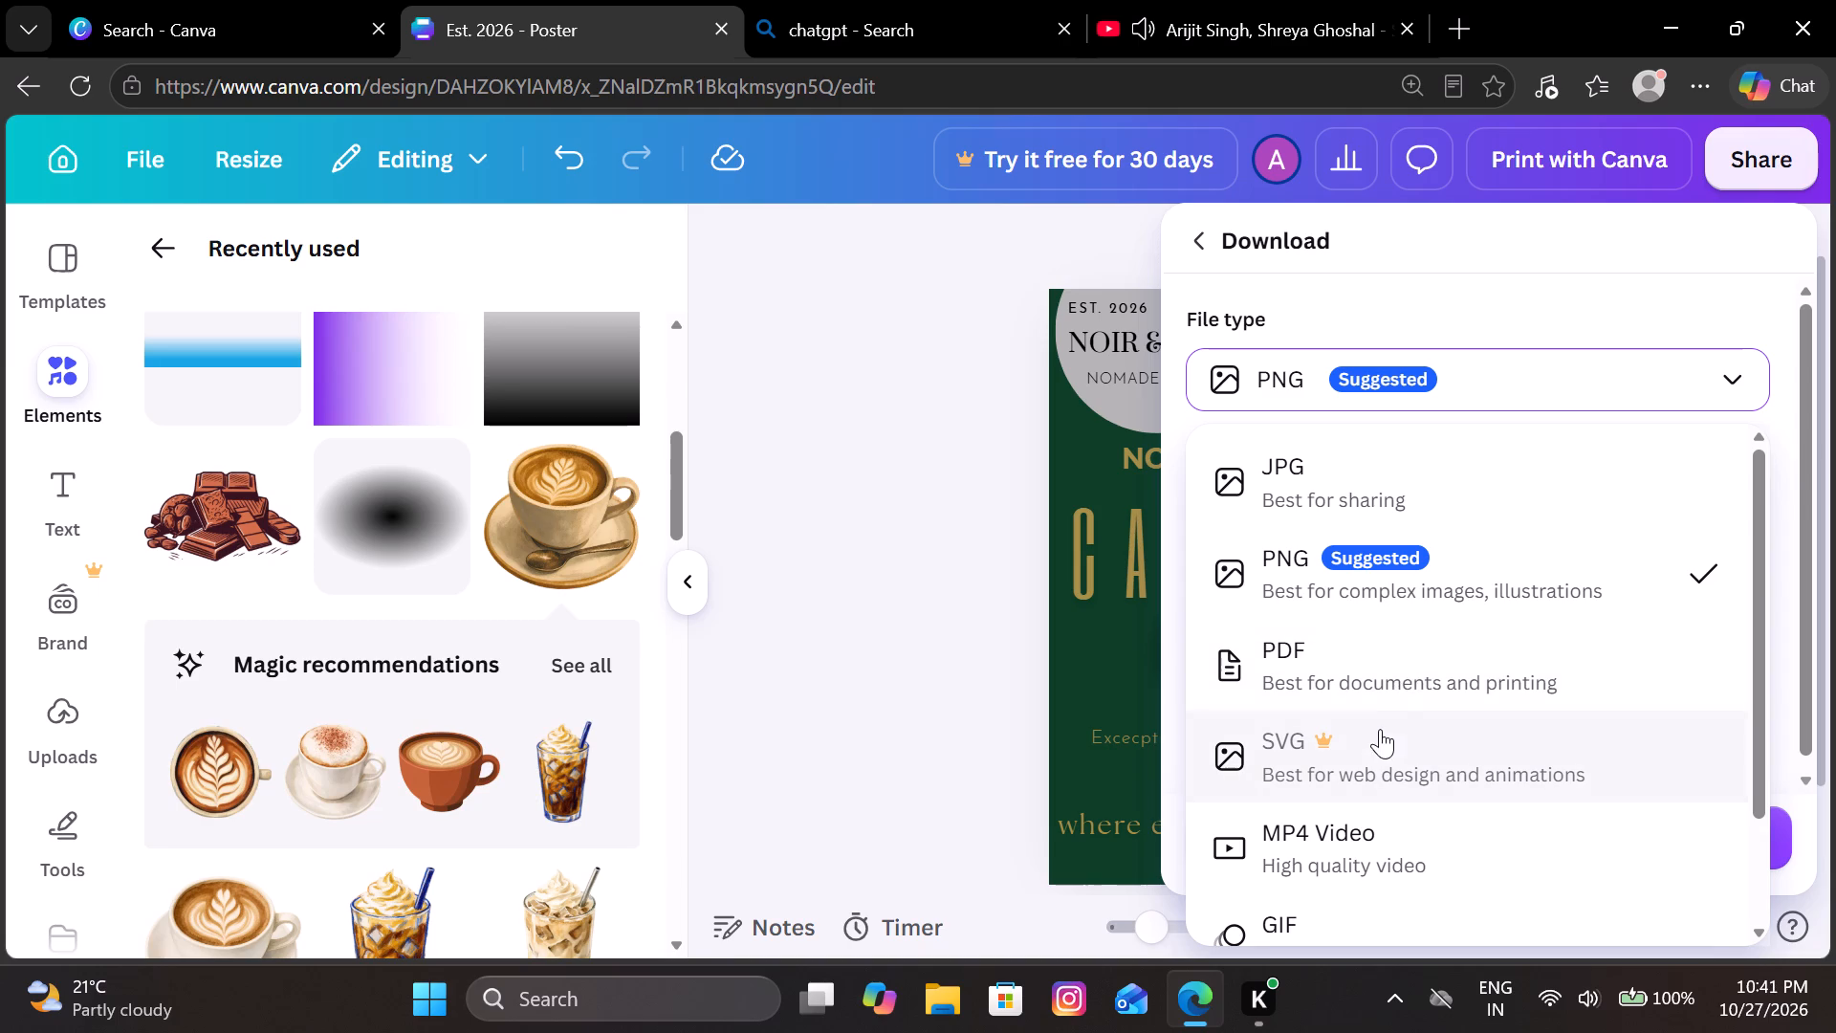
click(1437, 468)
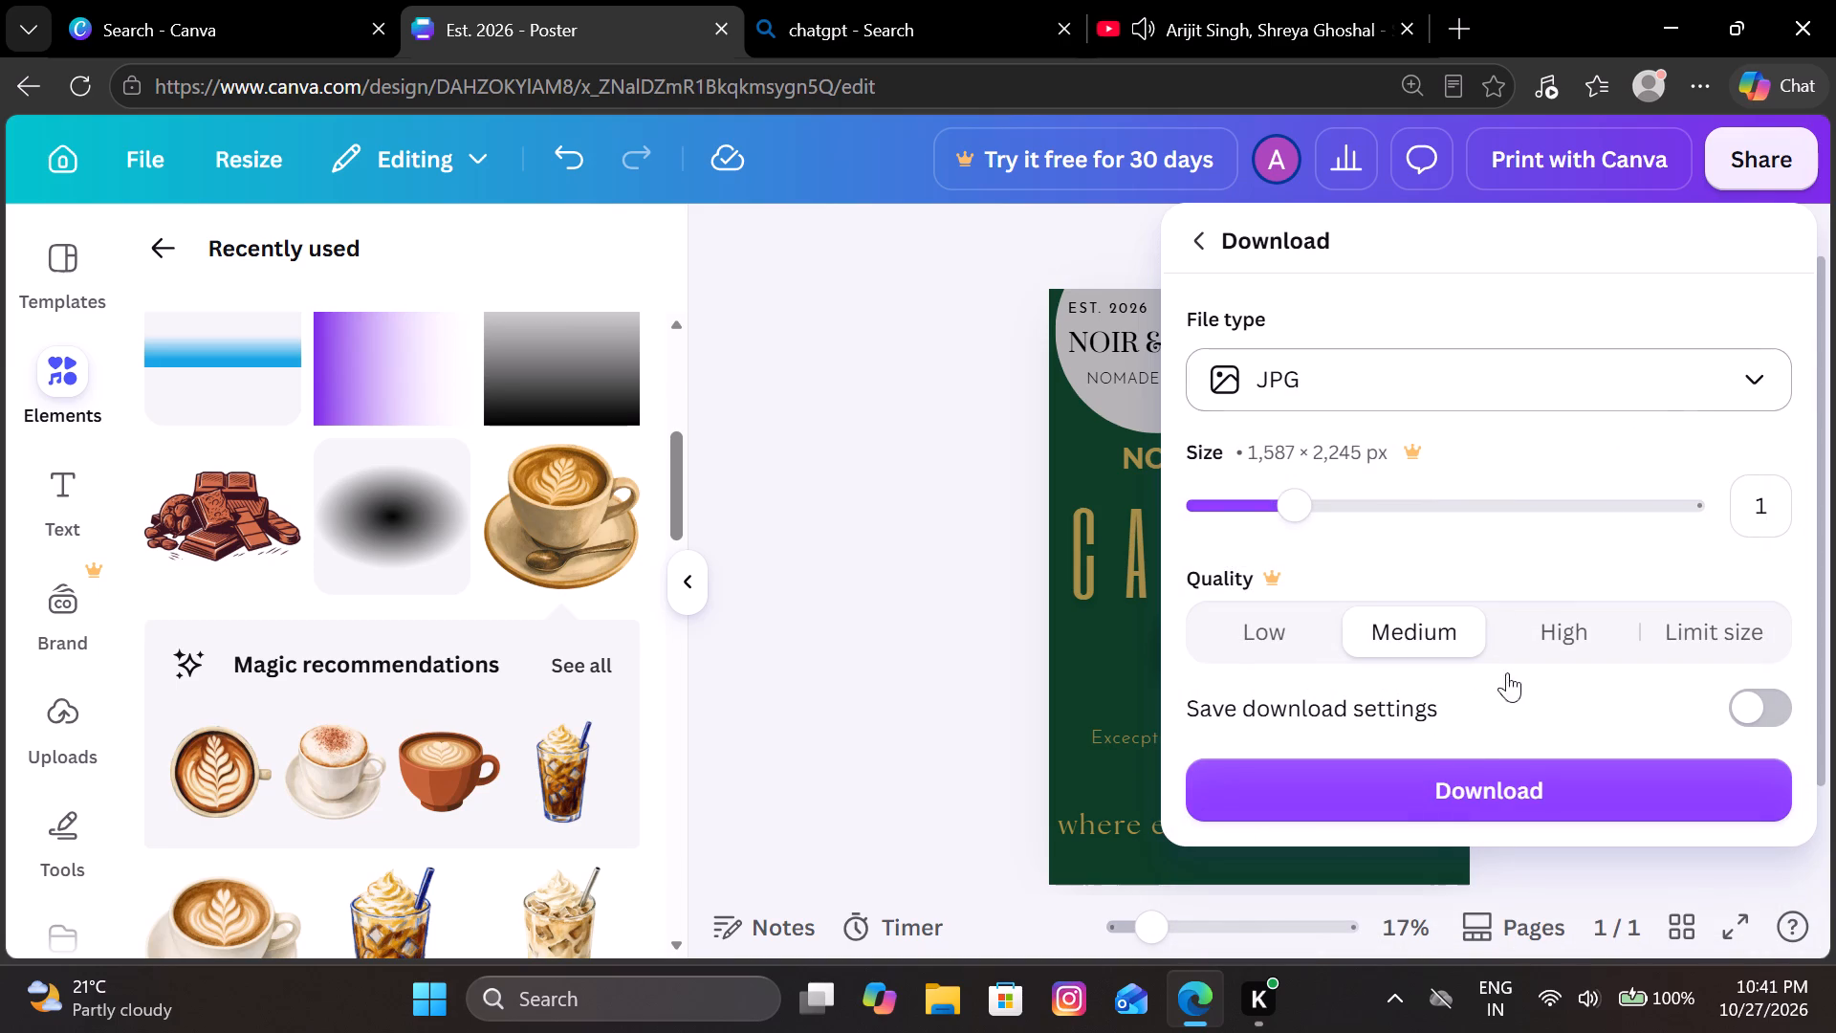
click(1440, 802)
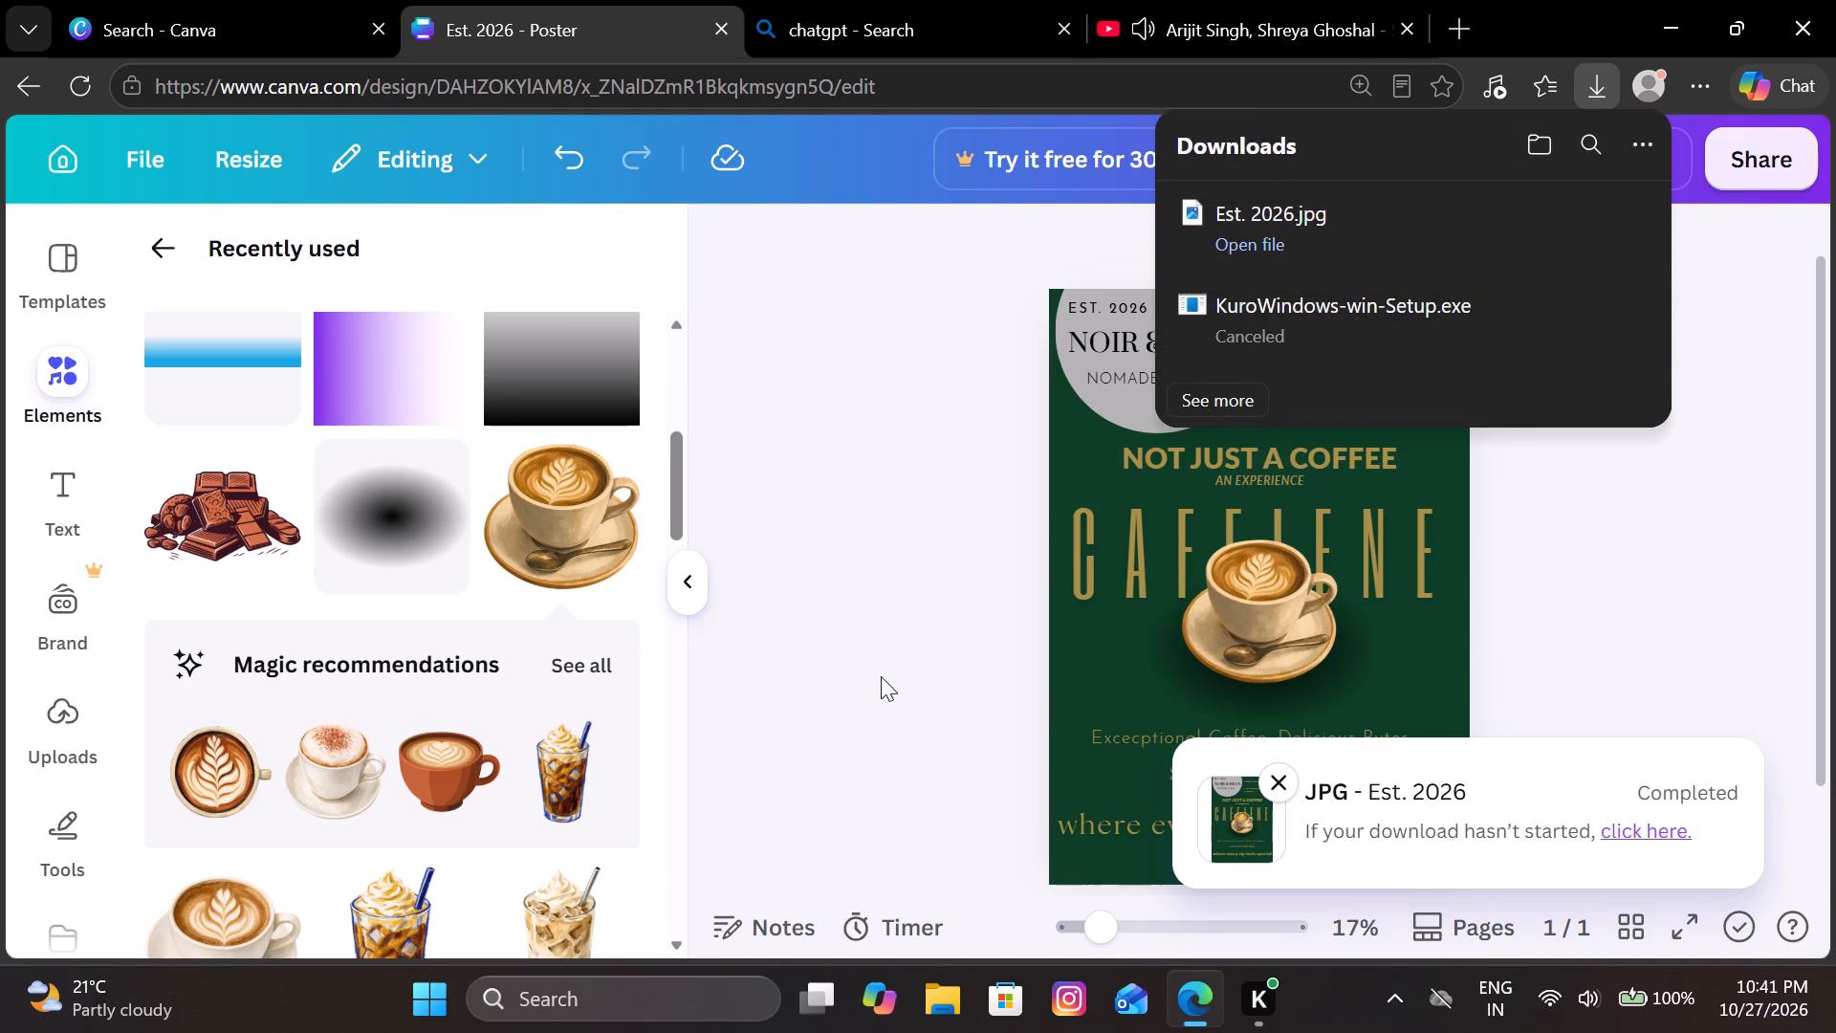
scroll(458, 712, down, 2)
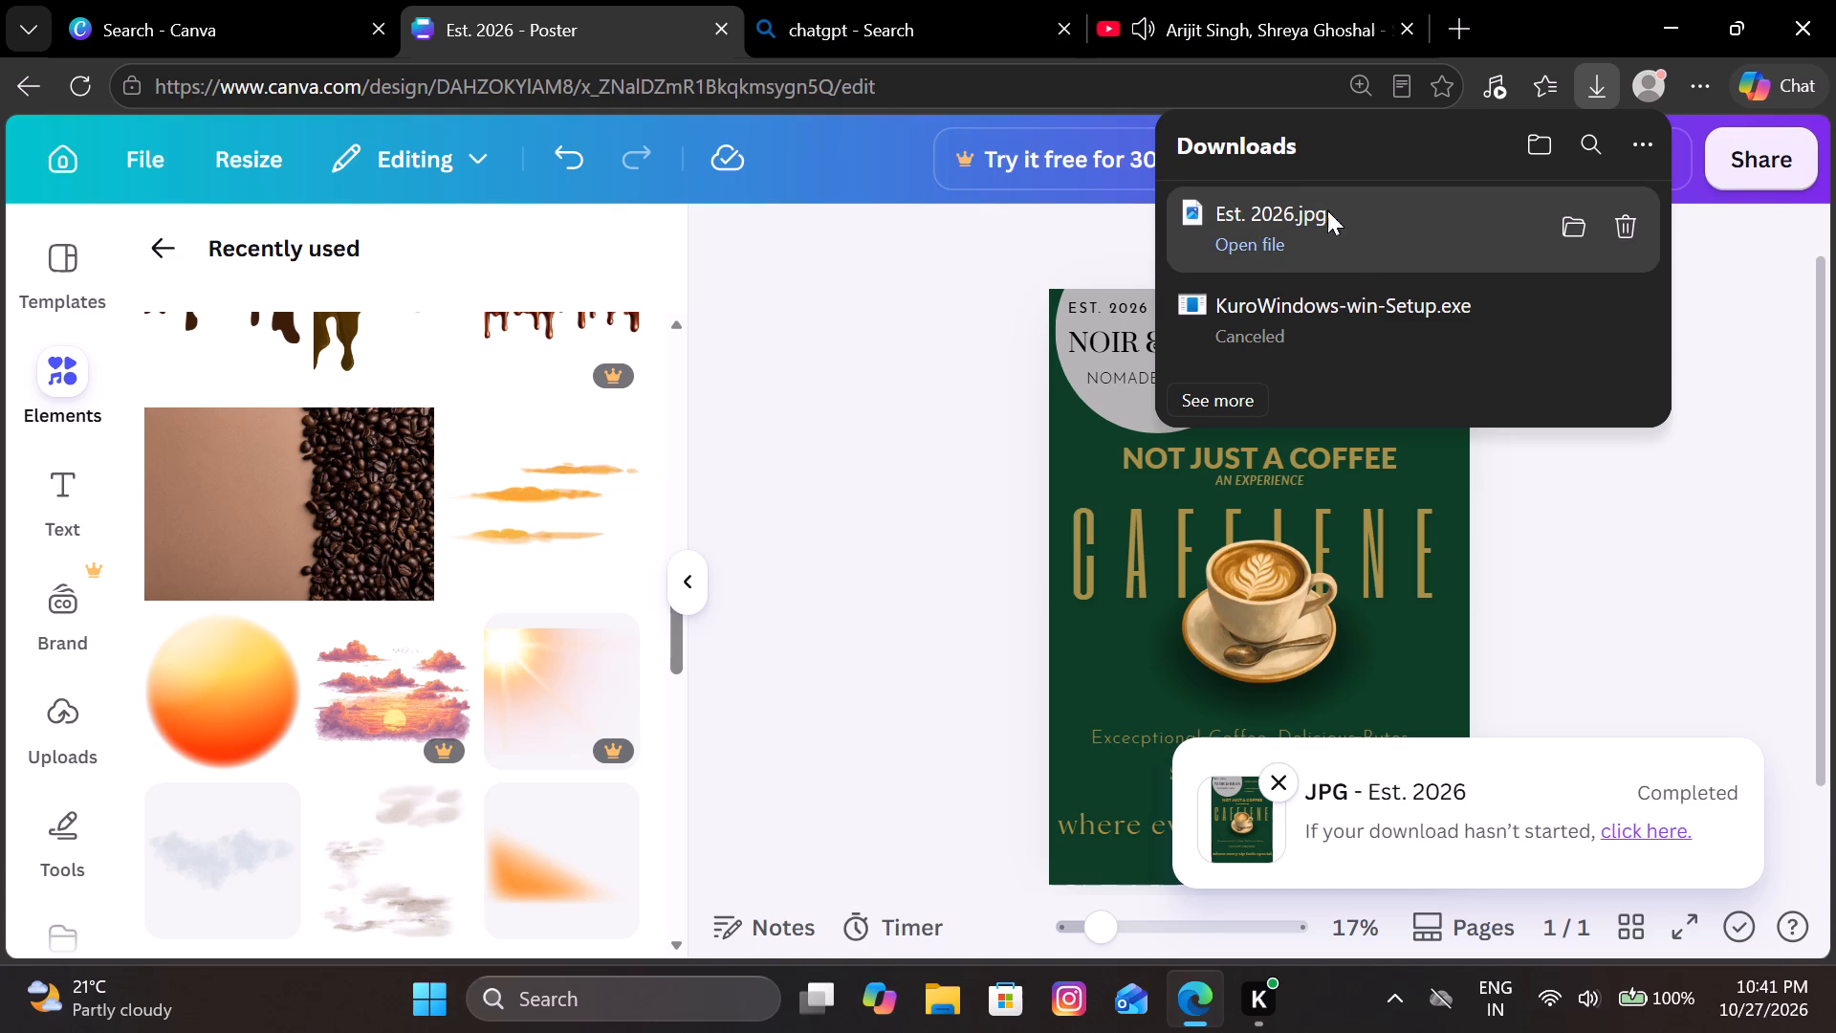
click(884, 368)
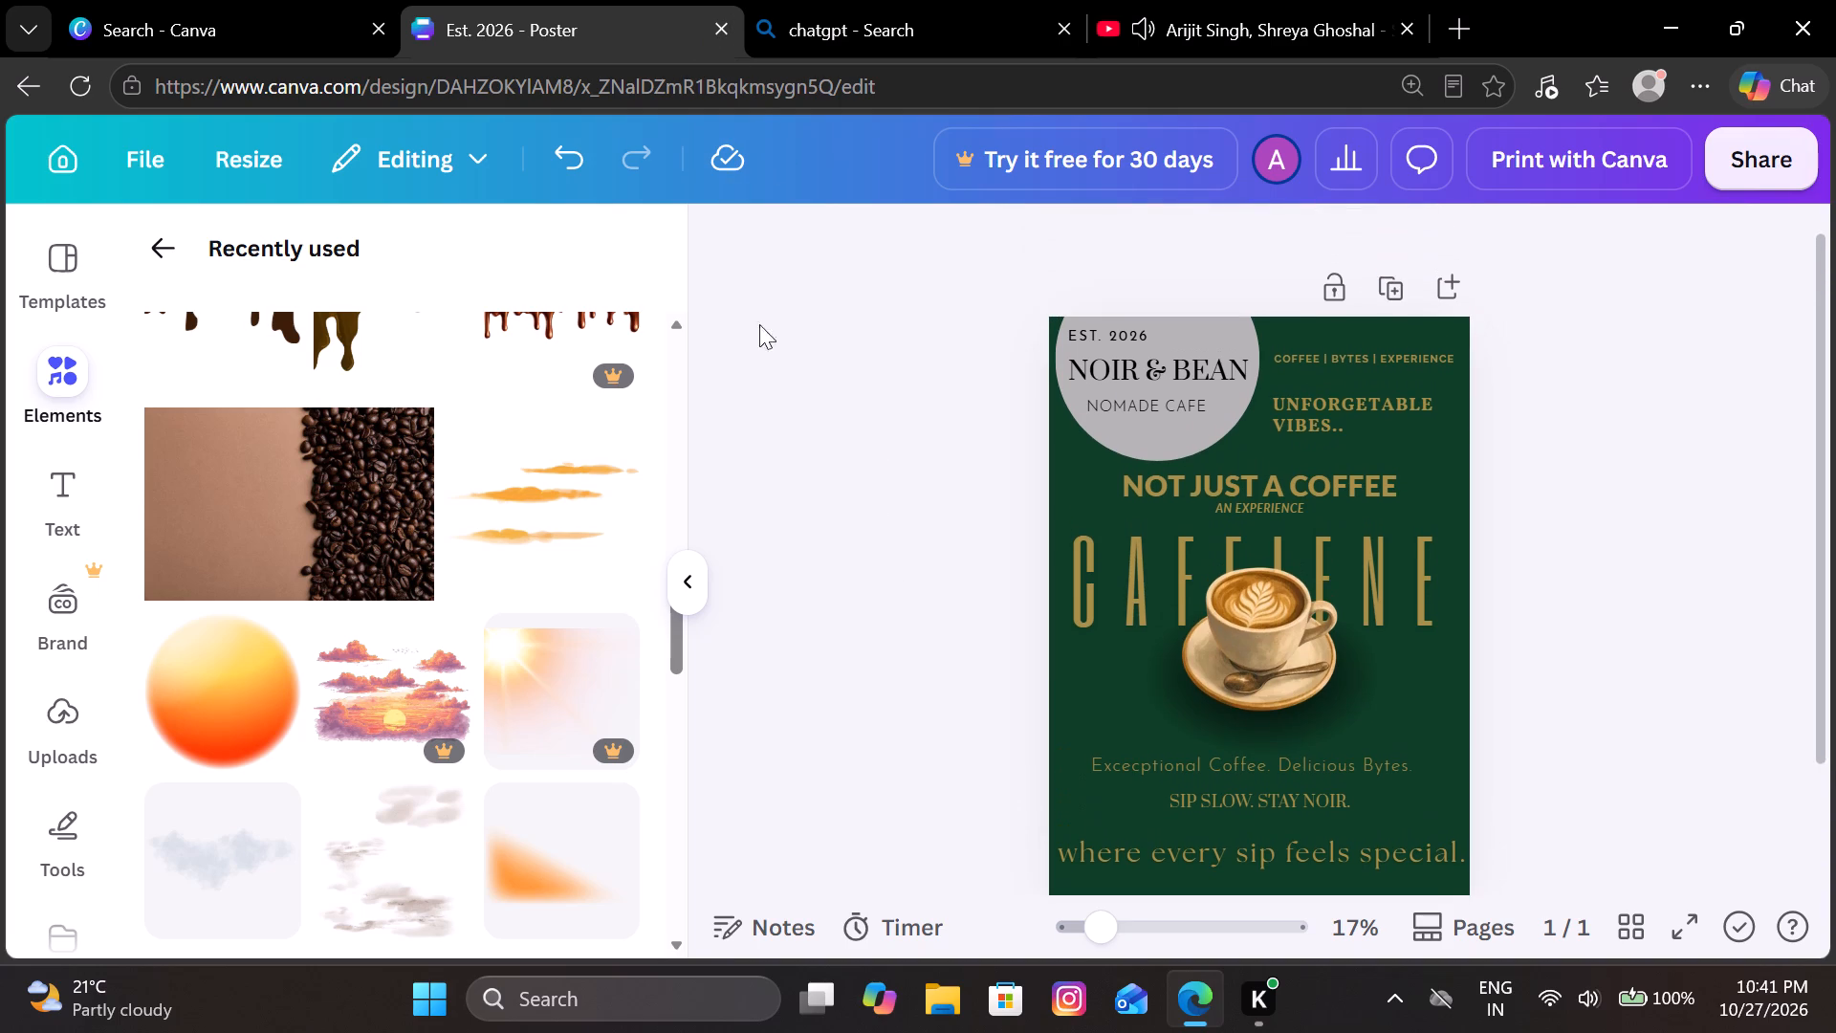
Check the poster's save status and look over the whole page.
click(738, 137)
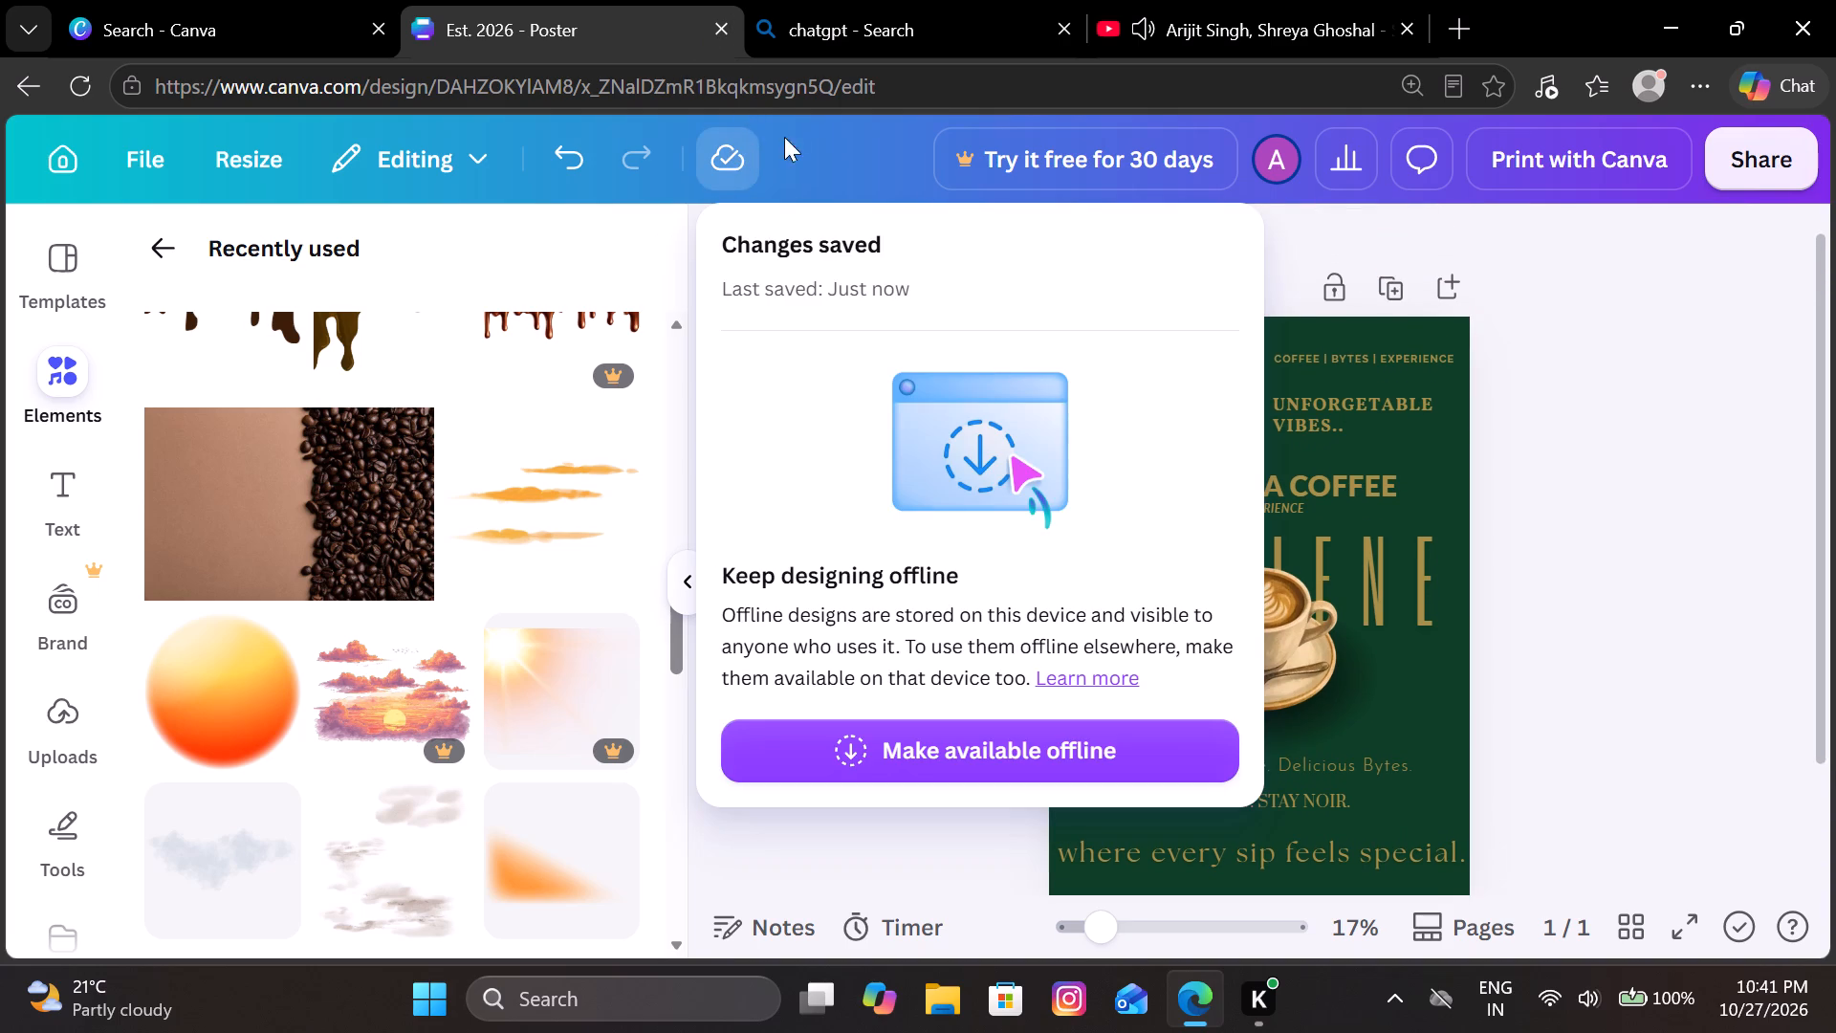
click(1579, 295)
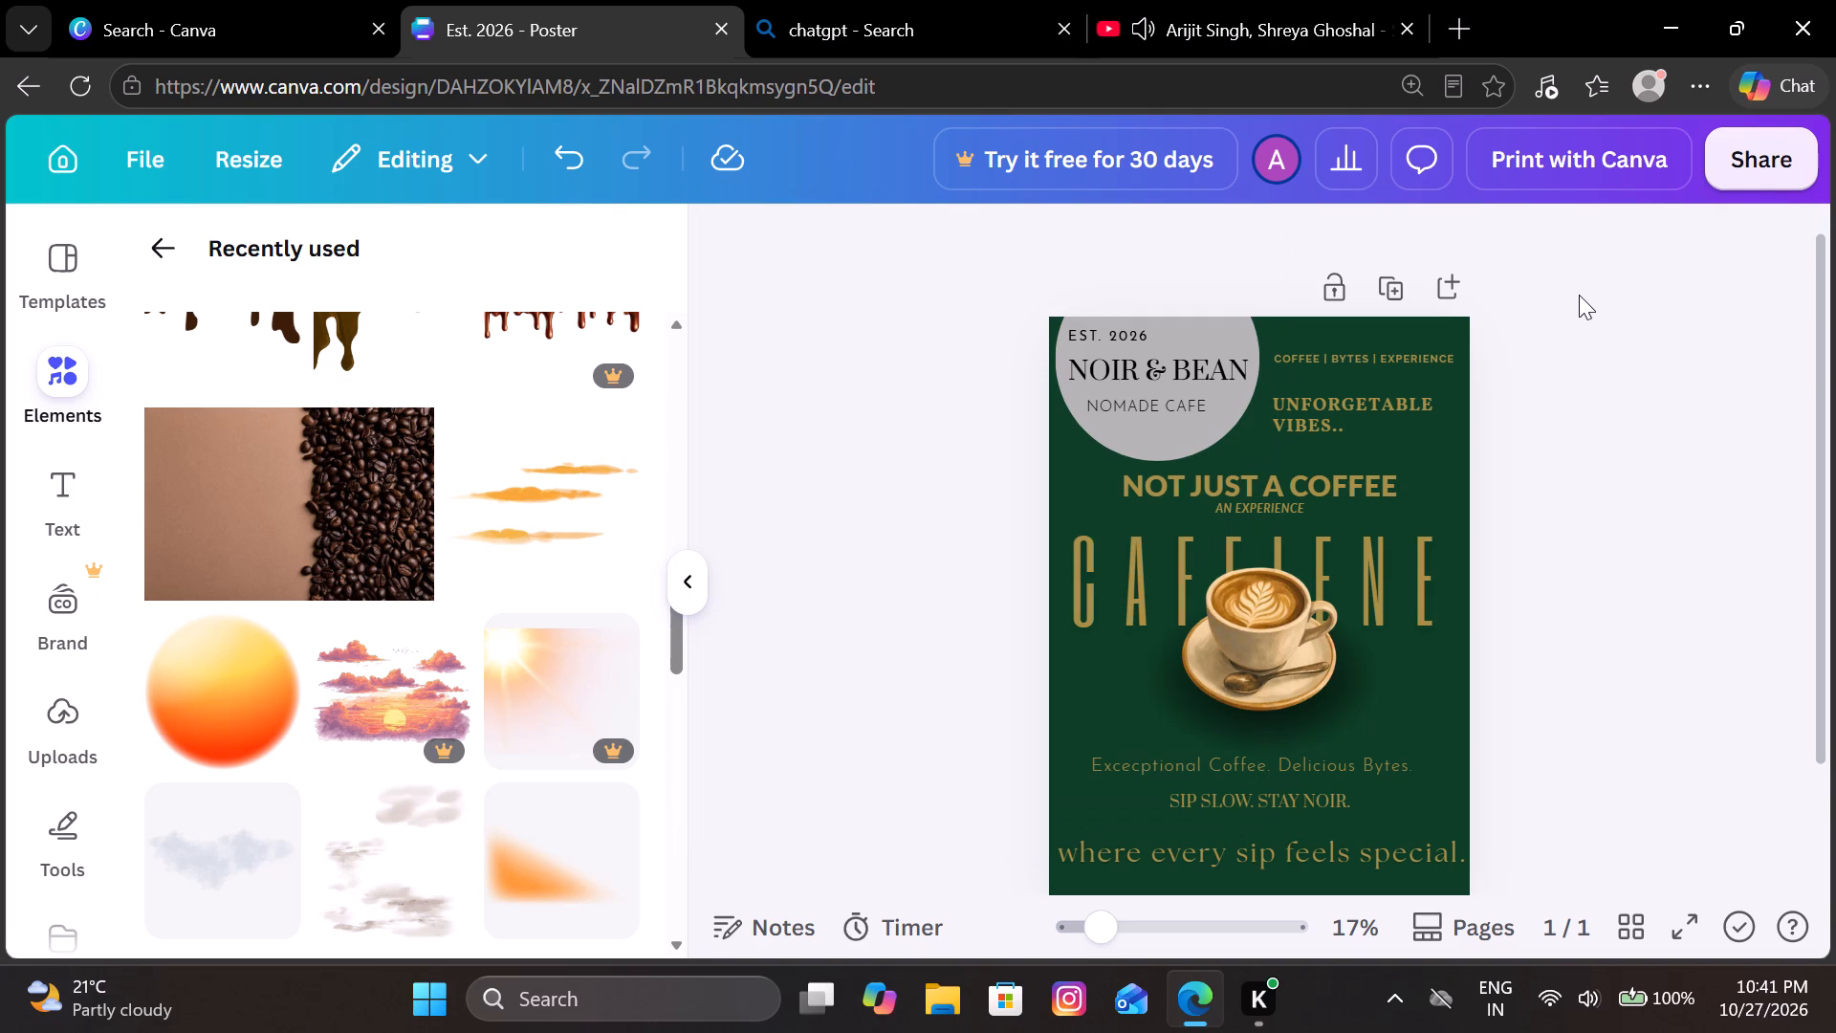
scroll(1579, 295, down, 1)
ctrl+scroll(1579, 295, down, 1)
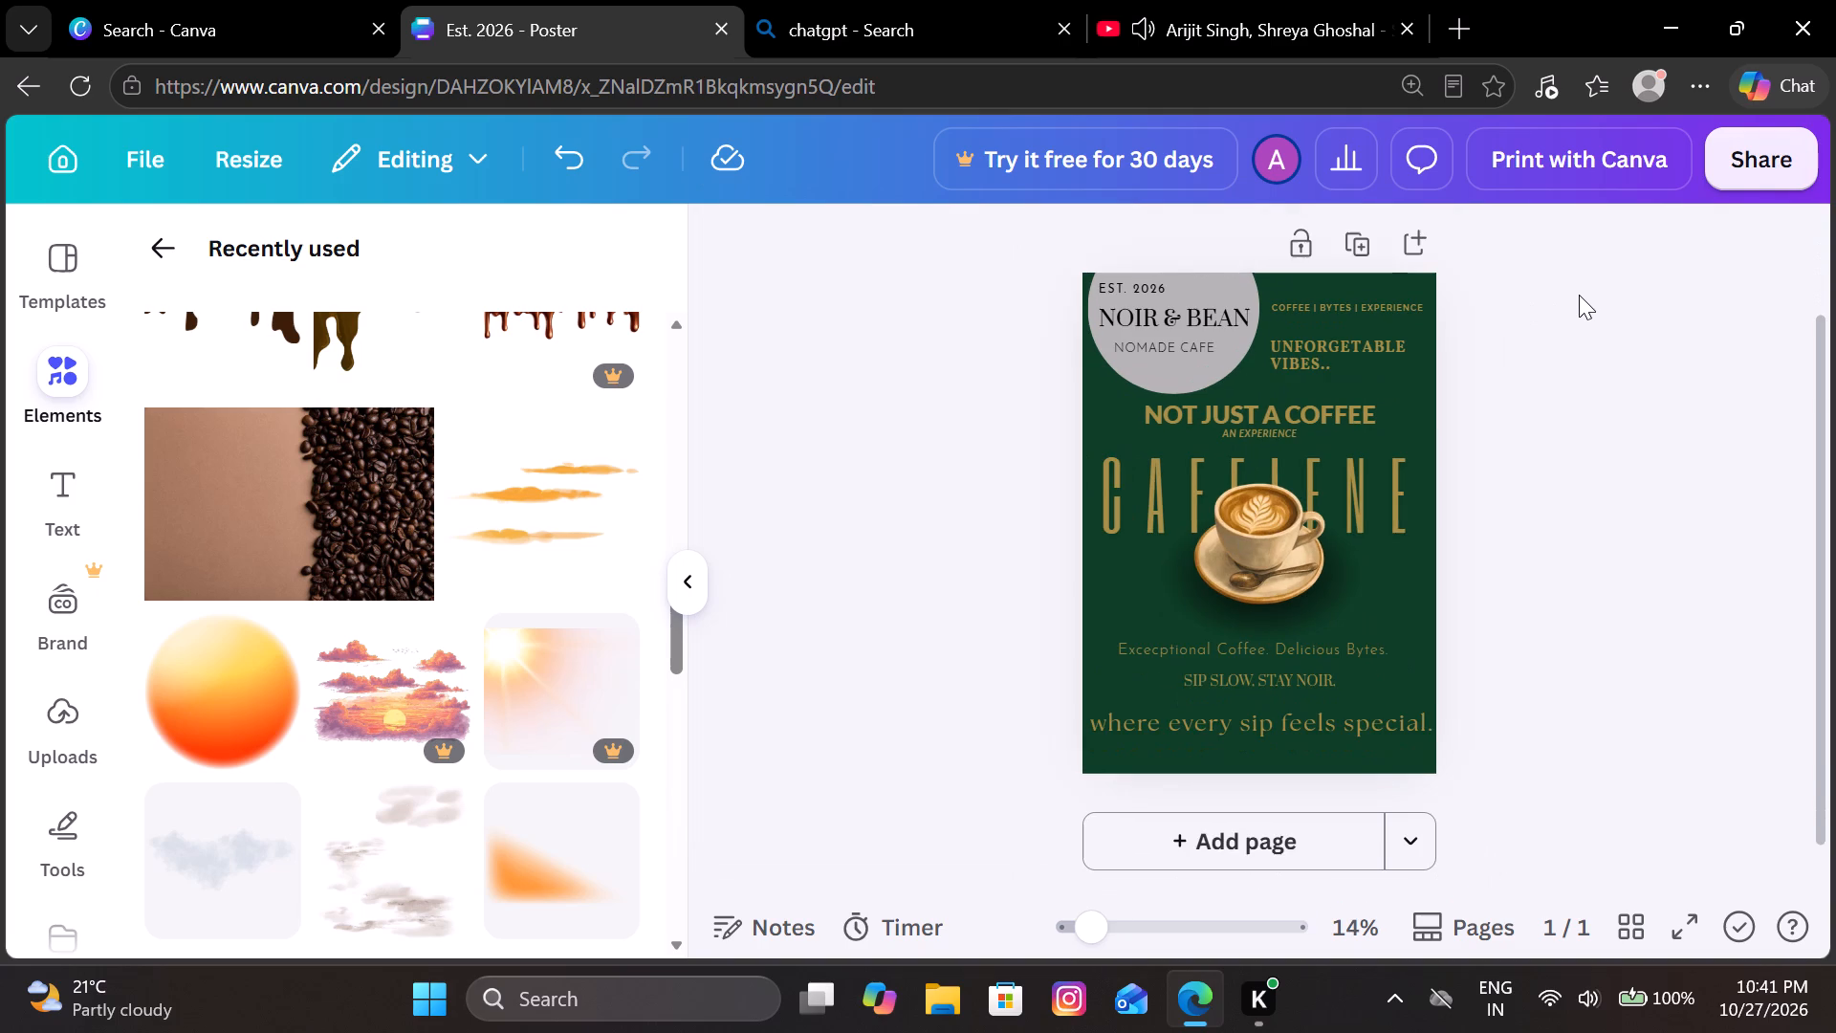
scroll(1579, 295, right, 6)
Close the chatgpt search tab.
click(1058, 33)
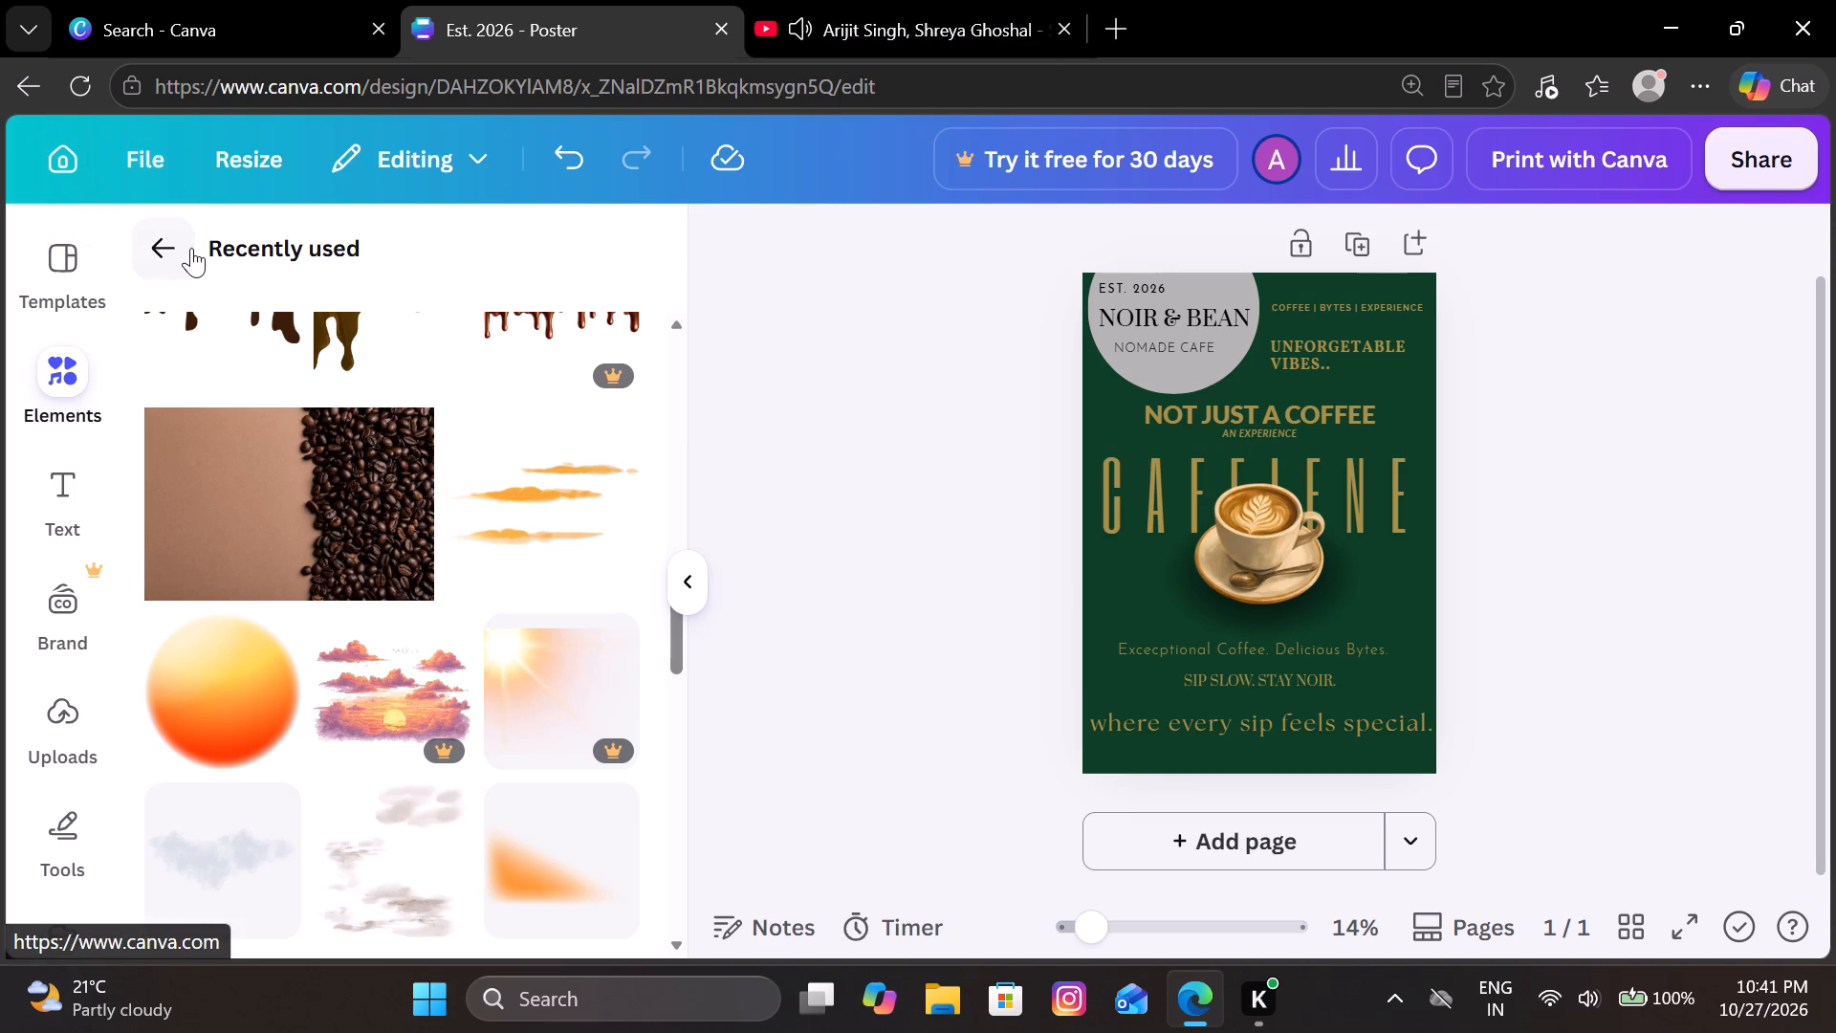
Return to the Canva home page and view the Est. 2026 poster from the recent designs.
click(50, 165)
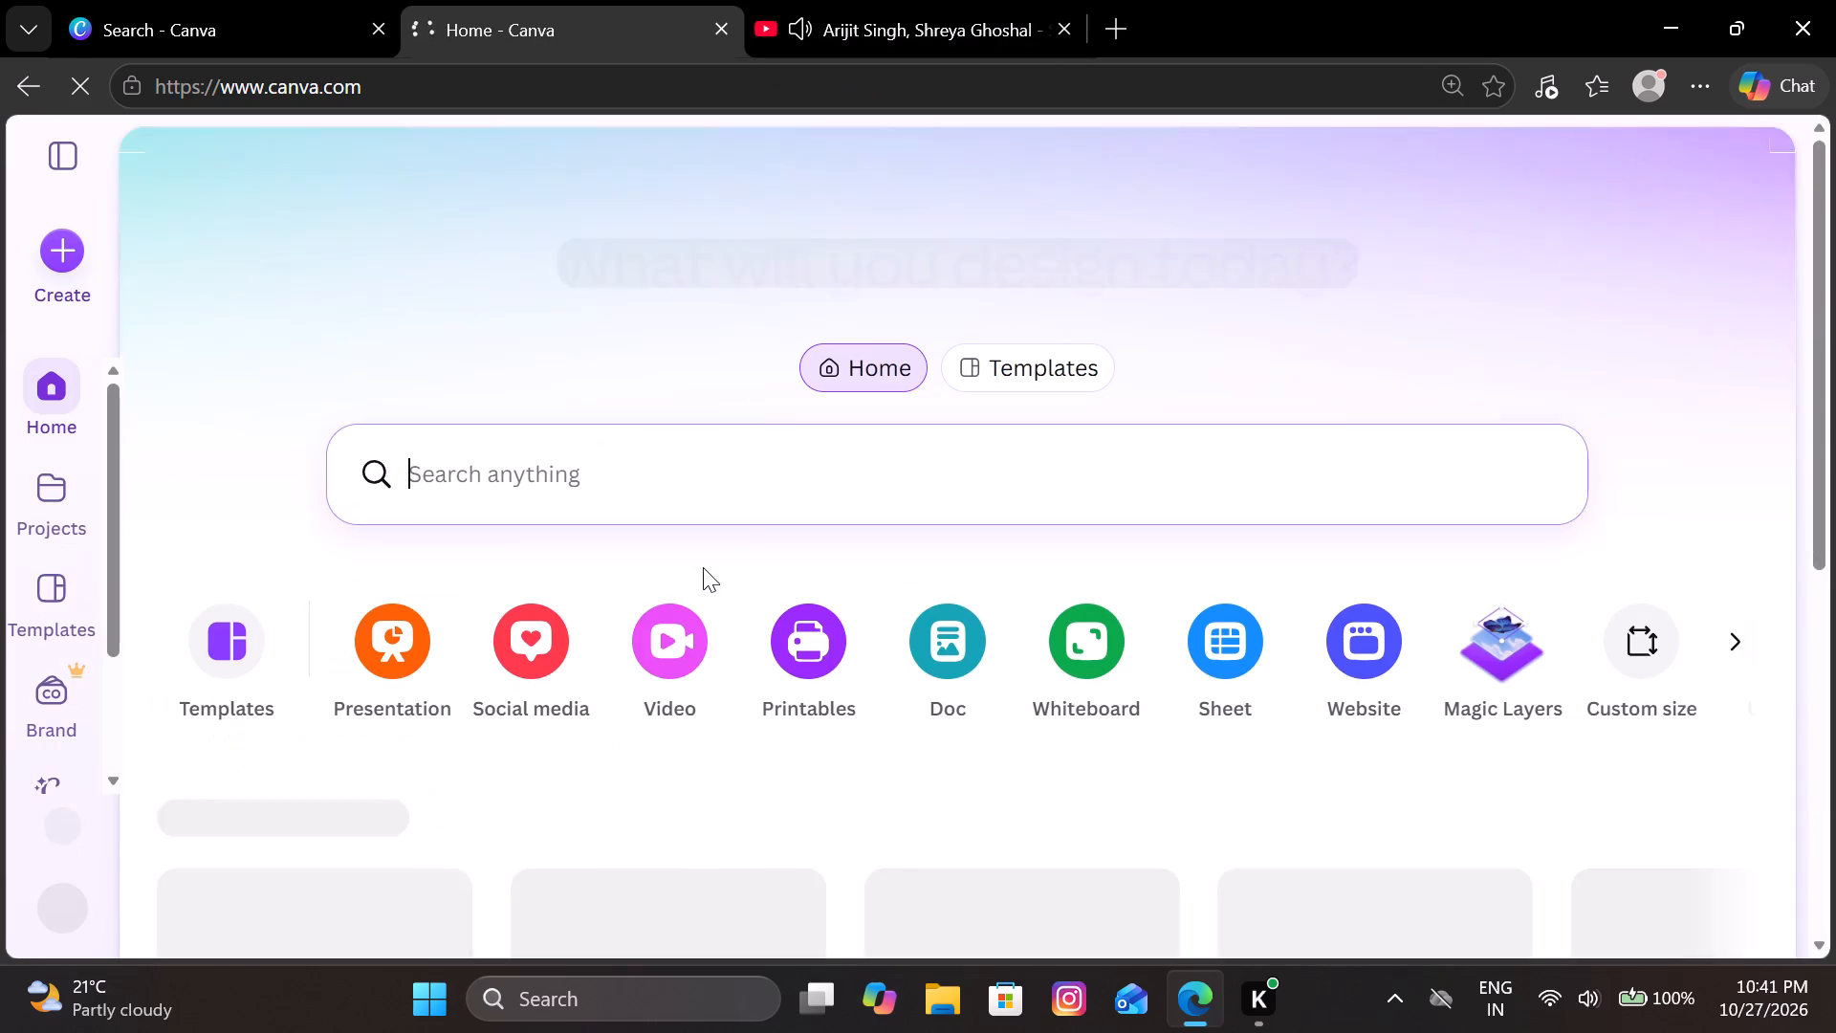
scroll(703, 567, down, 5)
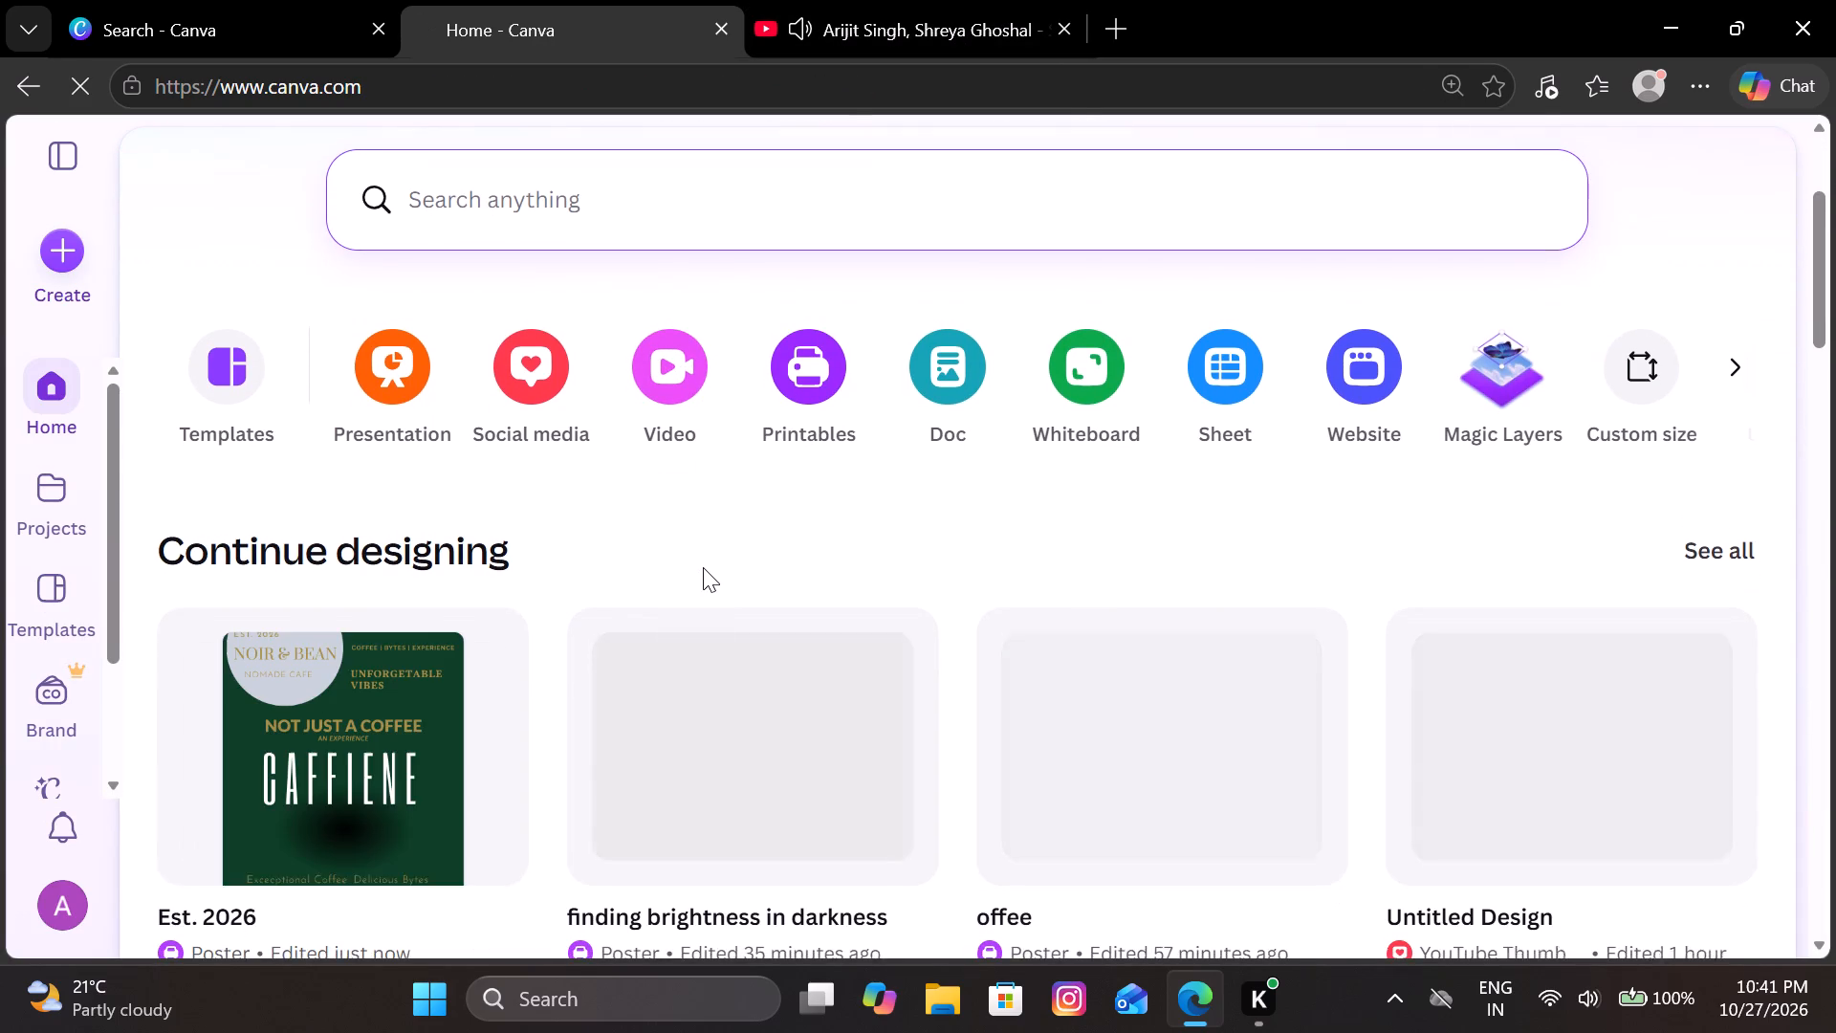
scroll(703, 567, down, 2)
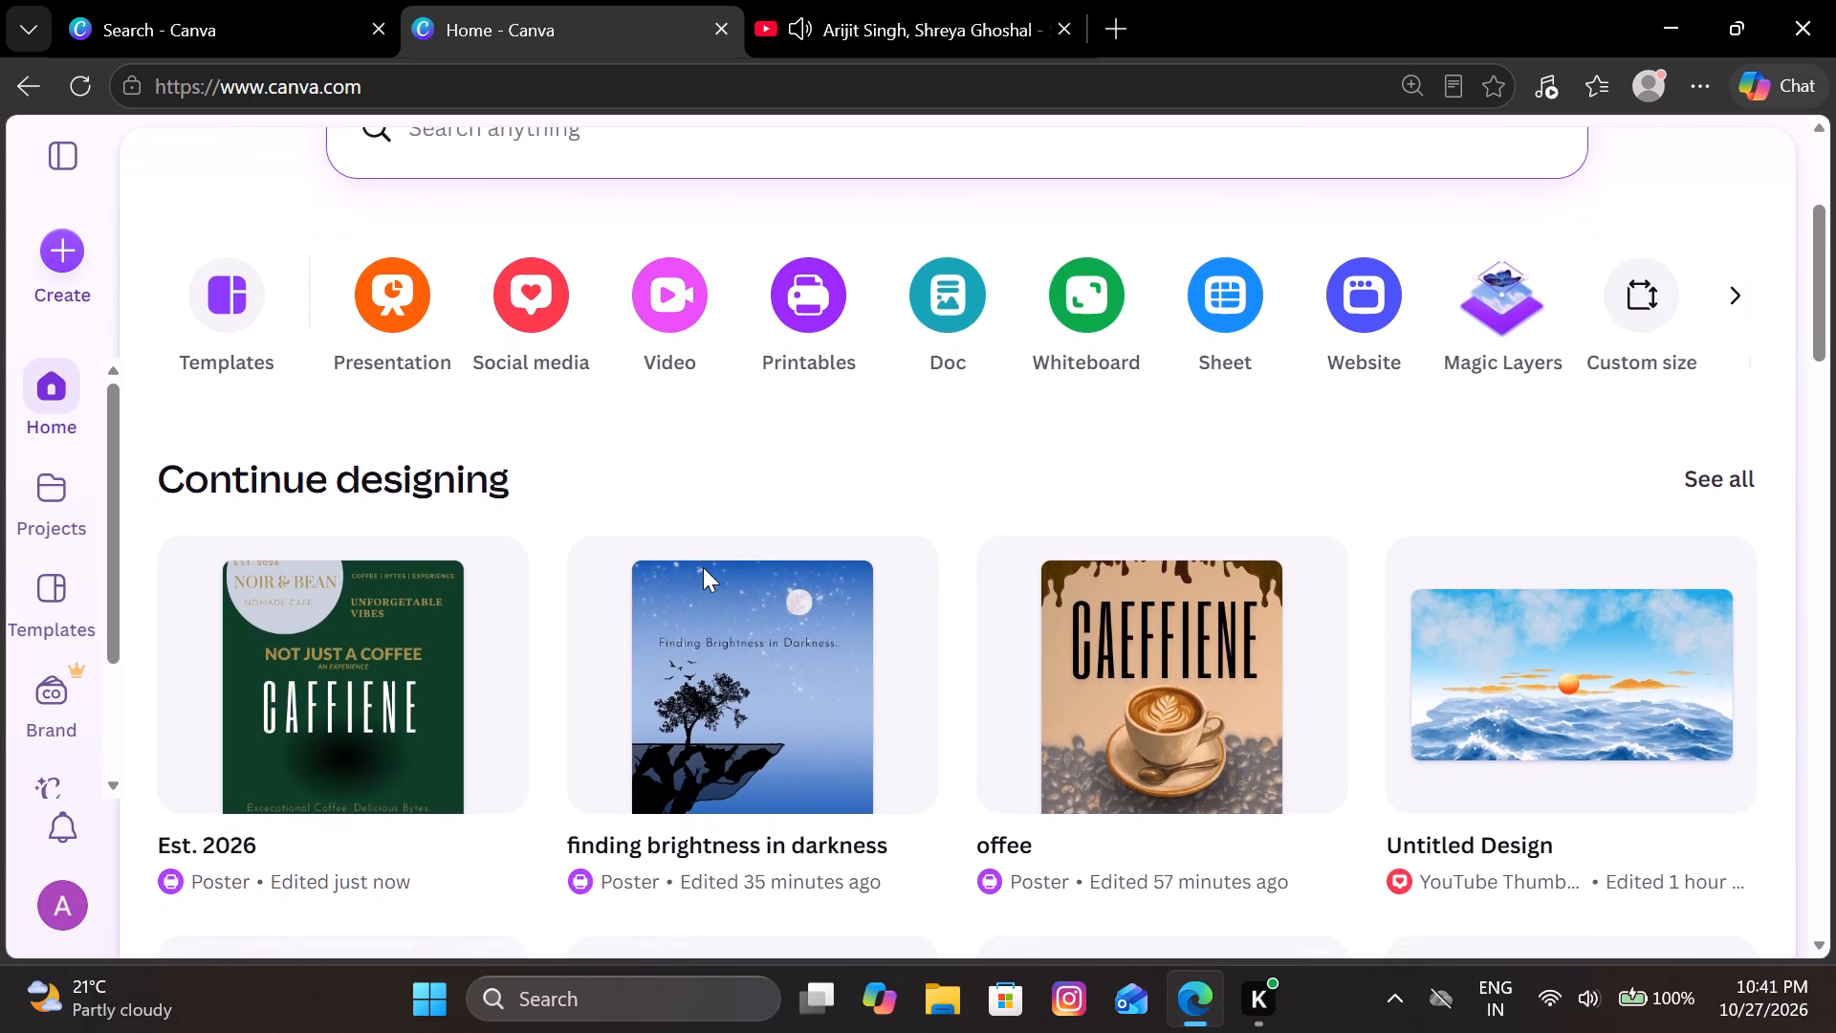
scroll(703, 567, down, 1)
click(448, 609)
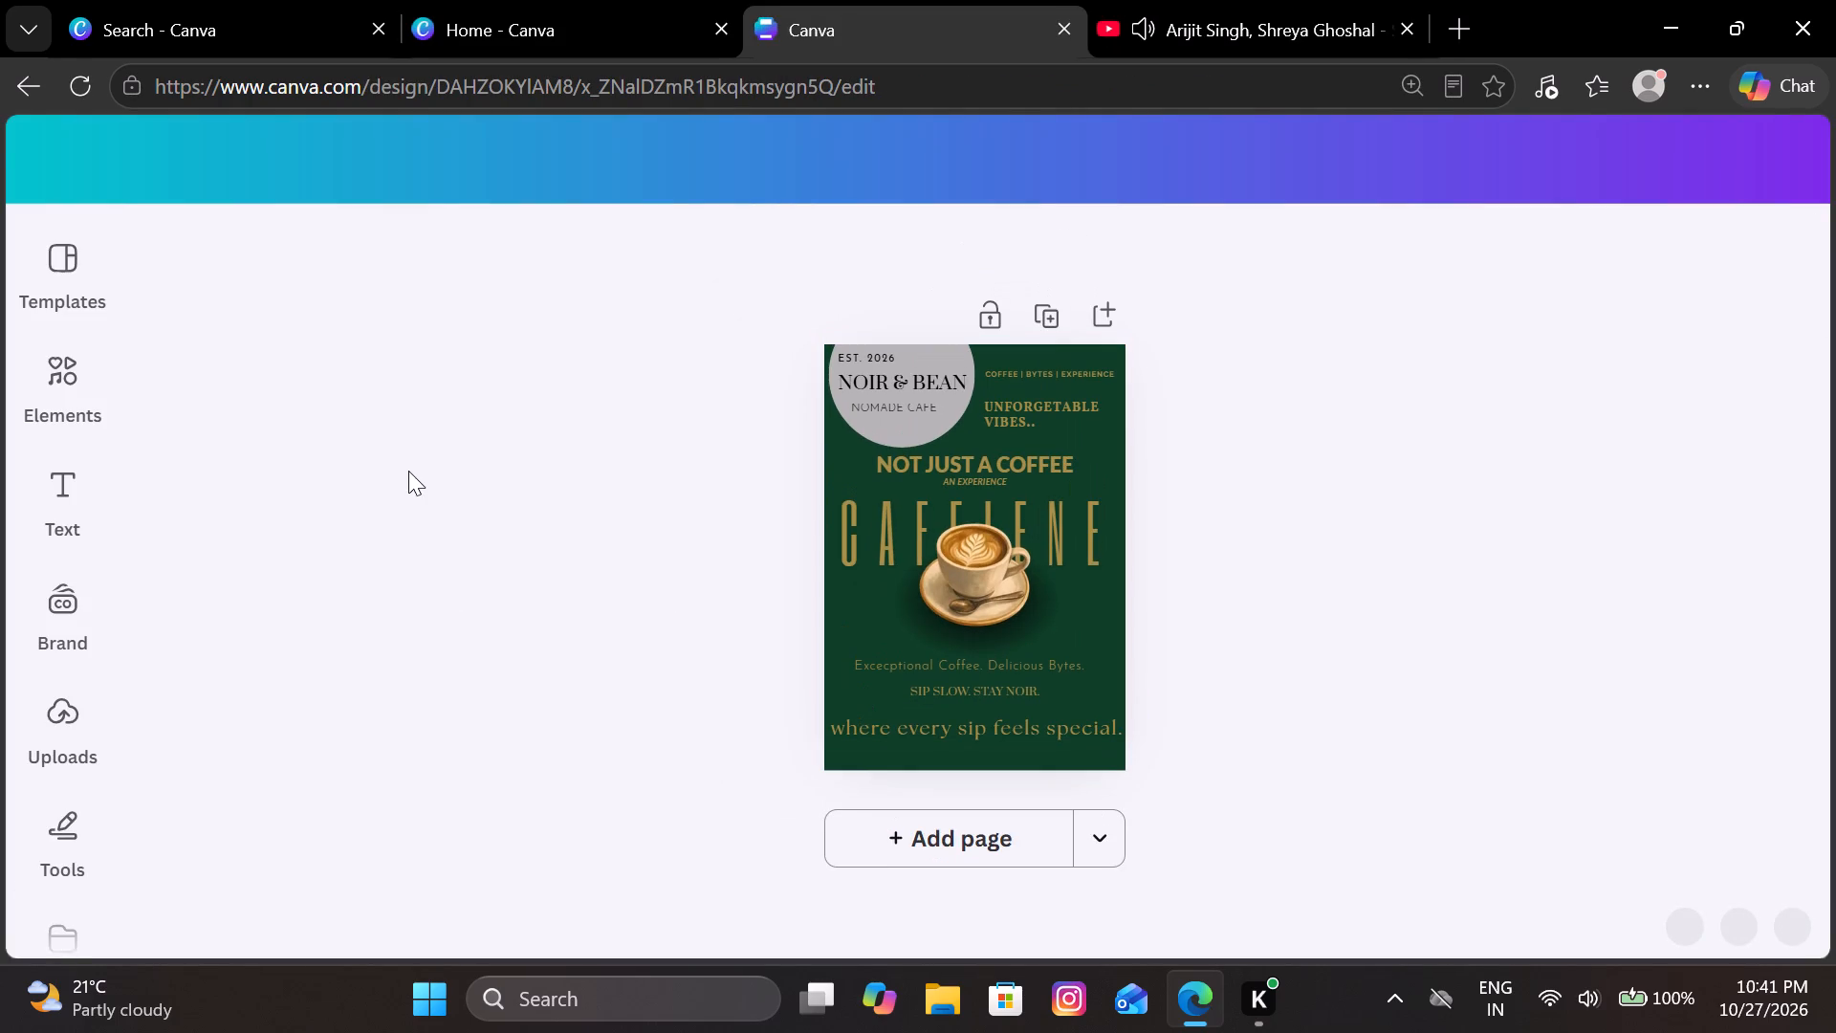
click(12, 81)
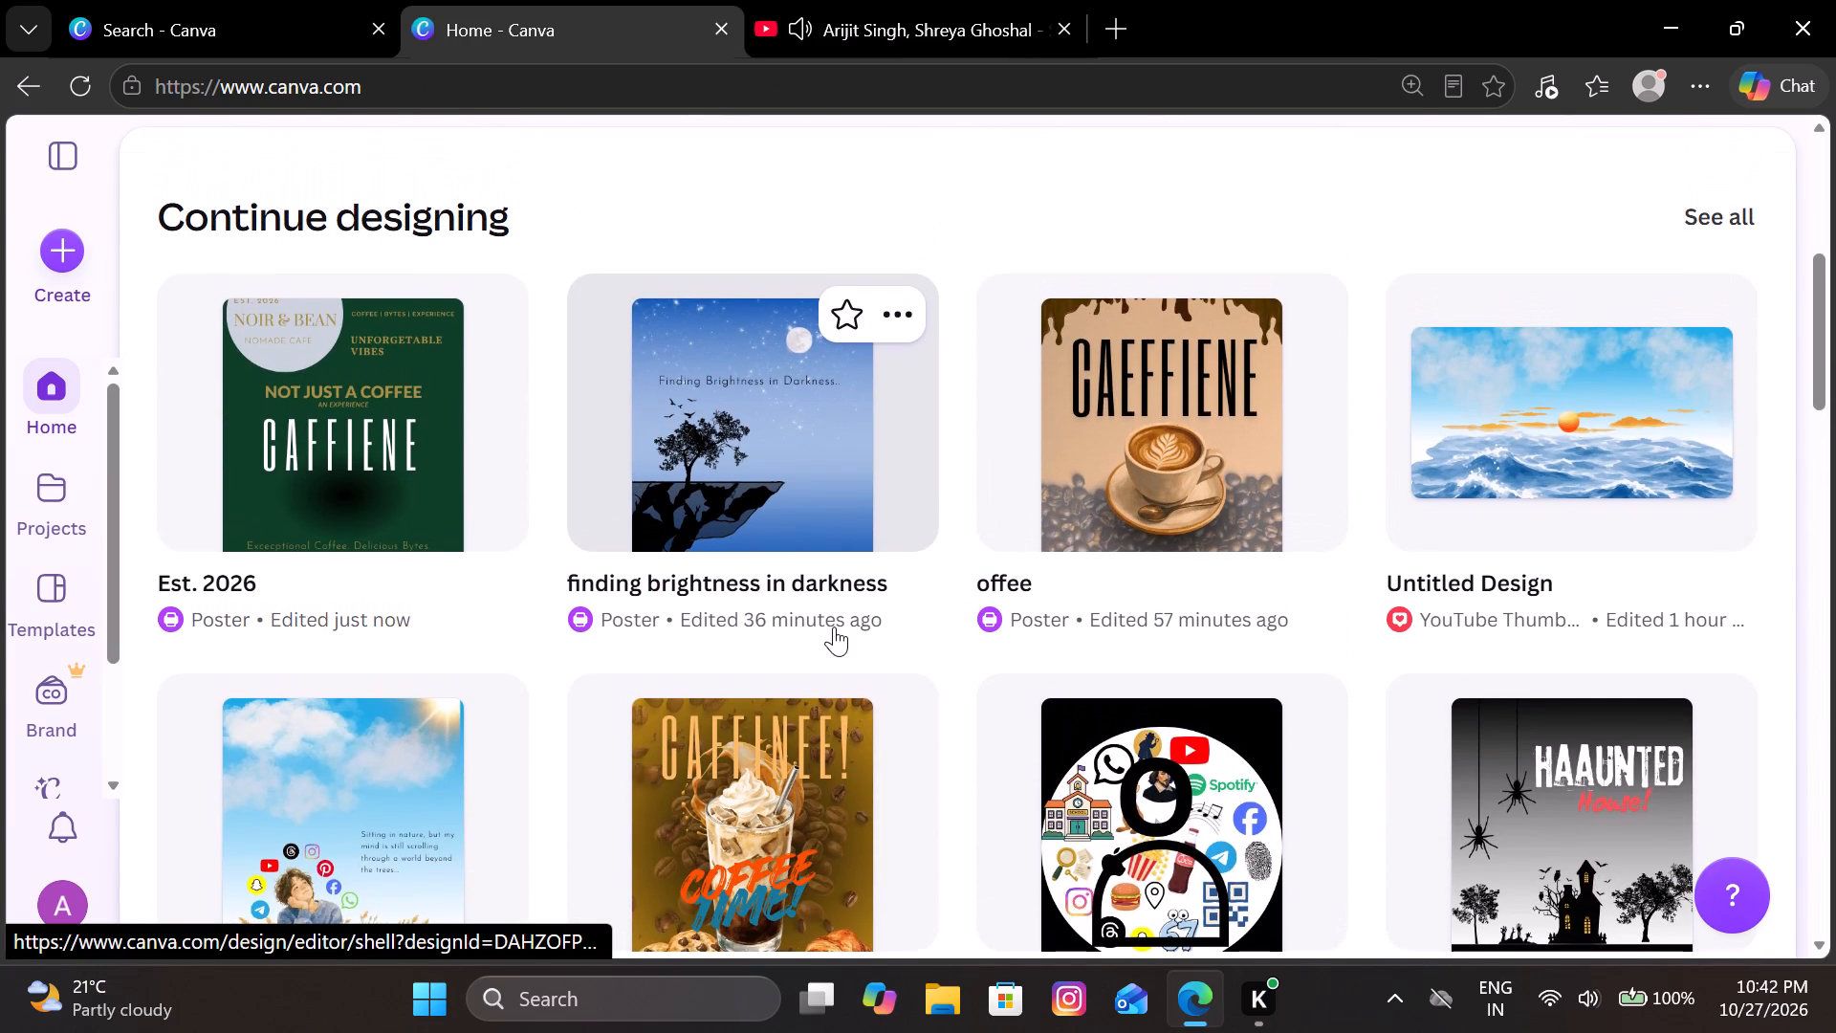
Browse further through the recent designs and view the Diskon presentation.
scroll(834, 626, down, 1)
click(914, 845)
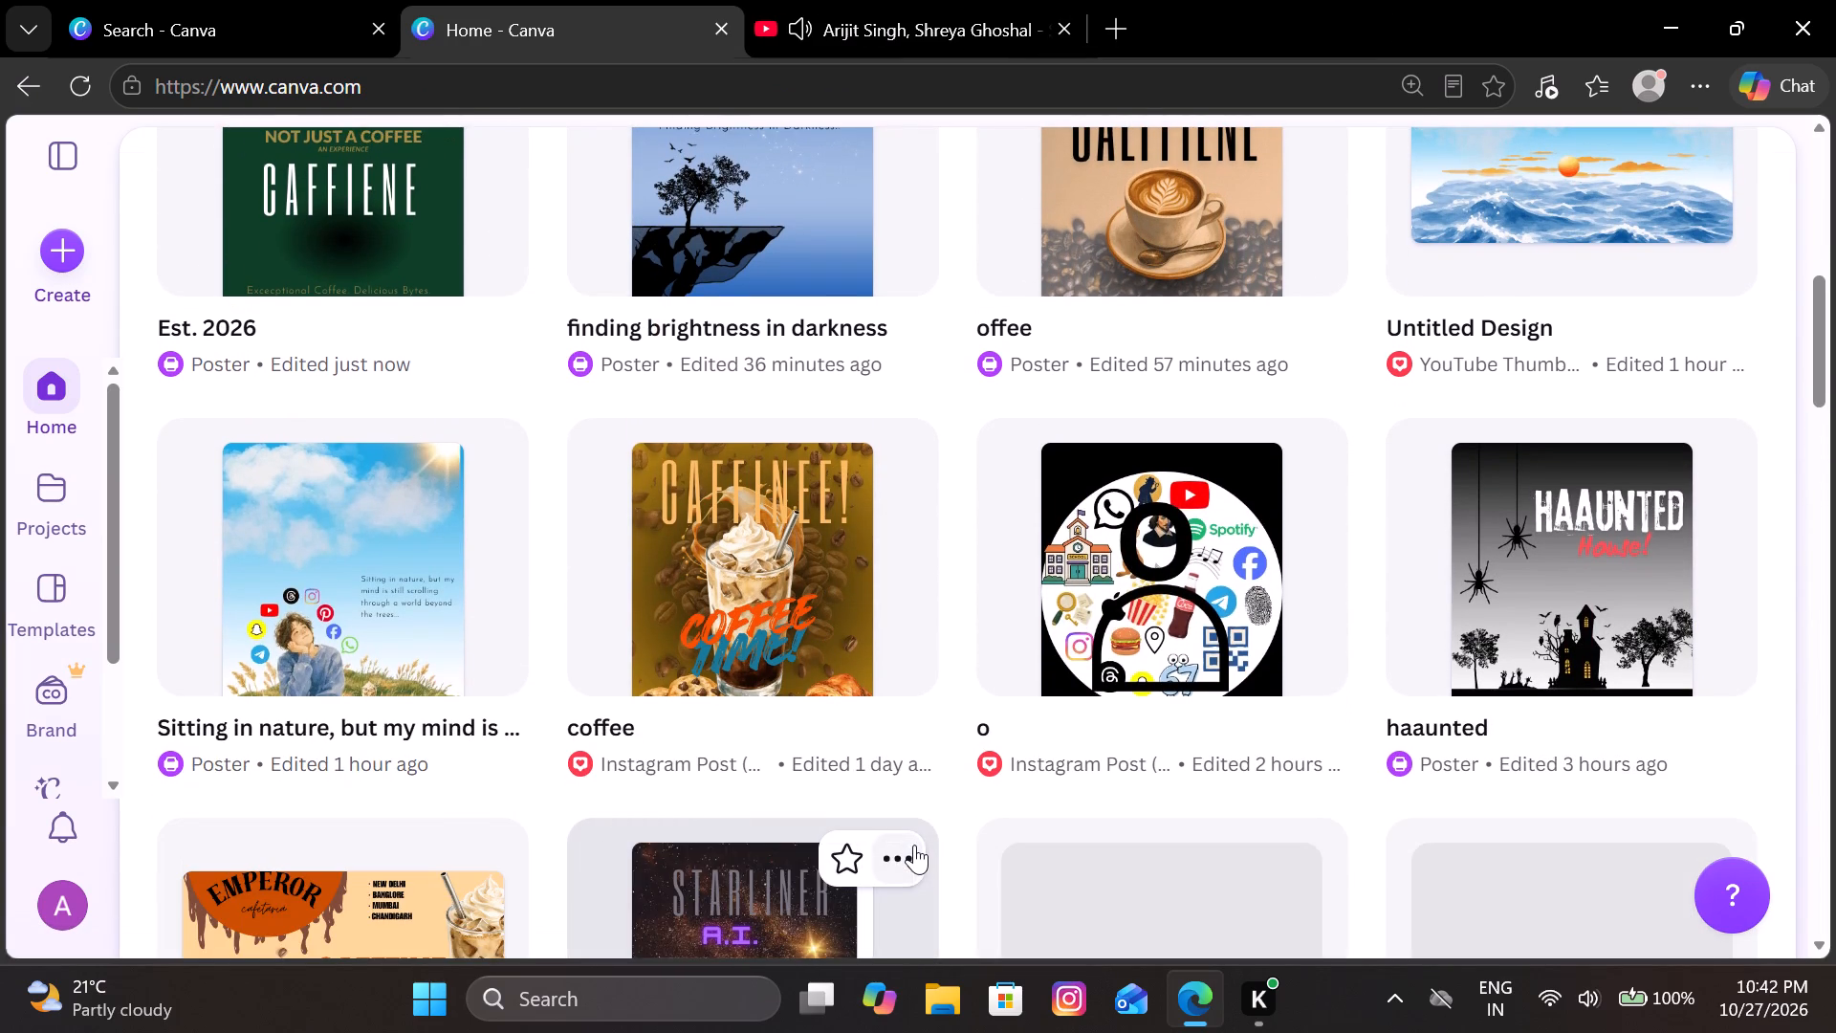
scroll(914, 845, down, 2)
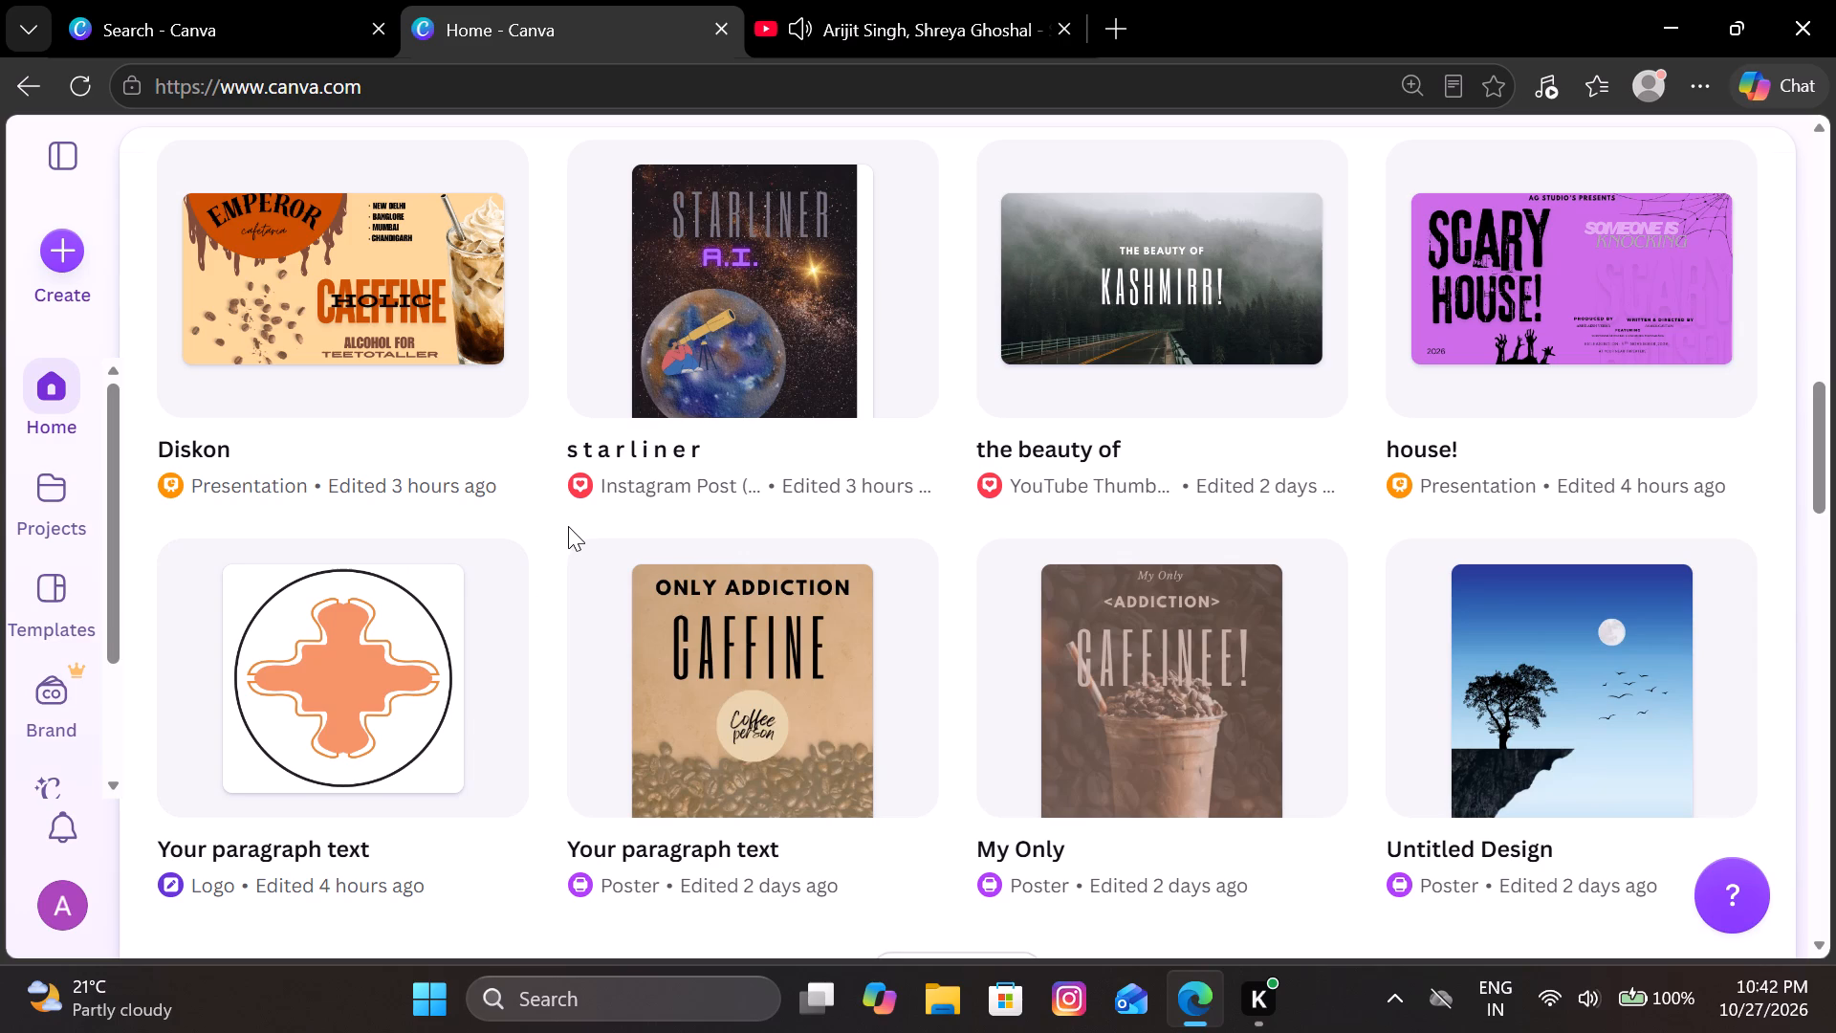
double_click(425, 304)
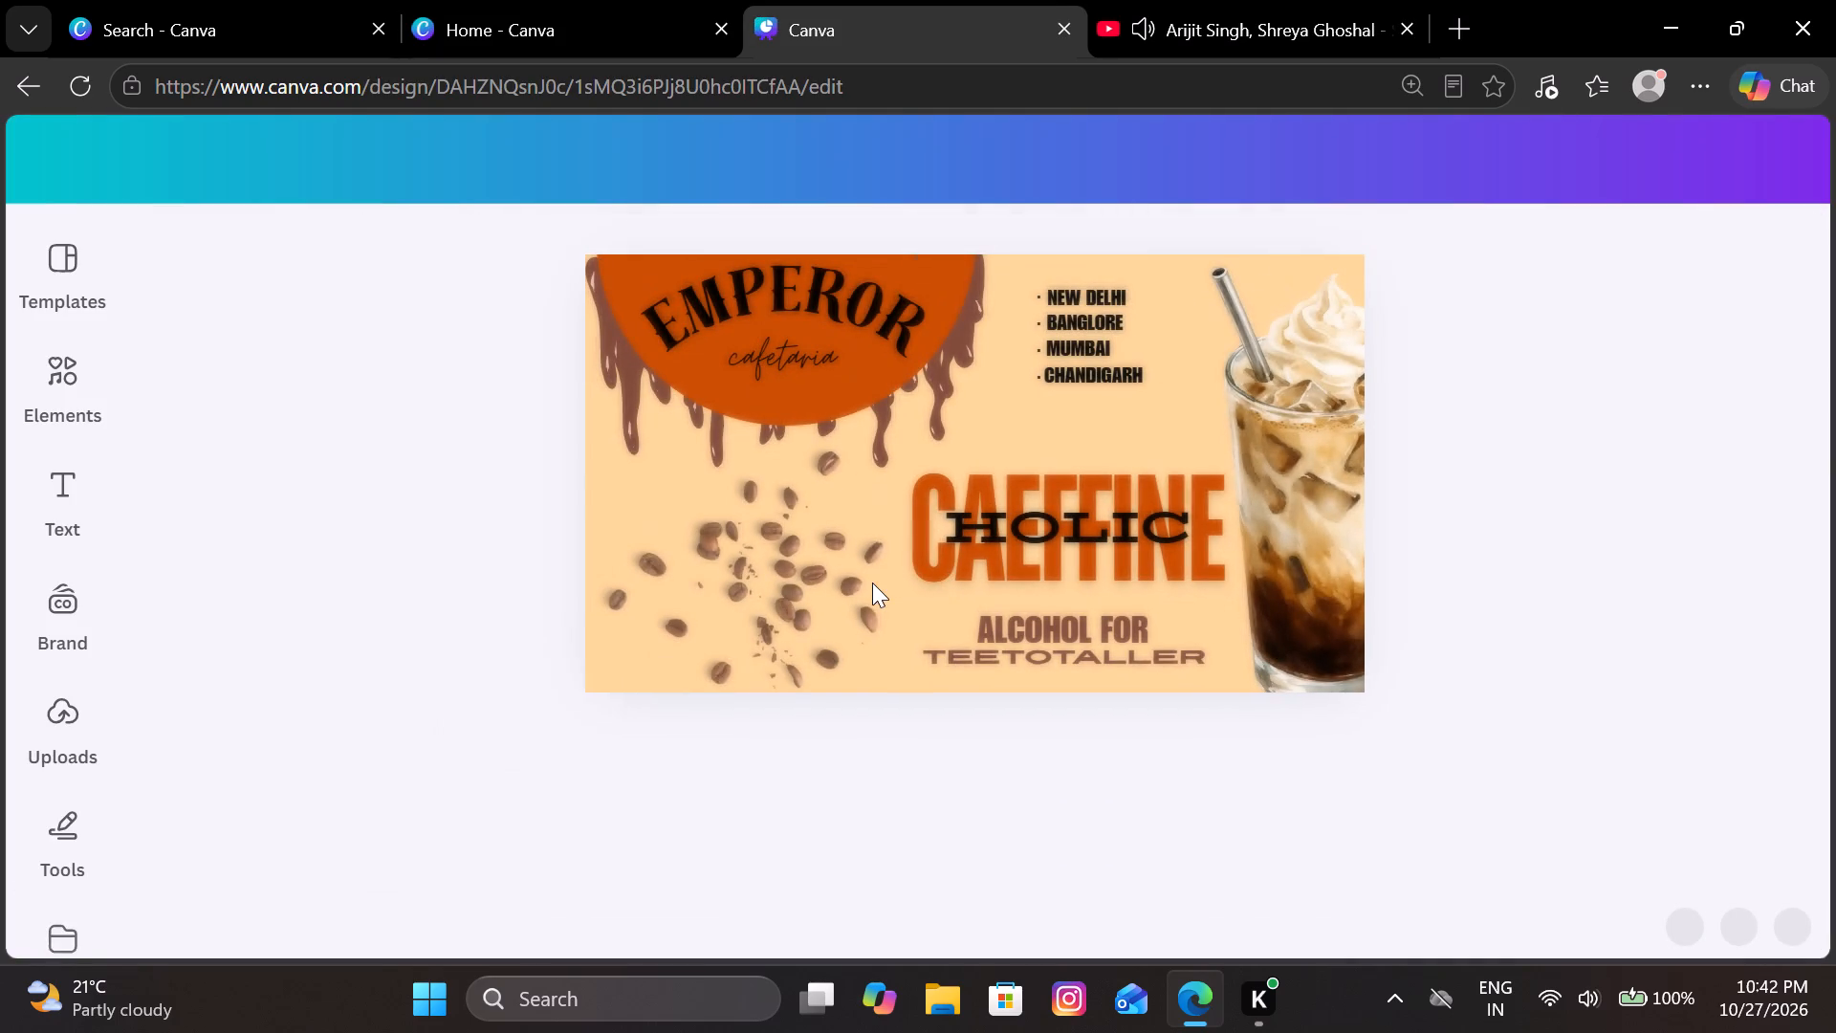
click(448, 560)
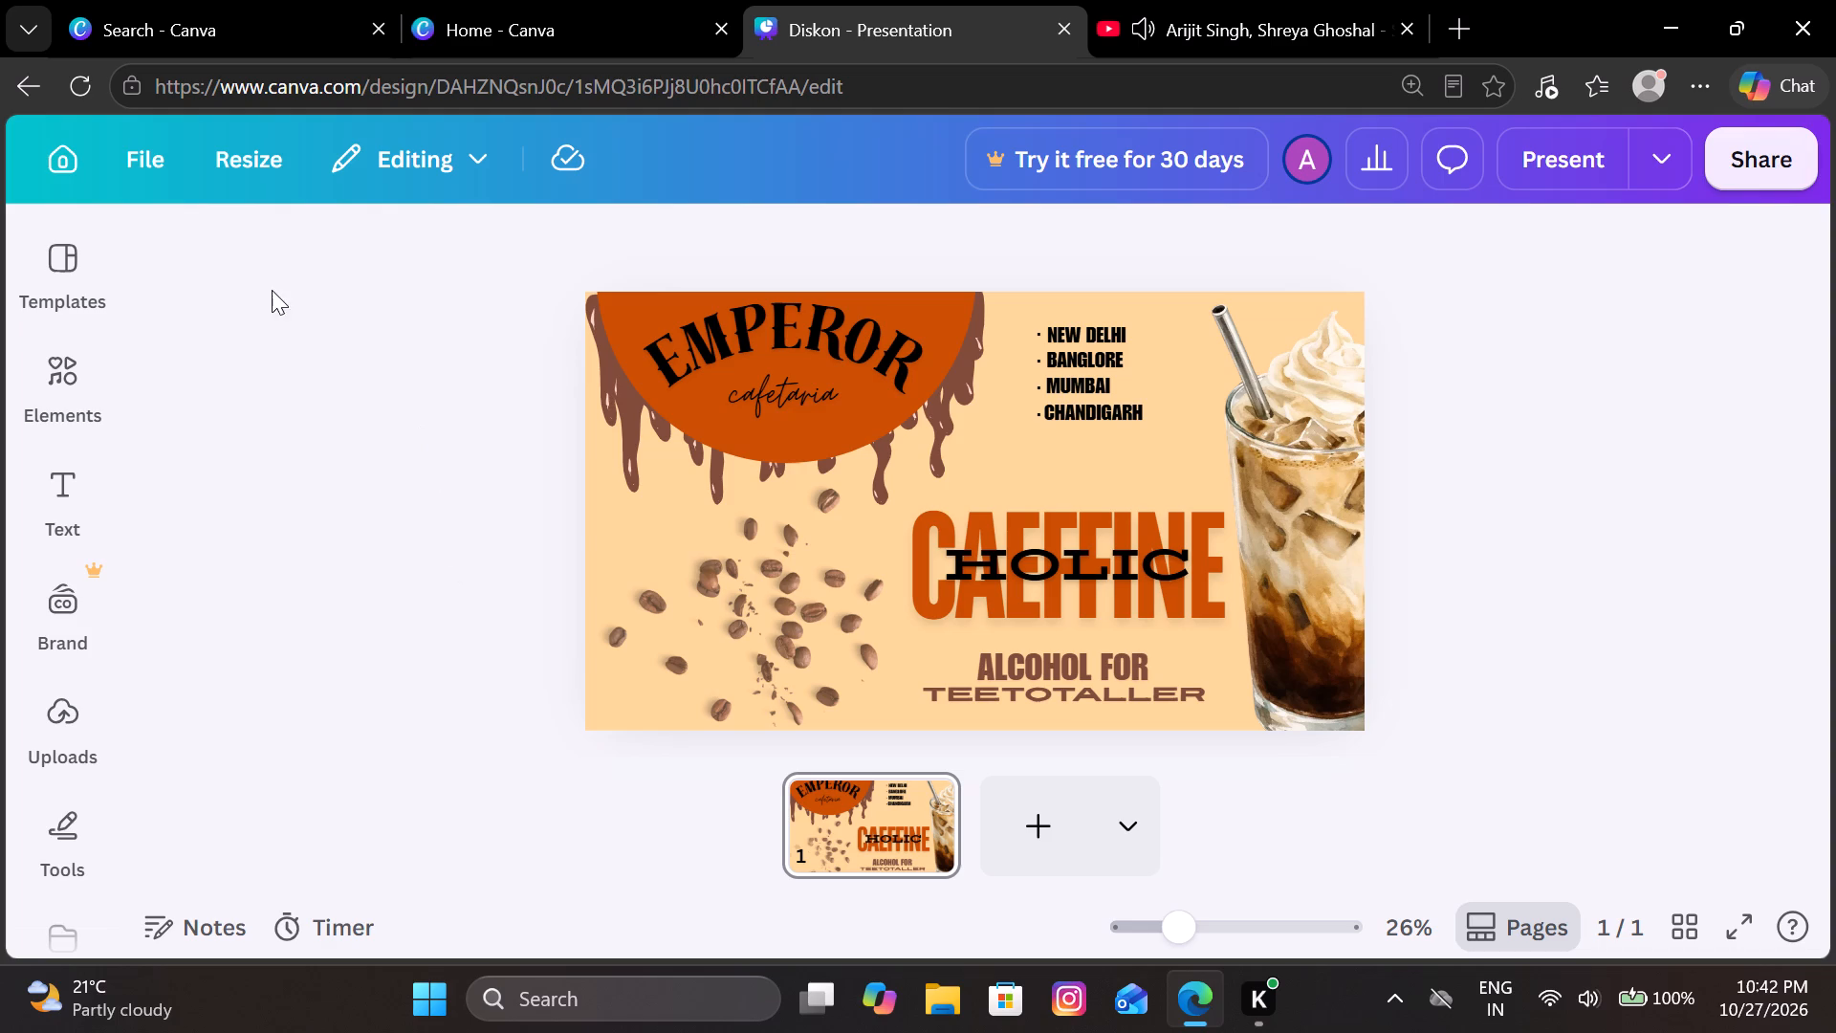
click(16, 92)
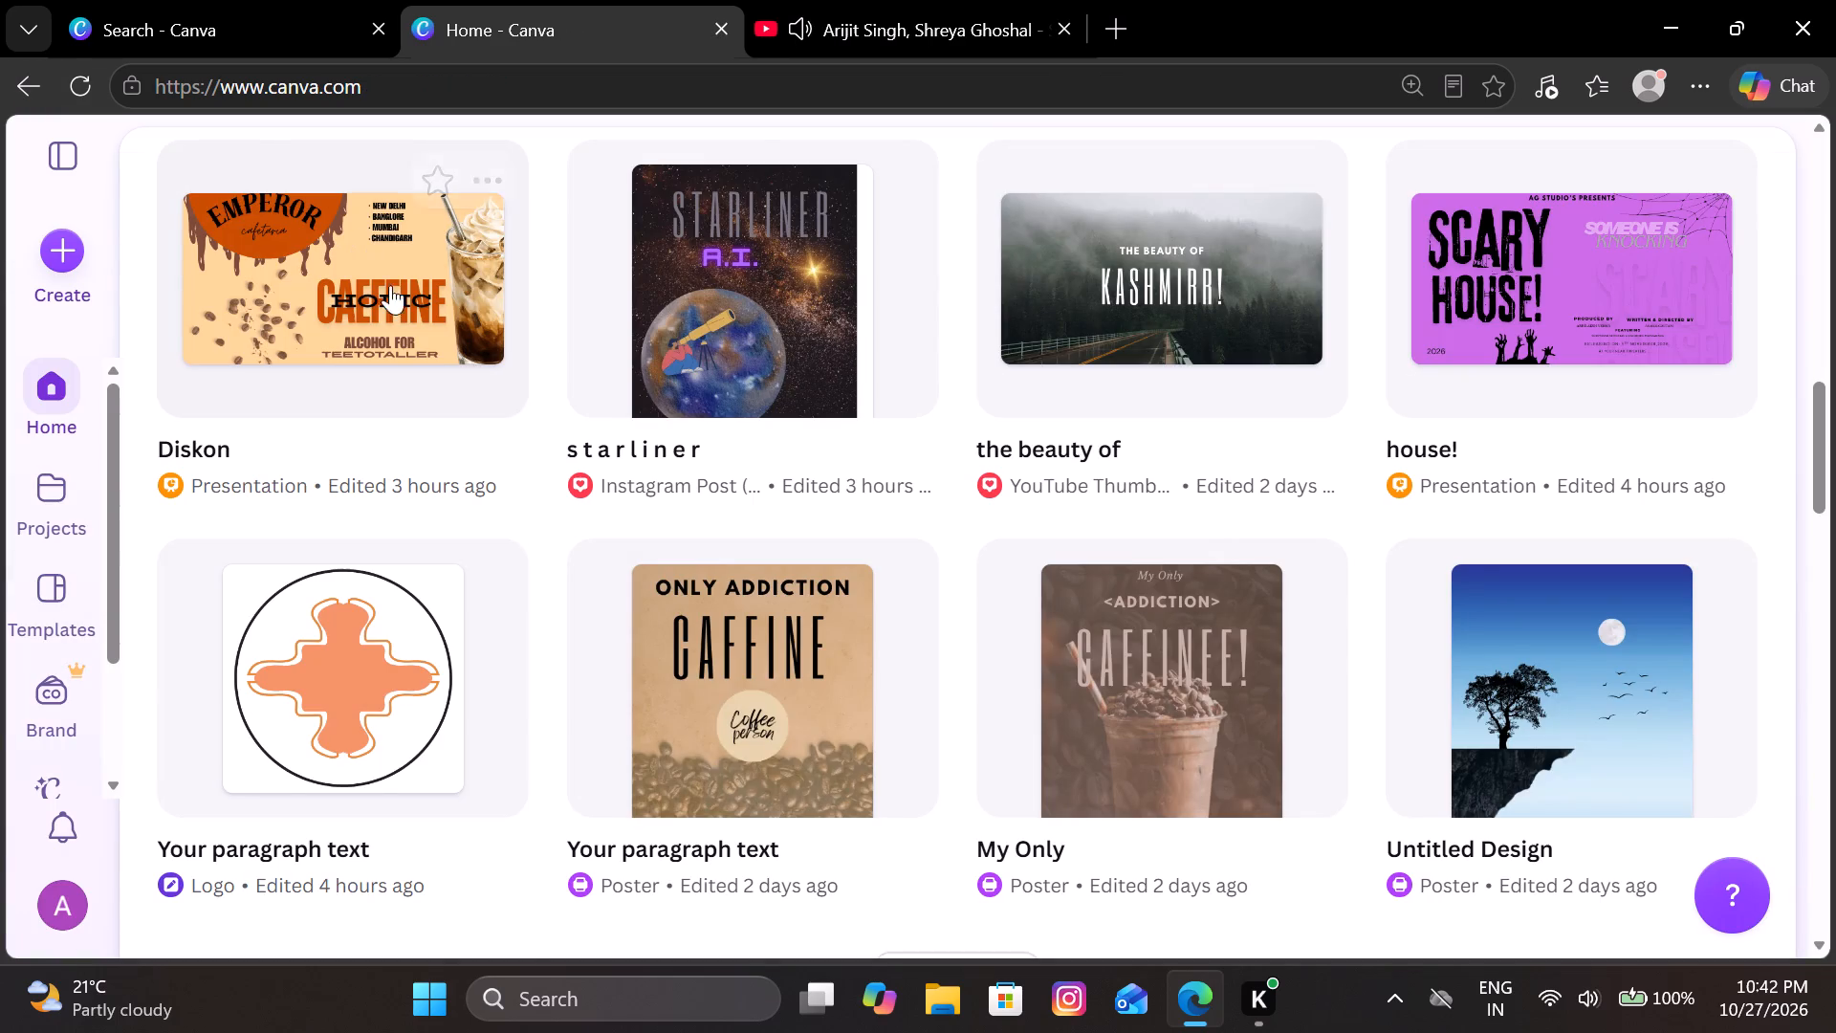
scroll(500, 510, up, 1)
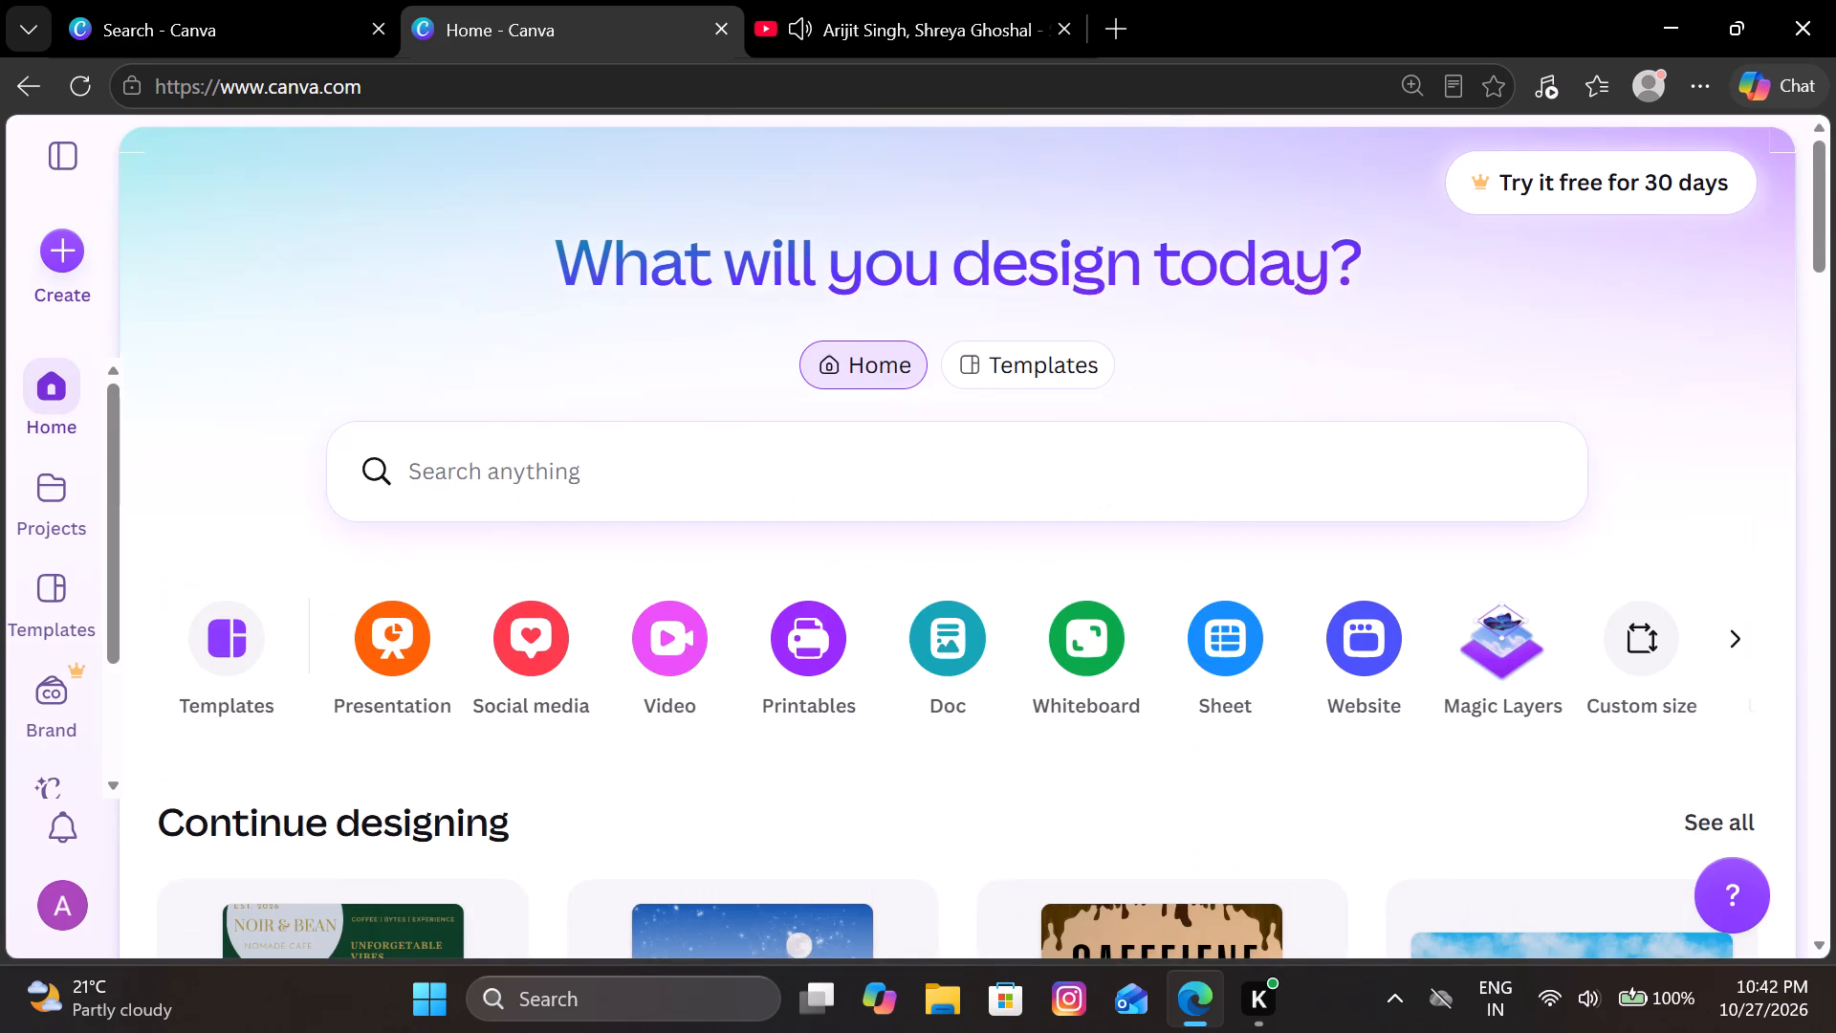
Switch to YouTube and play "Saiyyan - Kailash Kher" from the mix playlist, skipping the ad.
click(891, 0)
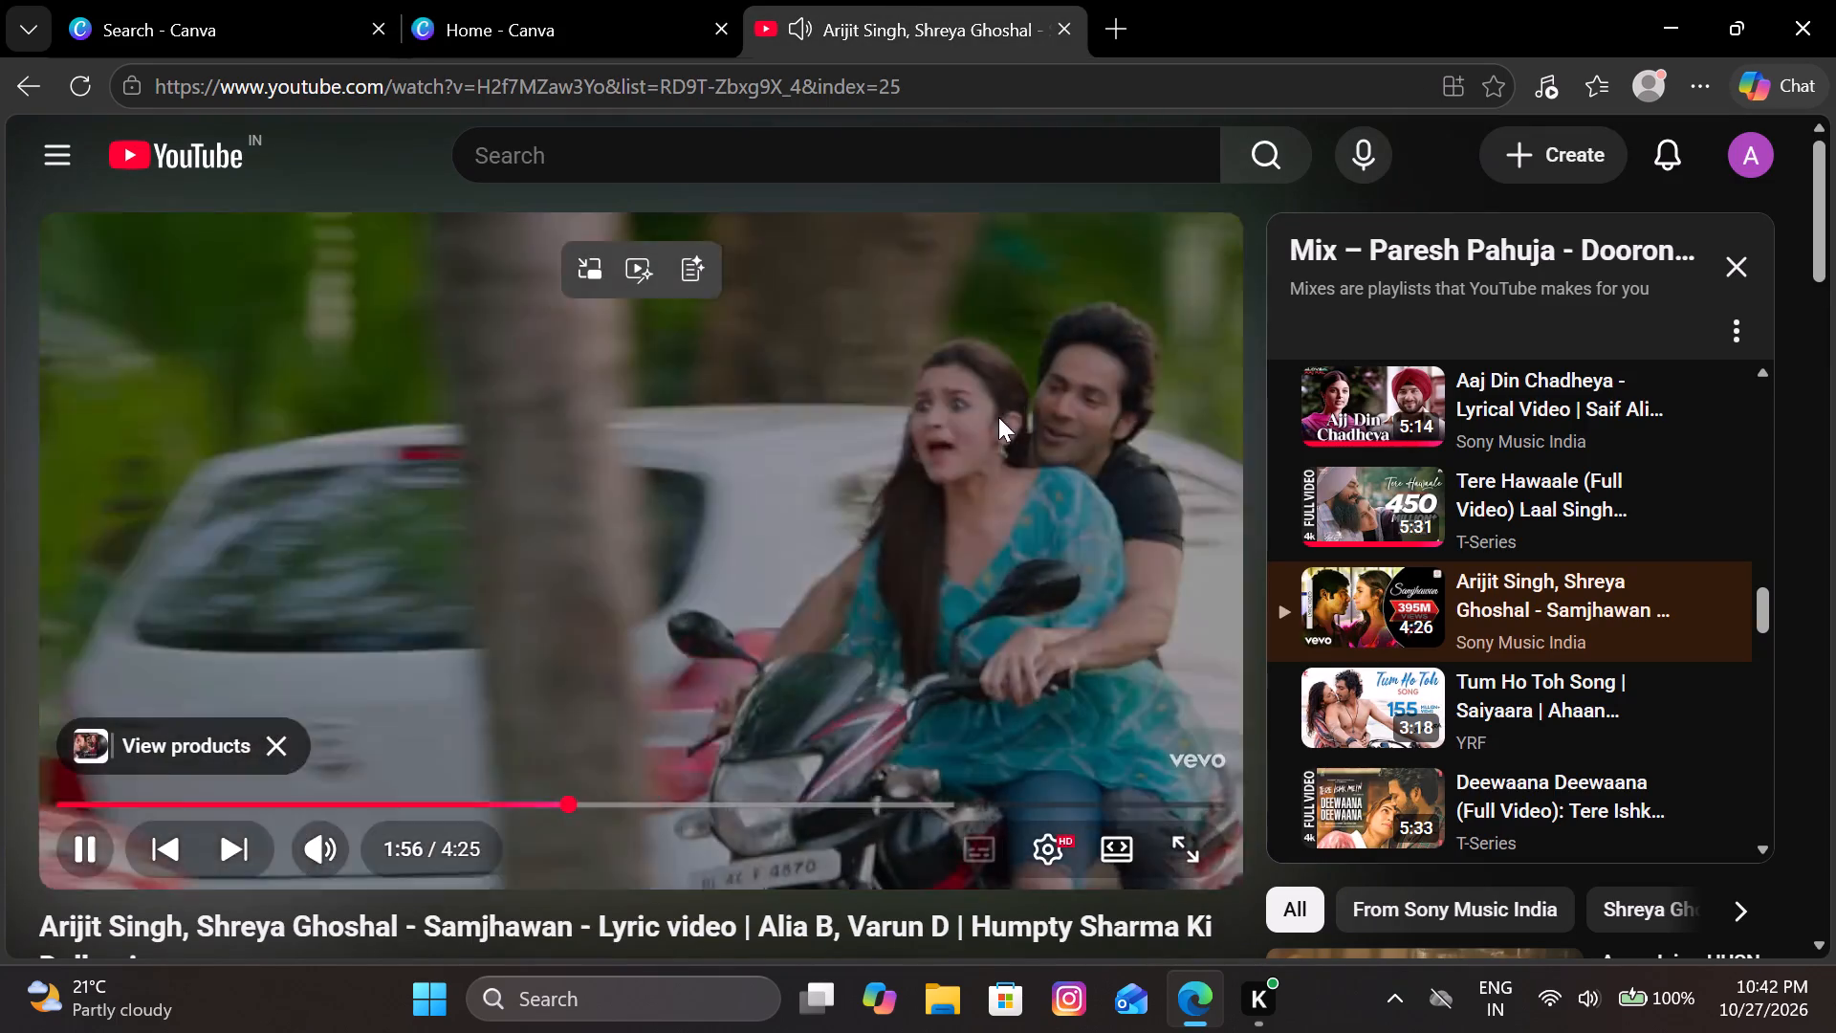
scroll(1422, 571, down, 1)
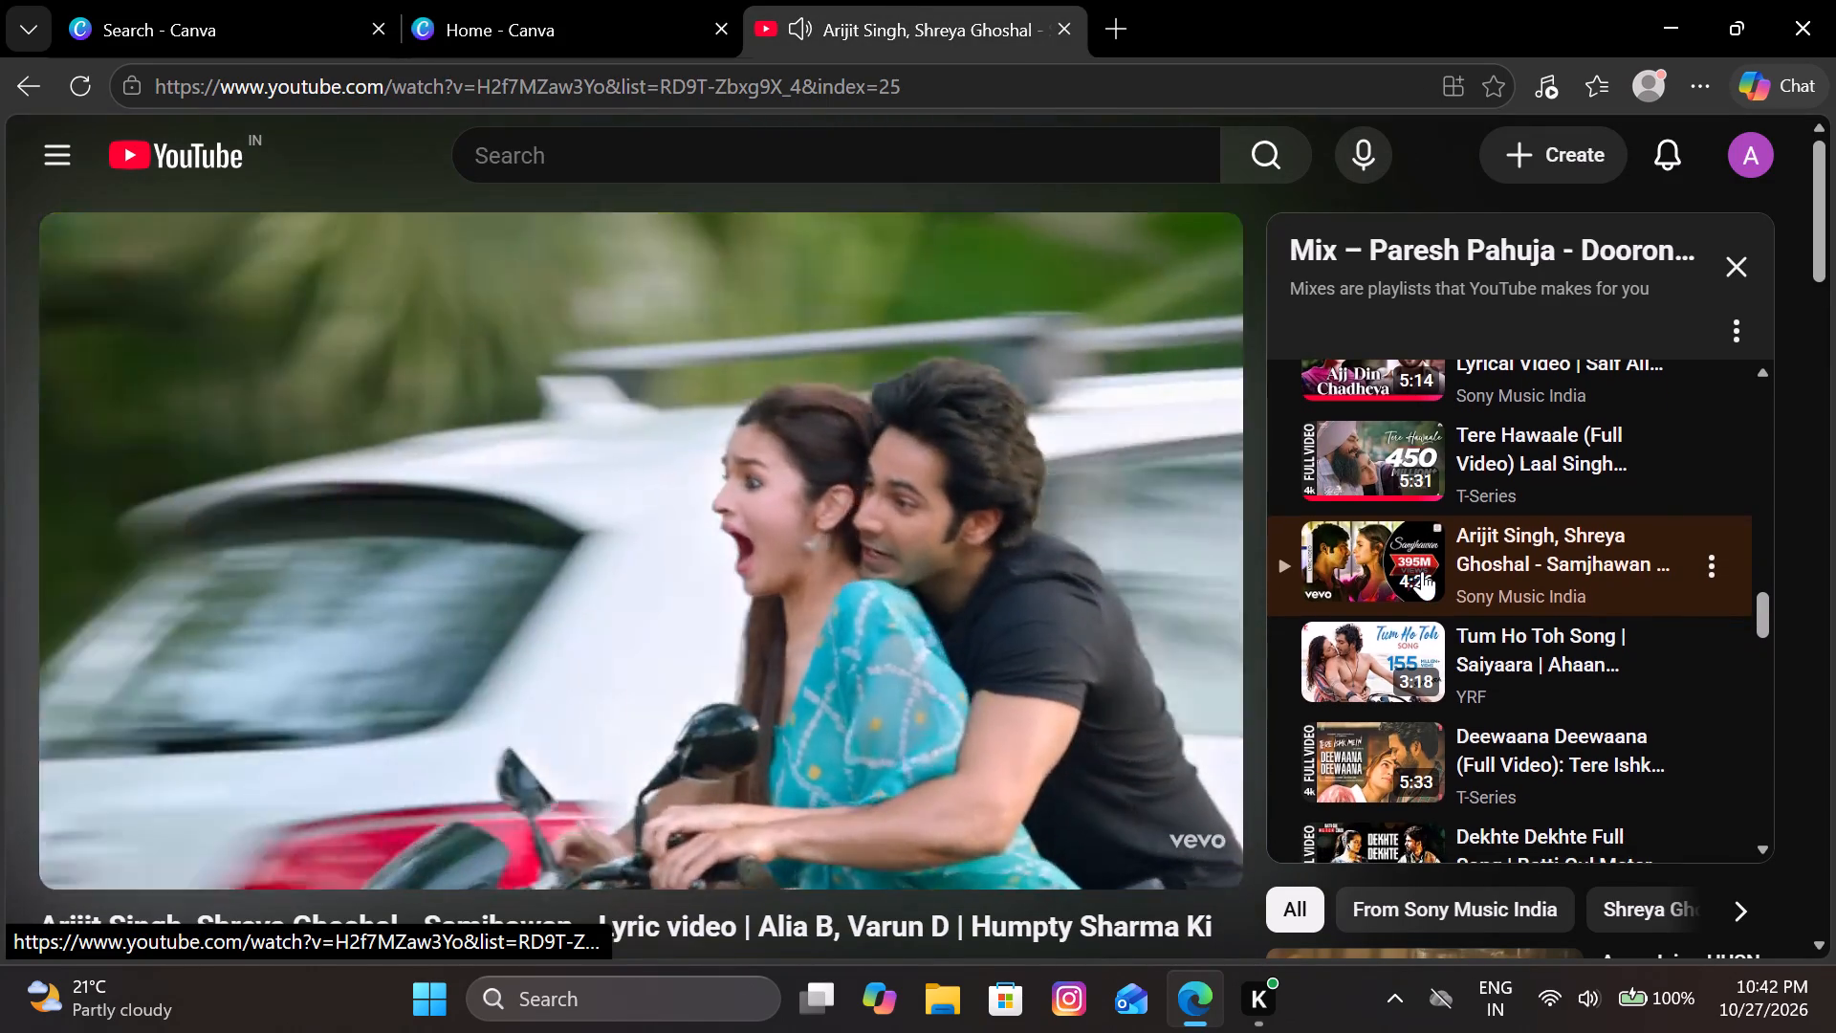
scroll(1422, 571, down, 2)
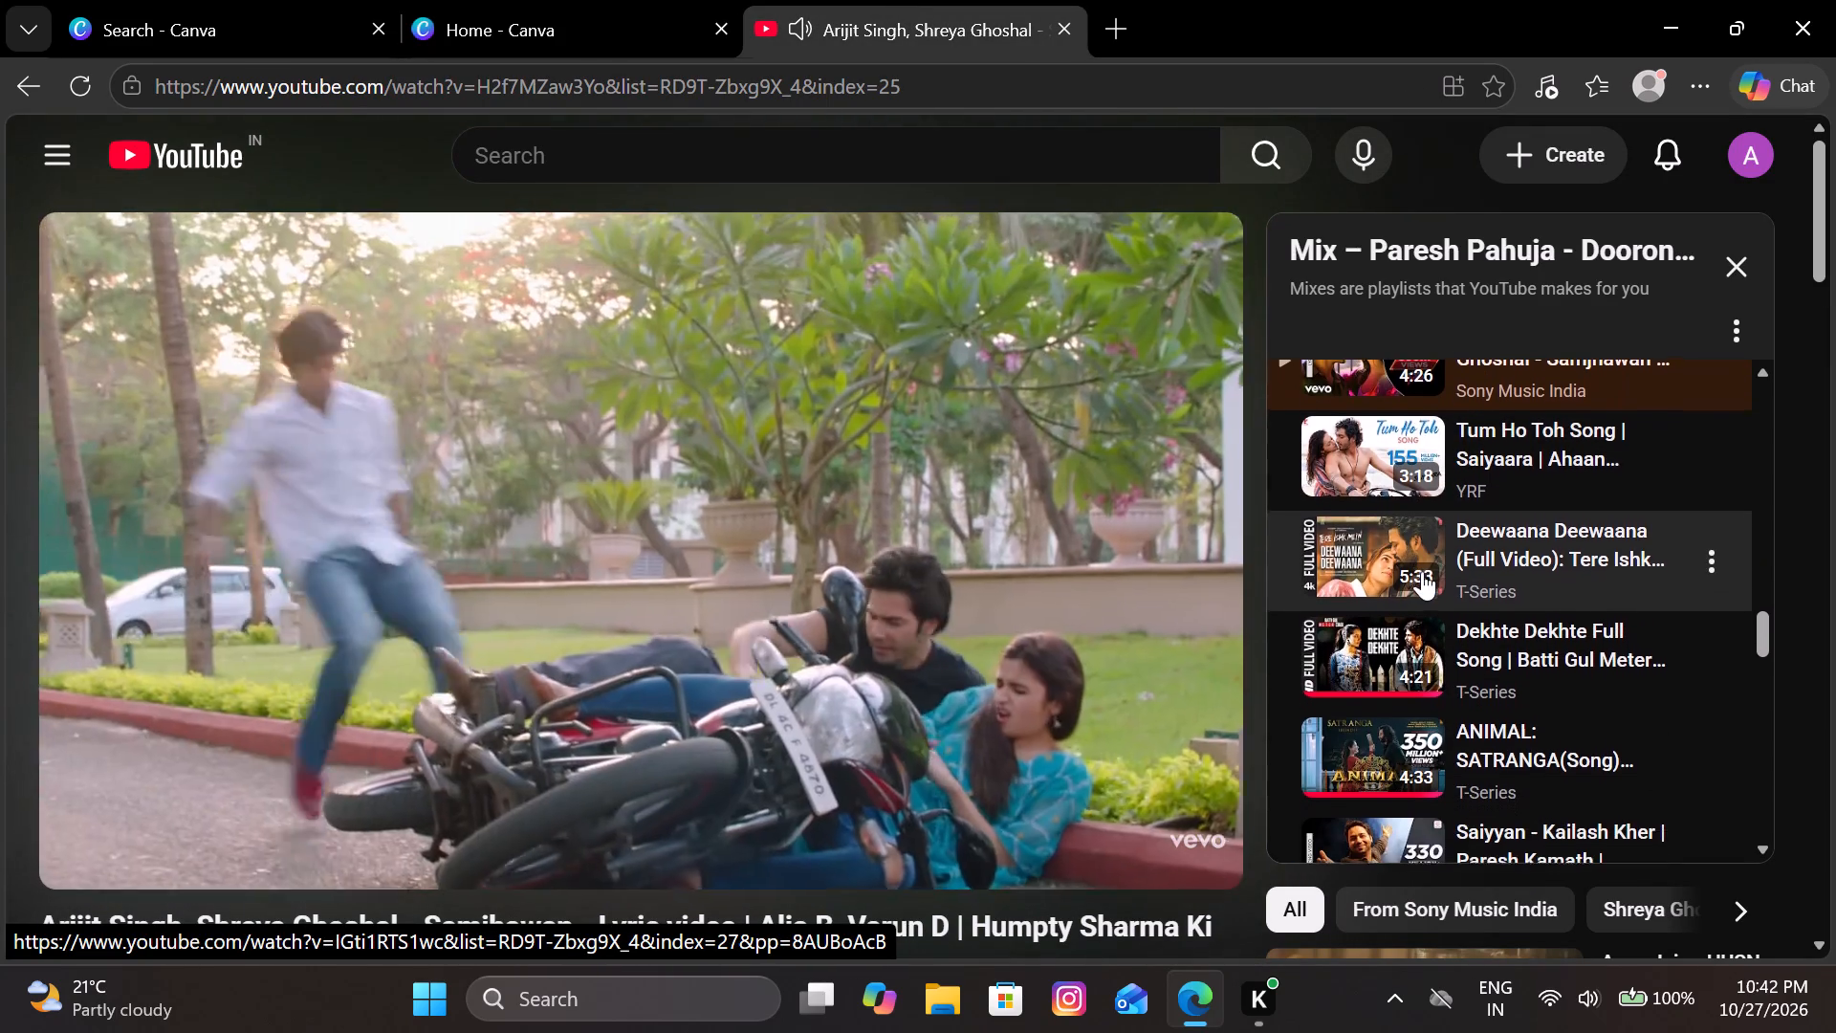
scroll(1422, 571, down, 3)
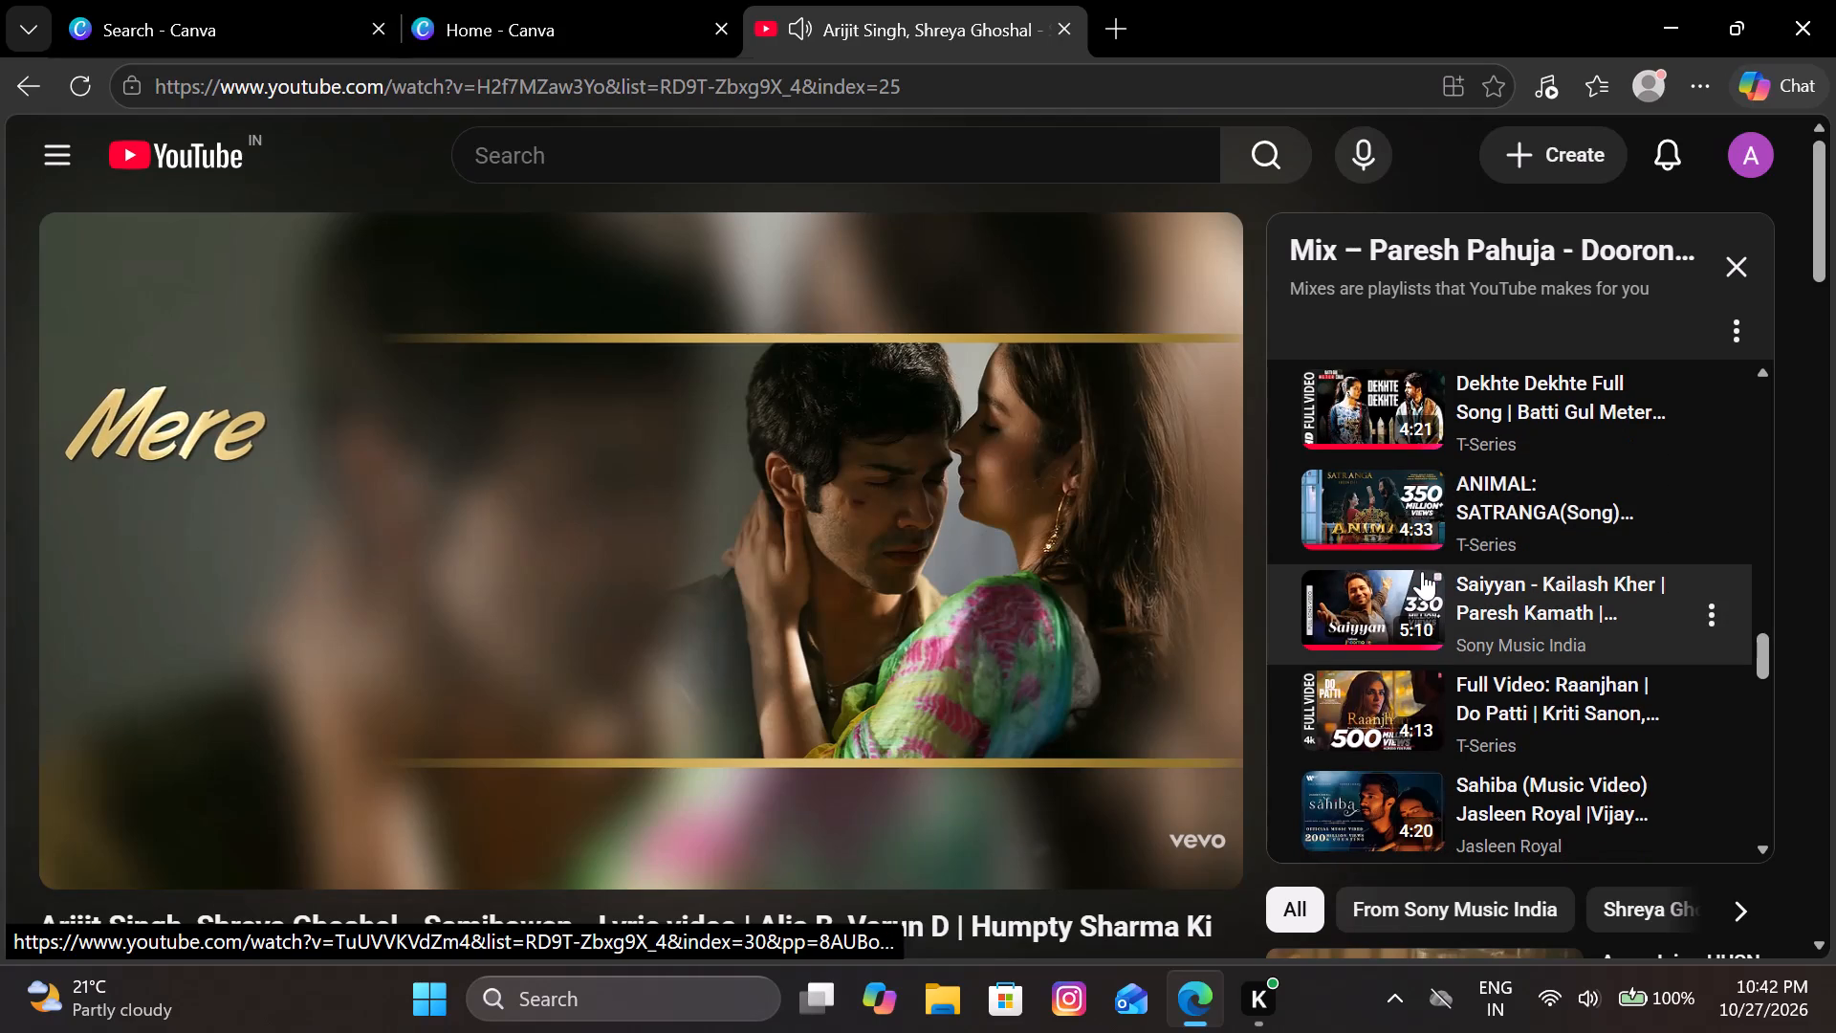
click(1386, 583)
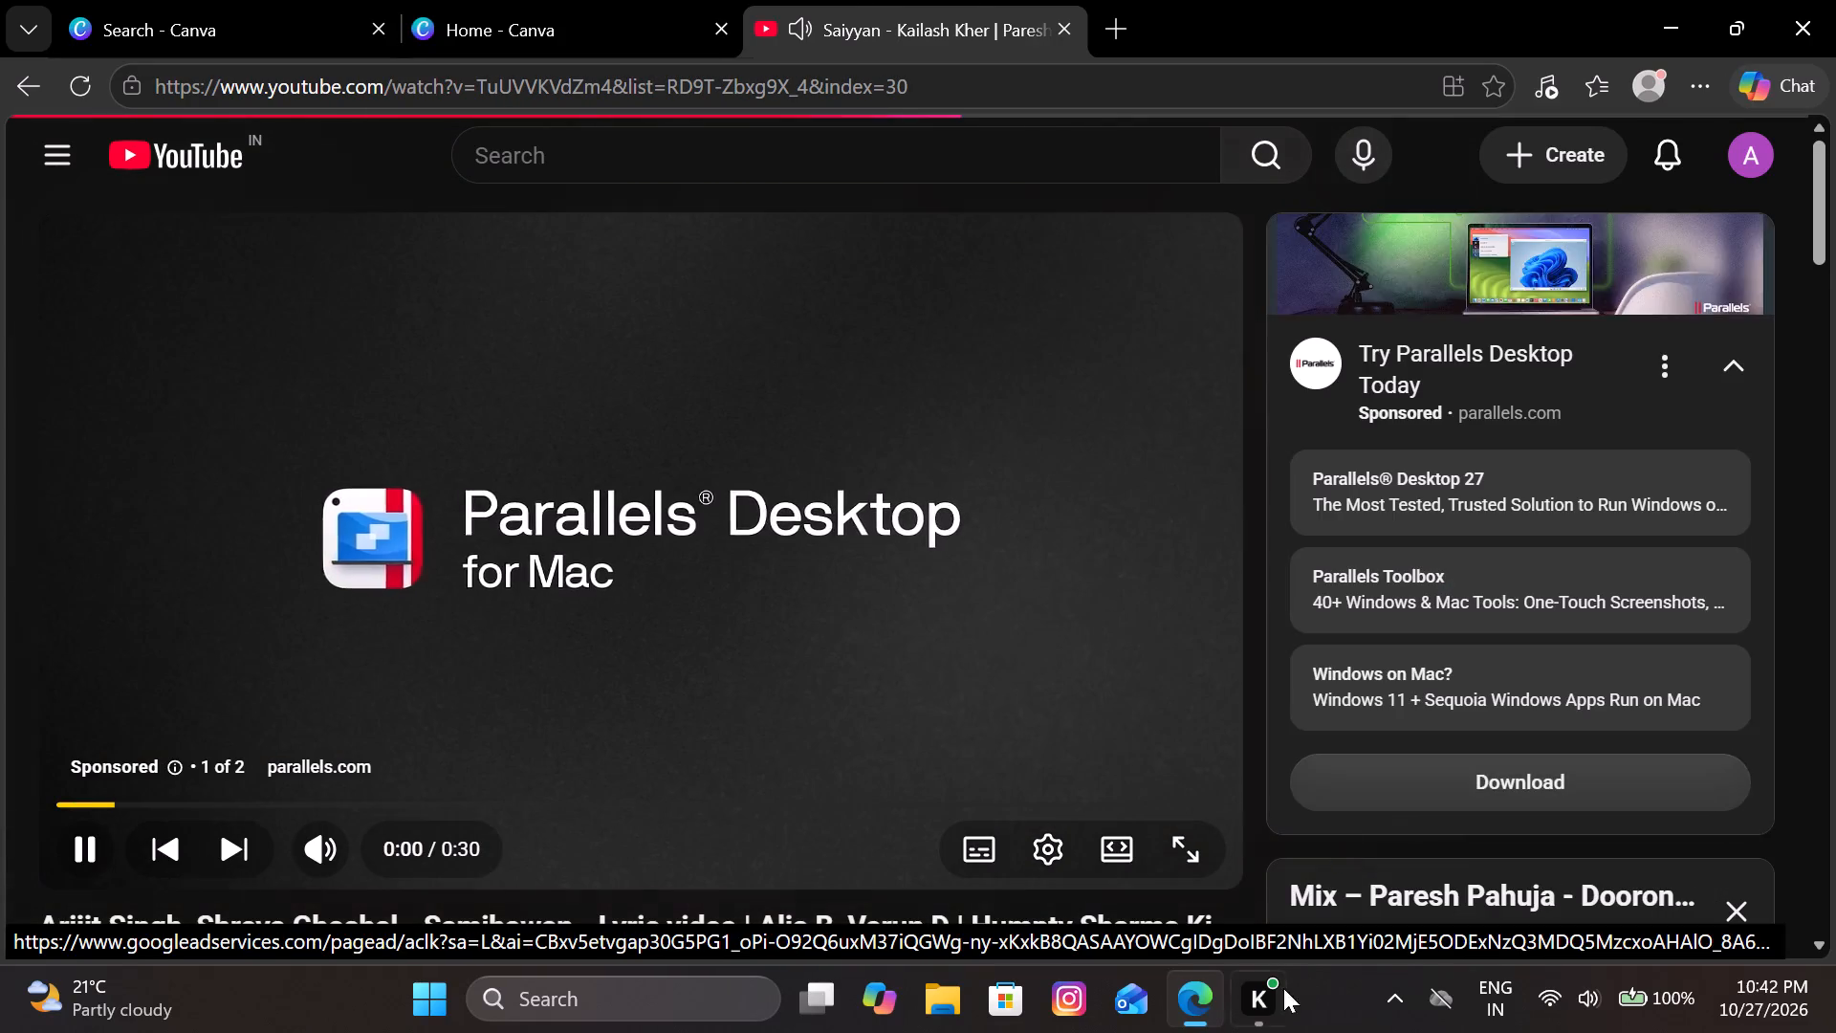
click(1735, 370)
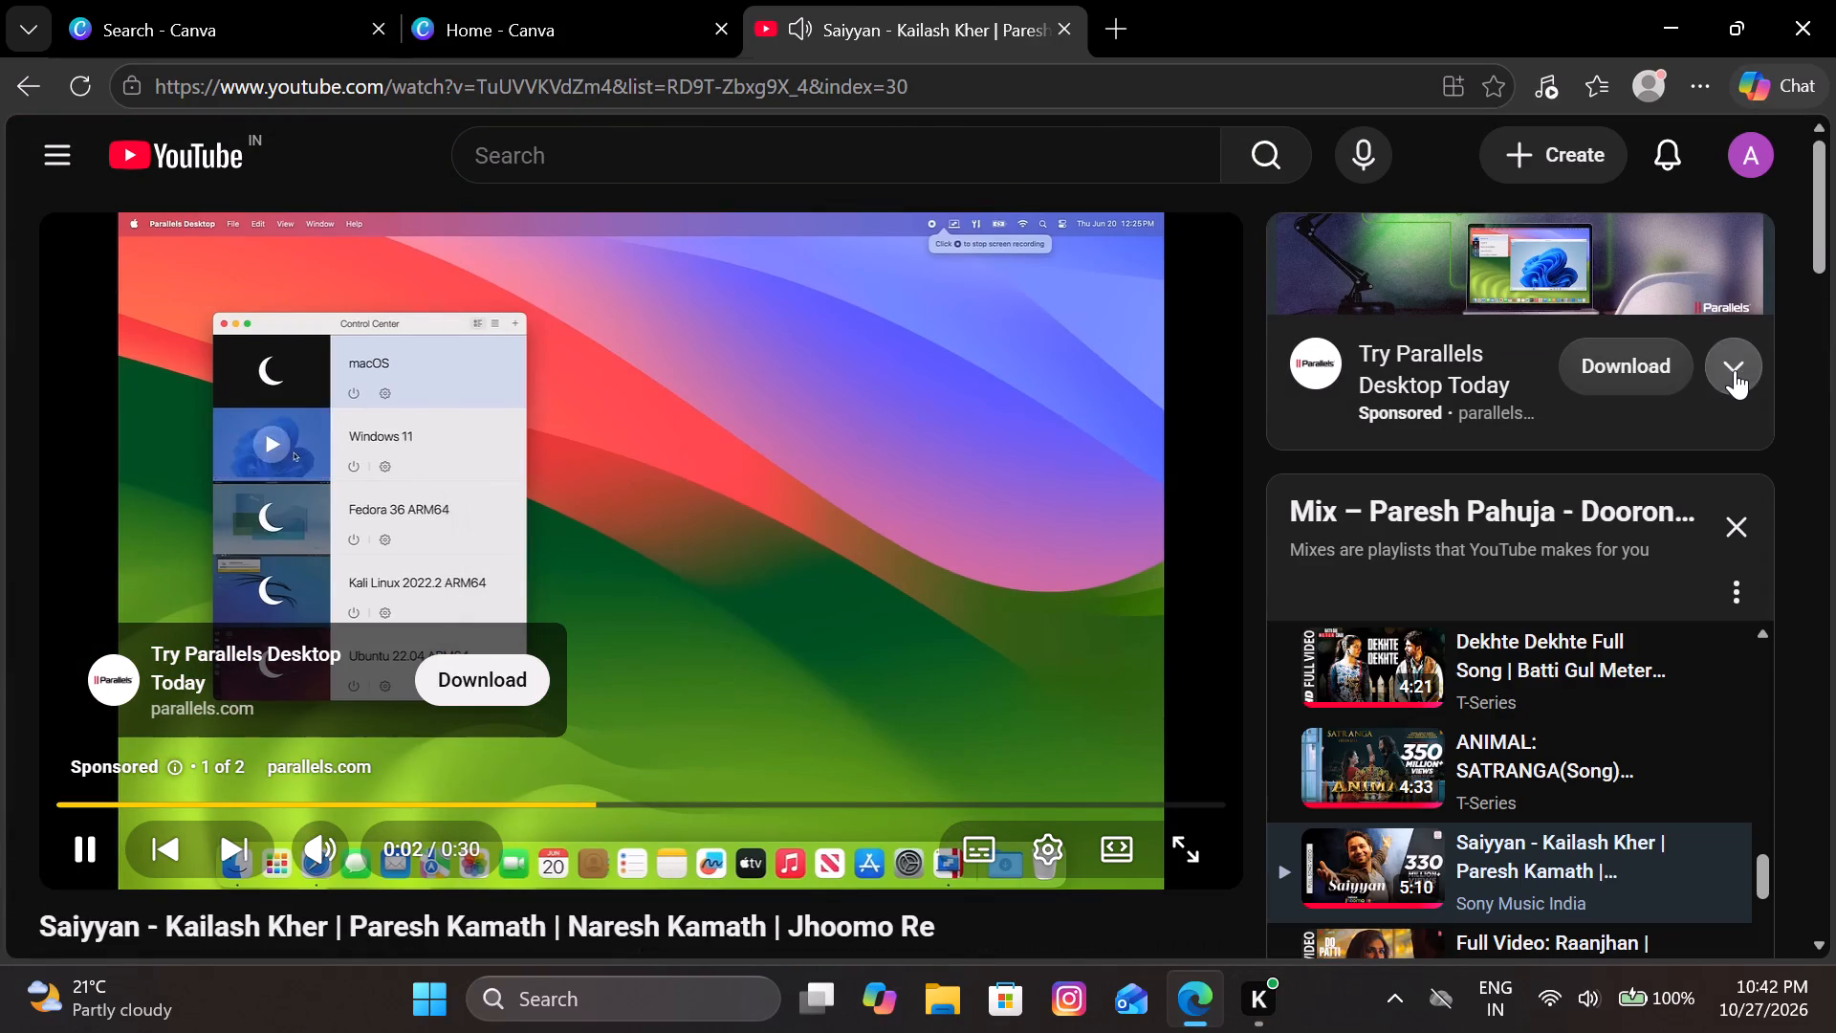
scroll(1458, 676, down, 1)
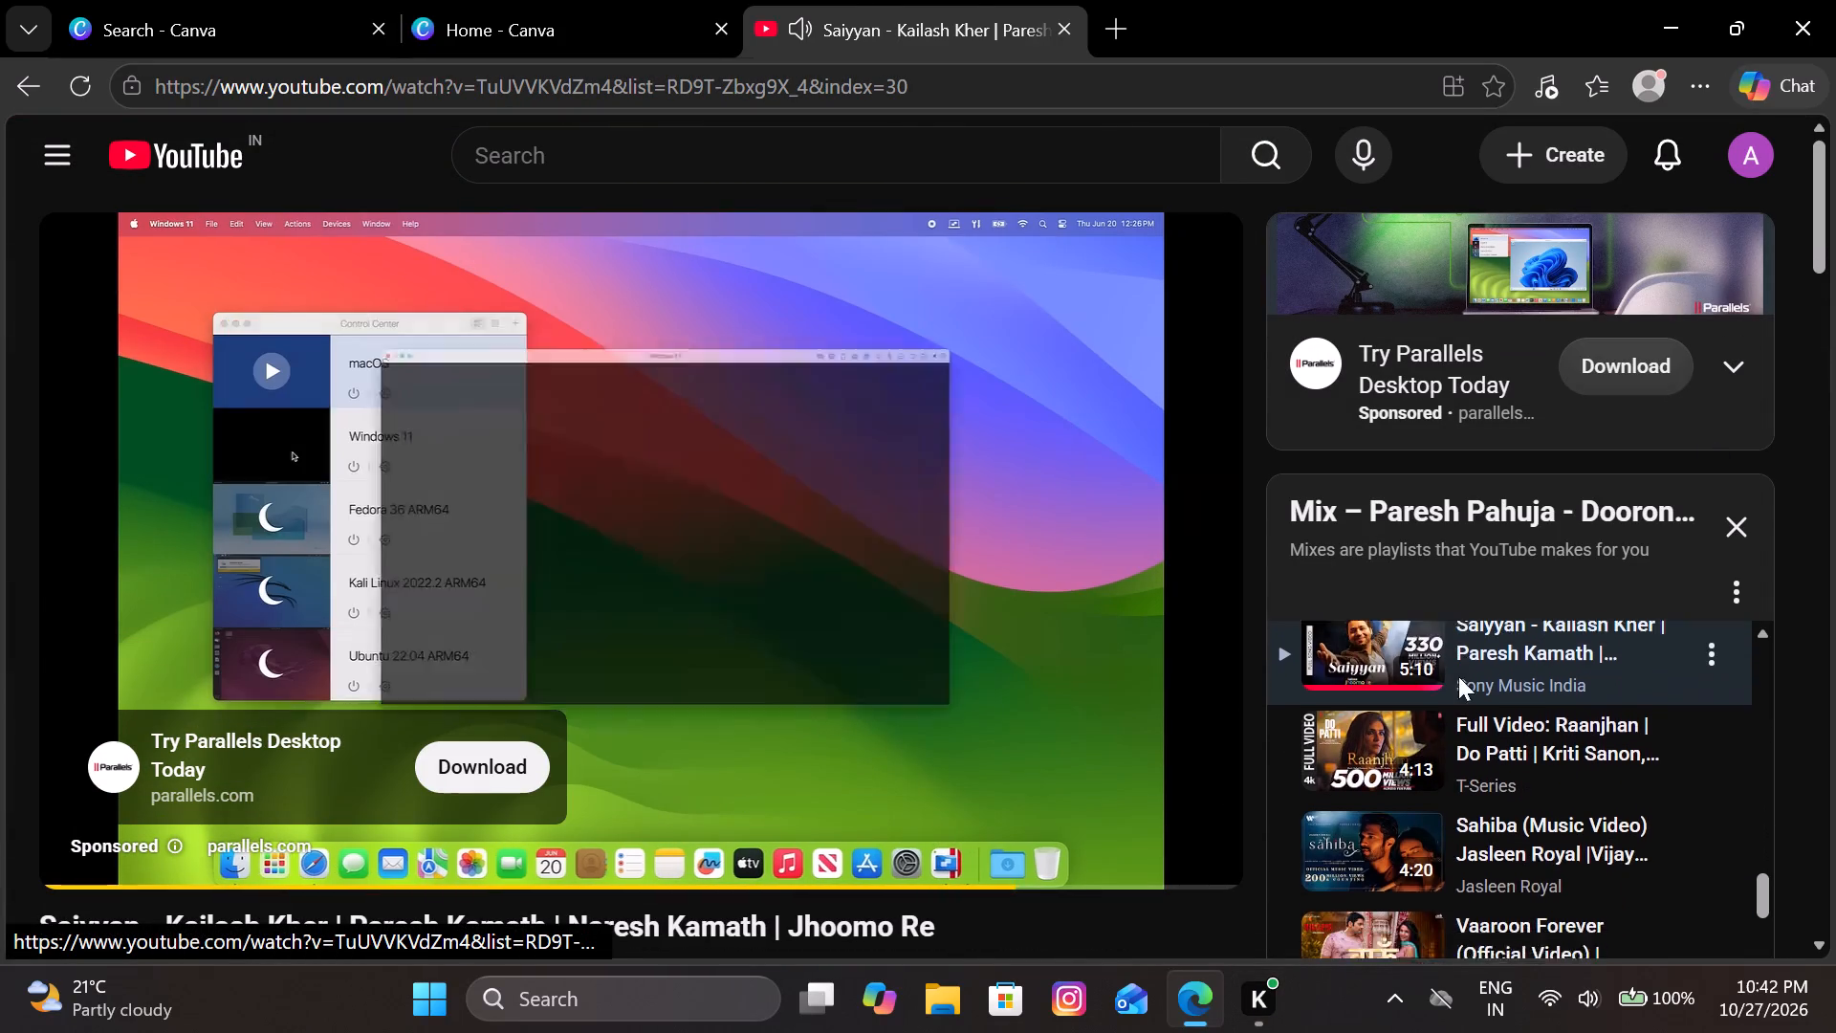
scroll(1458, 676, down, 1)
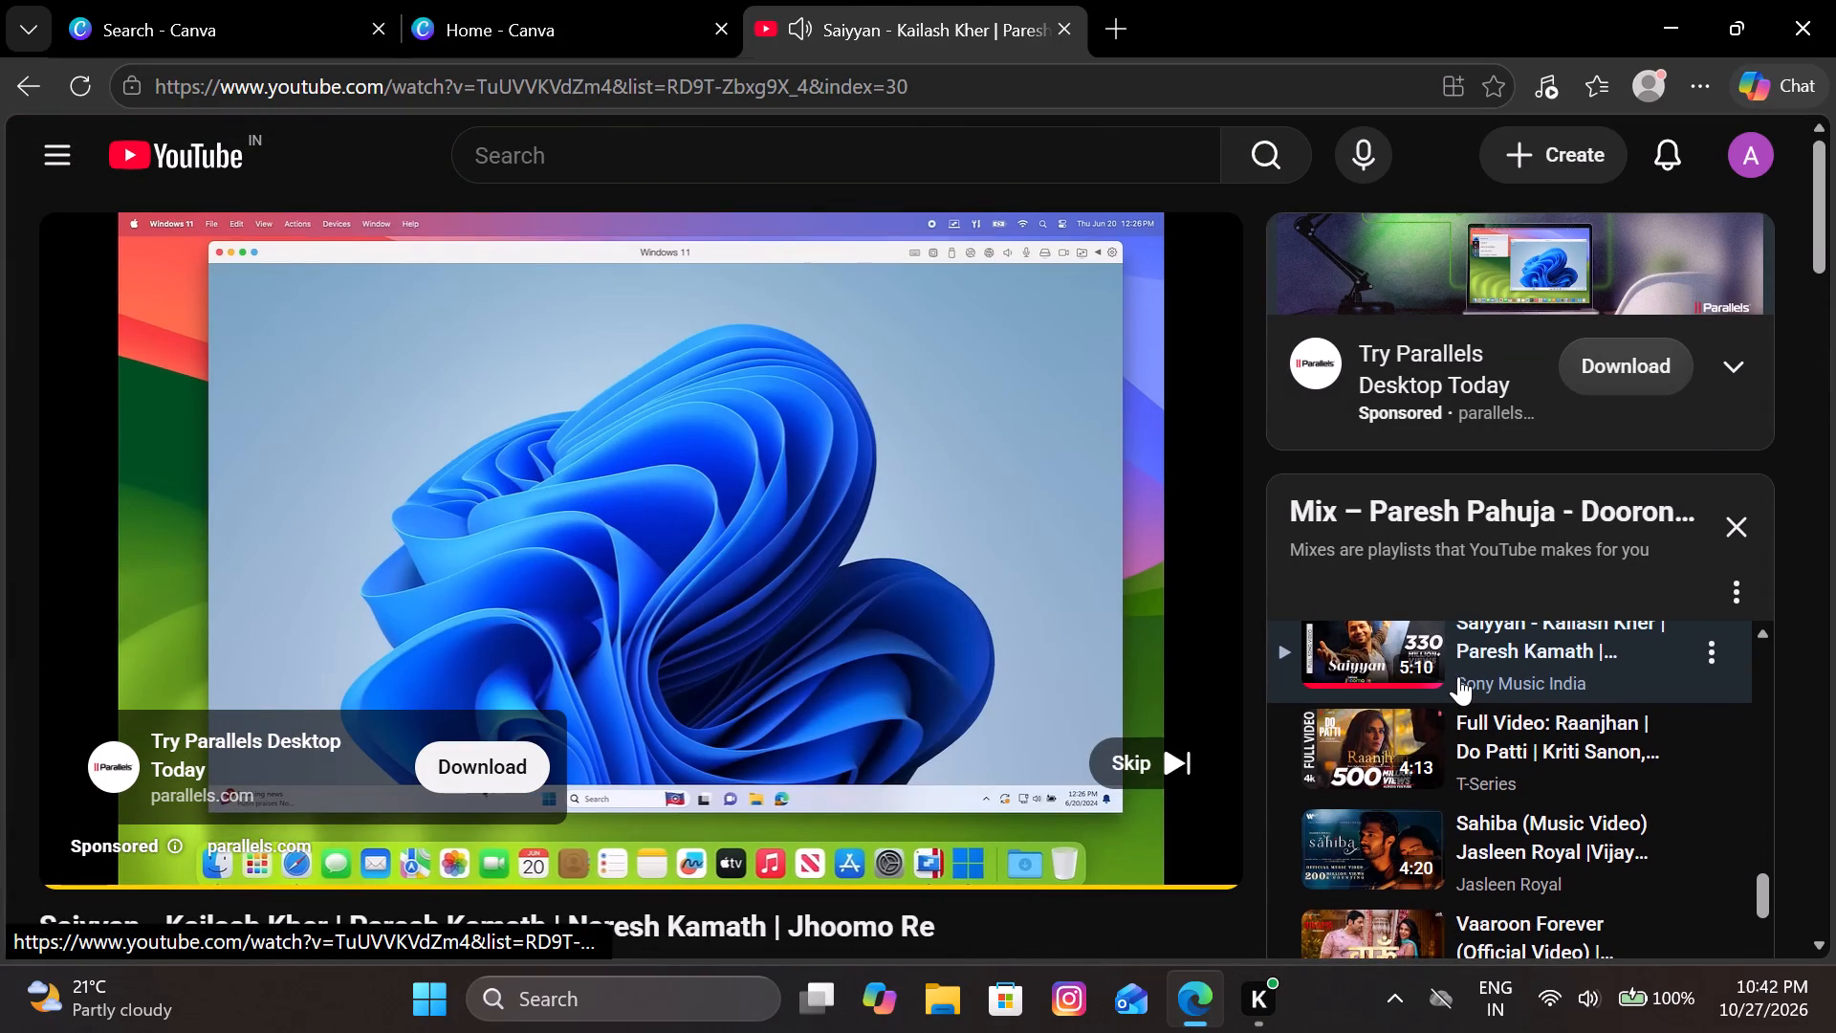
click(1193, 779)
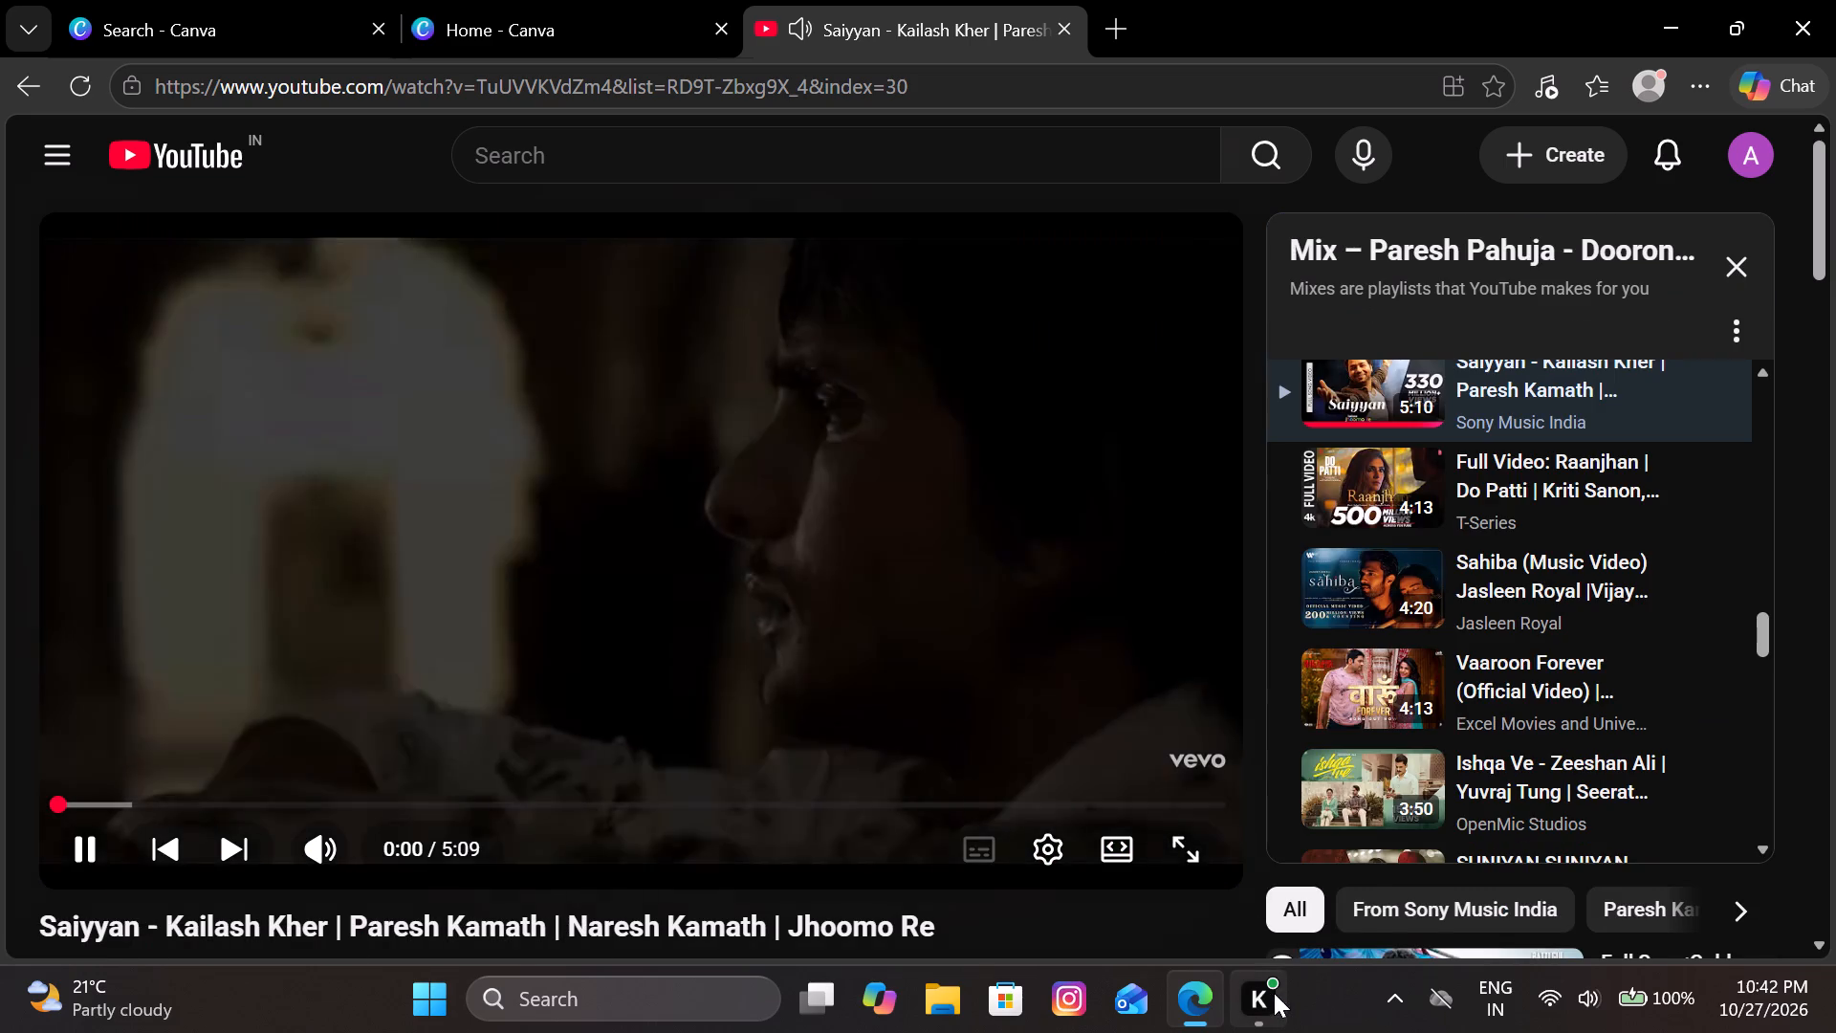